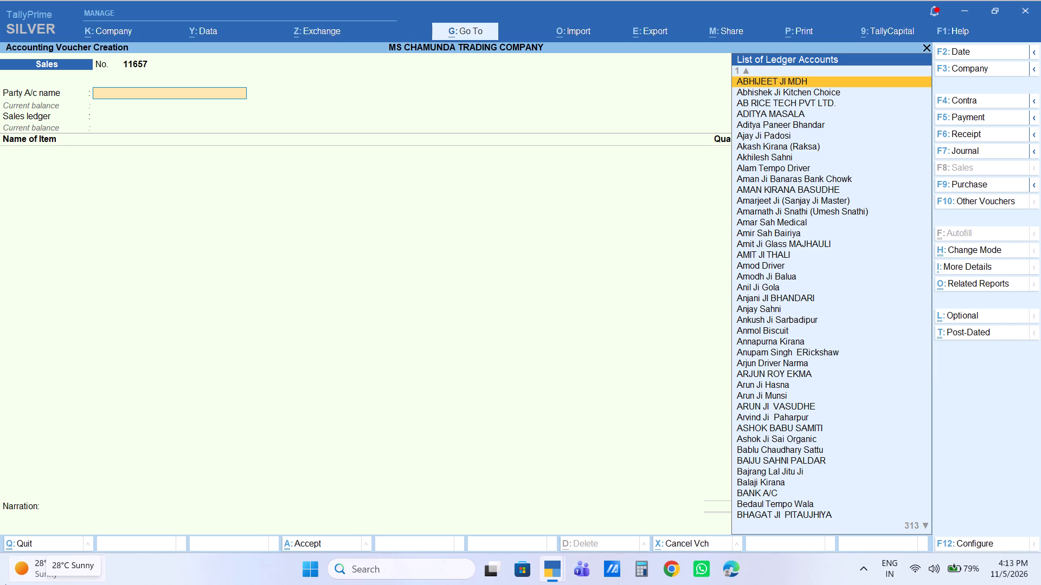
Set Cash as the party account and SALES as the sales ledger on sales voucher 11657, proceeding to the item entry.
key(c)
key(a)
key(a)
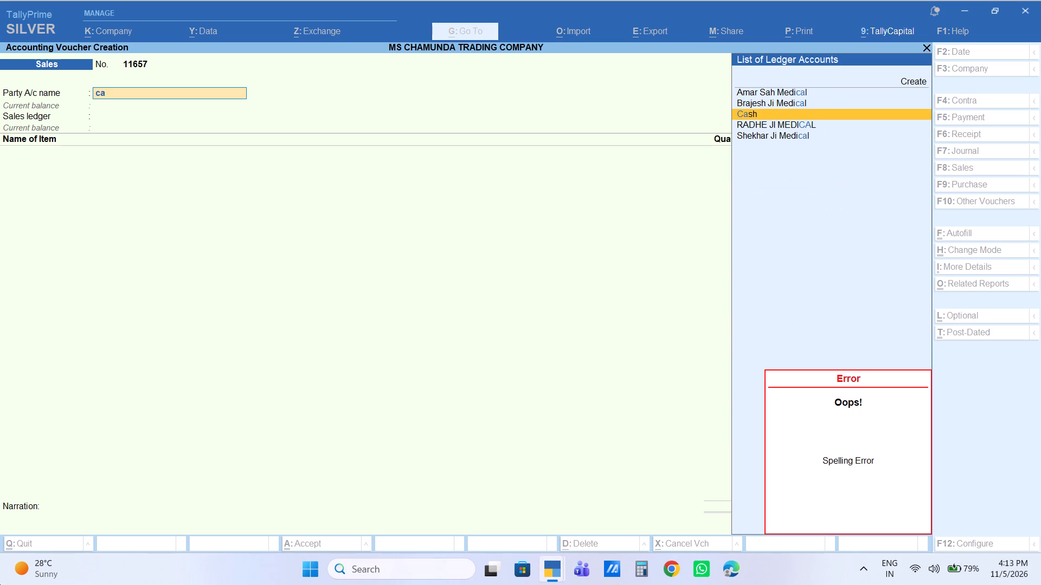
key(Return)
key(Return)
key(Return)
key(Return)
key(Return)
key(Return)
key(Return)
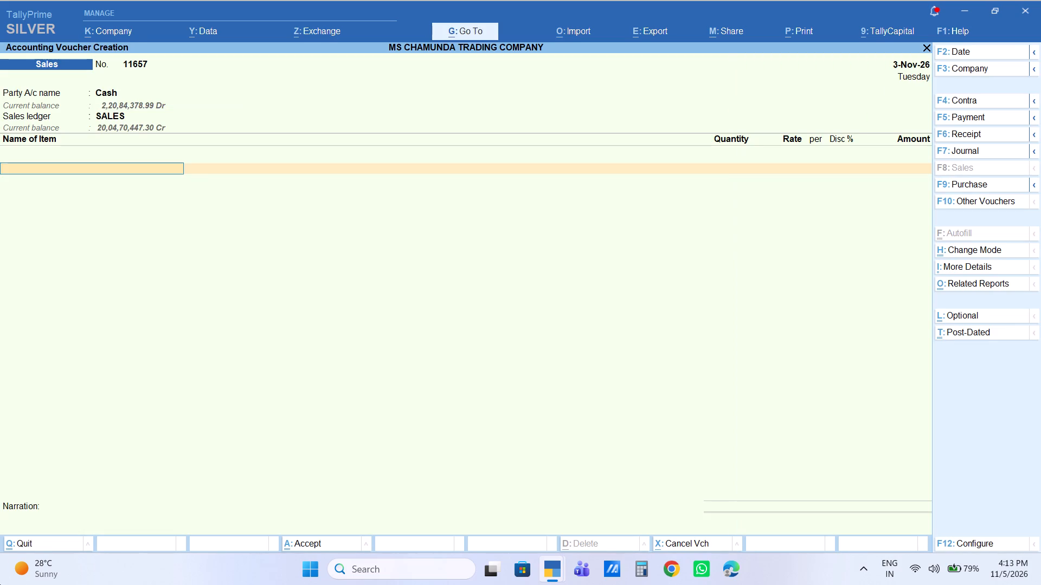
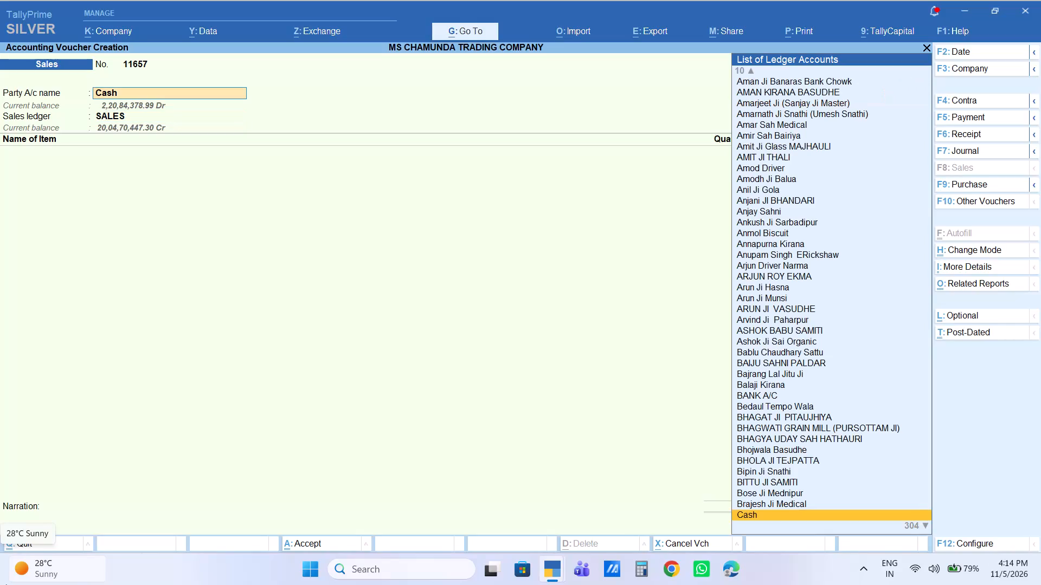
Change the party account to the Zeromile customer ledger matching "ramku", keeping the SALES ledger and the pre-filled party details.
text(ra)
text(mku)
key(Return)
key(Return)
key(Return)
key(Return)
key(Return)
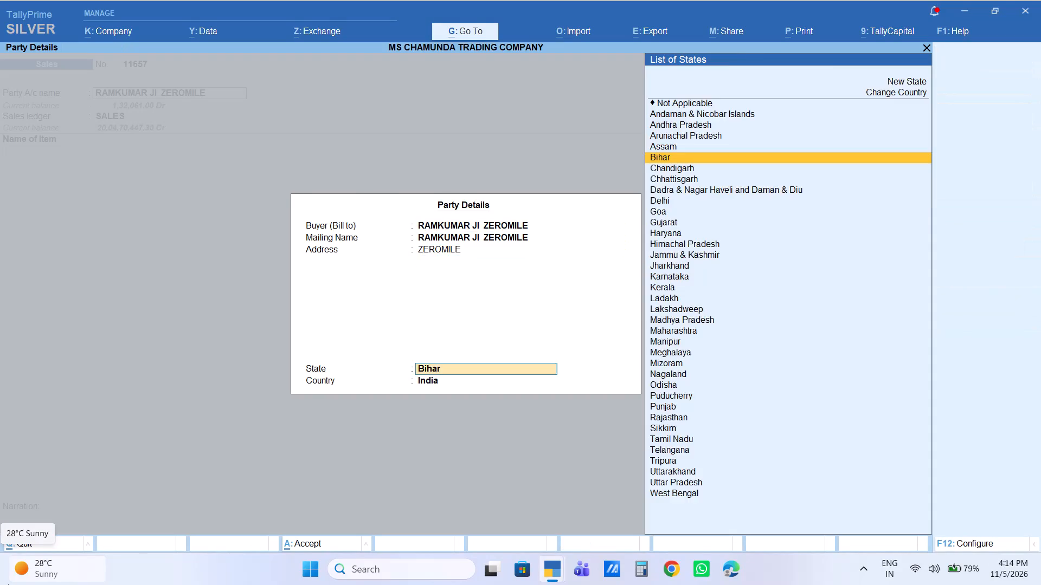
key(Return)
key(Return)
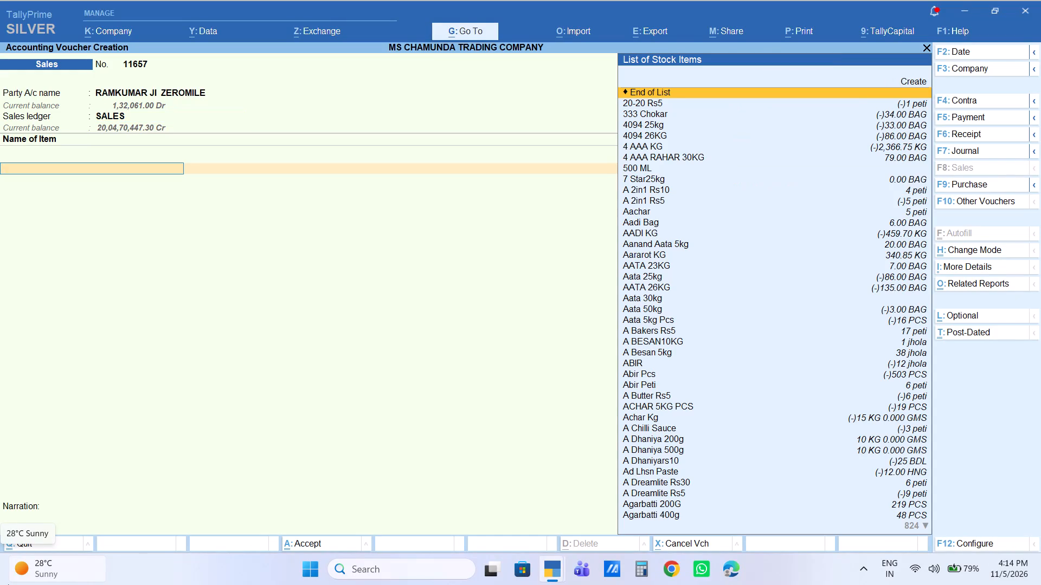
Add MAIDA LV as the first item, with quantity 2 bags at the pre-filled rate of 1,580.
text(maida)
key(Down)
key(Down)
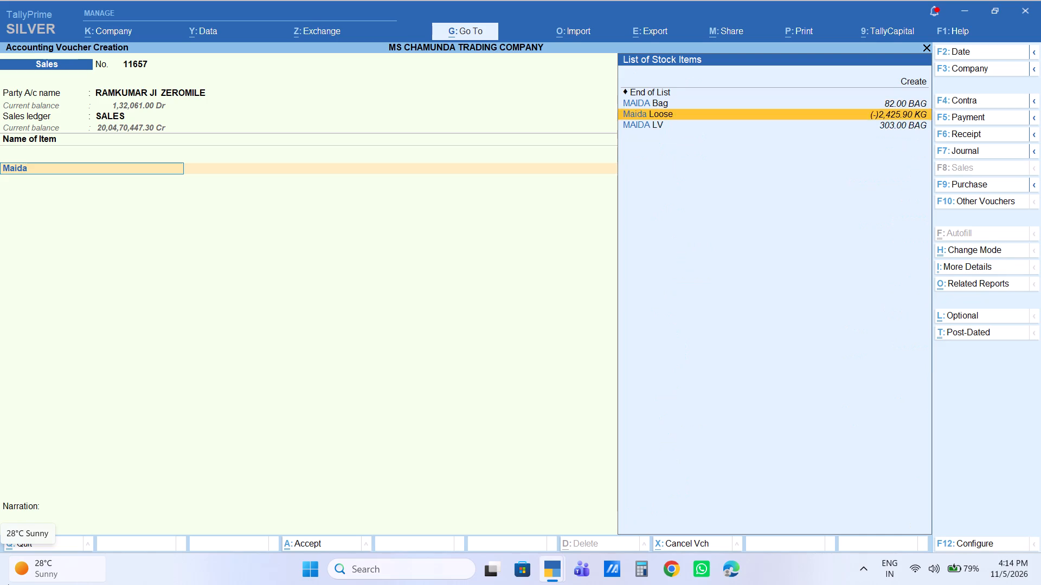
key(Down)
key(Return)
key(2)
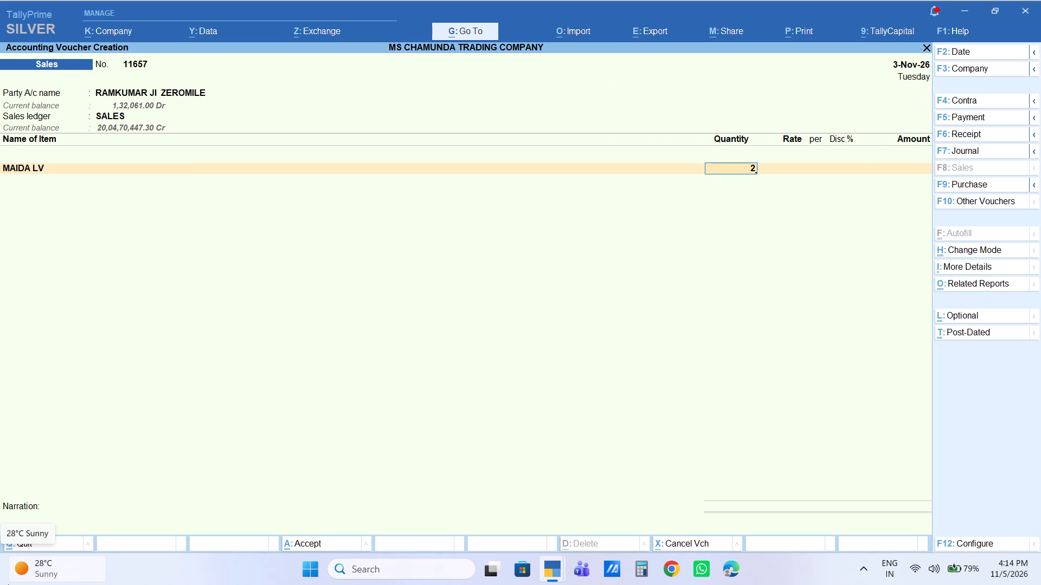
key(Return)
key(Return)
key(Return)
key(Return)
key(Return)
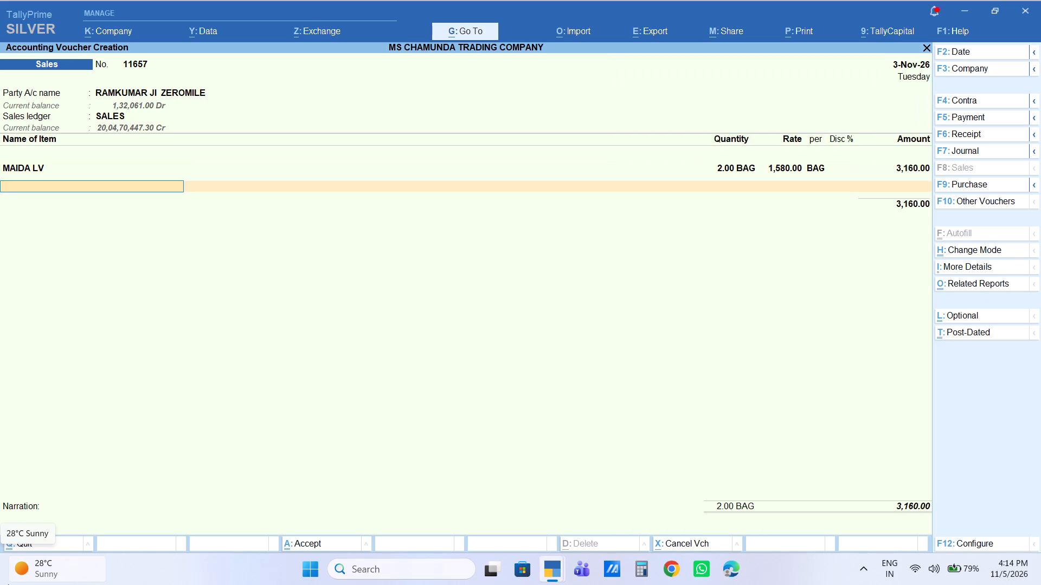
Add Aanand Aata 5kg as the second item, with quantity 2 bags at a rate of 1,075.
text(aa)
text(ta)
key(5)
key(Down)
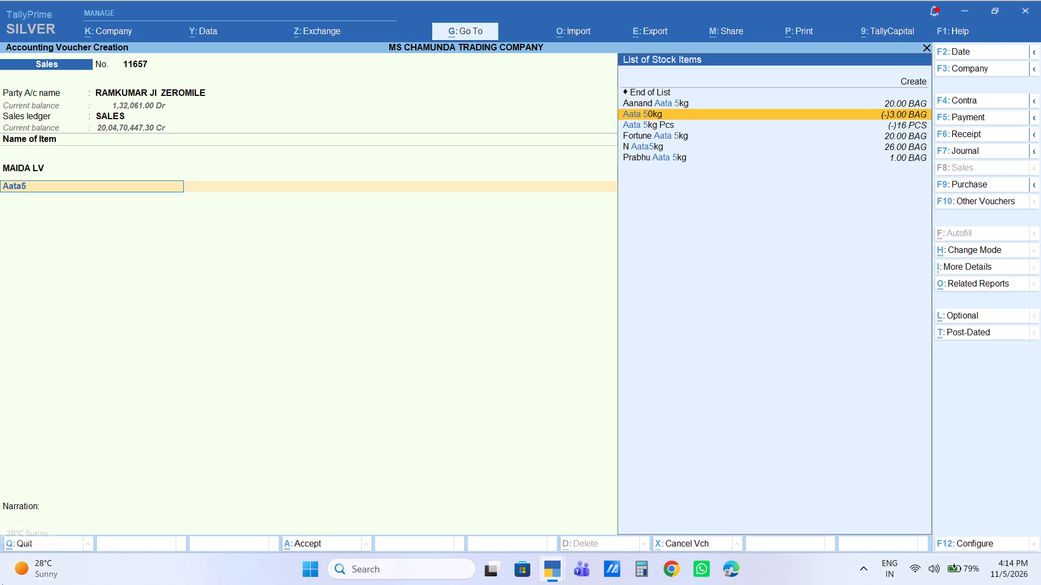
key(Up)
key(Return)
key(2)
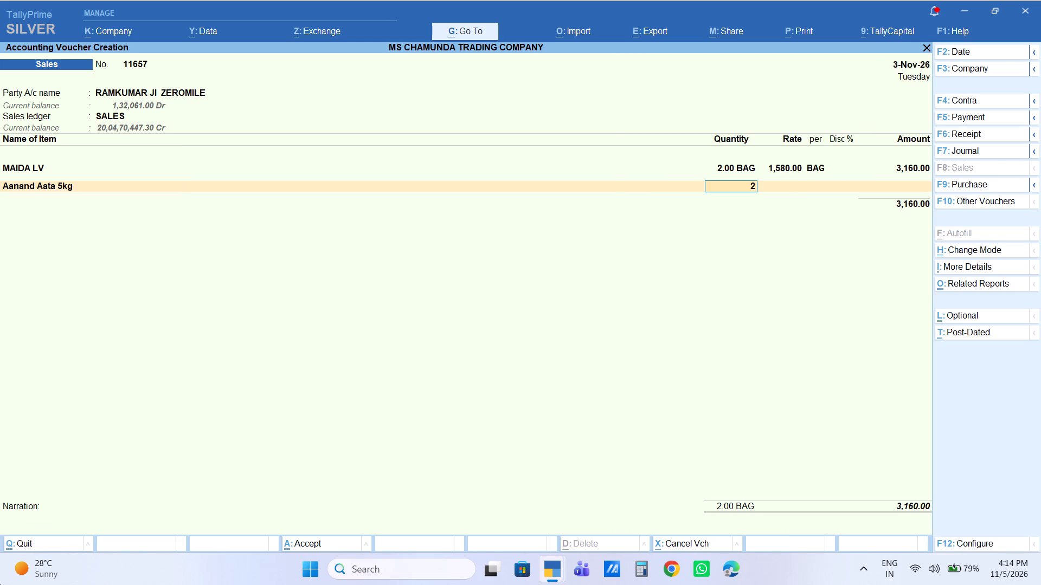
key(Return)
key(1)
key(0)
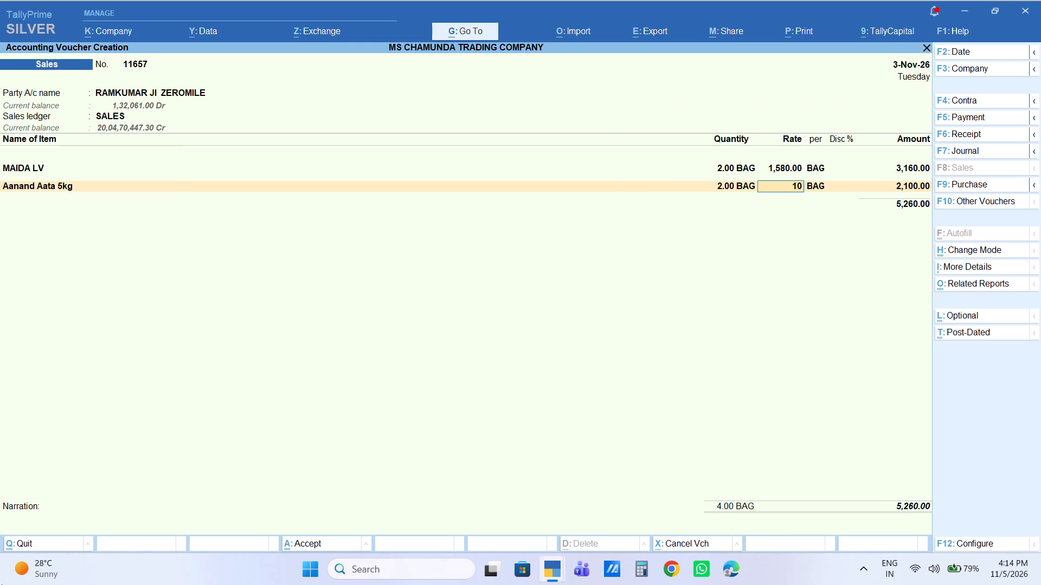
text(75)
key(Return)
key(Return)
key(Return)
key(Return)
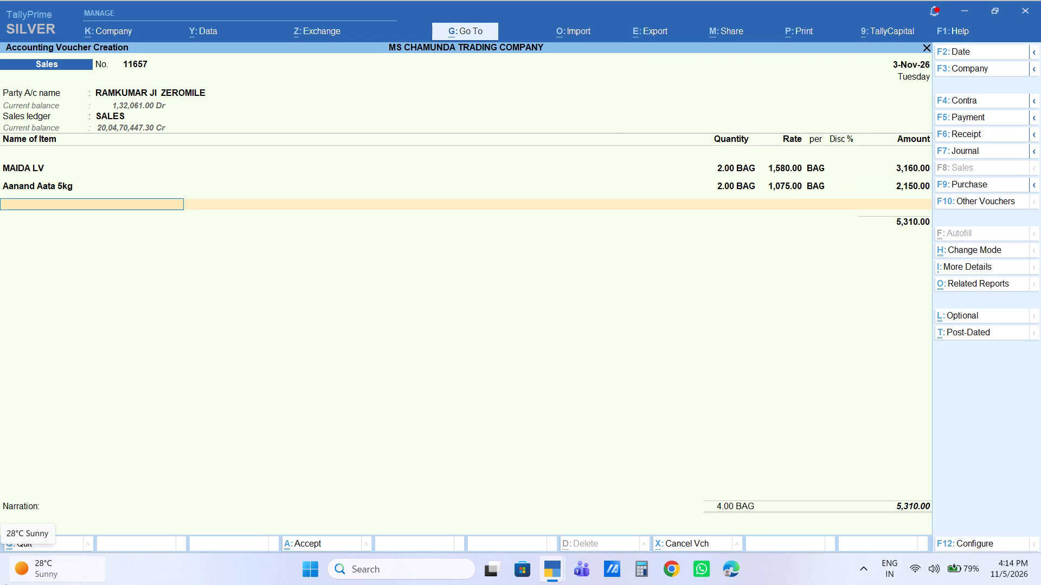
Add Raj AATA 26KG as the third item, with quantity 12 bags at the pre-filled rate of 860.
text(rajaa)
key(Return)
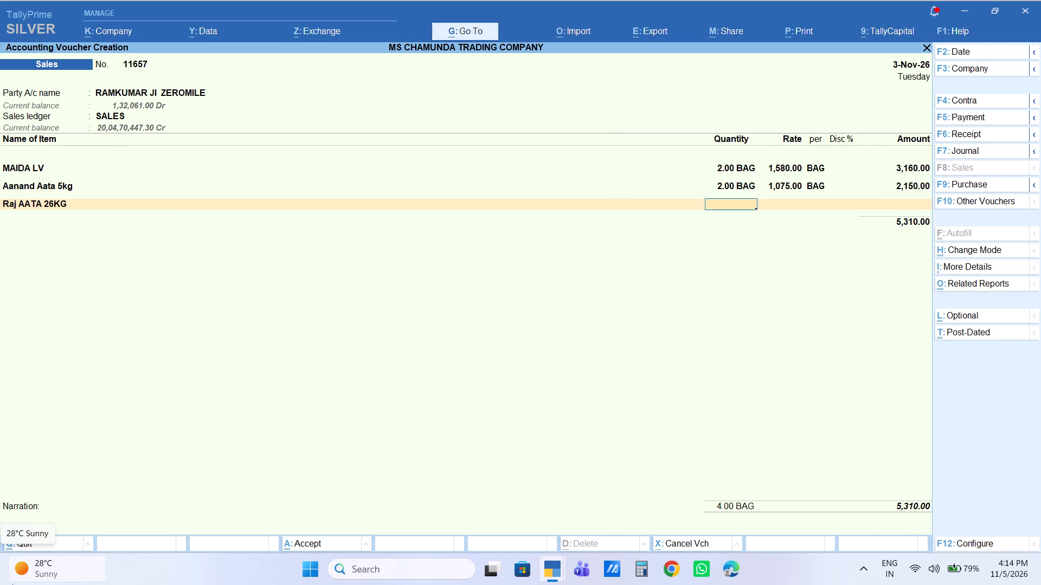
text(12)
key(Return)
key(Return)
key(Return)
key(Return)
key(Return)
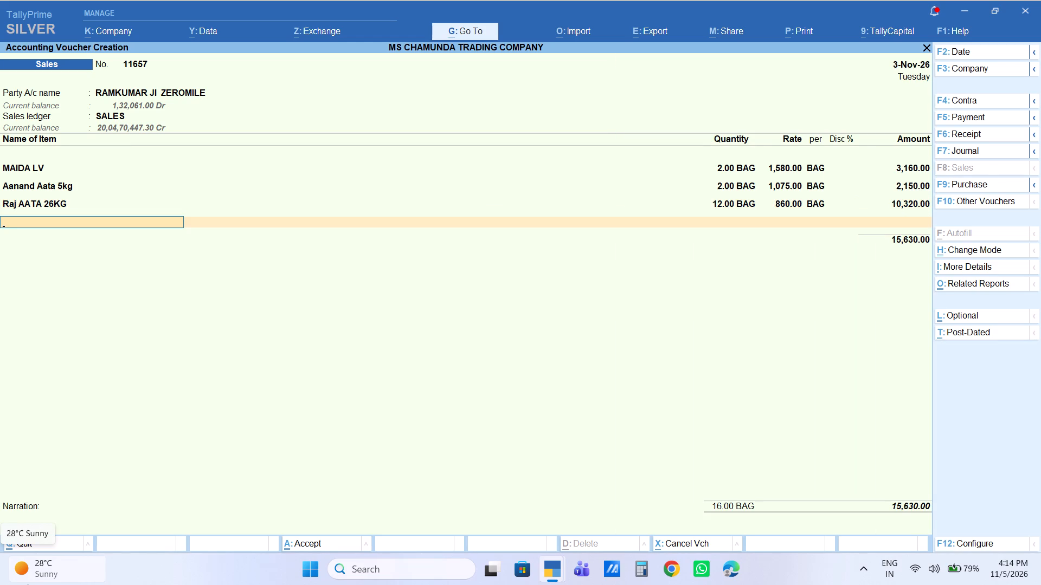
Add CHURA 23KG as the fourth item, with quantity 2 bags at the pre-filled rate of 850.
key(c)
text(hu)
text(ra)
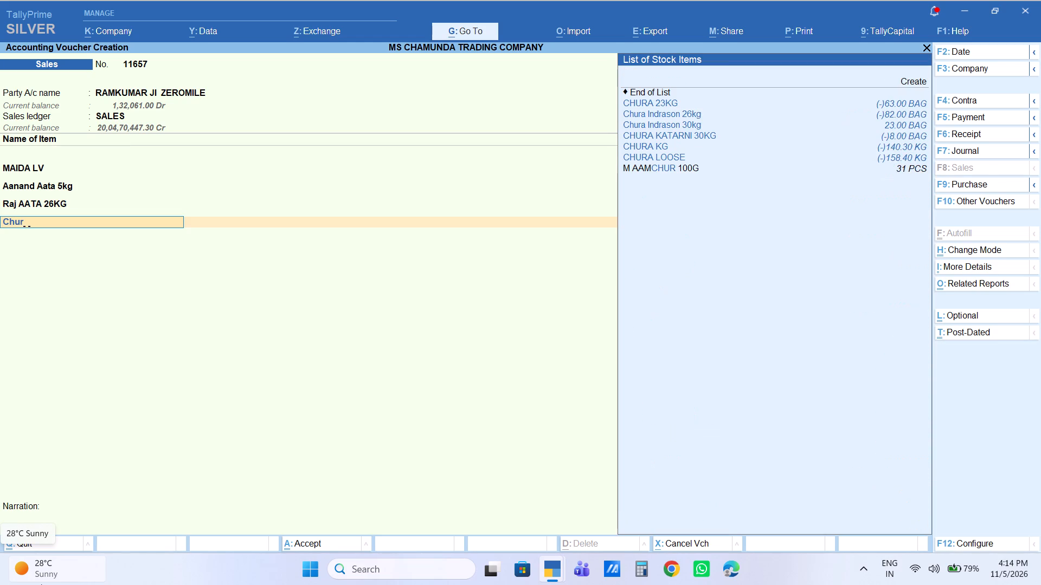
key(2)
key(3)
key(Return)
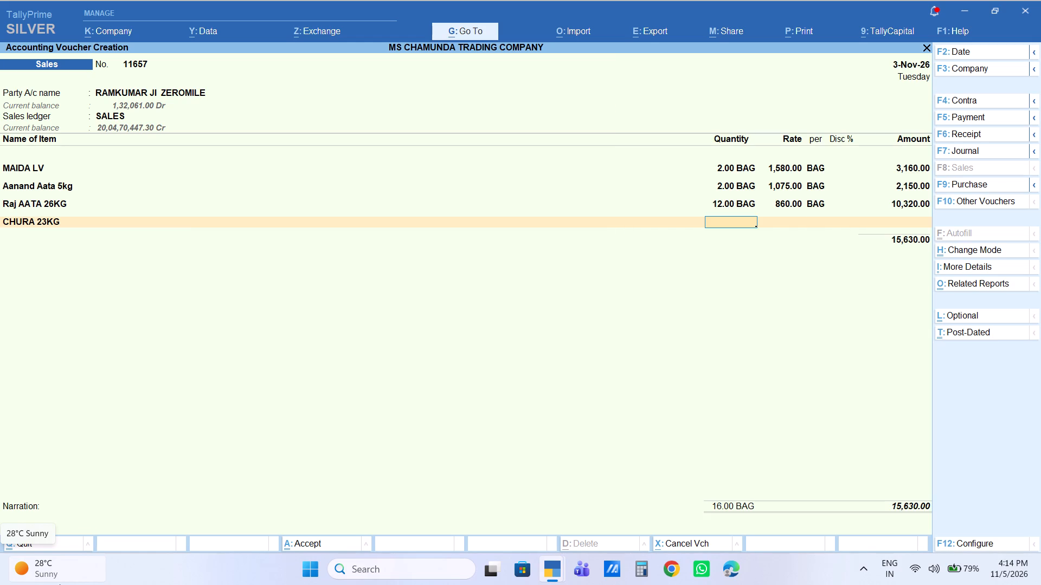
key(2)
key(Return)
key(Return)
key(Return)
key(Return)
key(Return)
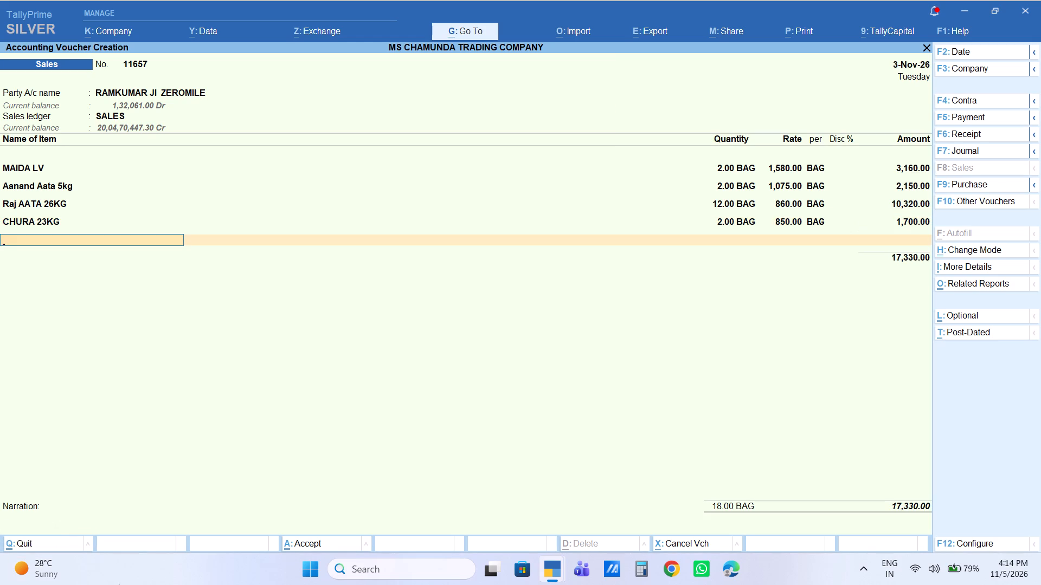
Add CHINI SF 50kg as the fifth item, with quantity 4 bags at a rate of 3,300.
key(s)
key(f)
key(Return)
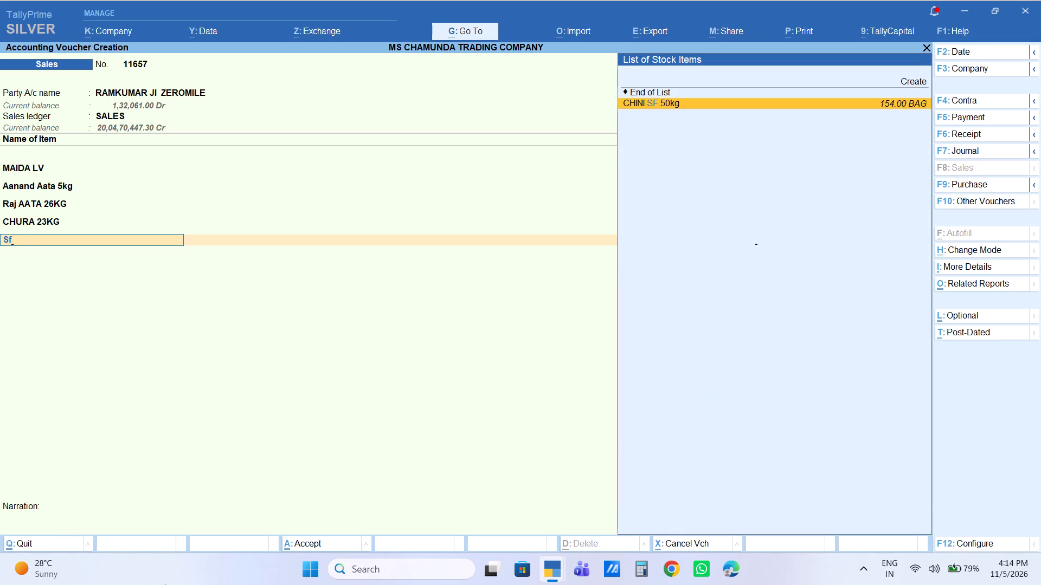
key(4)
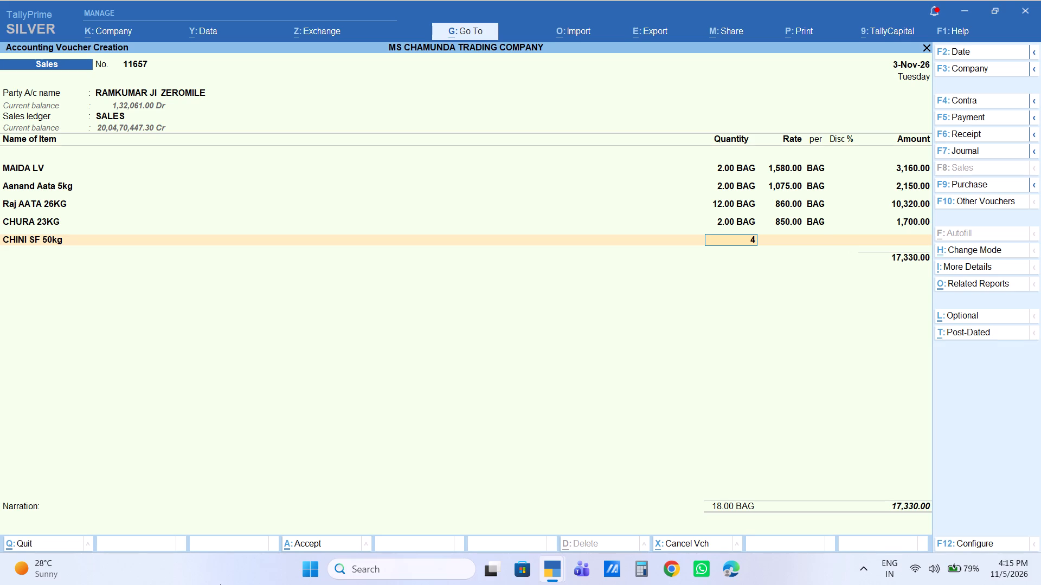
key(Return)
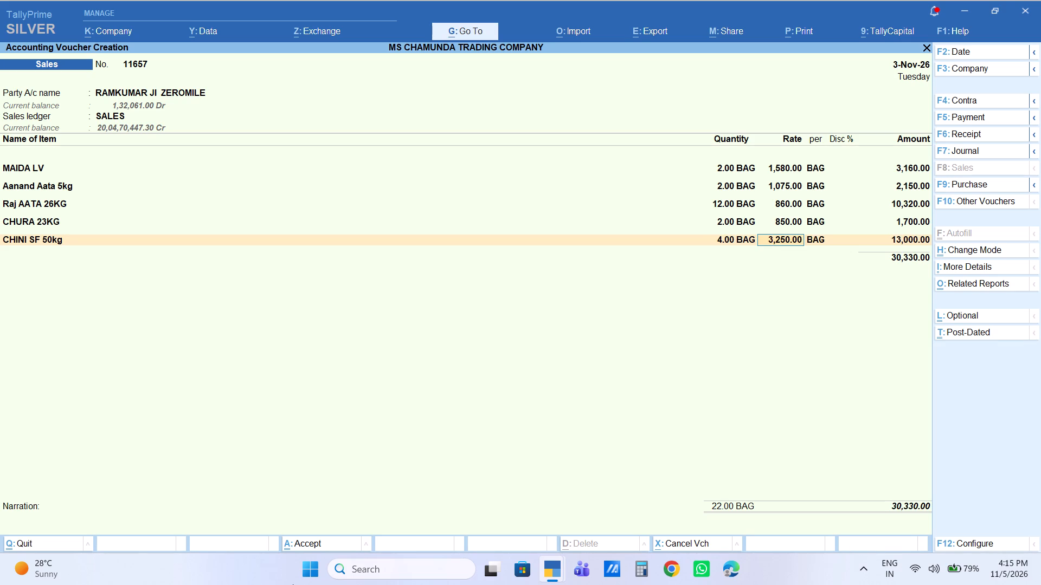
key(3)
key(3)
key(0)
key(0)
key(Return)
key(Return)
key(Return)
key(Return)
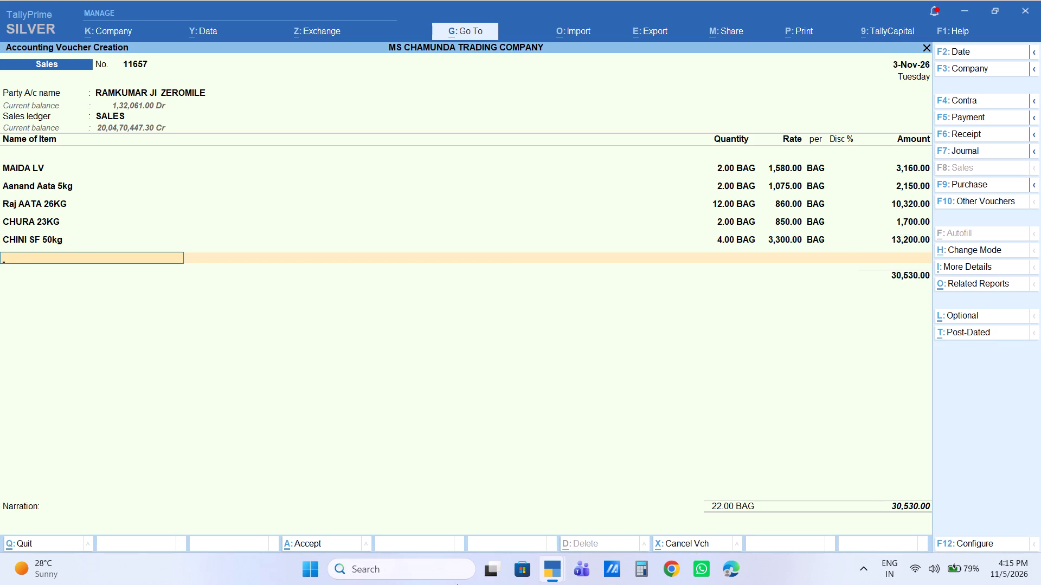
Add GORANGA GOLD 26kg as the sixth item, with quantity 4 bags at a rate of 1,300.
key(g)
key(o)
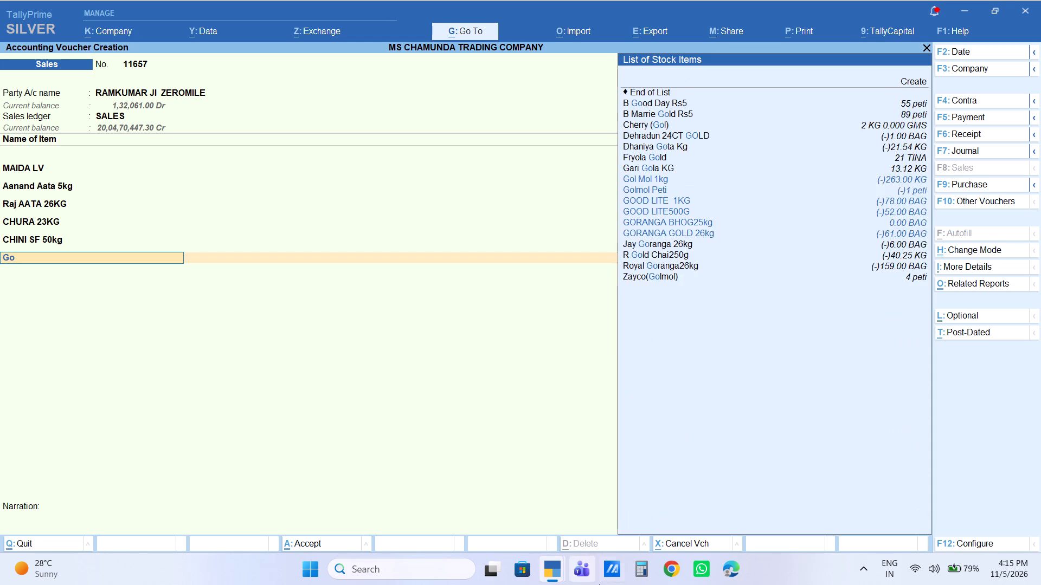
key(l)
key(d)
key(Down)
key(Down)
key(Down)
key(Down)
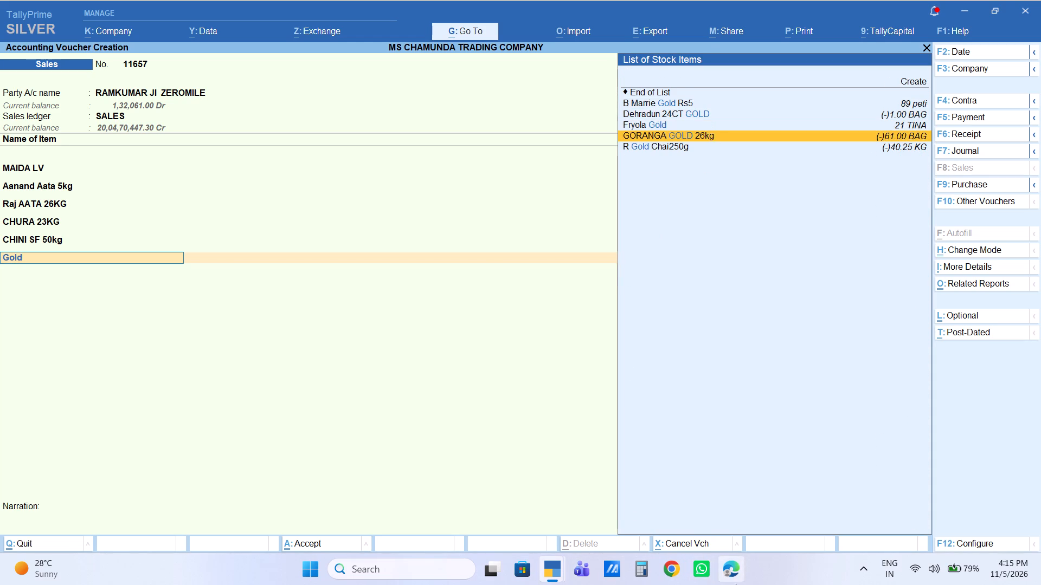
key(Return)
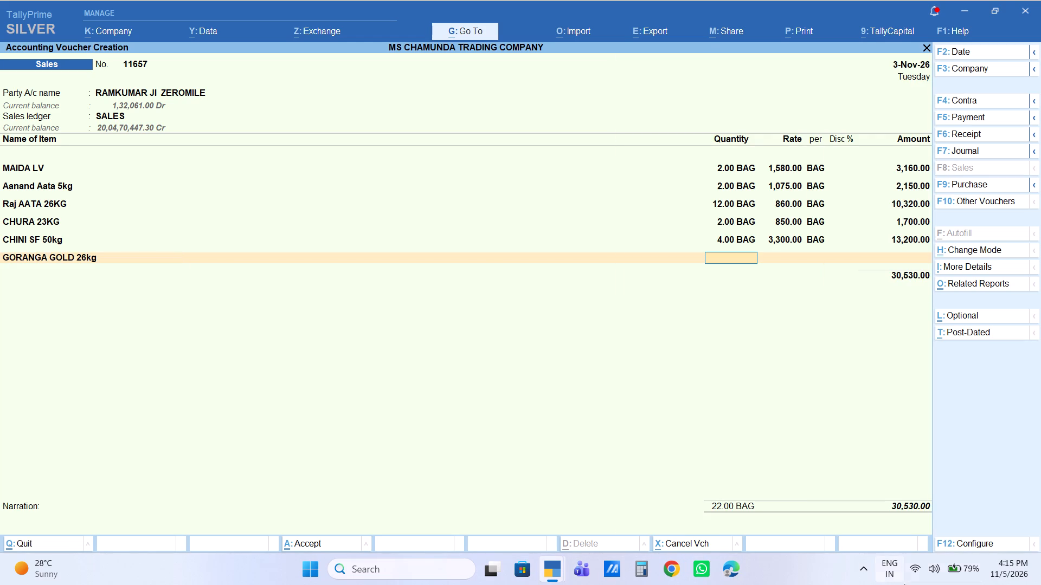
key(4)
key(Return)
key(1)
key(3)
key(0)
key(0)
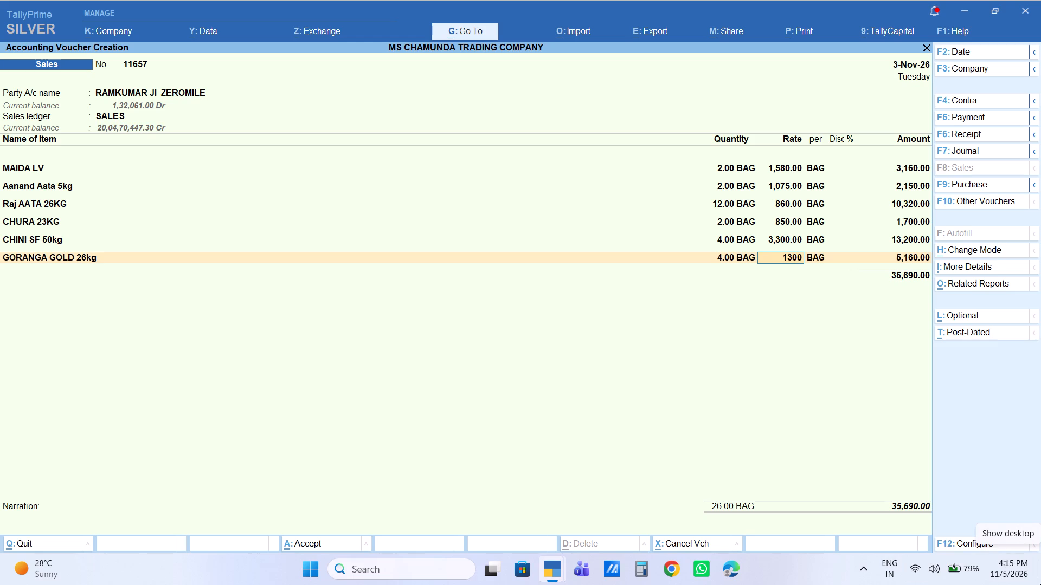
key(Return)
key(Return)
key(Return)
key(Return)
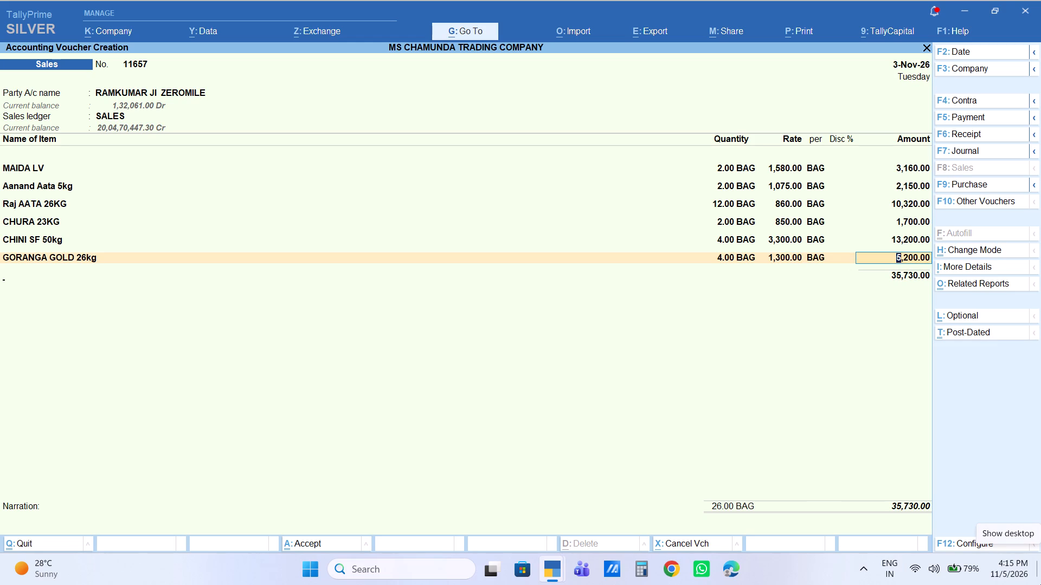
Add SIXER 26kg as the seventh item, with quantity 4 bags at a rate of 1,586.
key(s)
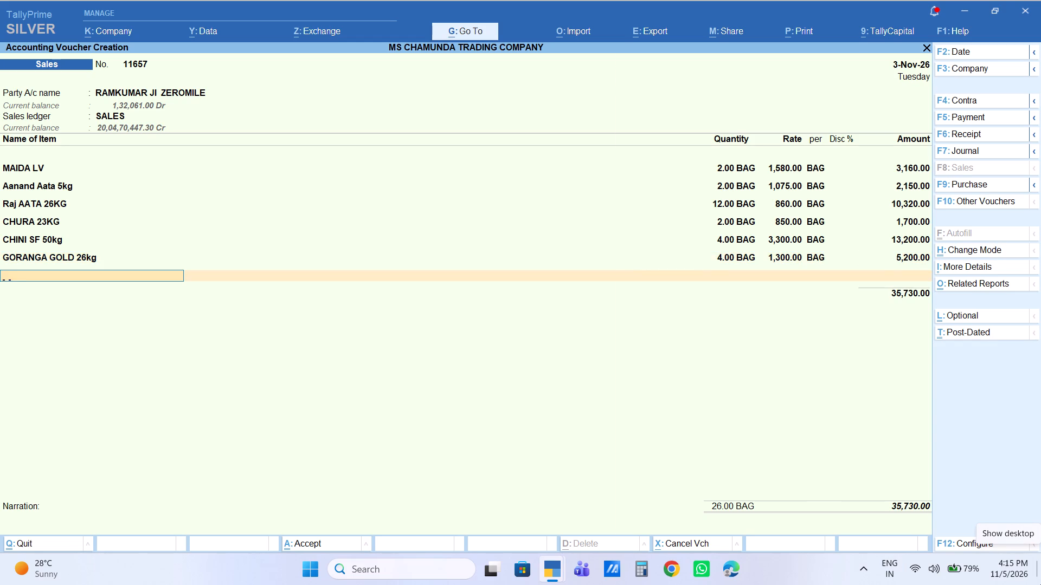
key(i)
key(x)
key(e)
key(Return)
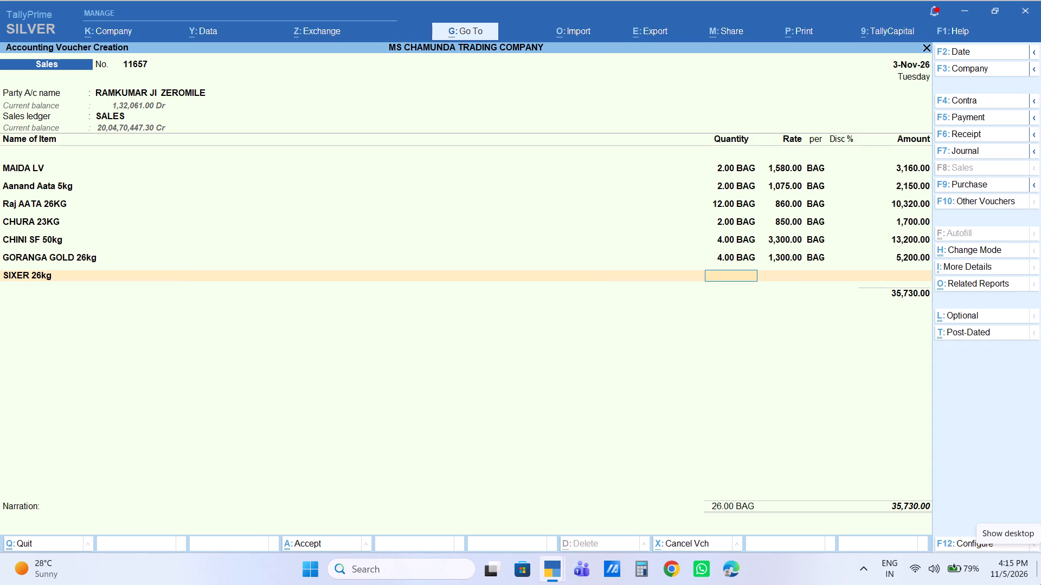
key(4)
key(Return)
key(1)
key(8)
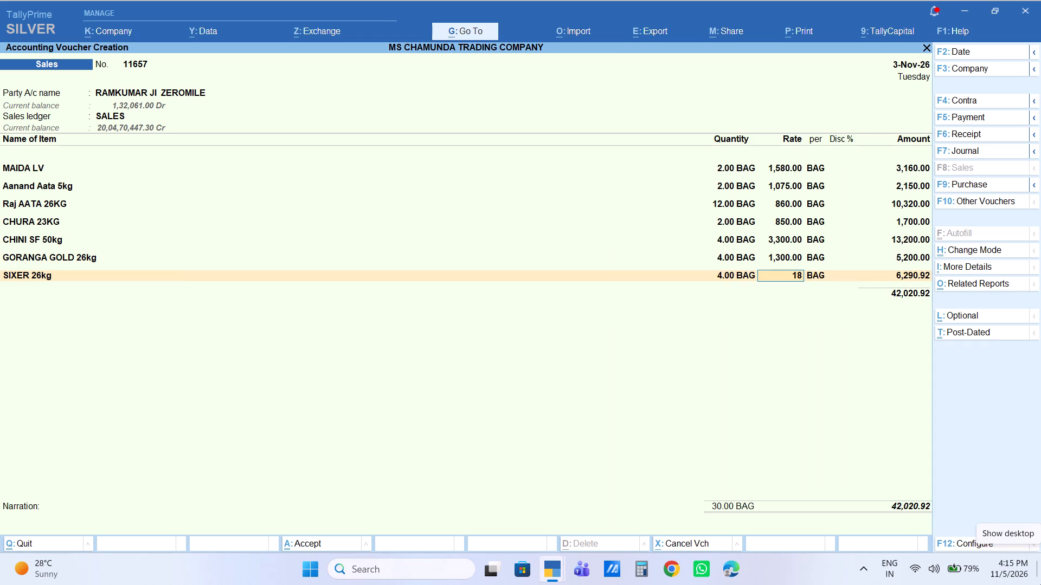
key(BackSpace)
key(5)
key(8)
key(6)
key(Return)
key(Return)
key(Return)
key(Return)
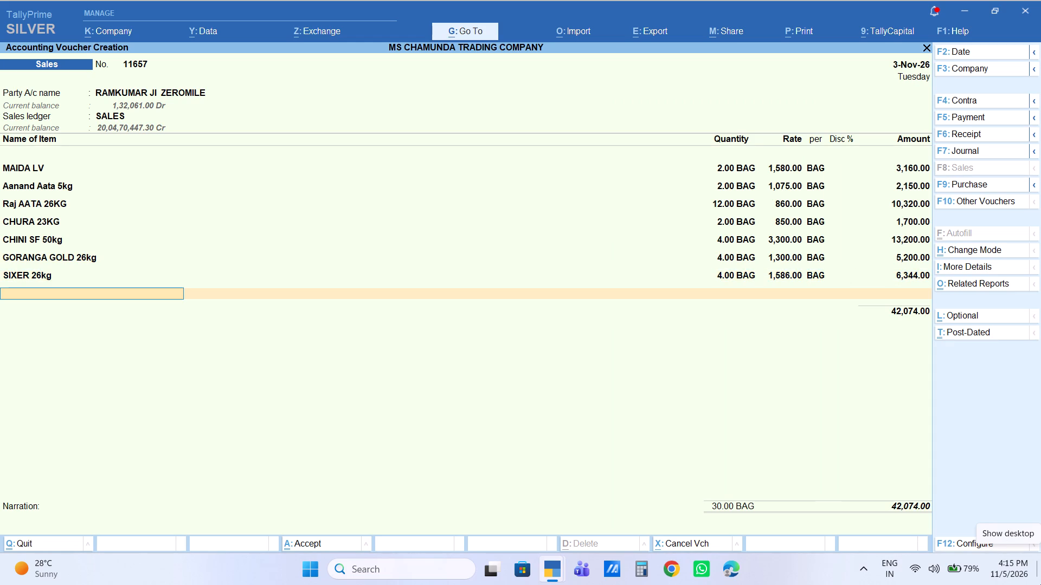
Add DANDIYA 24ct 26kg as the eighth item, with quantity 4 bags at the pre-filled rate of 1,560.
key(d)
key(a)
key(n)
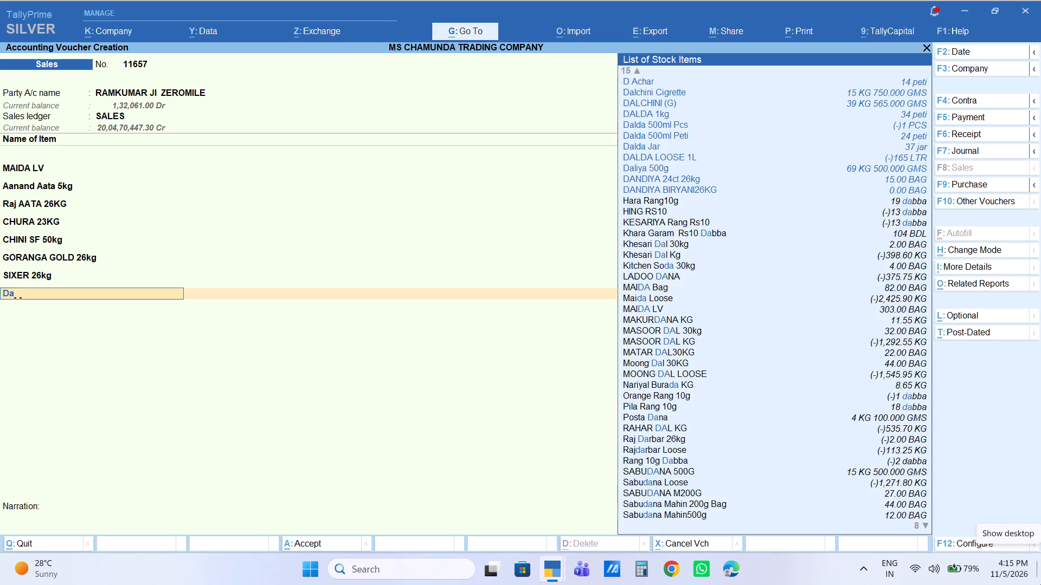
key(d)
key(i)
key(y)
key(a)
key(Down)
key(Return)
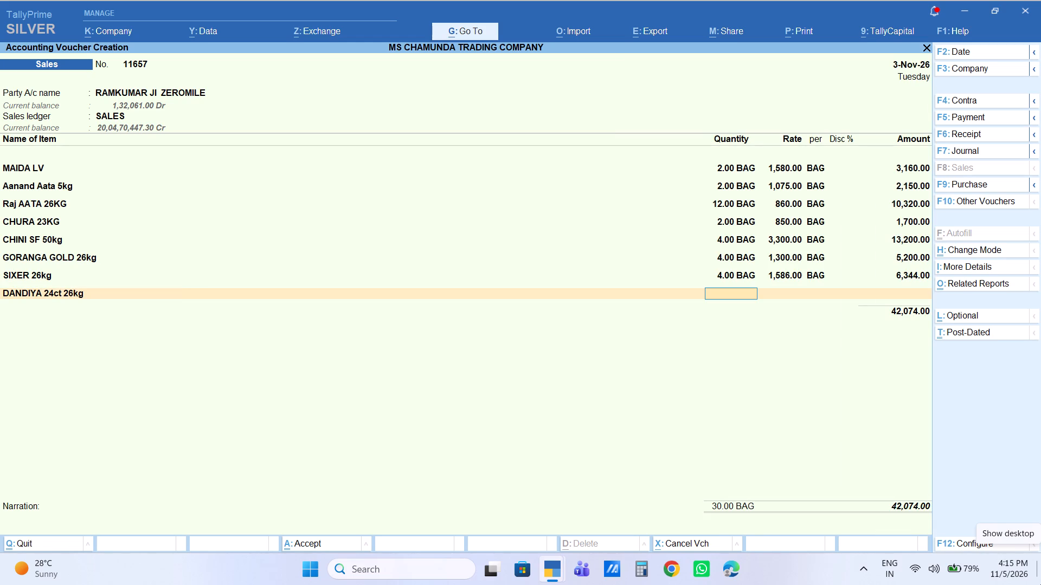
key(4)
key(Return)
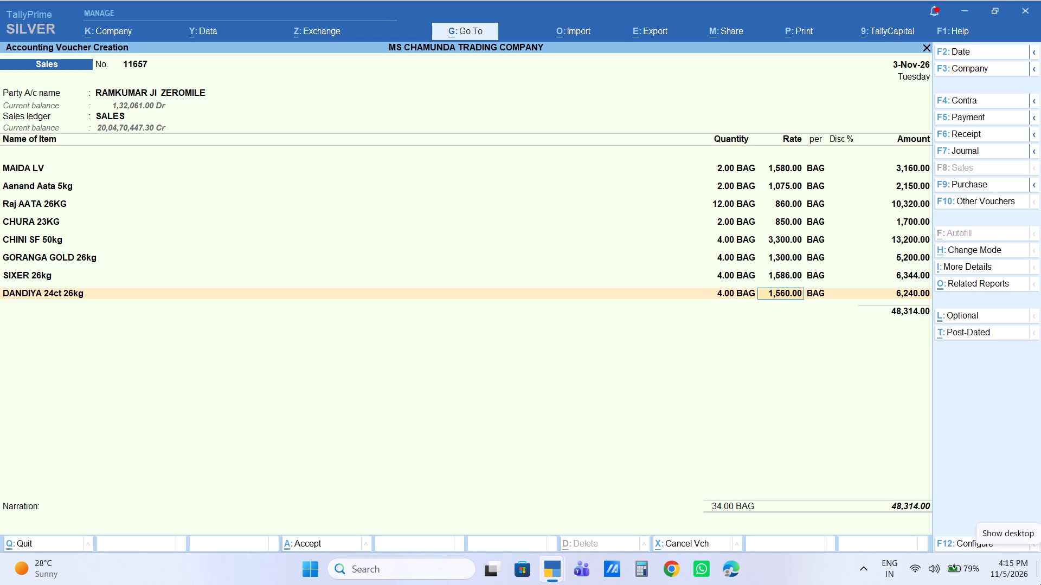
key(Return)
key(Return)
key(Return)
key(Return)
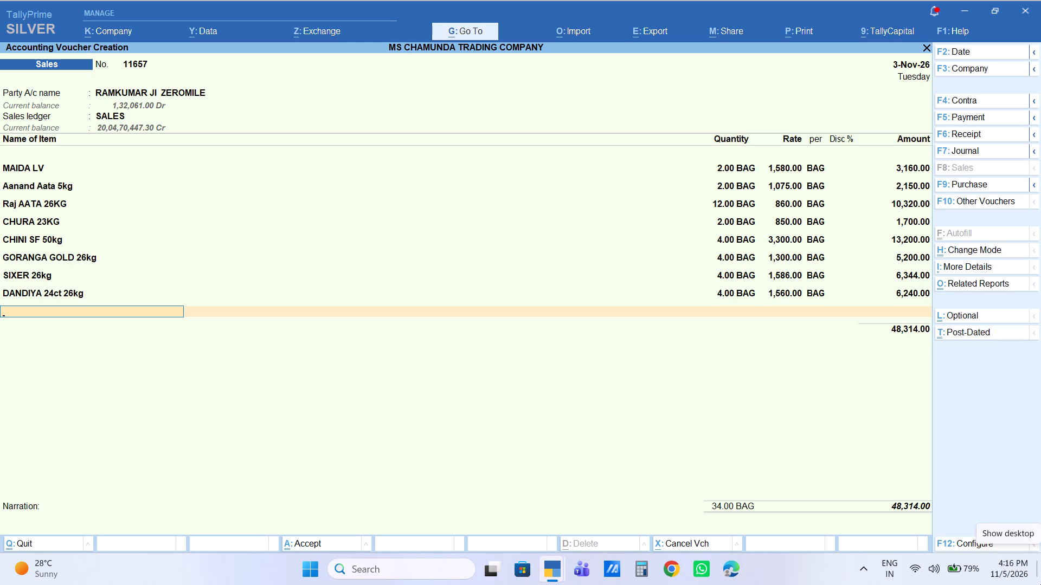
Save sales voucher 11657.
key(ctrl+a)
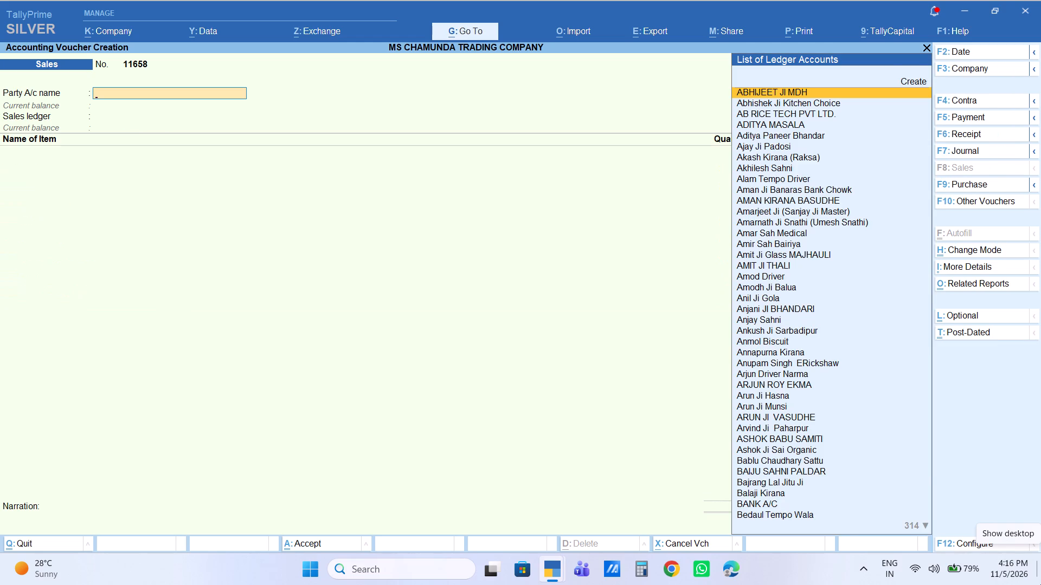
Set the date of the new sales voucher 11658 to 5-Nov-26.
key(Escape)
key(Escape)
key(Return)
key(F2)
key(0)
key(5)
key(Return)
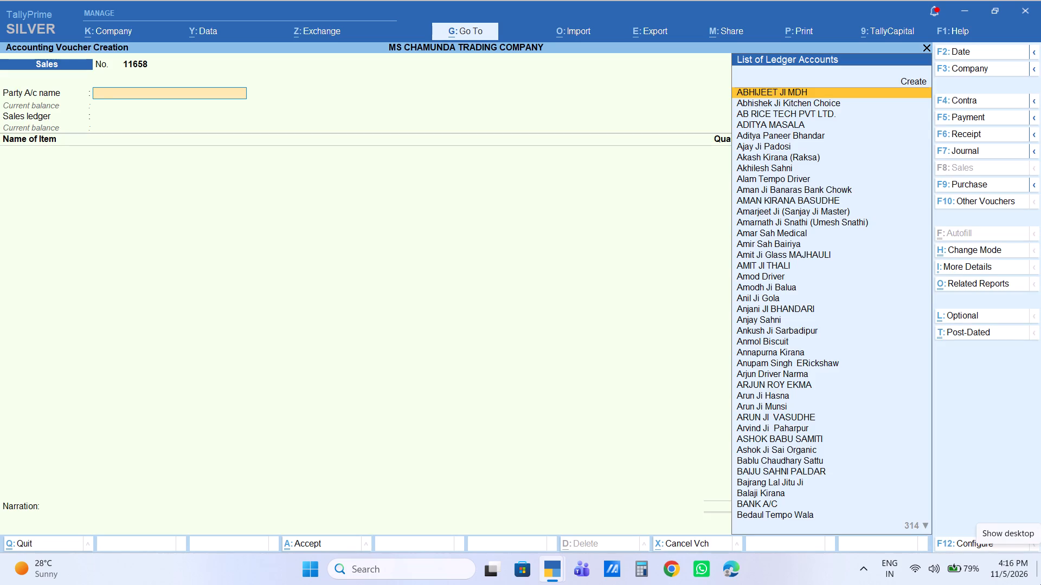
Choose Cash as the party account, keeping its default party details and the SALES ledger.
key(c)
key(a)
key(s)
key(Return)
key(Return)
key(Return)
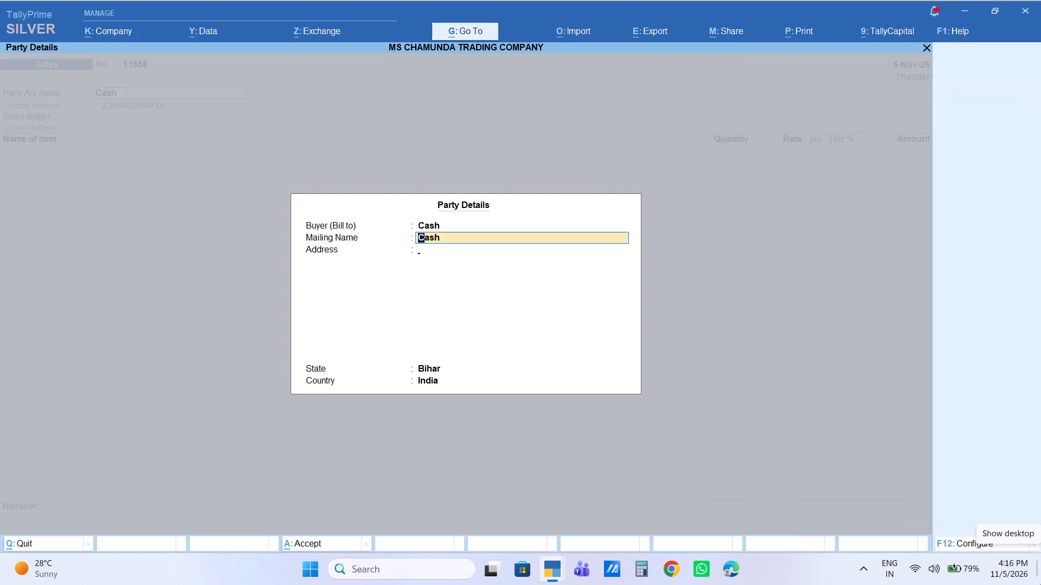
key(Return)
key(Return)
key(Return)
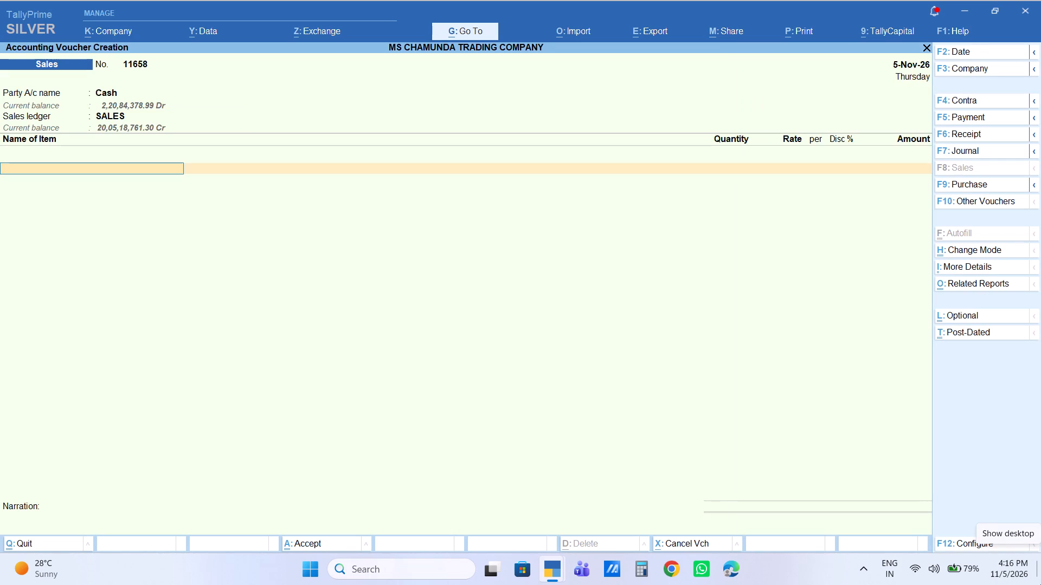
Return to the party details and enter the Ahyapur customer as a new buyer, keeping Bihar as the state.
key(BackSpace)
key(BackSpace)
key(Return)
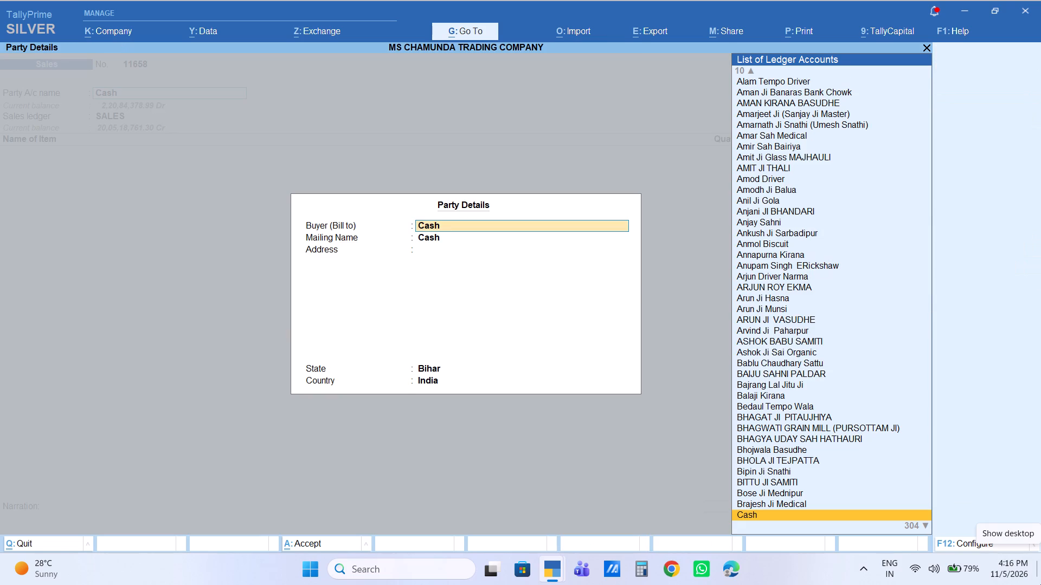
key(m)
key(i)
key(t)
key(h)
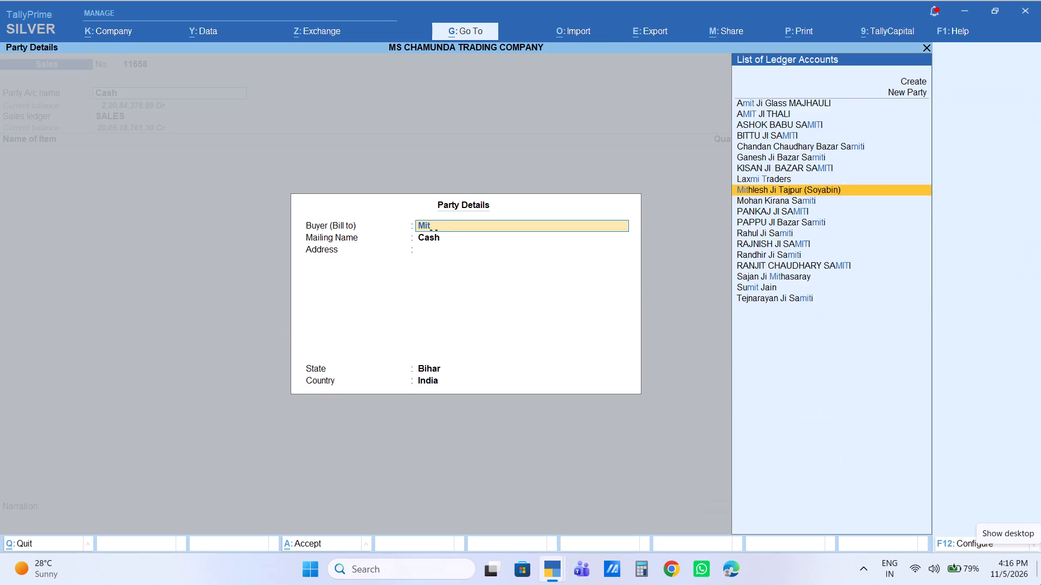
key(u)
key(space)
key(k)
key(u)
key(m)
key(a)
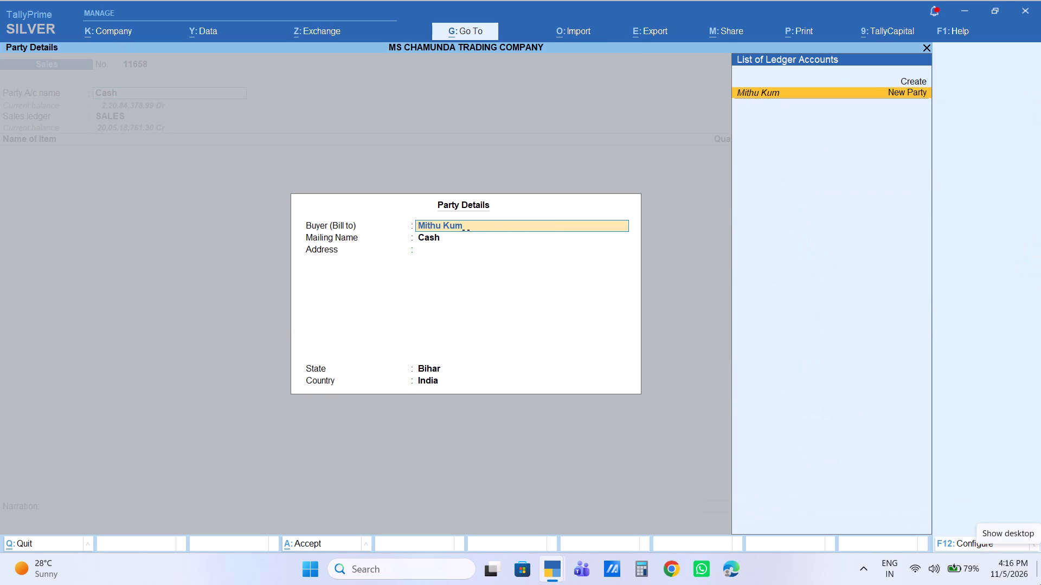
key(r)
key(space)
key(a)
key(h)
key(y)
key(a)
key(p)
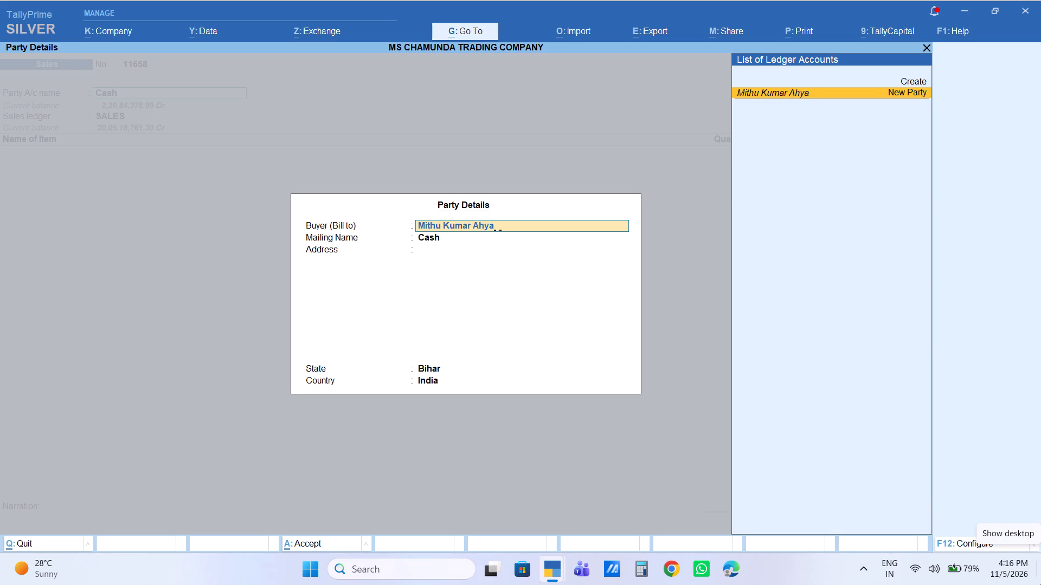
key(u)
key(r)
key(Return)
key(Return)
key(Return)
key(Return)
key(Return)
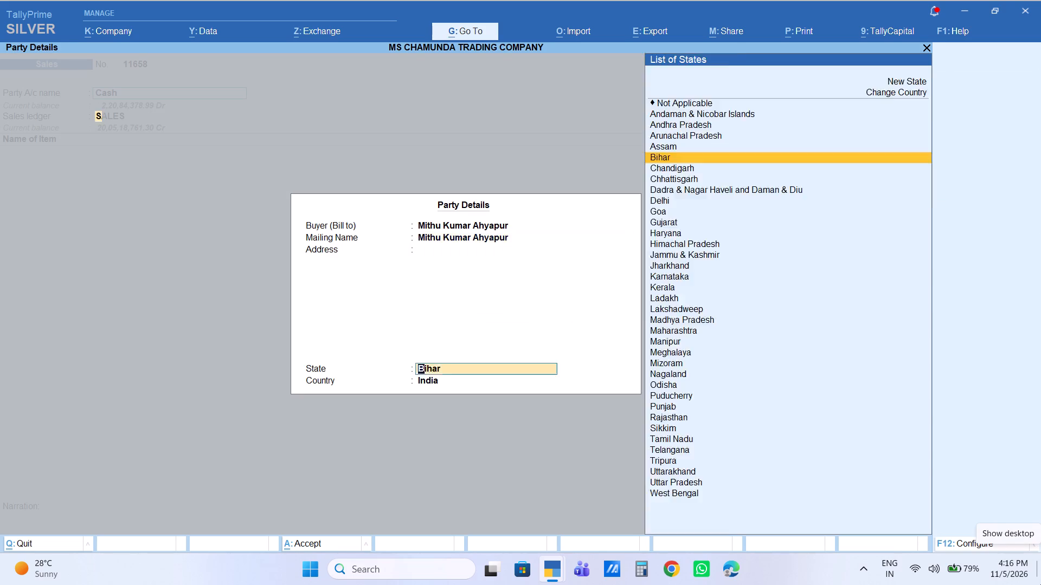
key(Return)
Add TIL TEL 1L PCS as the first item, with quantity 1 piece at the pre-filled rate of 110.
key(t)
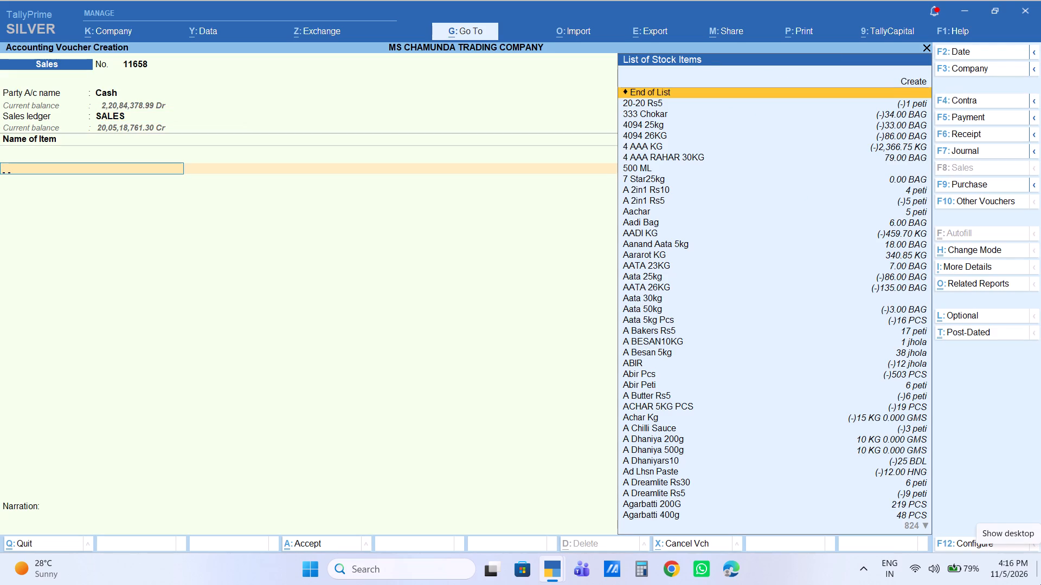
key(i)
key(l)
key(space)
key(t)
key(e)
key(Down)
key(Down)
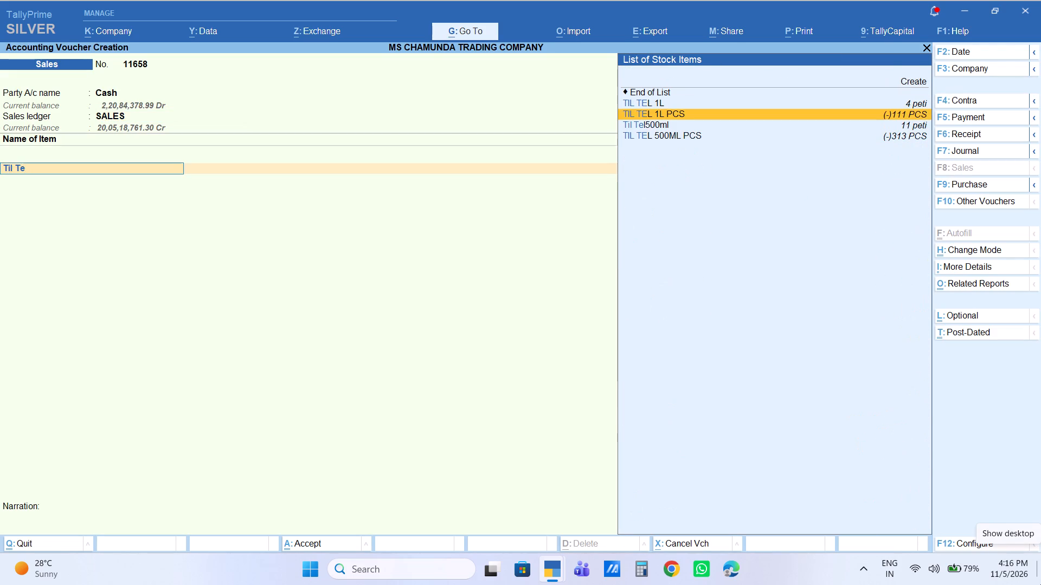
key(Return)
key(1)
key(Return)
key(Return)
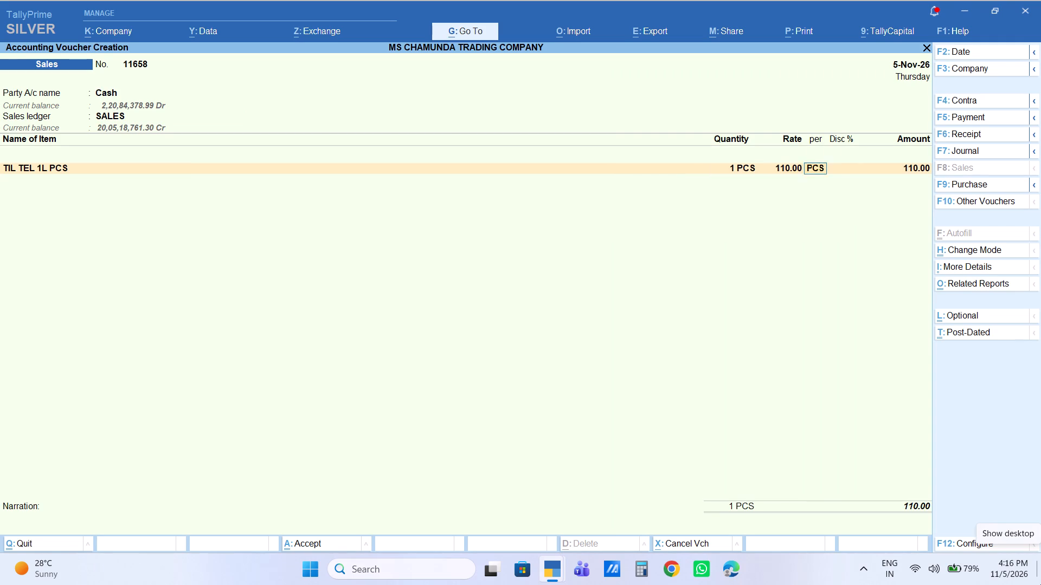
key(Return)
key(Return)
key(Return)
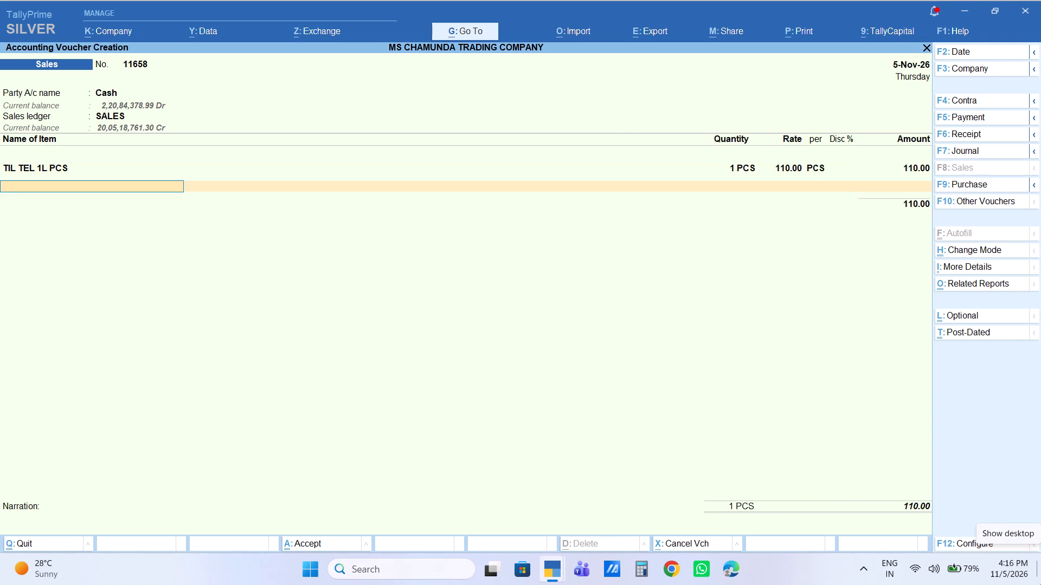
Add TELEPHONE 5L PCS as the second item, with quantity 1 piece at the pre-filled rate of 850.
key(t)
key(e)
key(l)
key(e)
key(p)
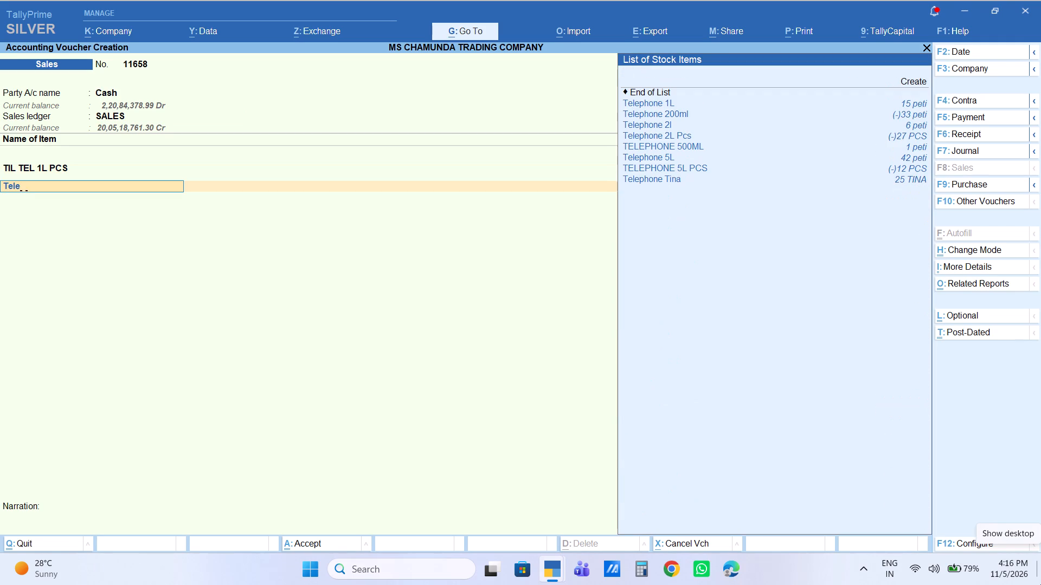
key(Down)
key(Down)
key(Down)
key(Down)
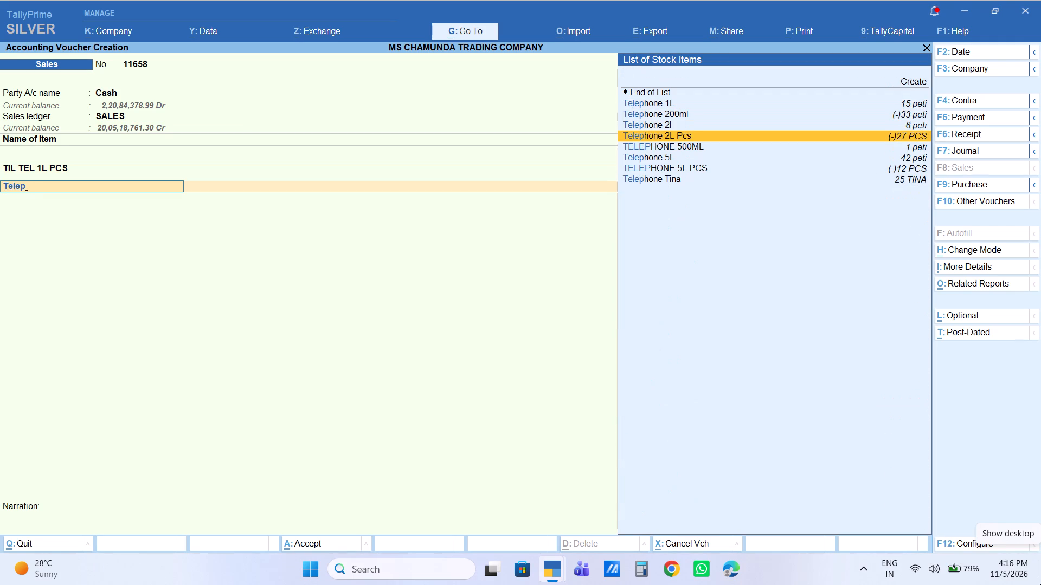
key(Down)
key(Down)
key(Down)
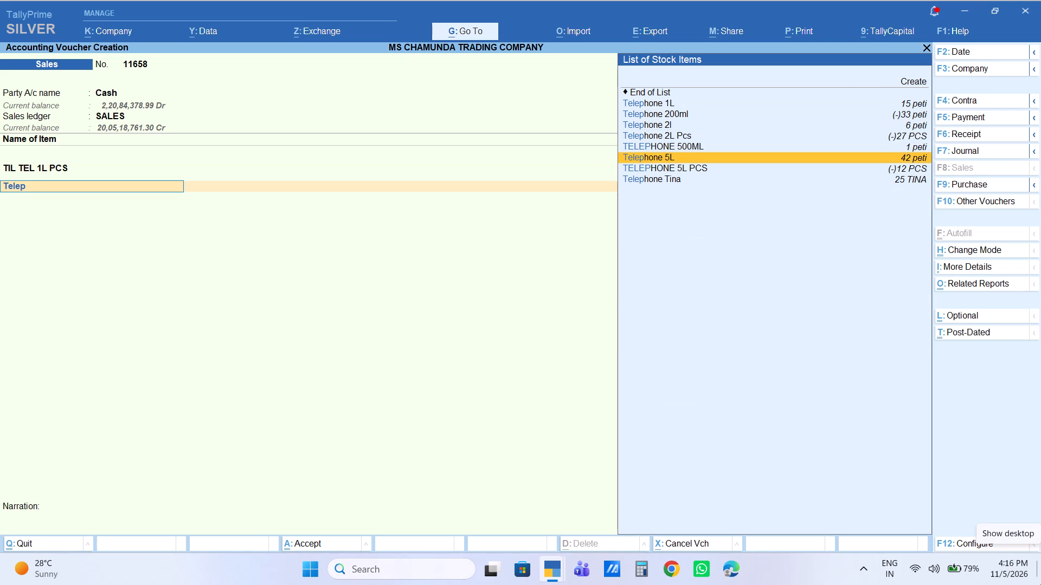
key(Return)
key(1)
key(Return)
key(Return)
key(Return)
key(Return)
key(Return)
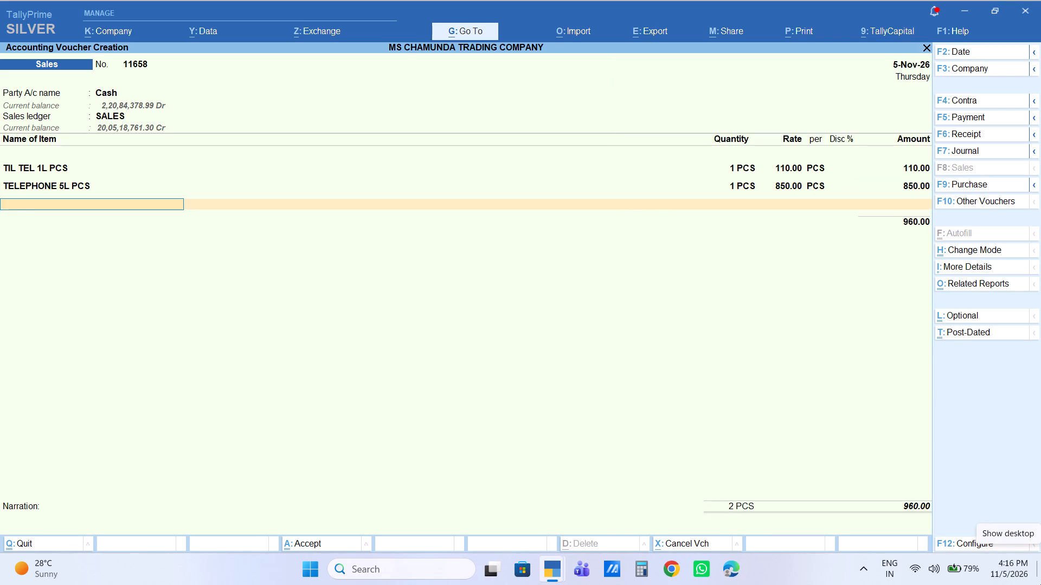
Add LAHSUN B as the third item, with quantity 1 kg and the amount set to 120.
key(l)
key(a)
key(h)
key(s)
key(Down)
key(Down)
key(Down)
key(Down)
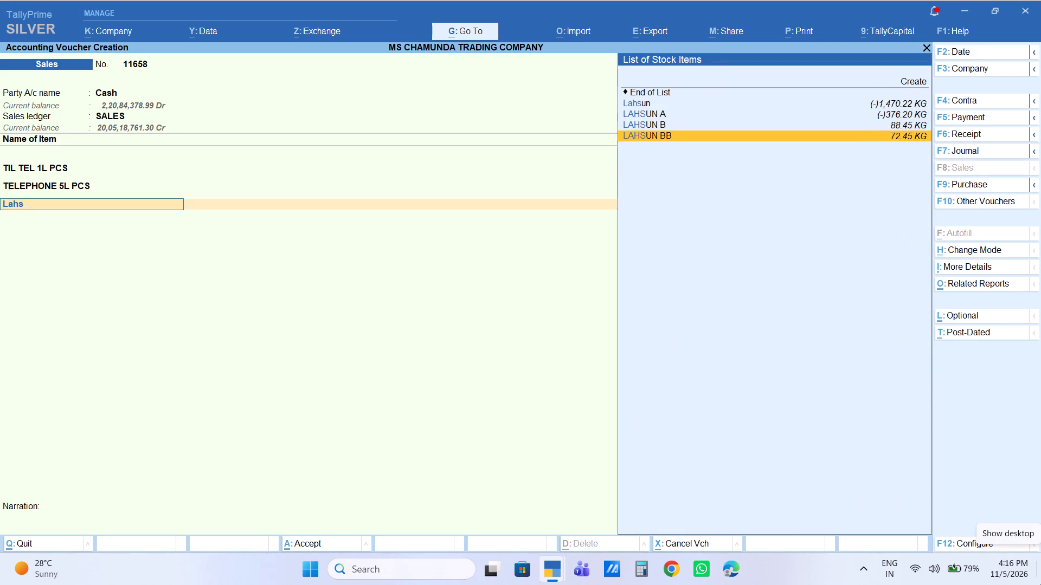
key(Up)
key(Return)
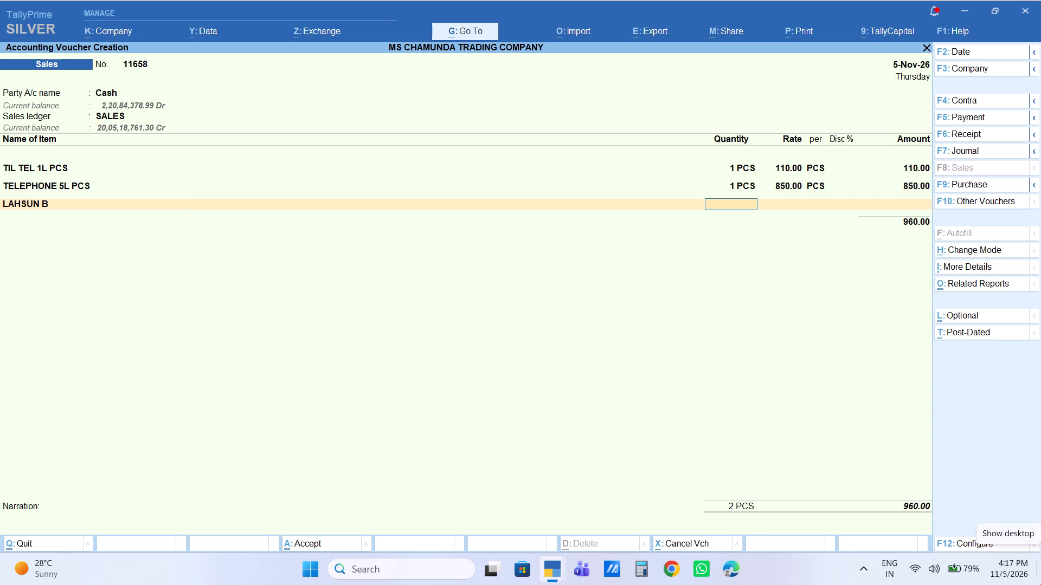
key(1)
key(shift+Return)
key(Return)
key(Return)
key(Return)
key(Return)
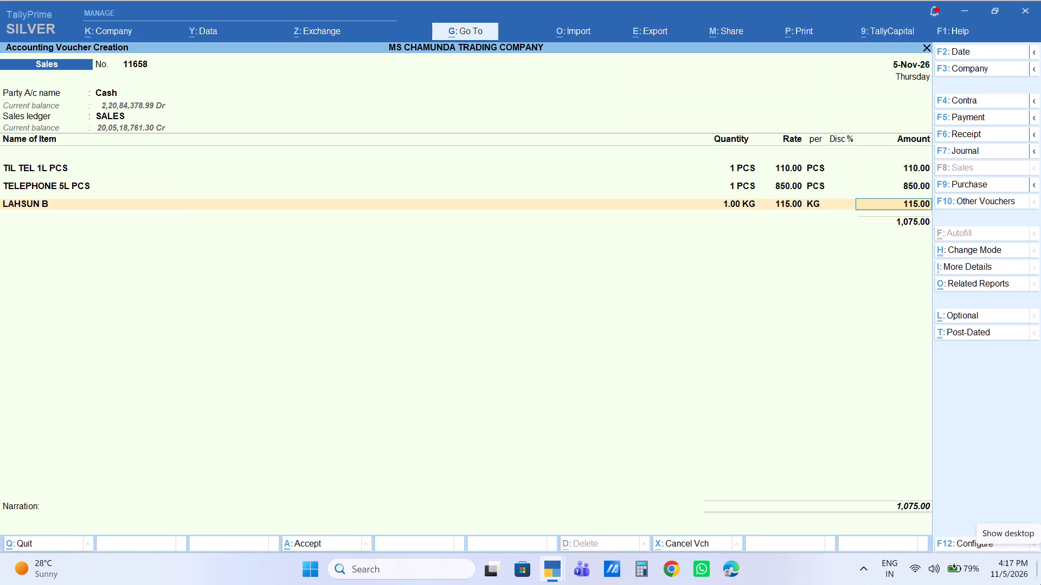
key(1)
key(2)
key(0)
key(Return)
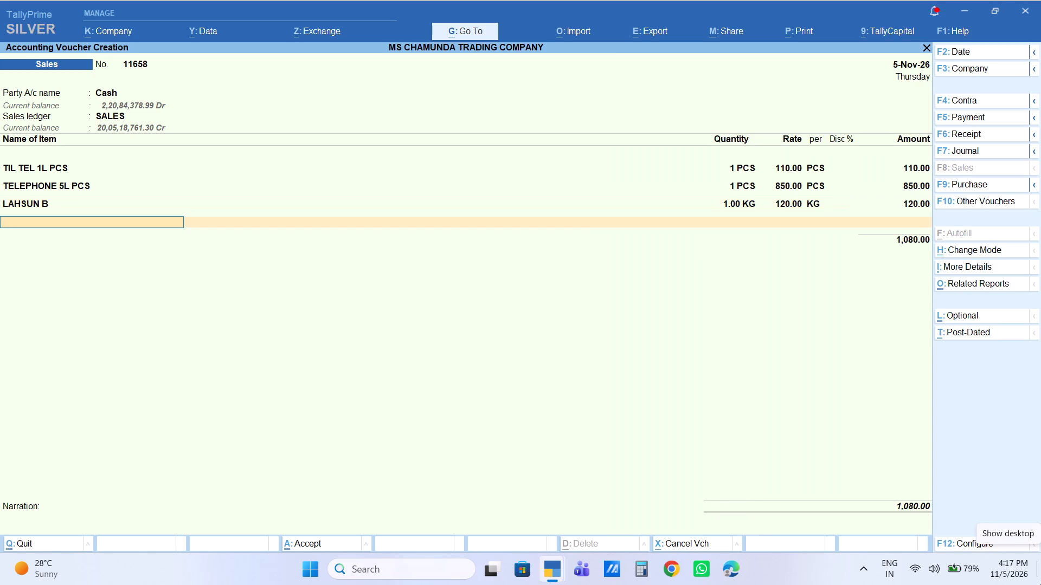
Add HALDI POWDER as the fourth item, with quantity 1 kg at the pre-filled rate of 160.
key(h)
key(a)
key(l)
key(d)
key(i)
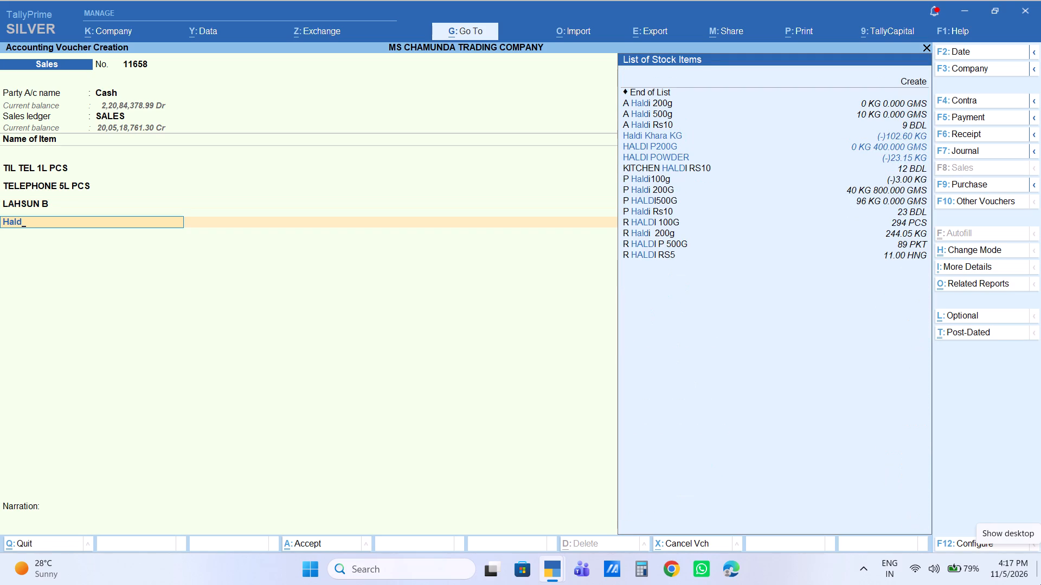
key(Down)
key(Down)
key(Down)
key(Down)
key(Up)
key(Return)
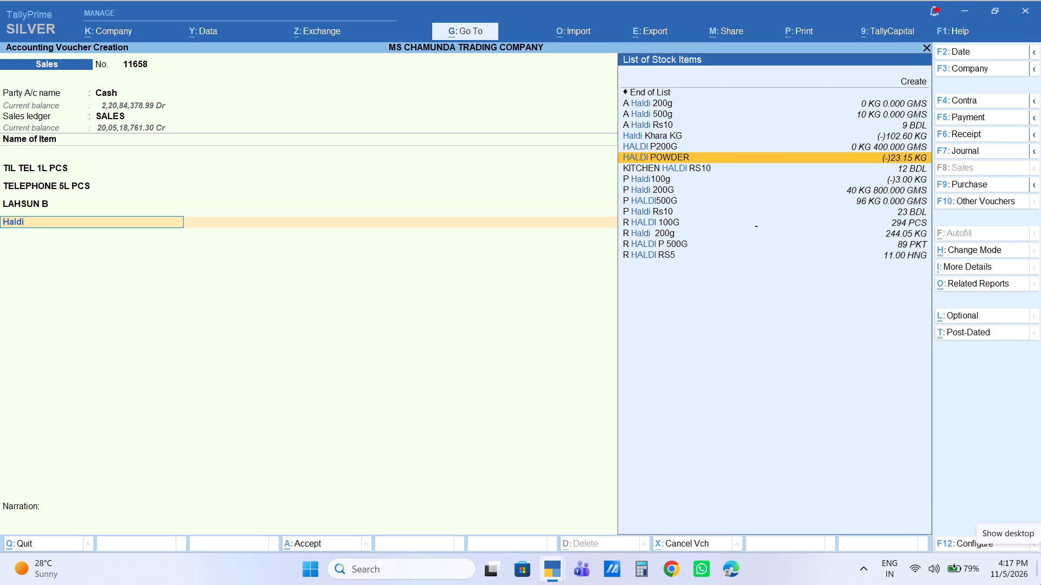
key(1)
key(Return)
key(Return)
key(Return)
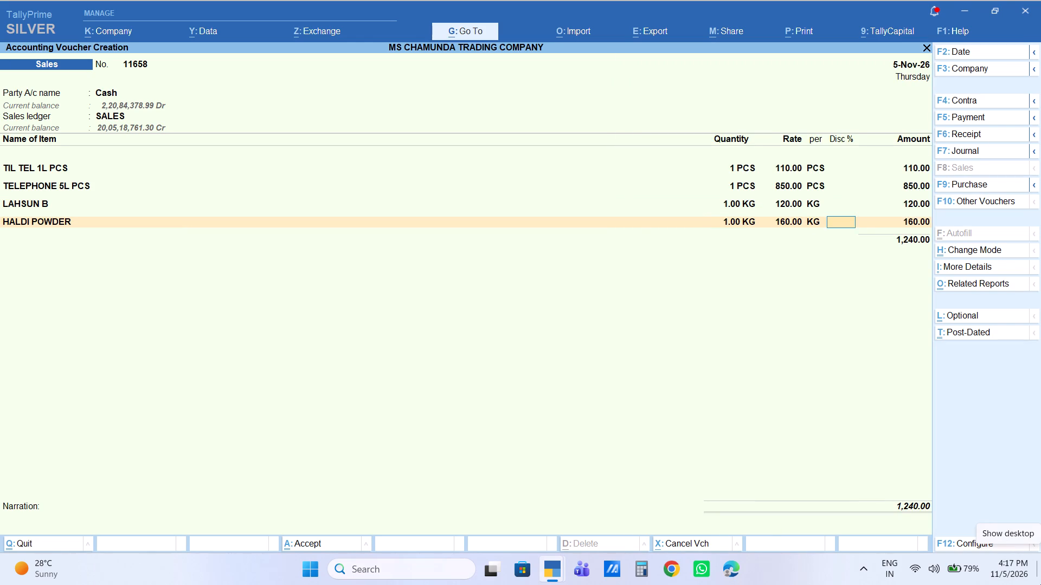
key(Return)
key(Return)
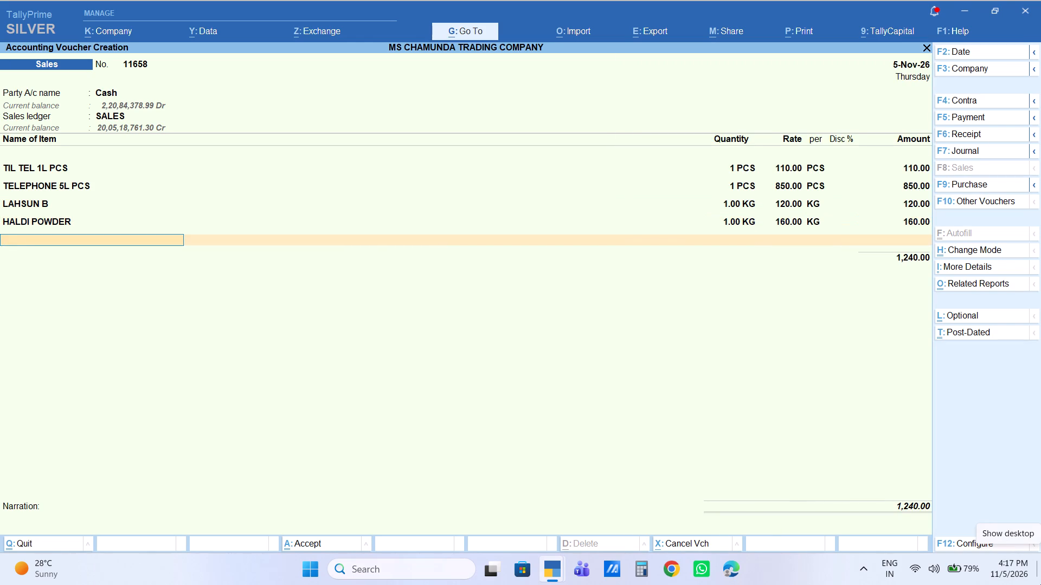
Add Dhaniya Powder Loose as the fifth item, with quantity 1 kg at the pre-filled rate of 120.
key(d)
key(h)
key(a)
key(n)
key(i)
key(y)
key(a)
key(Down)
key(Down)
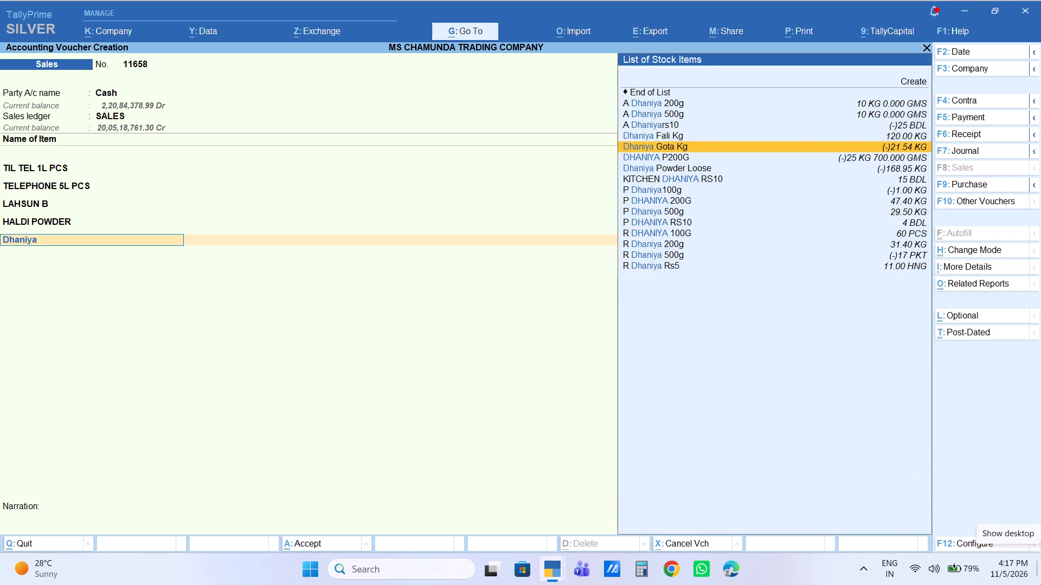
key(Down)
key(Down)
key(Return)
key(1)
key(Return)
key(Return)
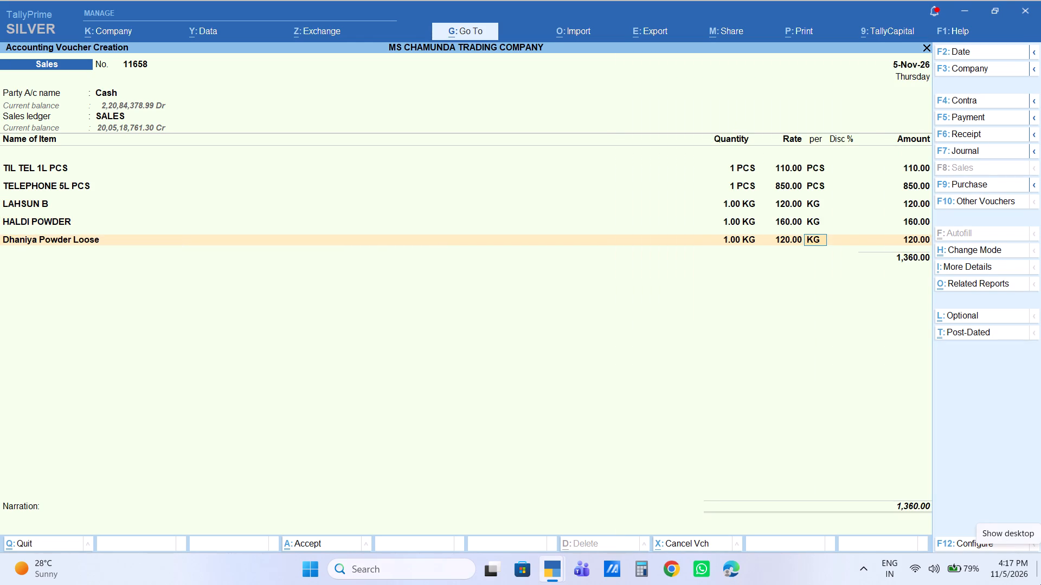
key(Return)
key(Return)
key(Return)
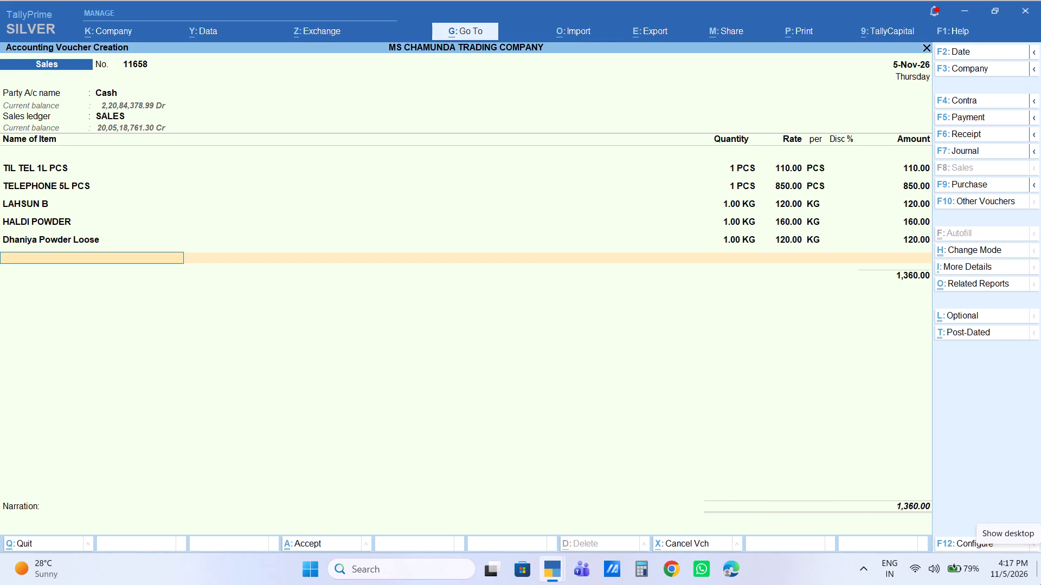
Add MIRCHA POWDER as the sixth item, with quantity 1 kg at the pre-filled rate of 180.
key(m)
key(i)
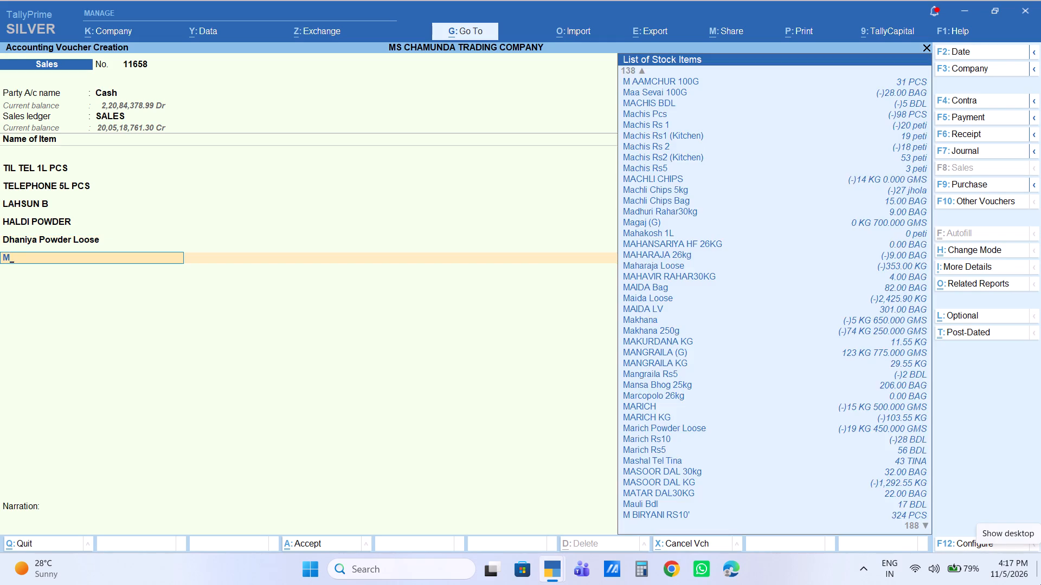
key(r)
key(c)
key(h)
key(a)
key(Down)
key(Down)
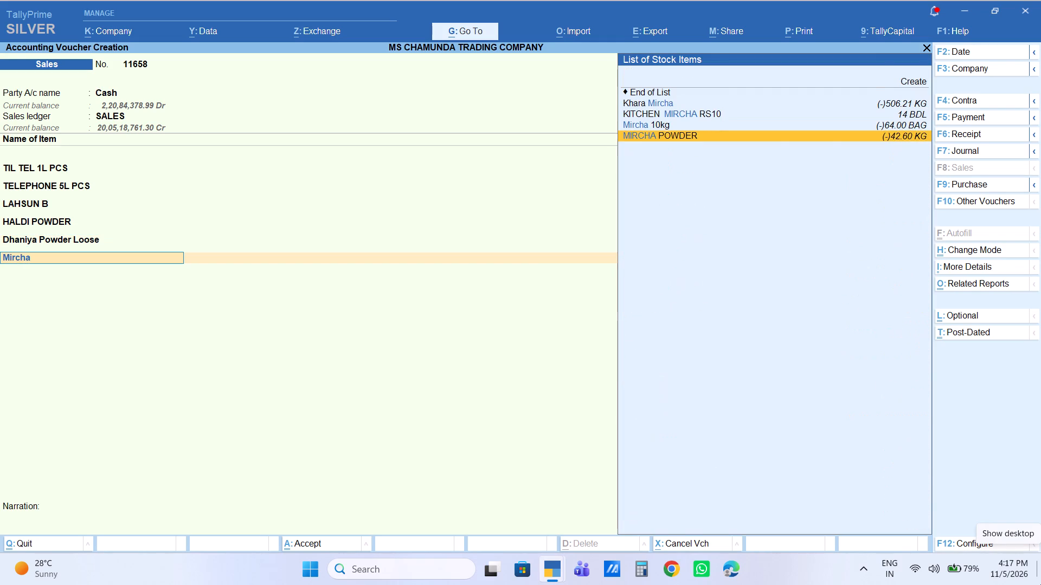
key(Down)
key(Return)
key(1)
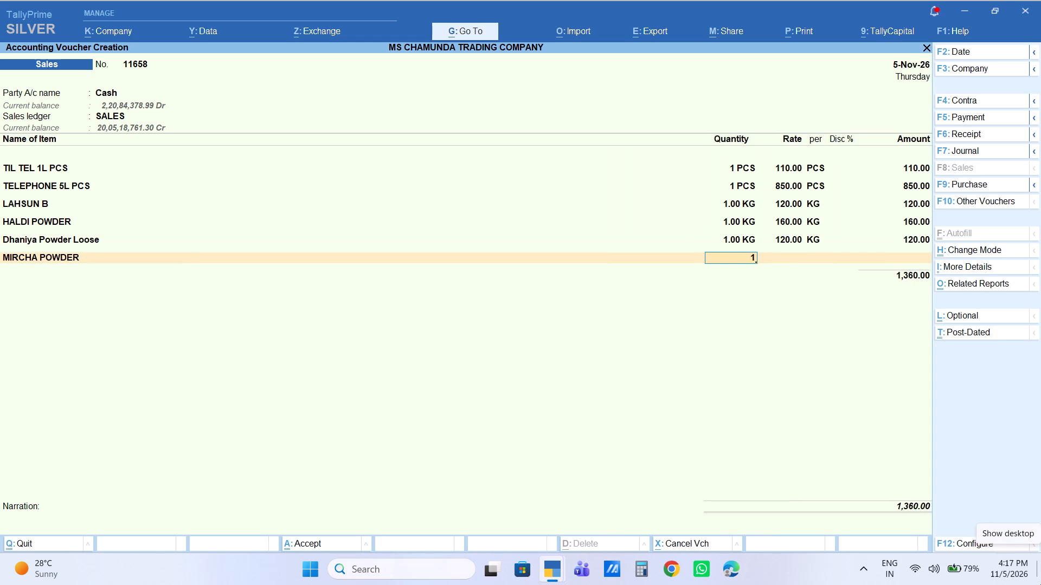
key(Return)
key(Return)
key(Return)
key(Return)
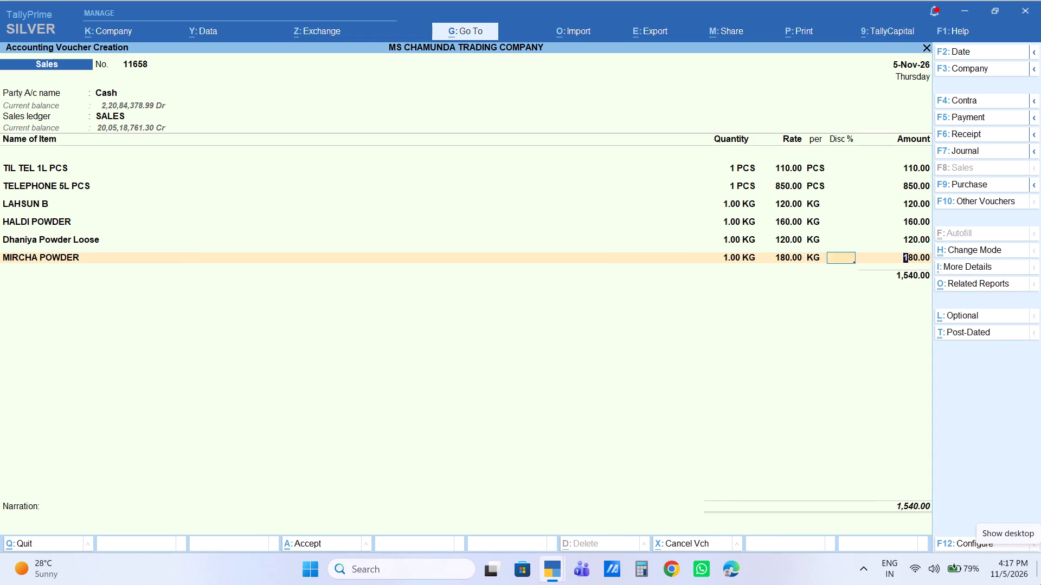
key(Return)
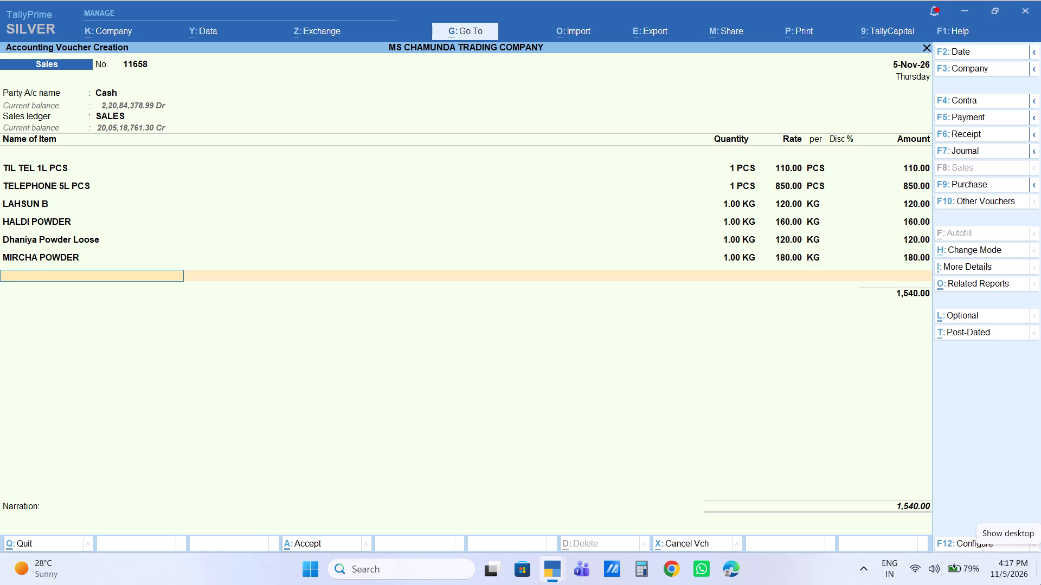
Add Khara Mircha as the seventh item, with quantity 1 kg at the pre-filled rate of 250.
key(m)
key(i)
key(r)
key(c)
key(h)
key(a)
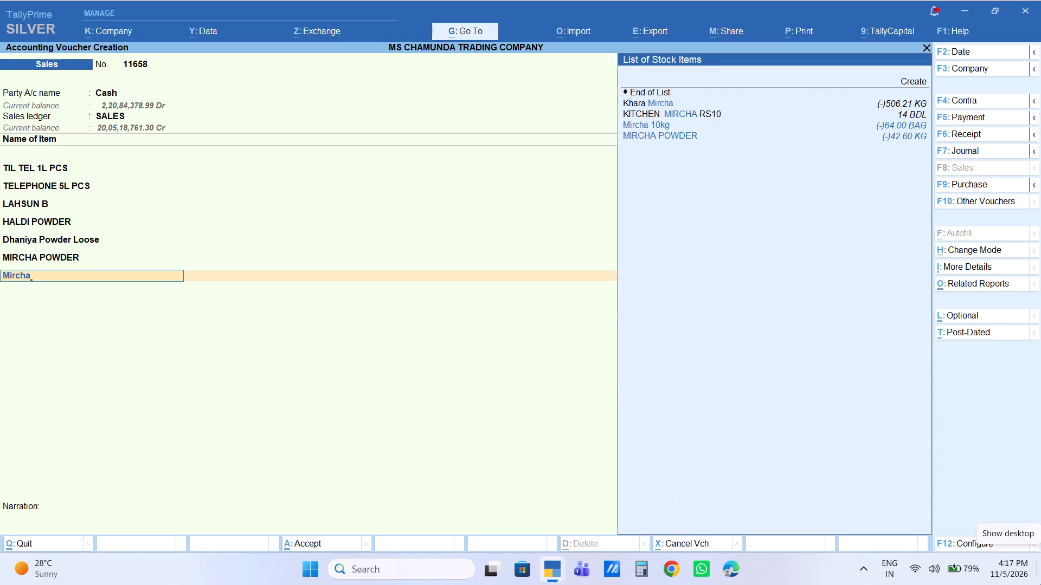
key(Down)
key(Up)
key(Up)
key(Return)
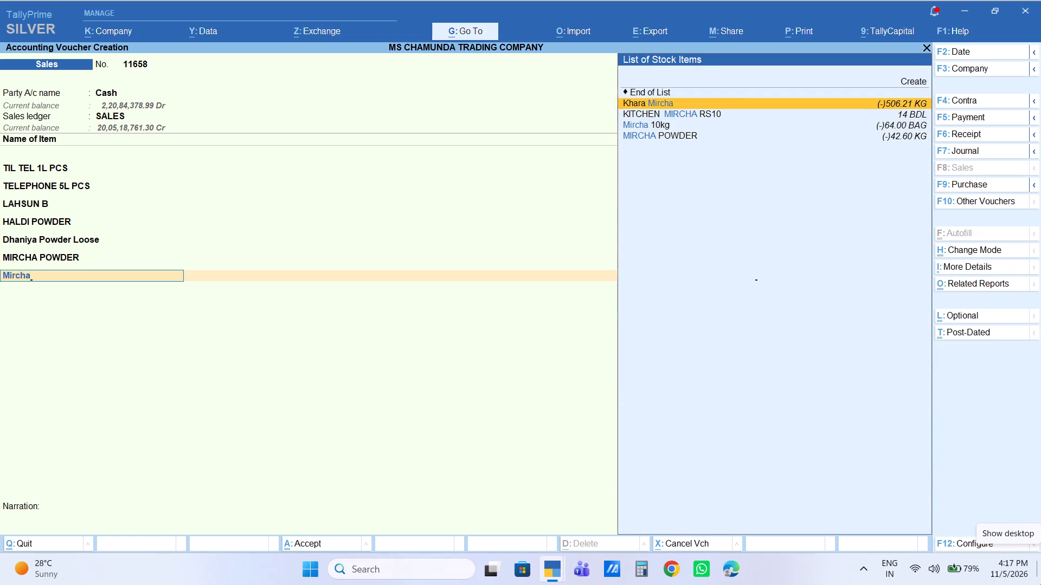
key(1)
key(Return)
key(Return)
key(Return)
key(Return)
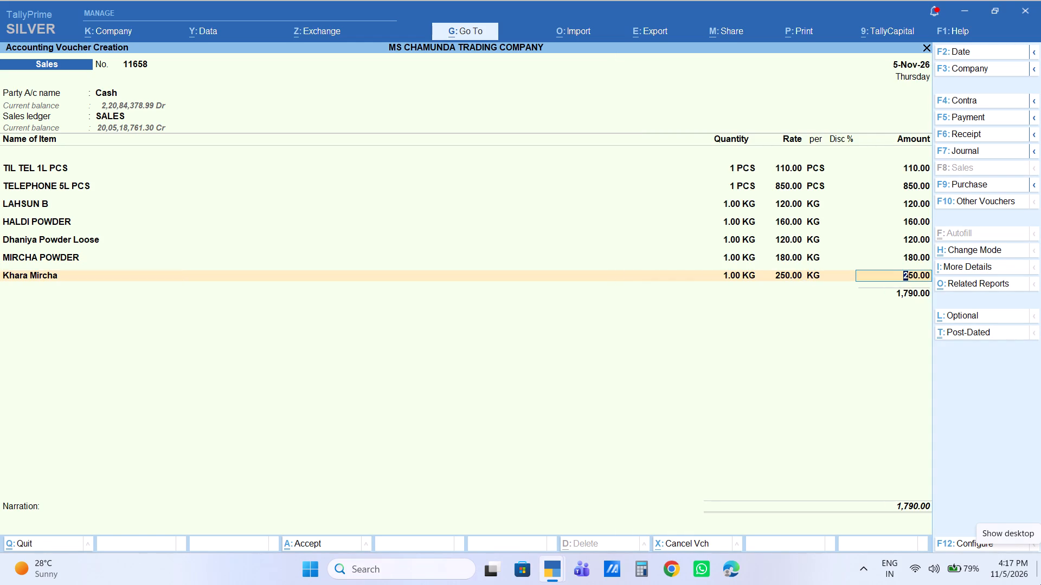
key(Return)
Add Jeera KG as the eighth item, with quantity 0.5 kg at the pre-filled rate of 320.
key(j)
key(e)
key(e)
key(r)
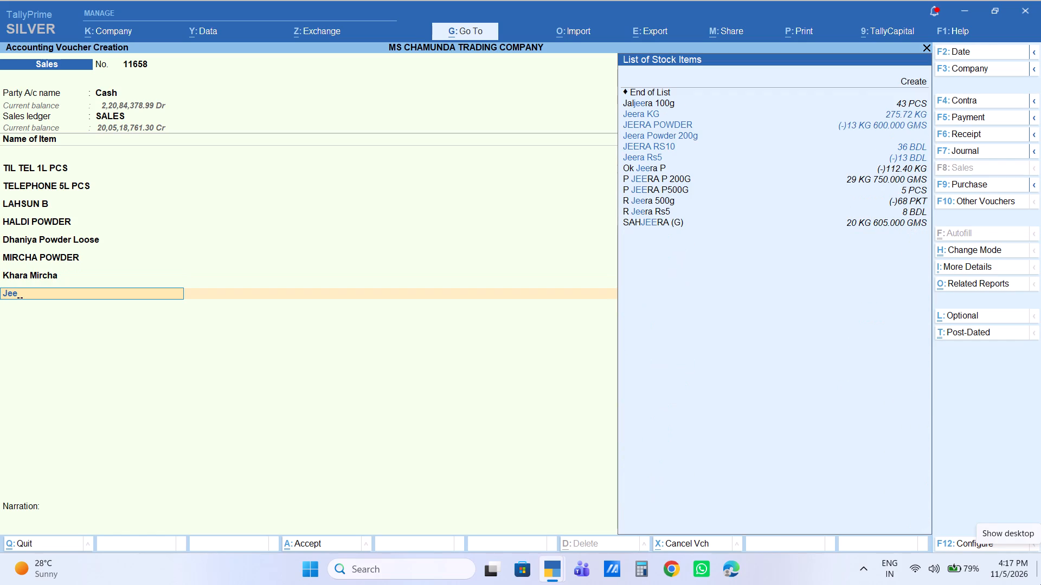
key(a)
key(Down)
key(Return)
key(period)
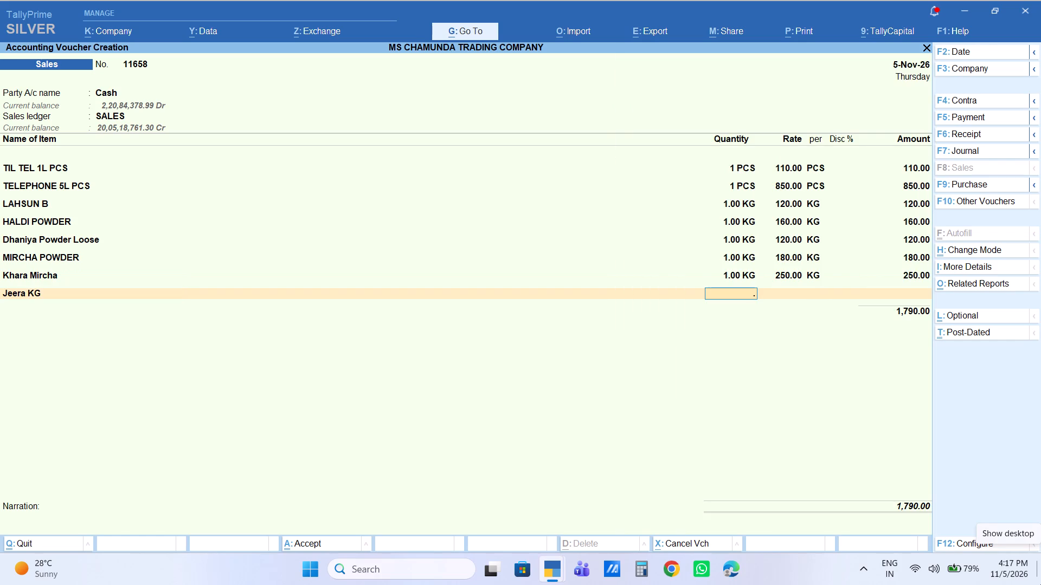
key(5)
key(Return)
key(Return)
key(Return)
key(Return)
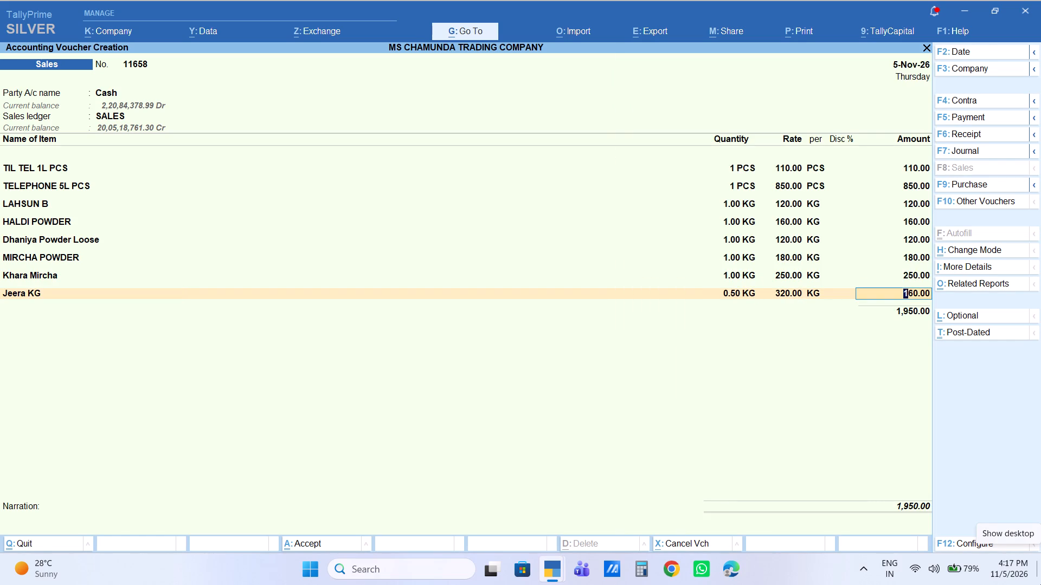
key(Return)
Add MARICH as the ninth item, with quantity 0.25 kg and the amount set to 210.
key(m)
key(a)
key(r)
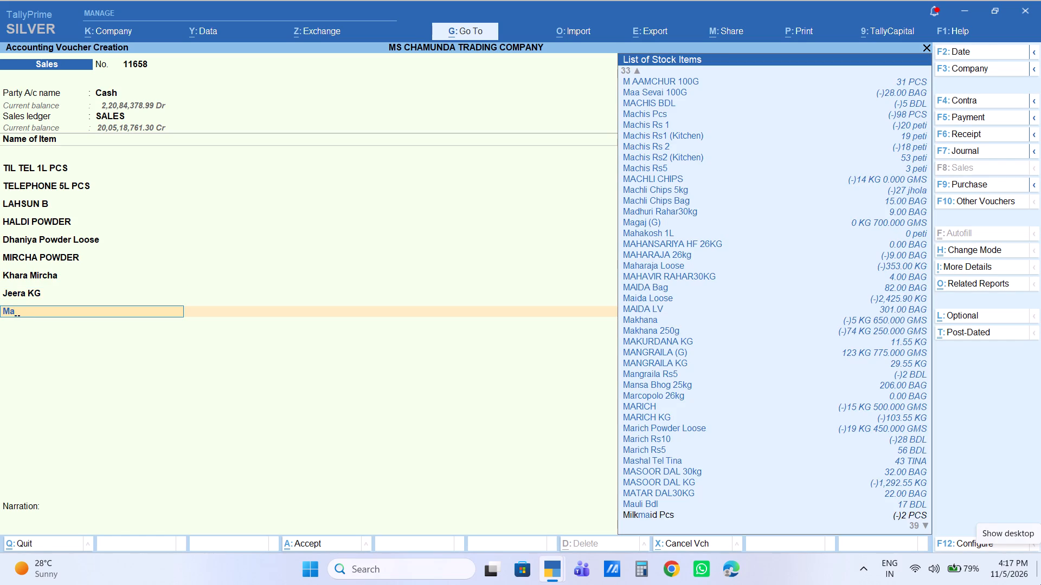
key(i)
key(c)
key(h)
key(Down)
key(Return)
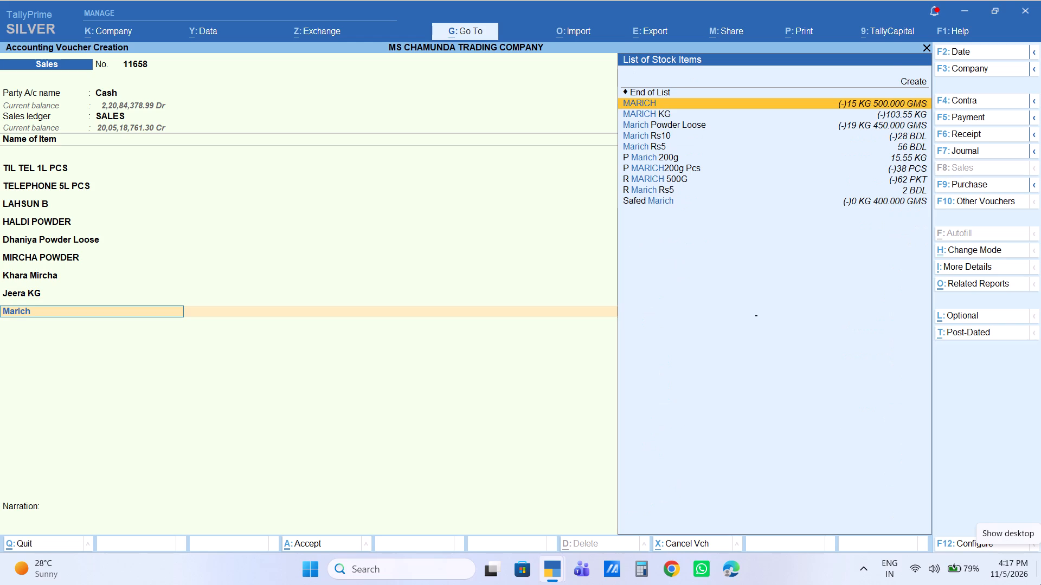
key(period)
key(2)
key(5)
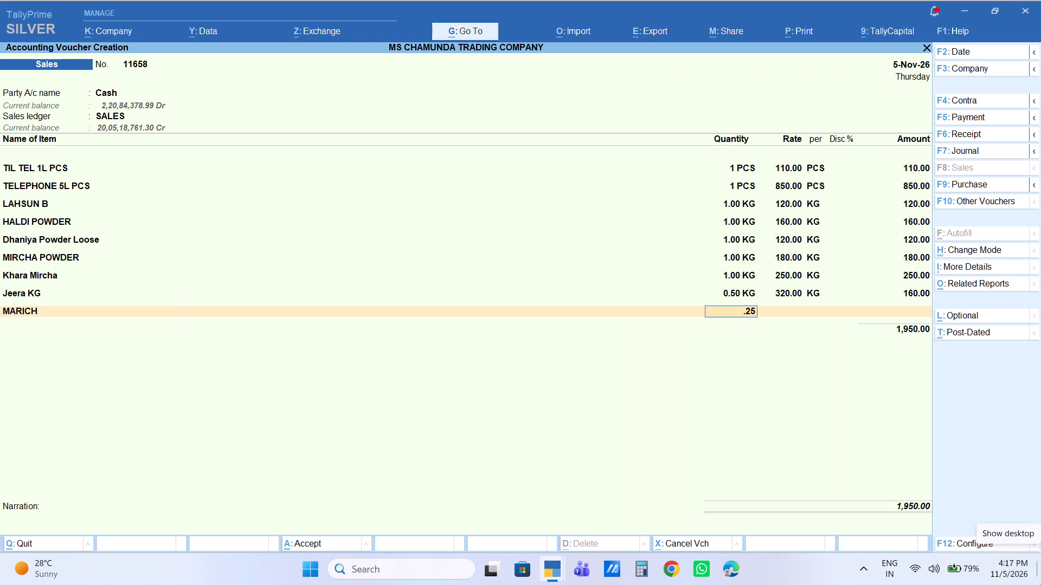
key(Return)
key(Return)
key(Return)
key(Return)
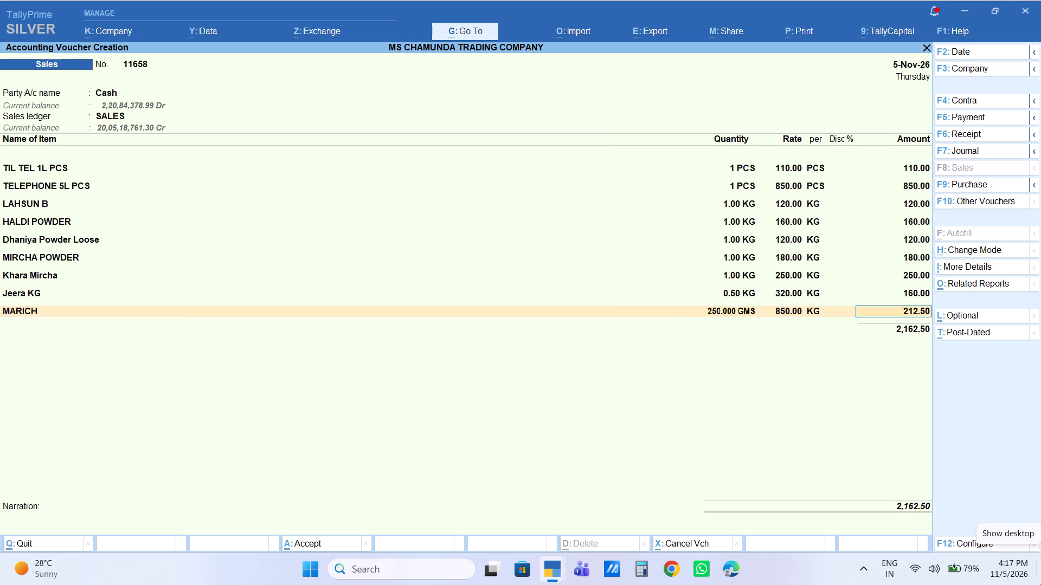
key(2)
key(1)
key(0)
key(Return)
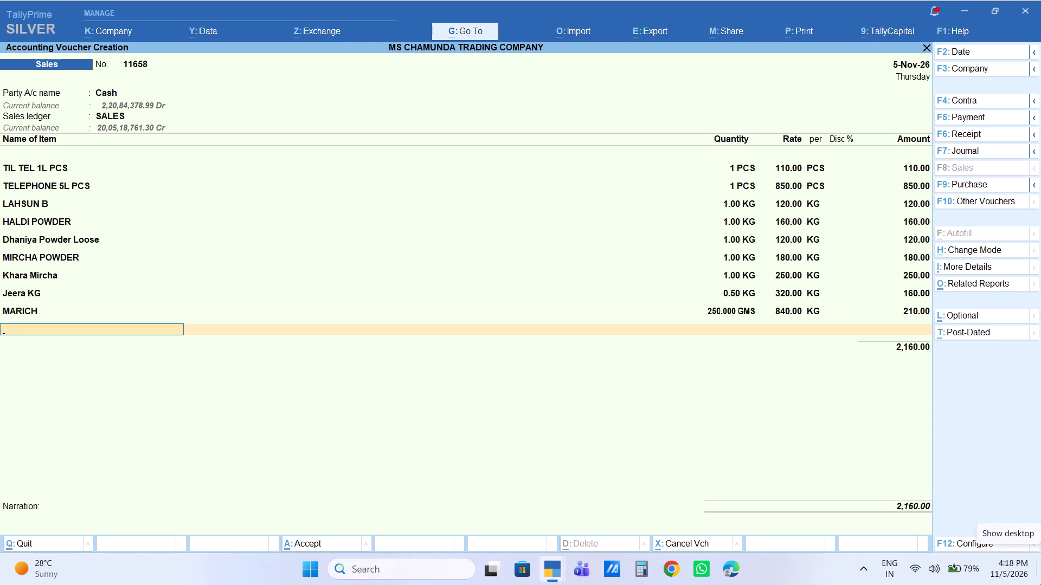
Add Bhindi as the tenth item, with quantity 1 kg at the pre-filled rate of 50.
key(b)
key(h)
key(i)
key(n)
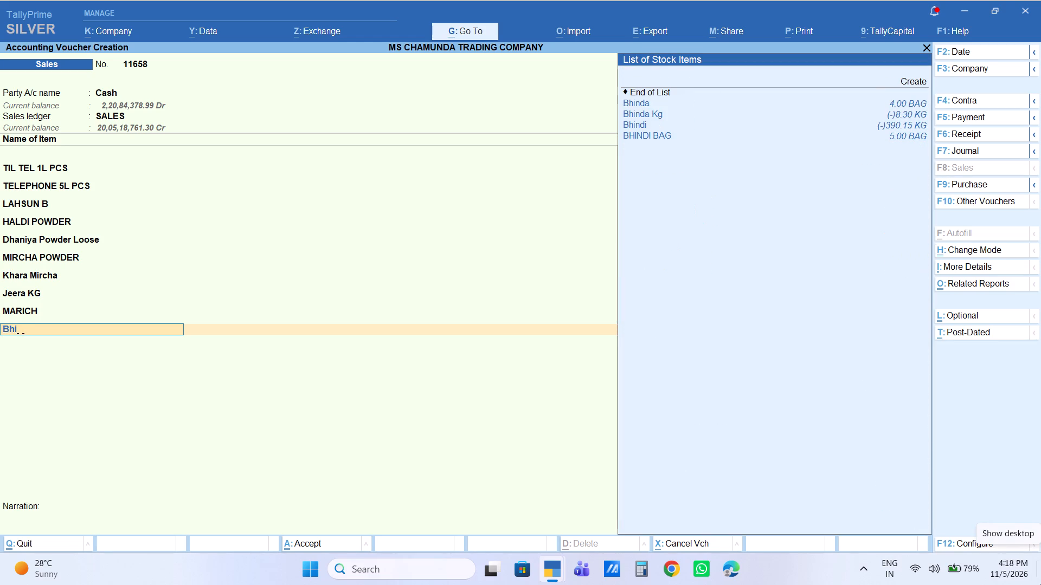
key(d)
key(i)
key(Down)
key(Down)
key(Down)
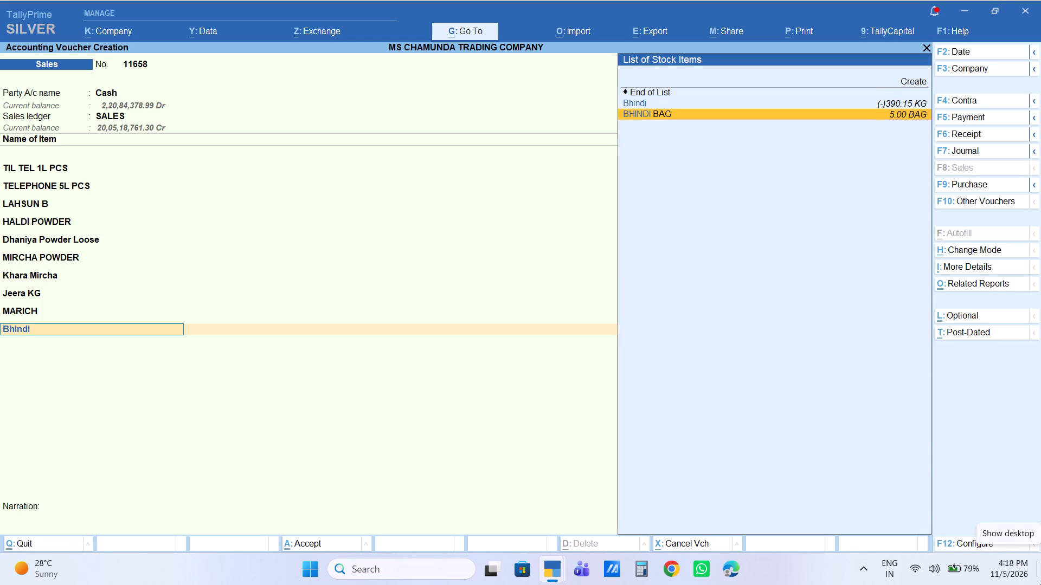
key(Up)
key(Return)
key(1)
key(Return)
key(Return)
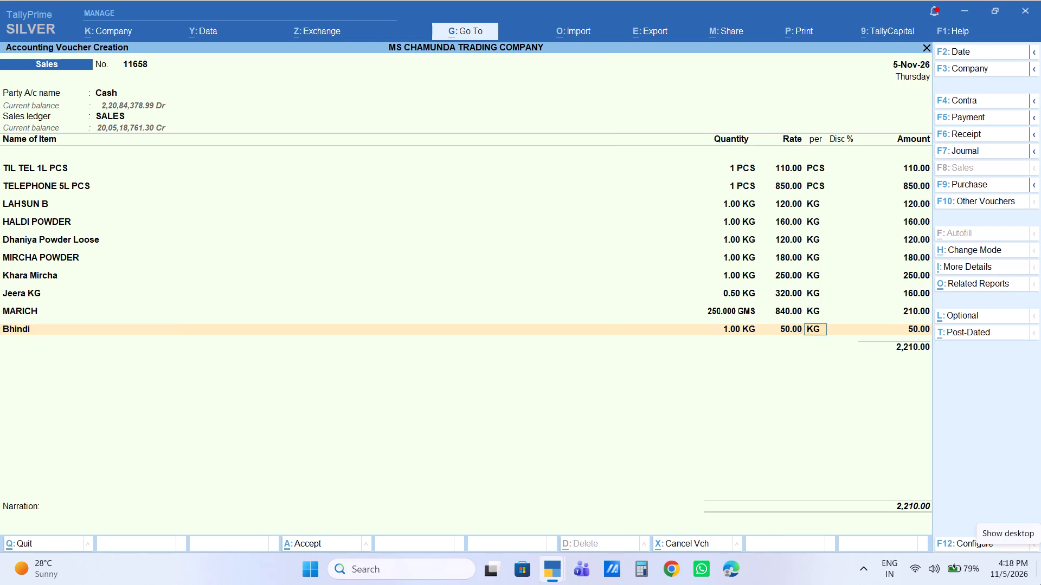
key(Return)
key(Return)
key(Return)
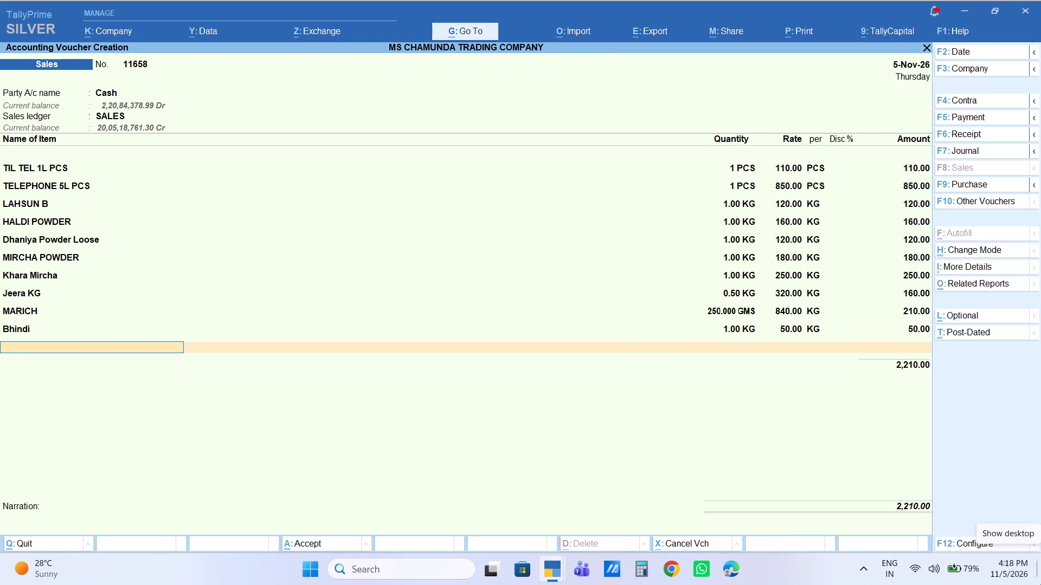
Add NOBEL KG as the eleventh item, with quantity 1 kg at the pre-filled rate of 80, and end the item list.
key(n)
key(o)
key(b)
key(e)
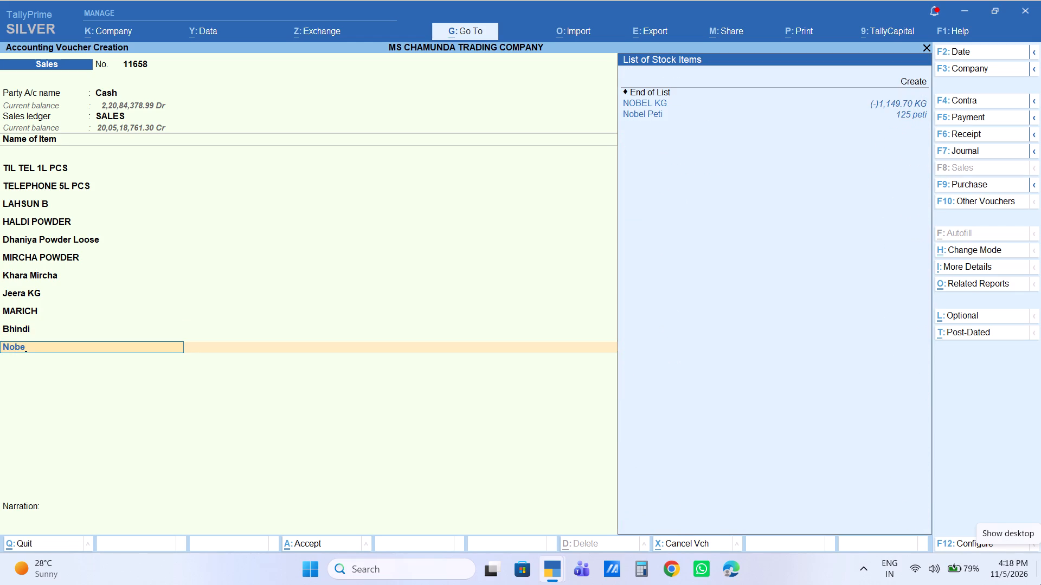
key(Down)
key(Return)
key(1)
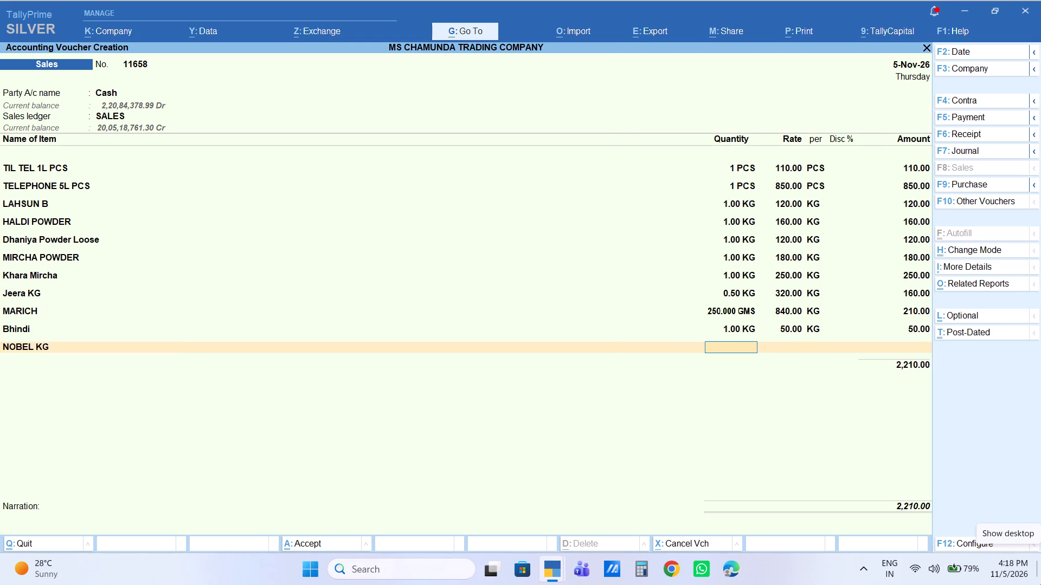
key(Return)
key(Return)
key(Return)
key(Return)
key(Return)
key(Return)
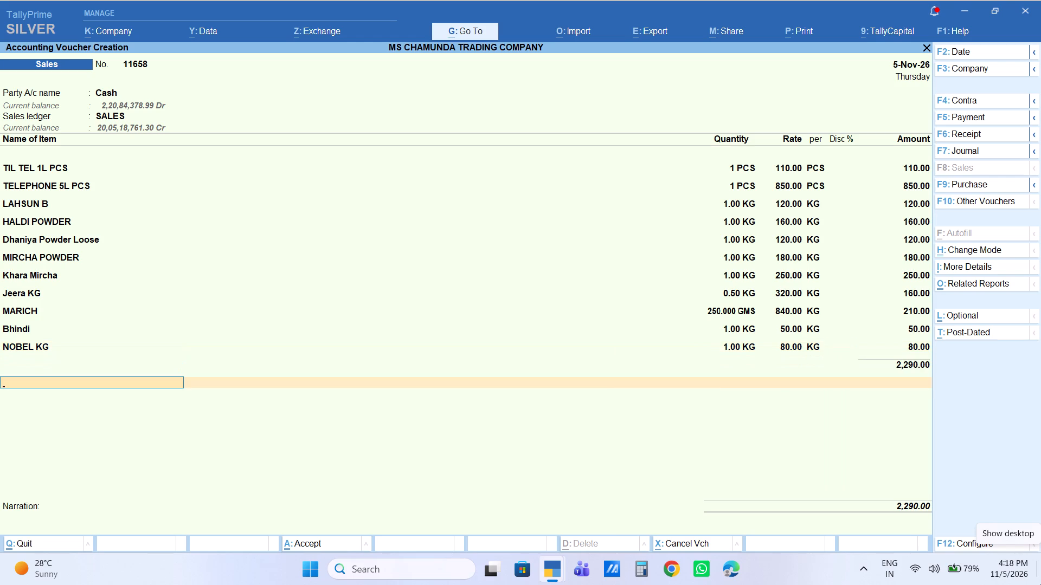
Review the amounts of the entered items, from NOBEL KG back up to the first lines.
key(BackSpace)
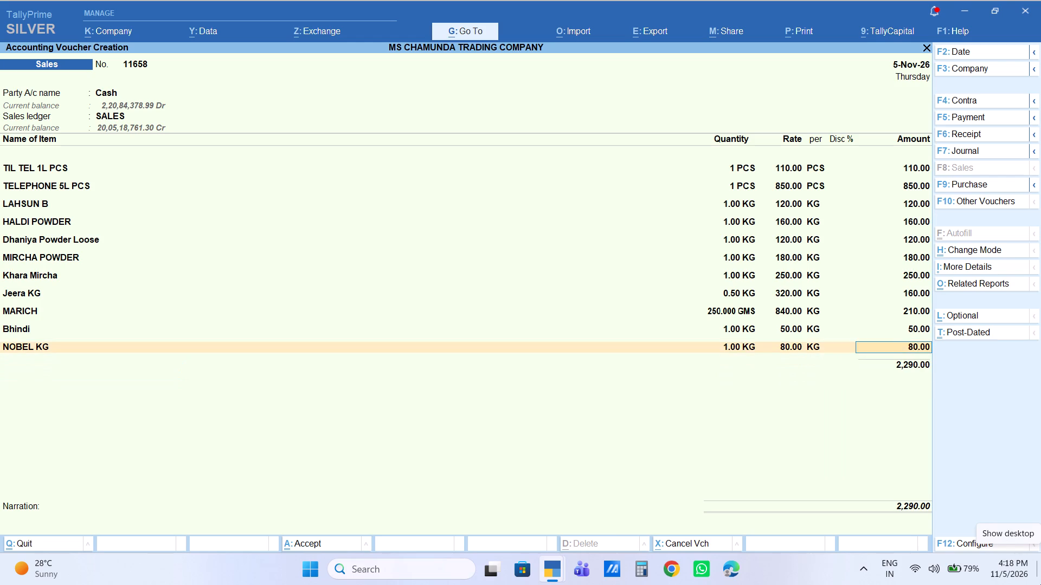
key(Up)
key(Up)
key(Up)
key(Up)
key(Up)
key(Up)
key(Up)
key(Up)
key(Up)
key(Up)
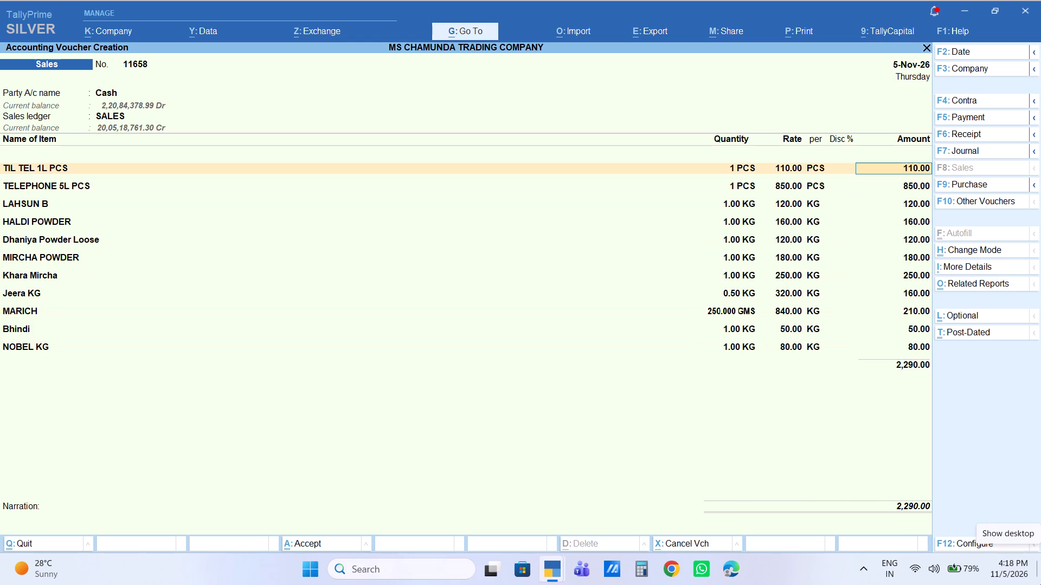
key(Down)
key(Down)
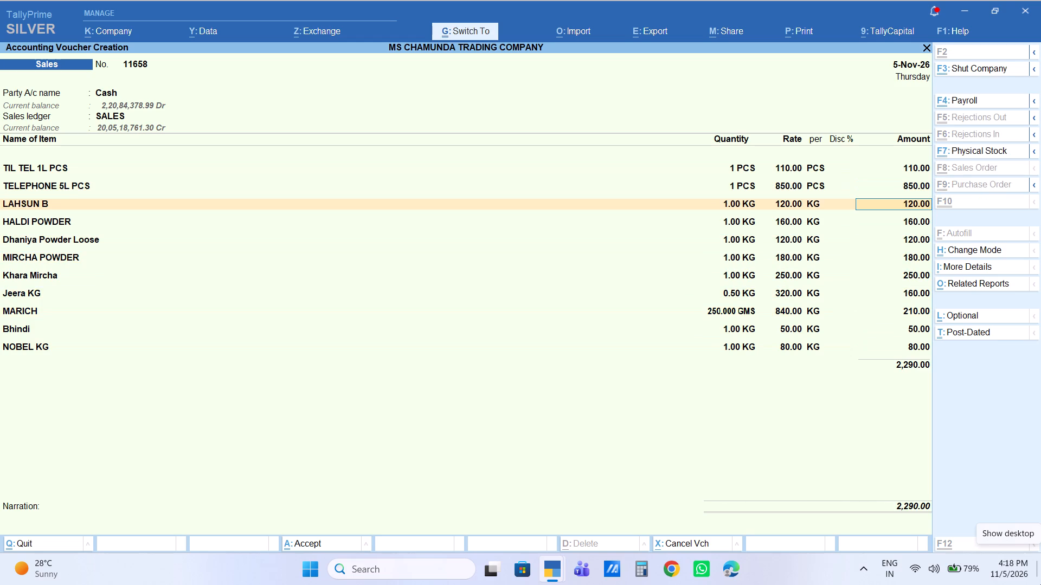
Go back to the voucher's party account, look up the customer's ledger and start creating a new one.
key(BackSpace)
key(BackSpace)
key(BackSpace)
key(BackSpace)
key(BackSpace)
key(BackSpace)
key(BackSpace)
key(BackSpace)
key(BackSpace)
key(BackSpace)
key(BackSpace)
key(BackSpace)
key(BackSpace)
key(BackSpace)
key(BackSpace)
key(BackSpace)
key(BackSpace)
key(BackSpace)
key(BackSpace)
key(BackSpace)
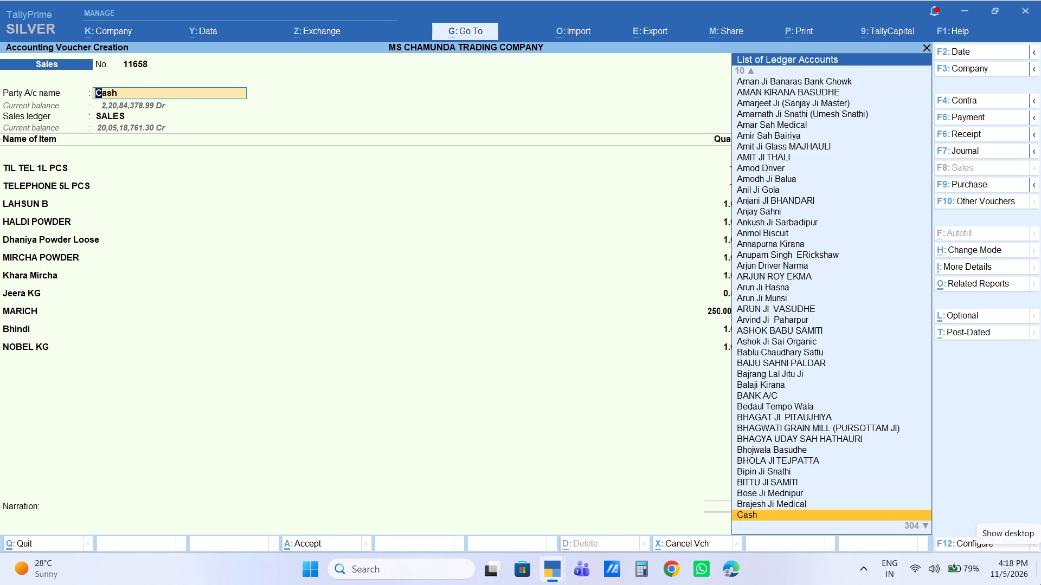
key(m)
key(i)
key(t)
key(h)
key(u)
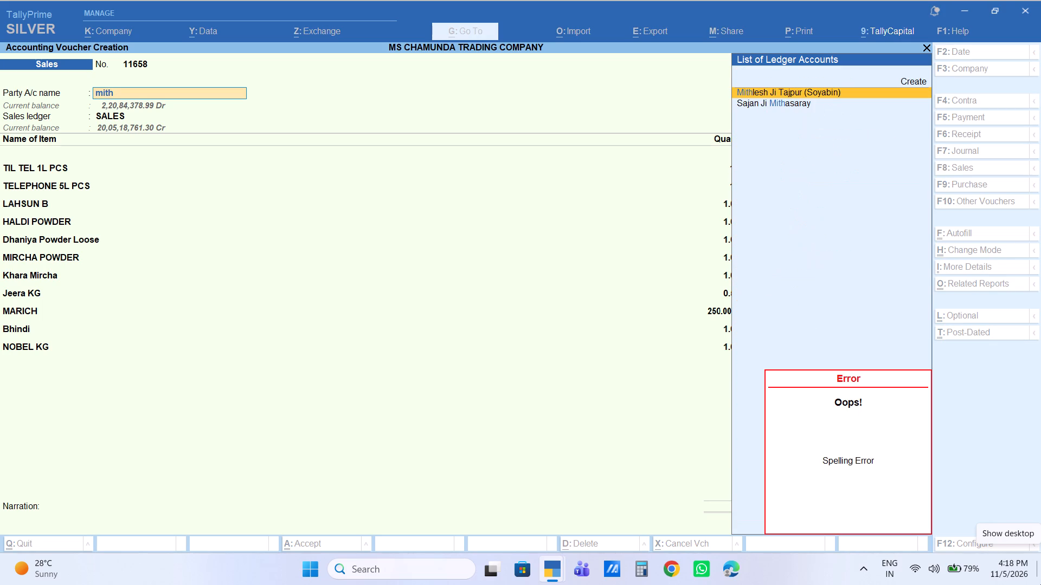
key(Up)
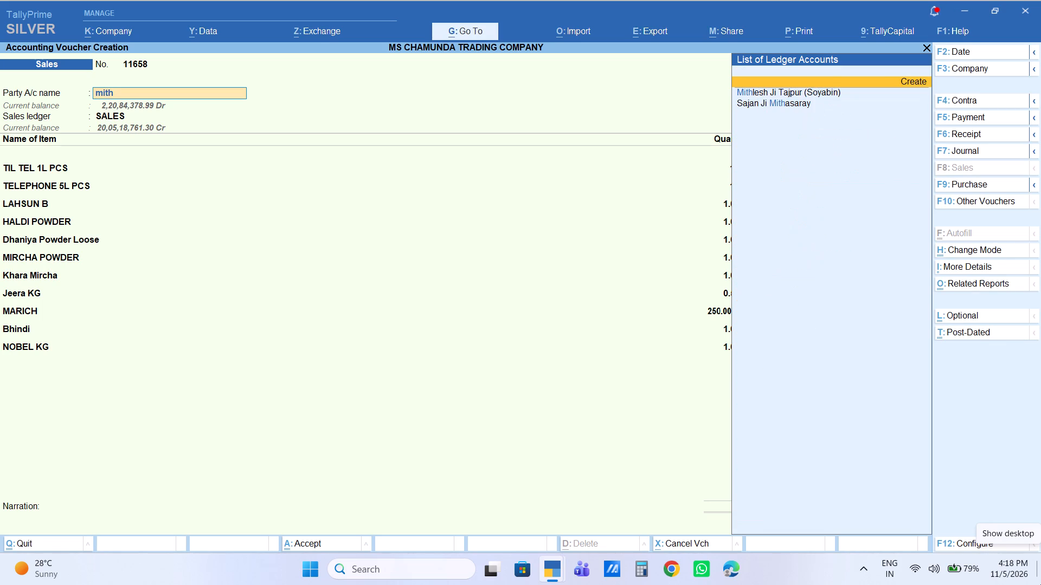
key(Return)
Name the new ledger with the customer's name followed by the place, leaving the alias blank.
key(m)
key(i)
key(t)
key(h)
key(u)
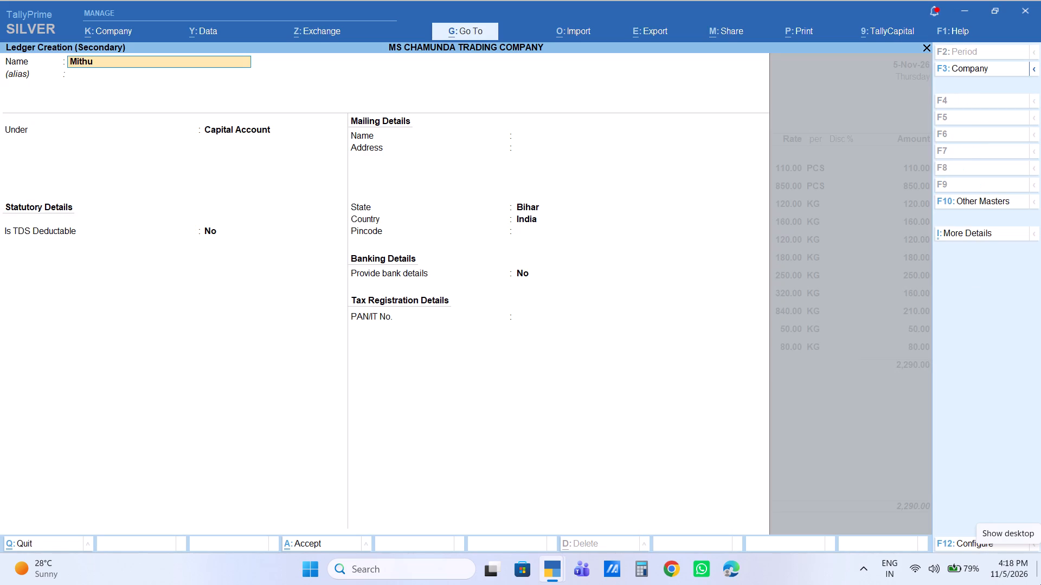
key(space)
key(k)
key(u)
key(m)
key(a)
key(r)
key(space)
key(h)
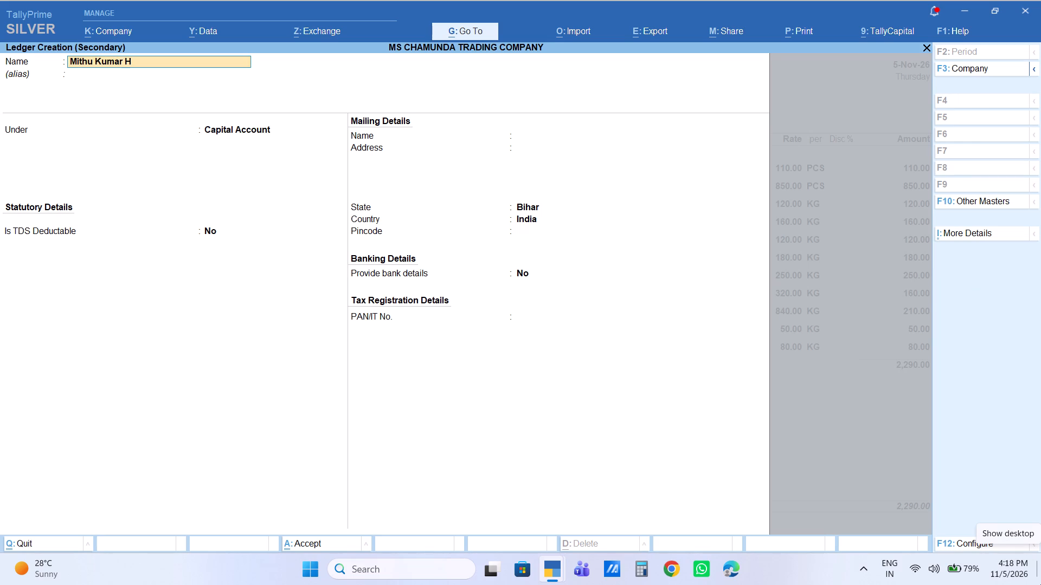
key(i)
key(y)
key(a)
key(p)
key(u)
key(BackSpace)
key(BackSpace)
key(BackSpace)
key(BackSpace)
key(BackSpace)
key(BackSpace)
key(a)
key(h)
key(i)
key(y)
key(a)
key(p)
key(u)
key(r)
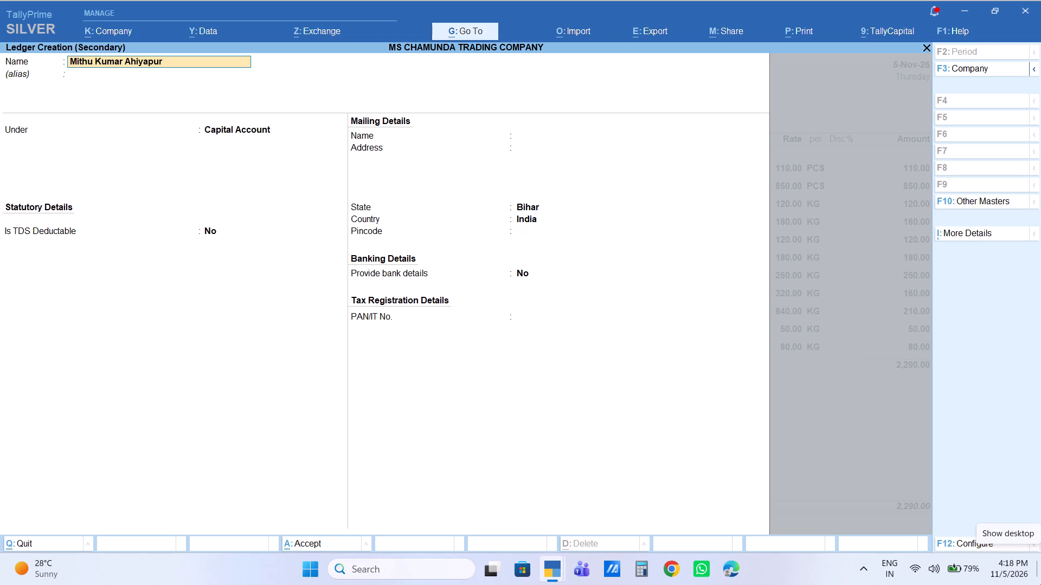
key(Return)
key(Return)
Put the customer's ledger under the Sundry Debtors group, keep its remaining details as they are, and save it.
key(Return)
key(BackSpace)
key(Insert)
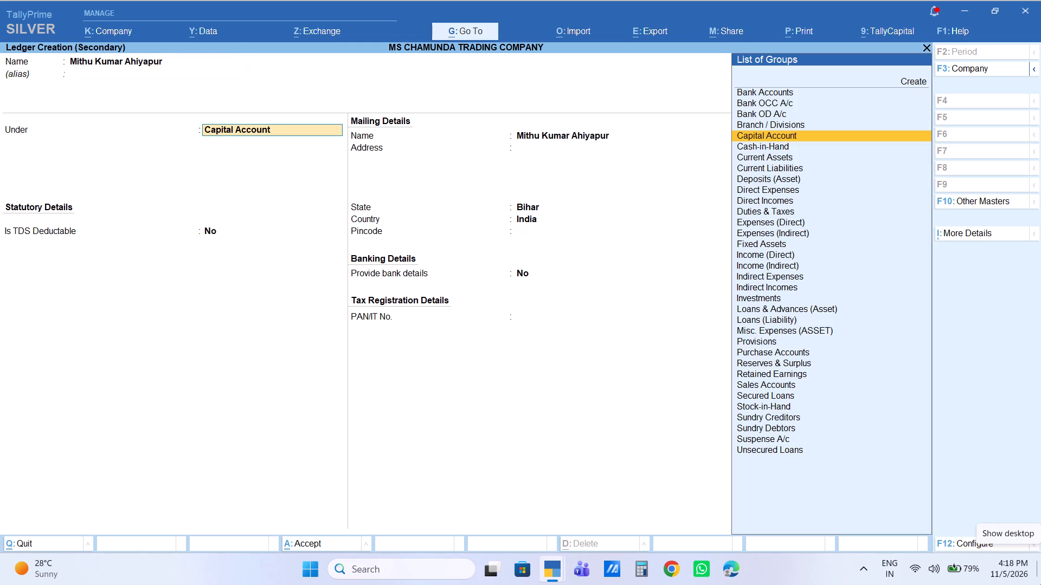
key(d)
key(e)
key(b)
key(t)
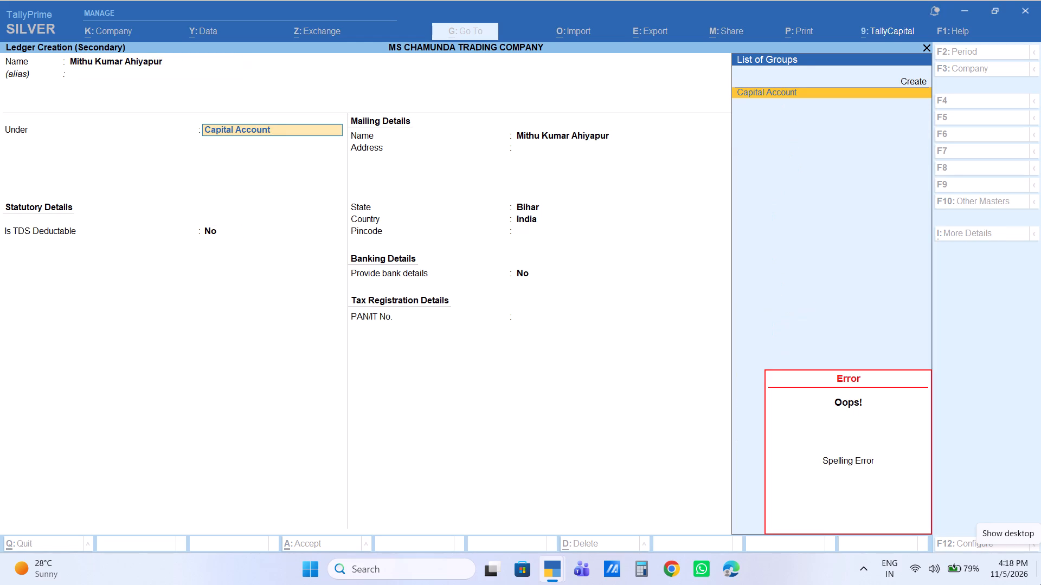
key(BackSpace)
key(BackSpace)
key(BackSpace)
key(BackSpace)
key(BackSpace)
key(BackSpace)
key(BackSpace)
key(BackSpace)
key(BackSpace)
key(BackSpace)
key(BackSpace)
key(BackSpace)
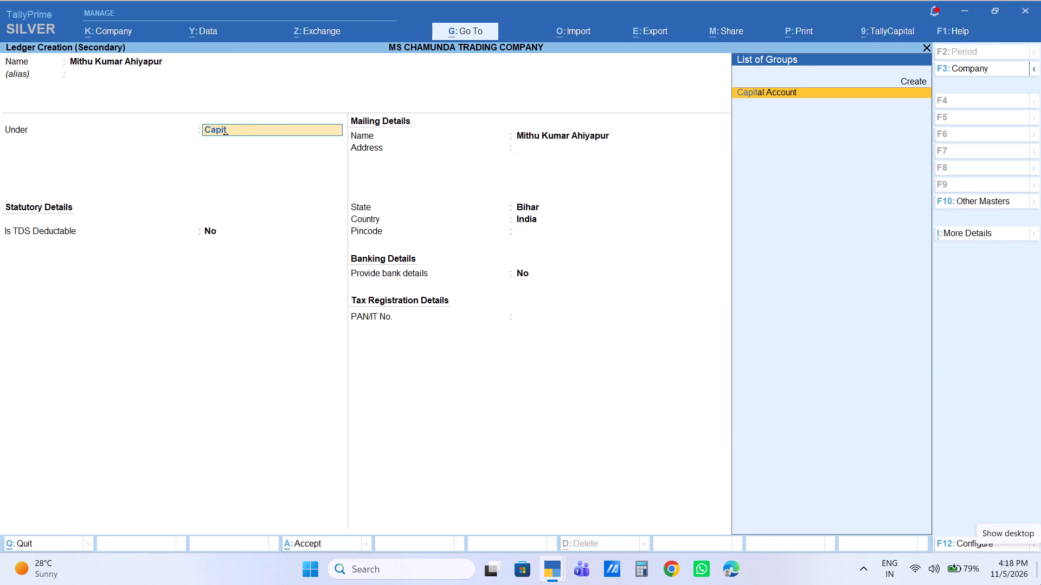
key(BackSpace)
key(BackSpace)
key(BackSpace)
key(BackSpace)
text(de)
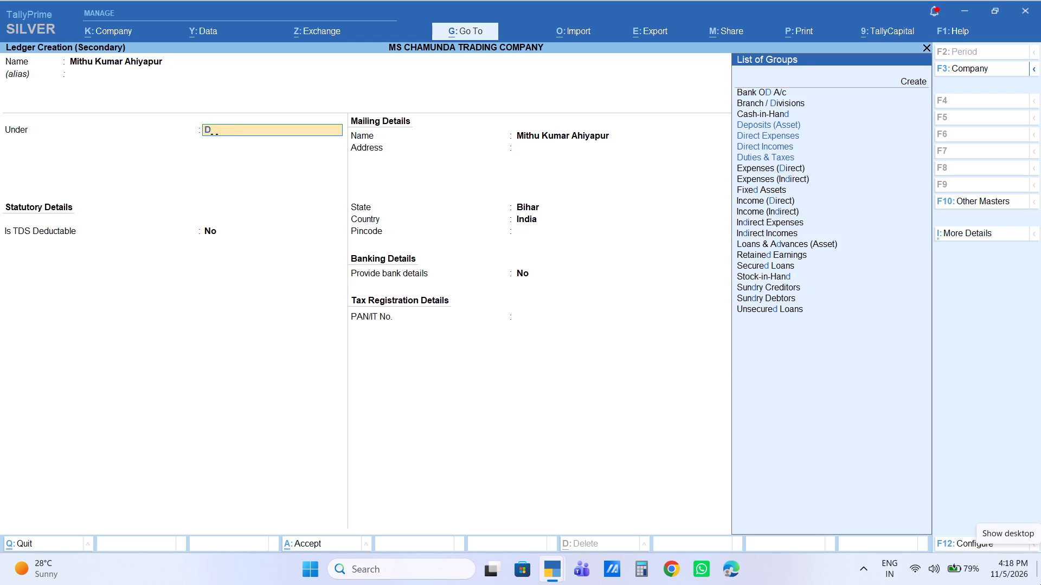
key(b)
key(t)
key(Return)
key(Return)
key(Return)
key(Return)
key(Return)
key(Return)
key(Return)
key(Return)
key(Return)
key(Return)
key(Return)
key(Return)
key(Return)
Keep all eleven item lines of sales voucher 11658 as entered, accept it under the customer's ledger, and leave voucher creation.
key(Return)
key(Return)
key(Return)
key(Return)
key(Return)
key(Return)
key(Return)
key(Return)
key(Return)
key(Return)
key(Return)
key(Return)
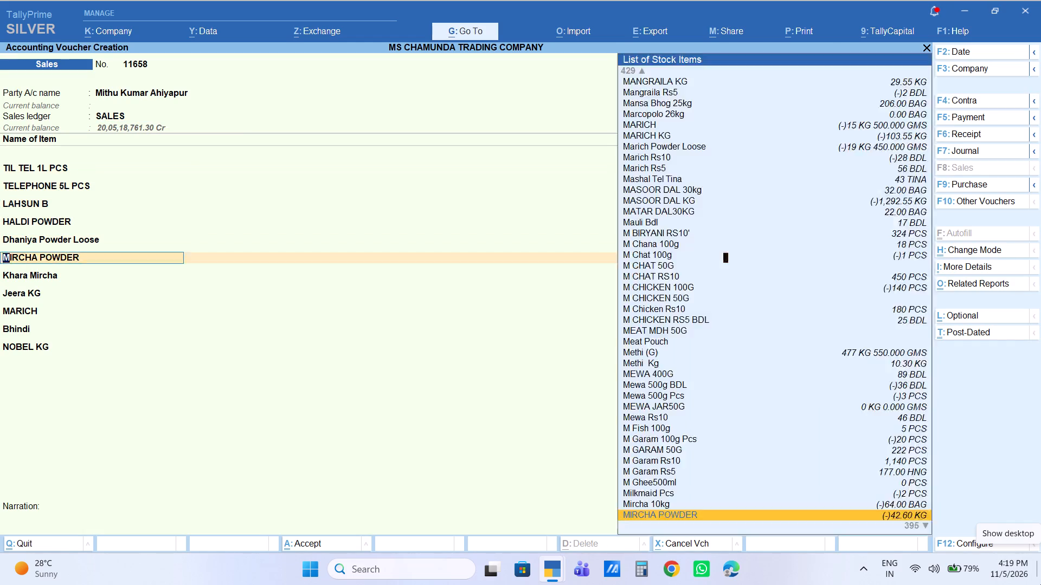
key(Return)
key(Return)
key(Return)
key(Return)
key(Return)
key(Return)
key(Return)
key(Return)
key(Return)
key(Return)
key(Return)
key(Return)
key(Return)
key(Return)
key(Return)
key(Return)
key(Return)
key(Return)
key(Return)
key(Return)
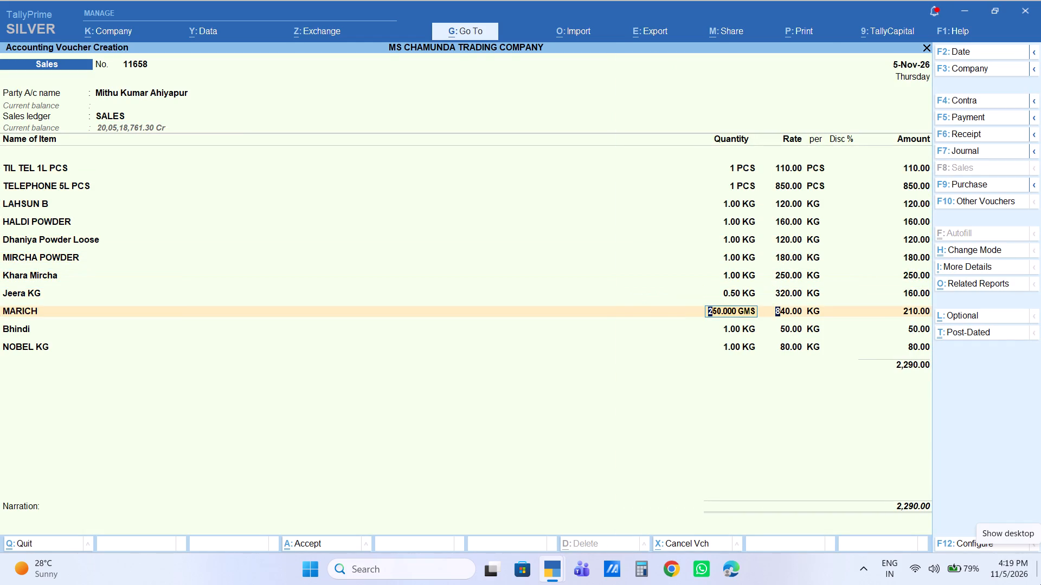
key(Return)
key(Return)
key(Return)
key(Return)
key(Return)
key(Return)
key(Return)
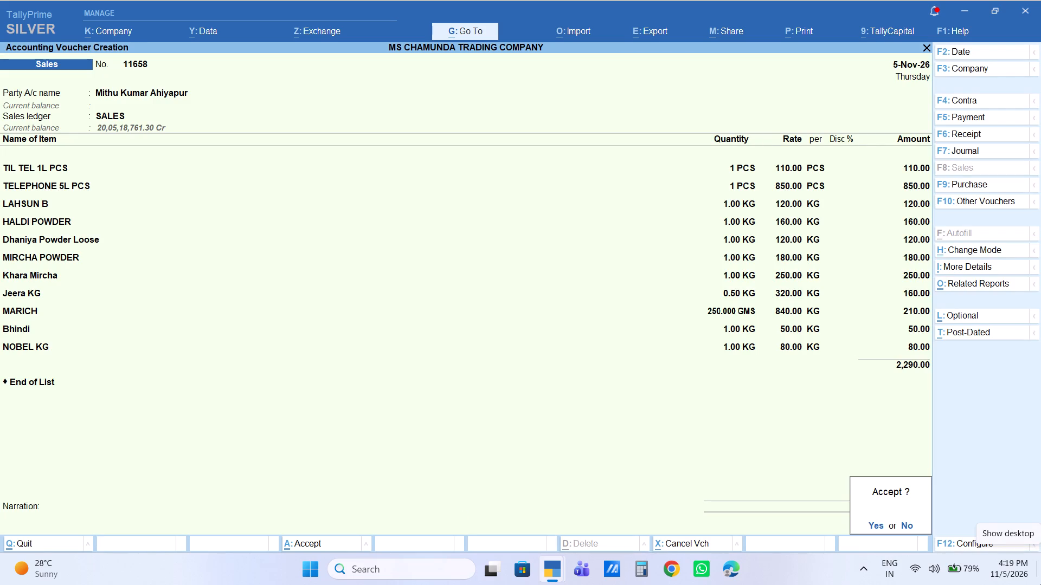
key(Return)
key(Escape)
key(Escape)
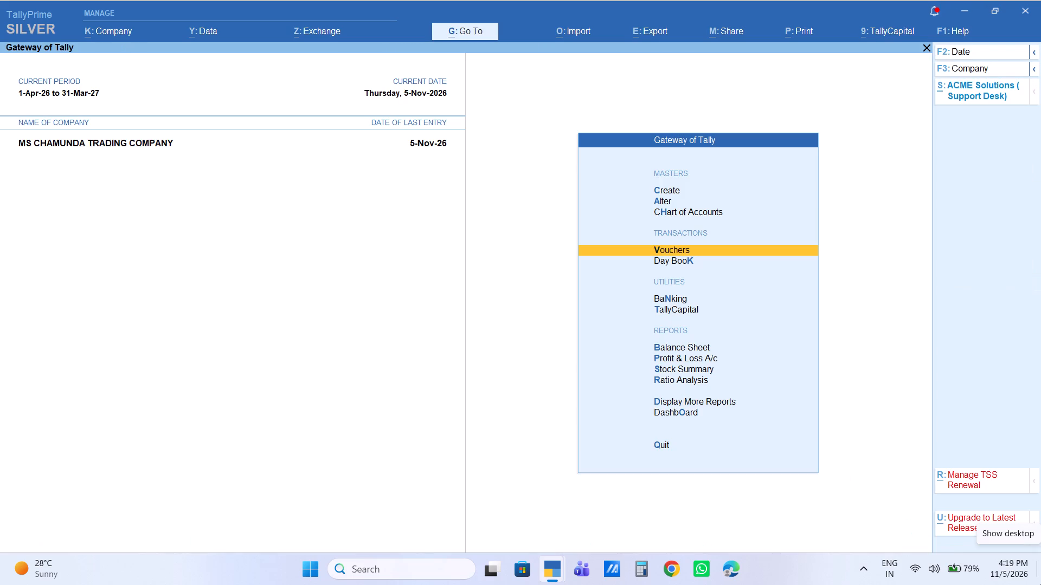
Open the Day Book and bring up the customer's sales voucher 11658.
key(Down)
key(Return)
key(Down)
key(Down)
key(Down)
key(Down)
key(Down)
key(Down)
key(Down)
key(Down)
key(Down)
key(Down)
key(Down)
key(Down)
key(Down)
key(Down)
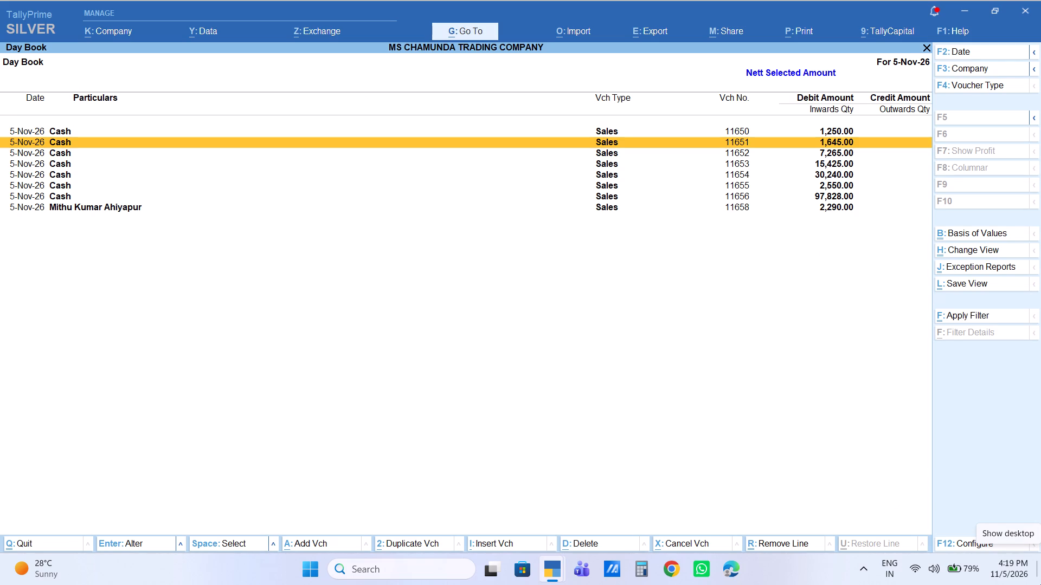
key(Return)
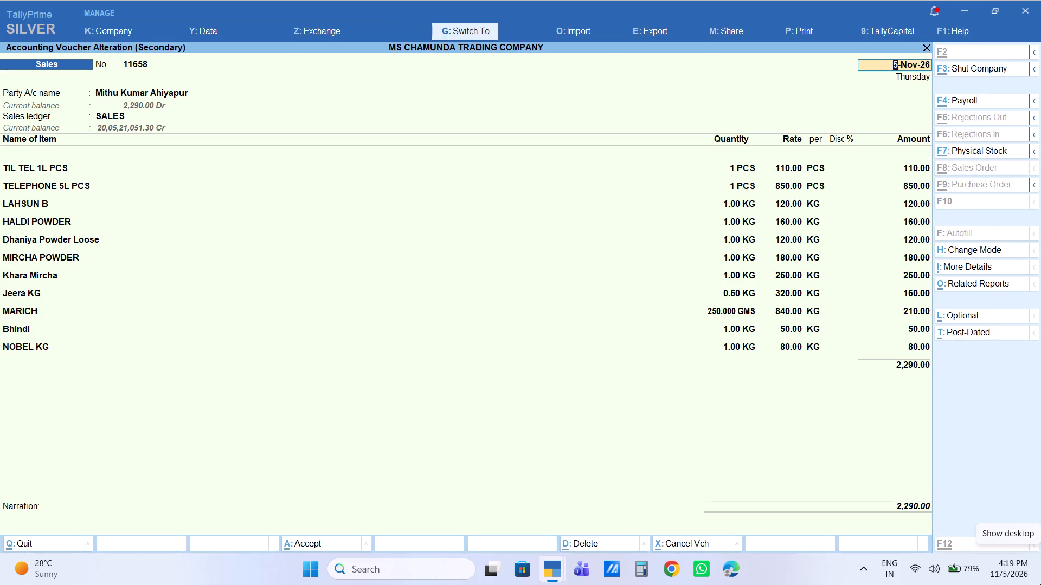
Print sales voucher 11658, then close it and the Day Book to return to the Gateway of Tally.
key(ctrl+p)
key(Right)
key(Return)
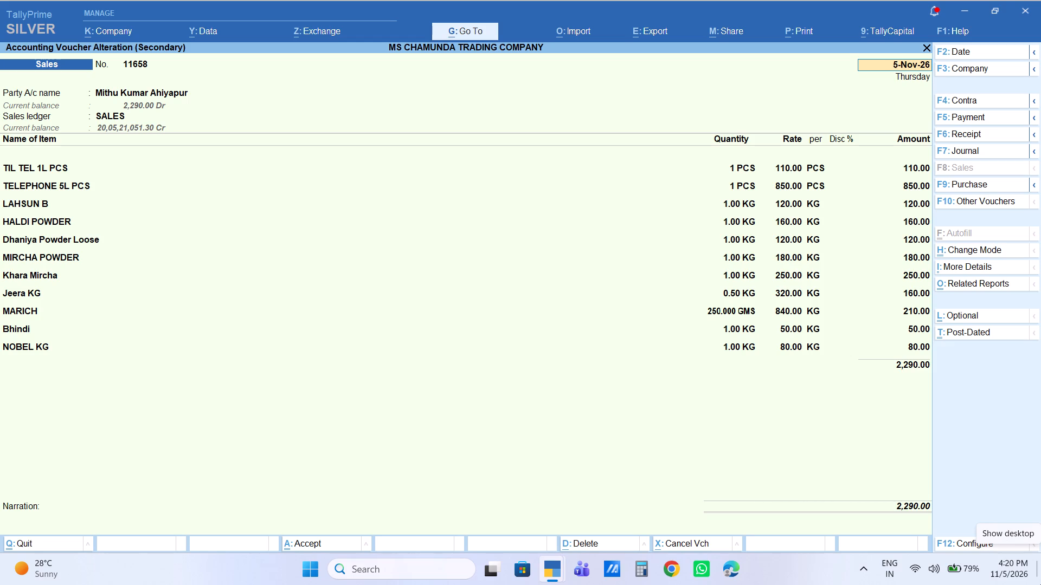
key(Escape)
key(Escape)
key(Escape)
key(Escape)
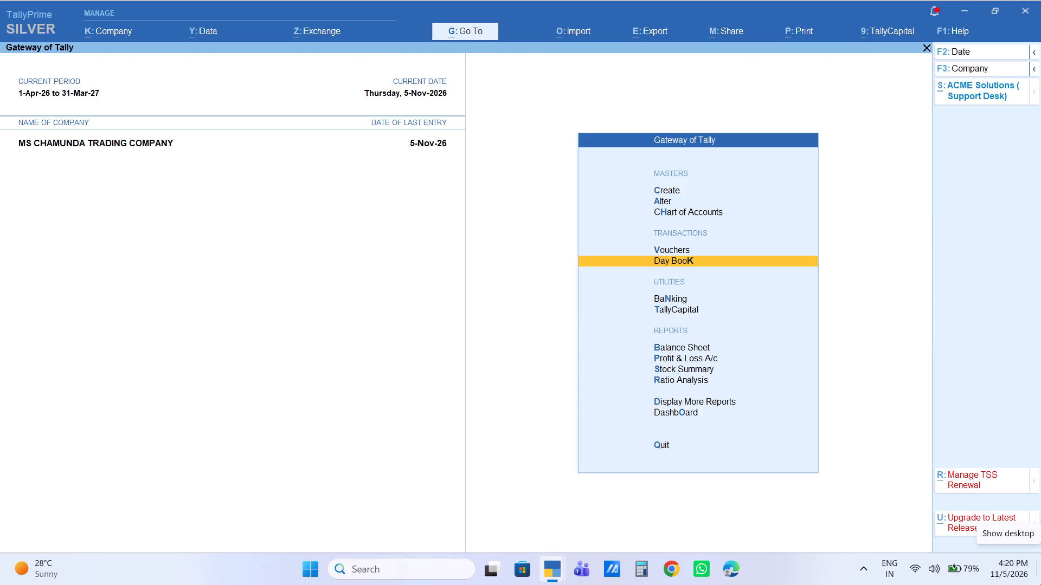
Start a new receipt voucher with Cash as its account.
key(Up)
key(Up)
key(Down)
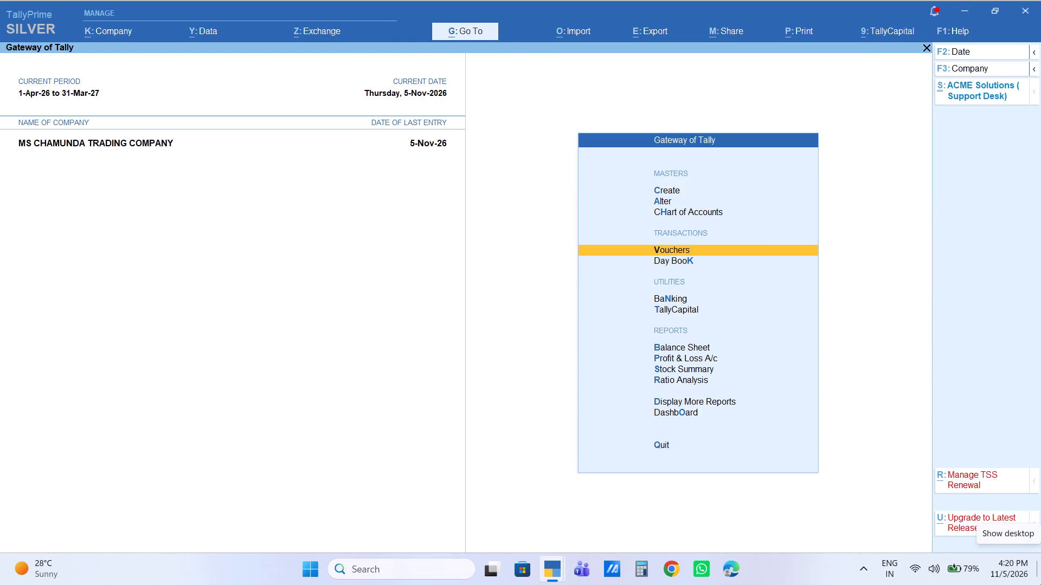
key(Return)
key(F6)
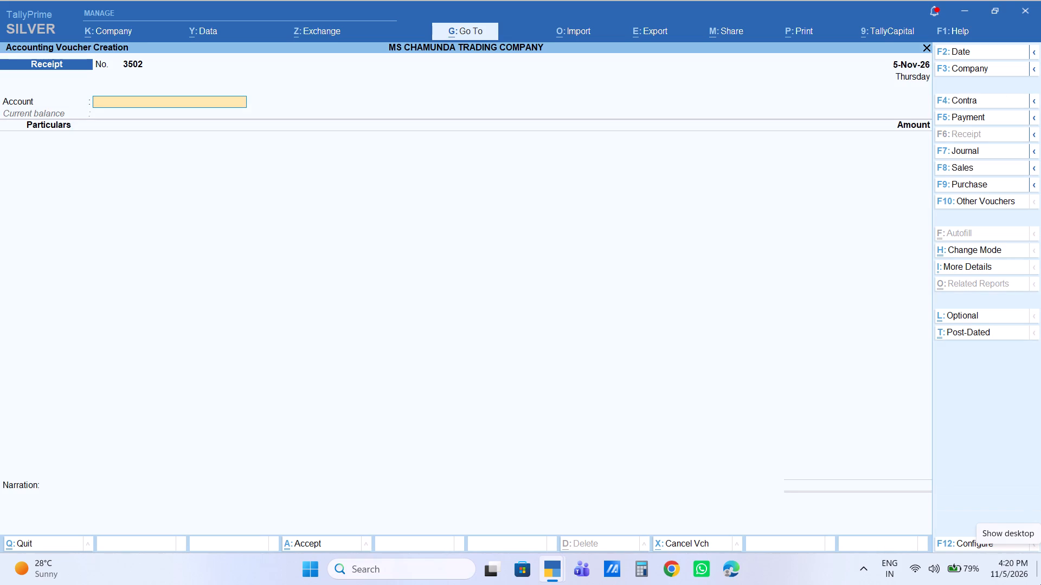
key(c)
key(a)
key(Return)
Choose the voucher 11658 customer's ledger as the receipt's particulars and allocate it with the Agst Ref reference type.
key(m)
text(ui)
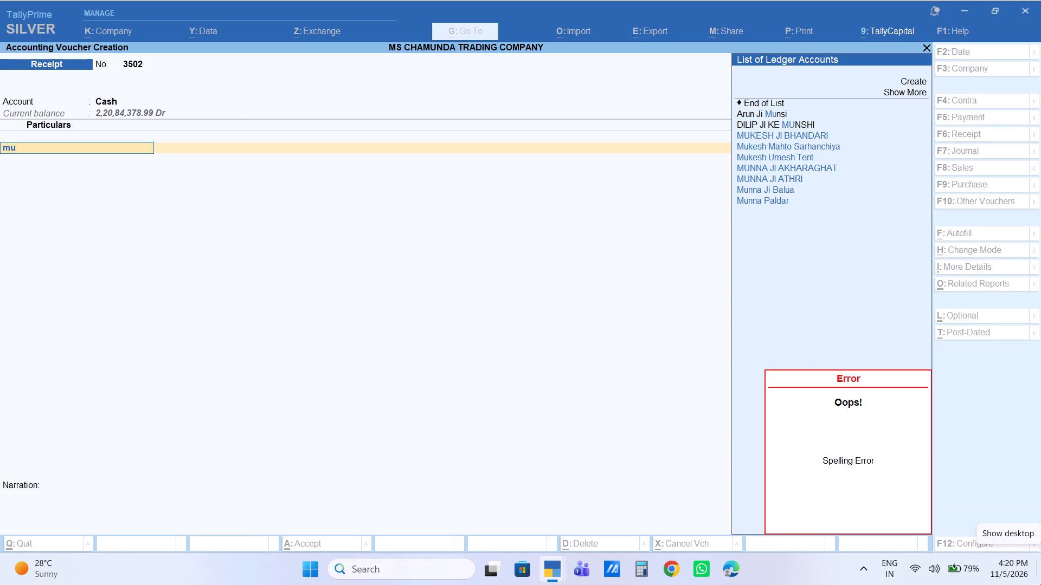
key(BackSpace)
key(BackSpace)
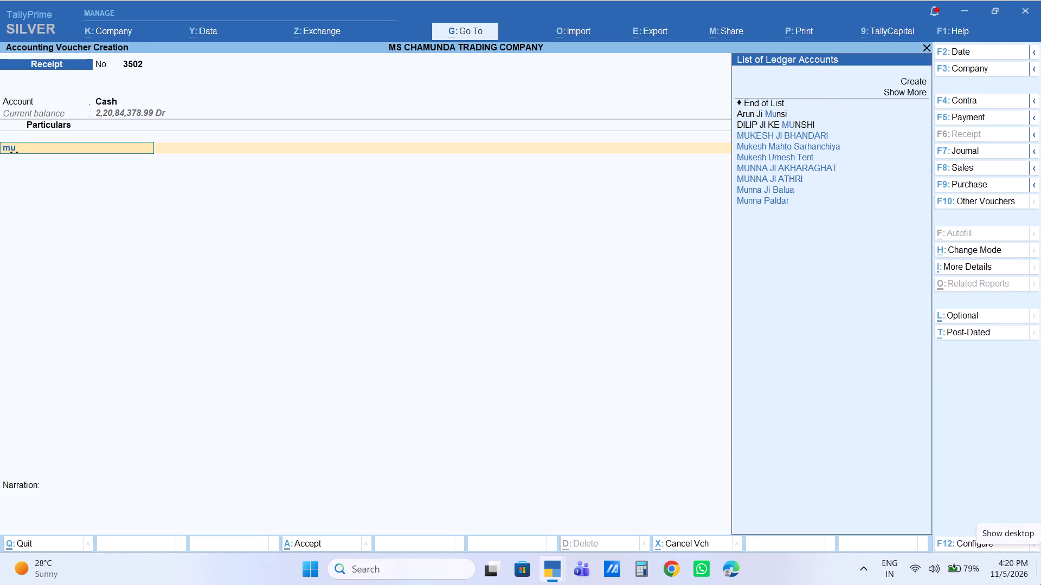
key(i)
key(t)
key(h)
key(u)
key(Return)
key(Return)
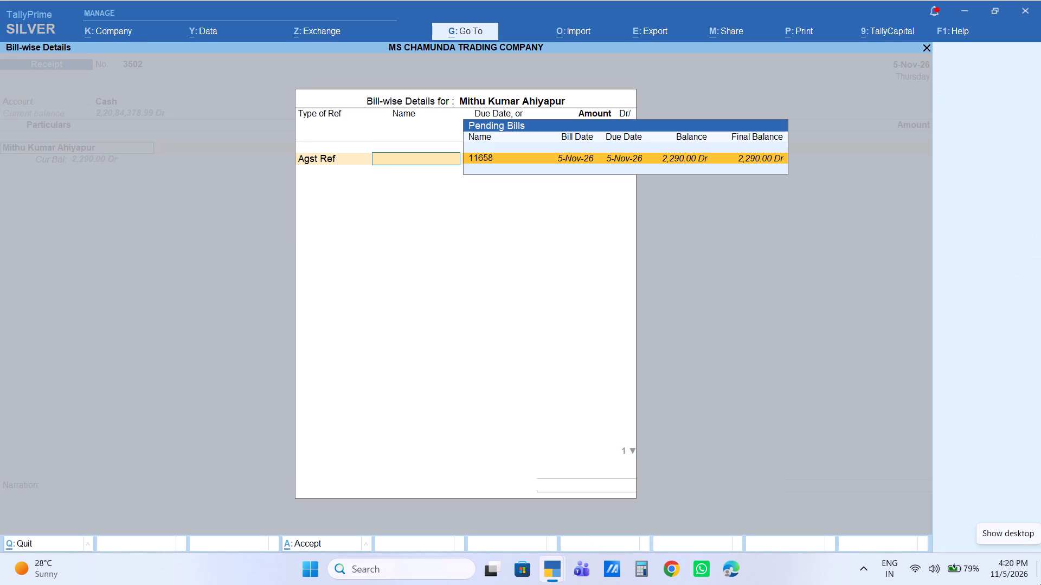
Allocate 1,900 of the receipt against the customer's pending bill 11658.
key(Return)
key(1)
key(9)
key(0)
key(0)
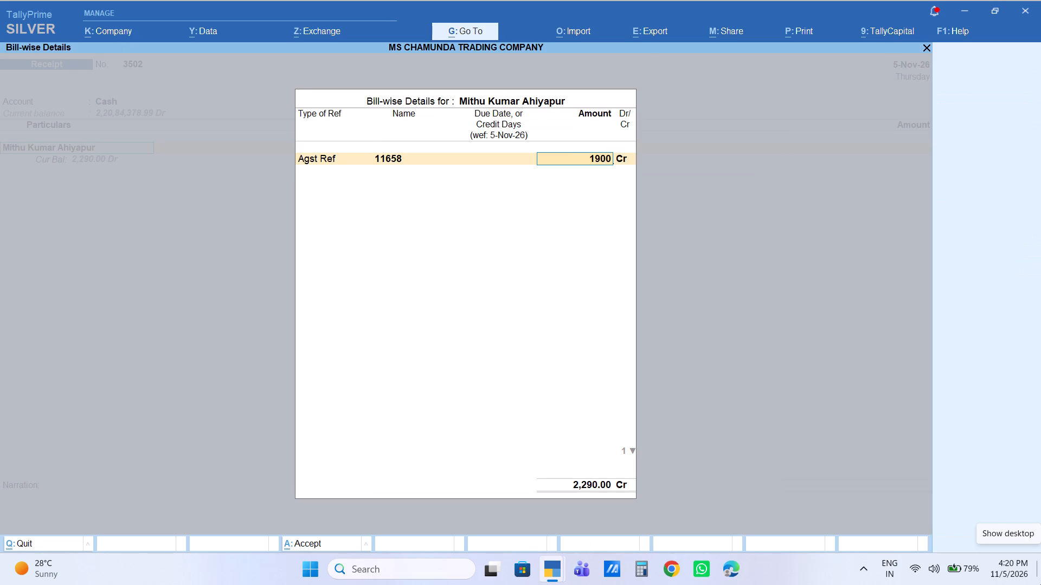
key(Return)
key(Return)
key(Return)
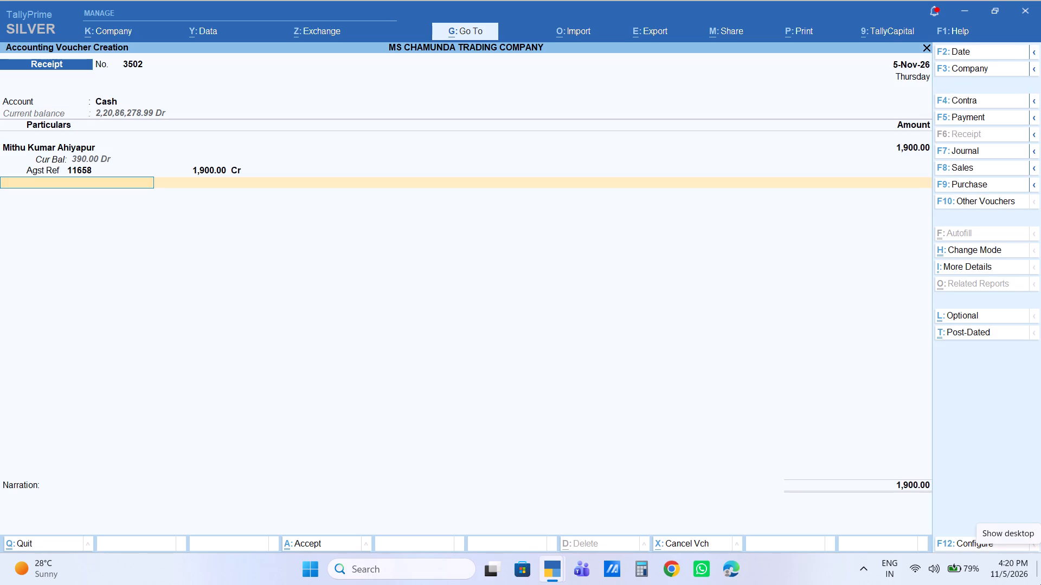
Accept the receipt voucher without adding a narration and return to the Gateway of Tally.
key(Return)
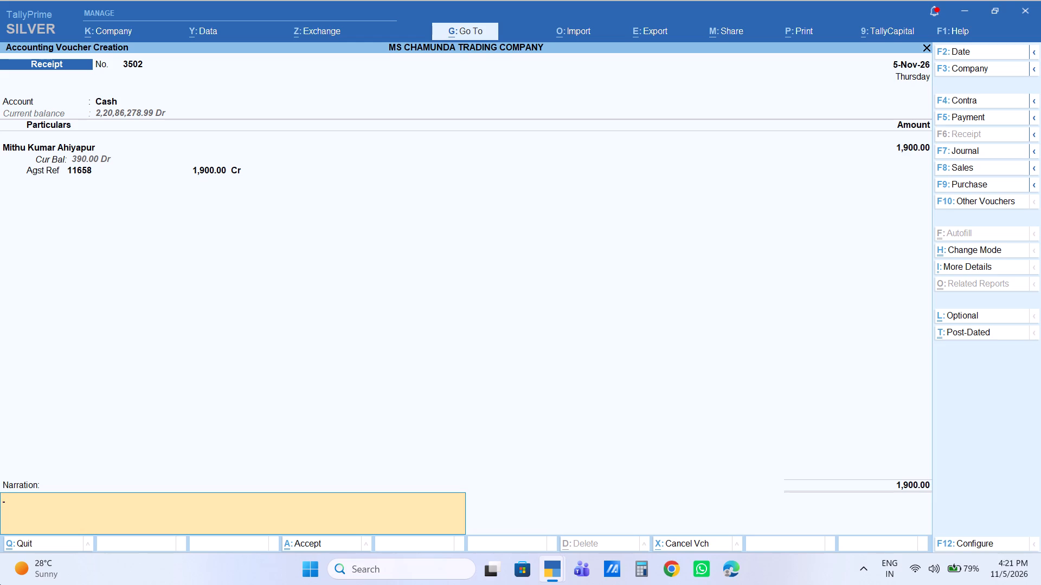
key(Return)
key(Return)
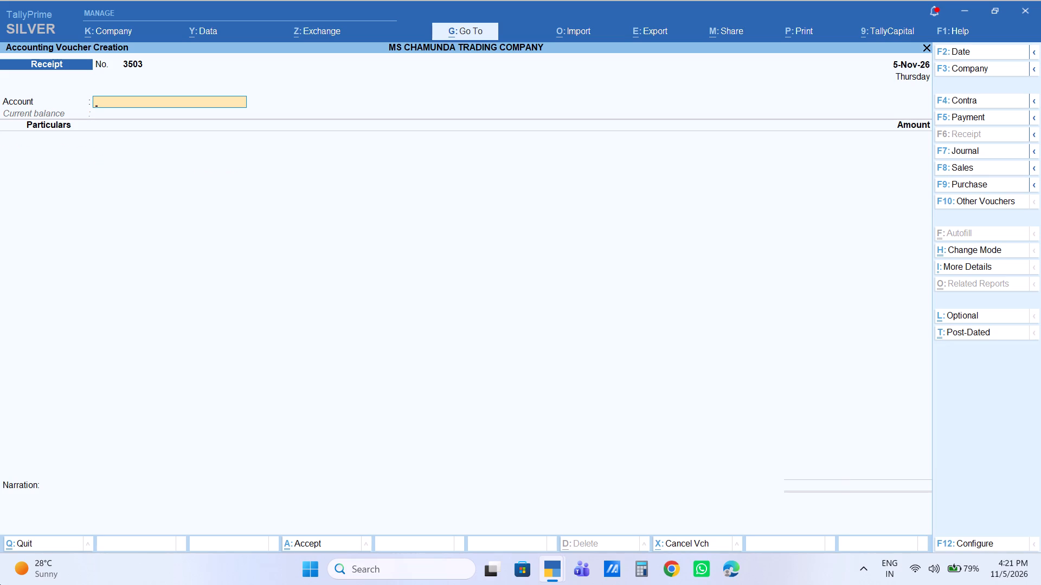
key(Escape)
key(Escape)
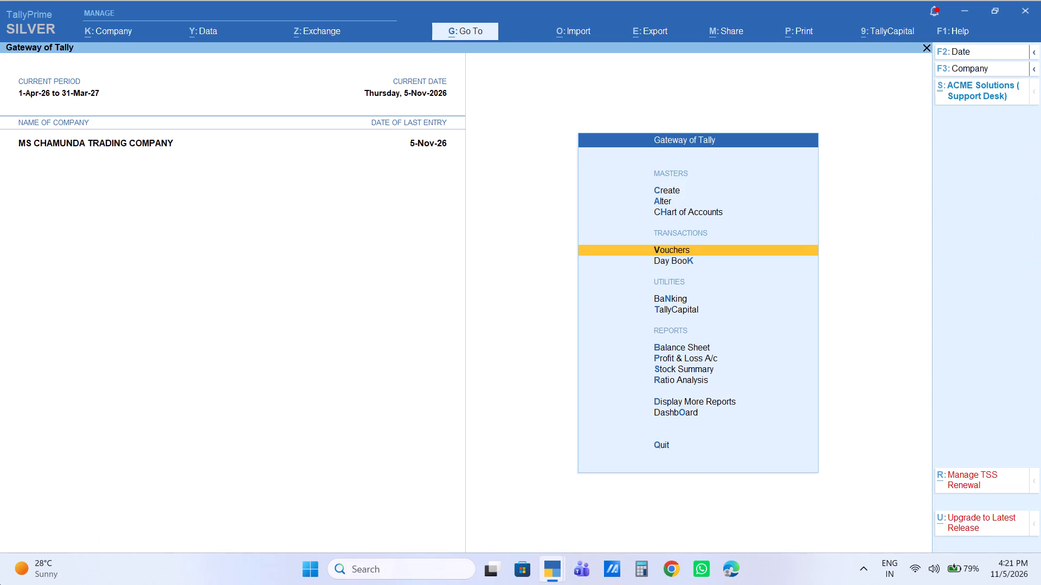
Open the Day Book, look through the 5-Nov-26 vouchers down to sales voucher 11658, and close it again.
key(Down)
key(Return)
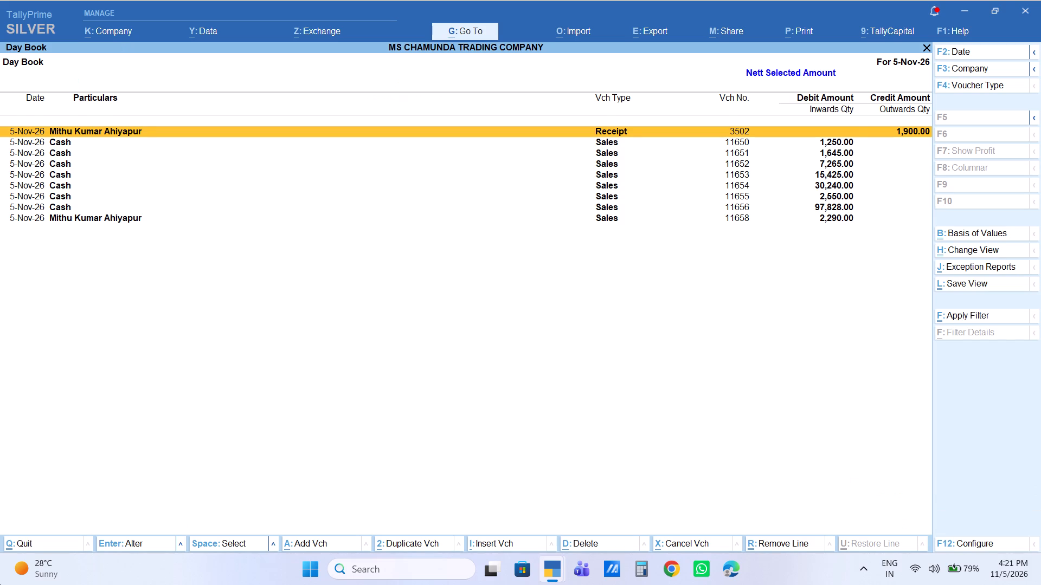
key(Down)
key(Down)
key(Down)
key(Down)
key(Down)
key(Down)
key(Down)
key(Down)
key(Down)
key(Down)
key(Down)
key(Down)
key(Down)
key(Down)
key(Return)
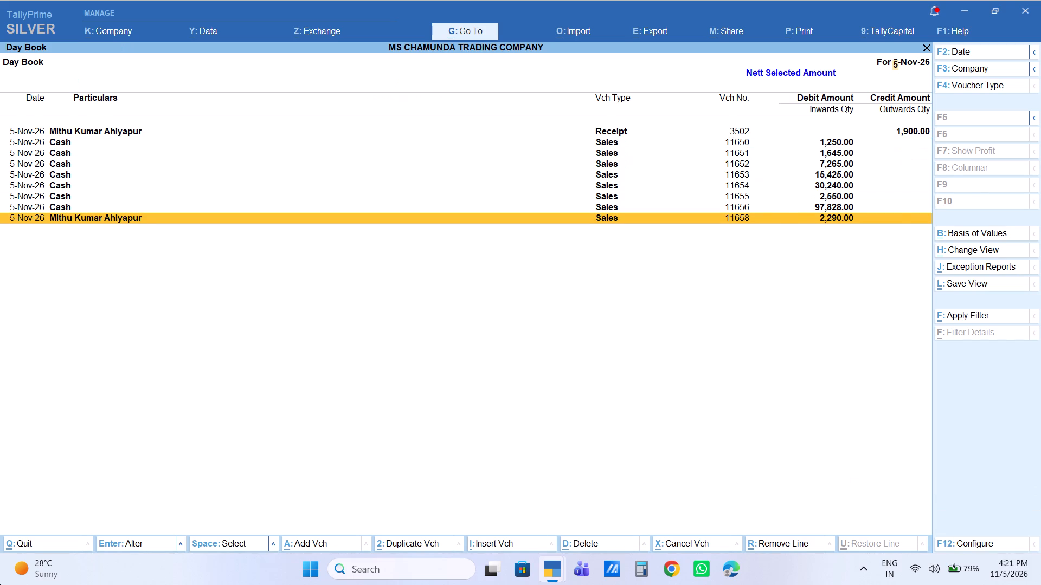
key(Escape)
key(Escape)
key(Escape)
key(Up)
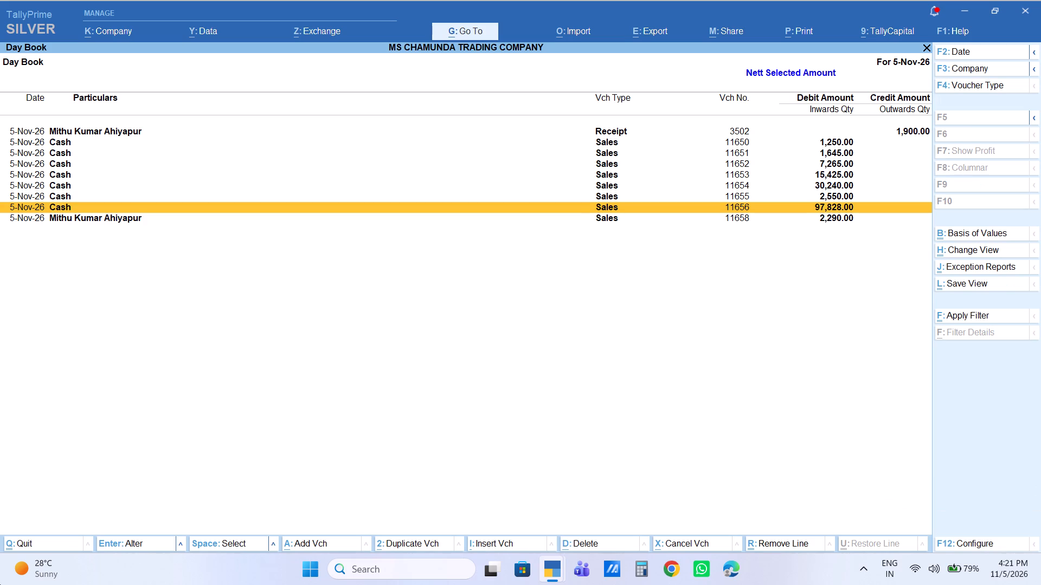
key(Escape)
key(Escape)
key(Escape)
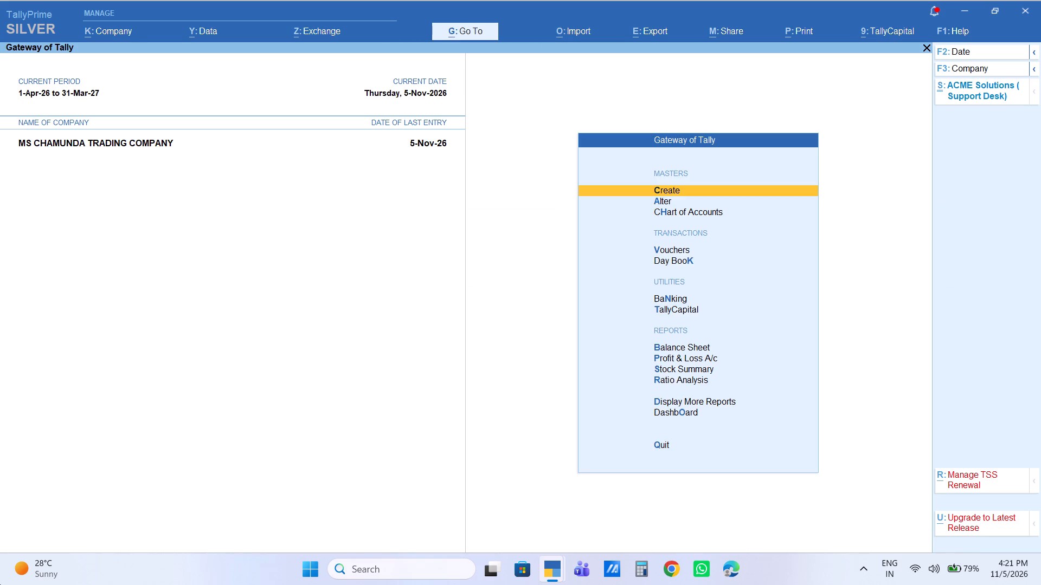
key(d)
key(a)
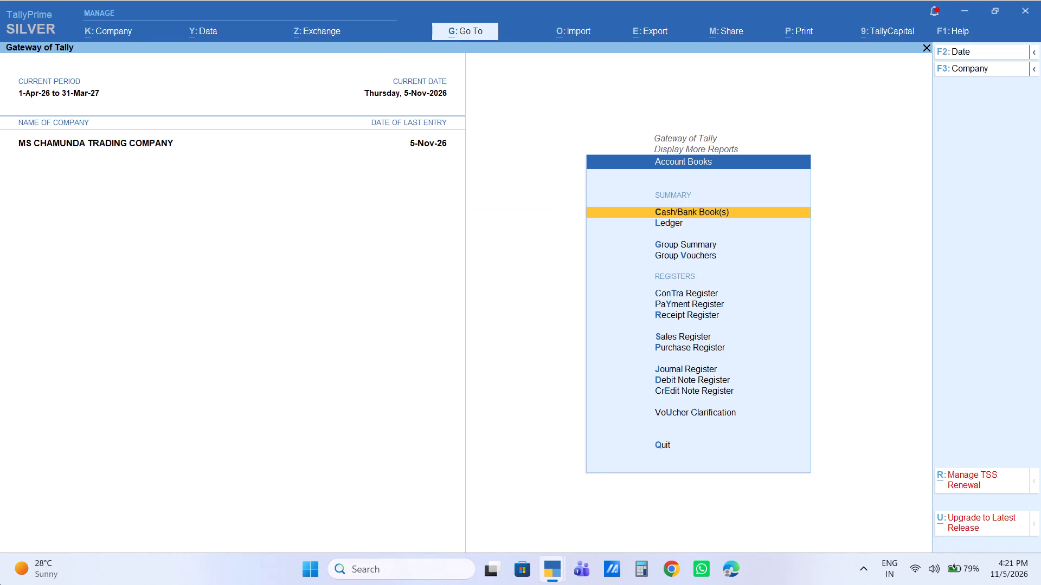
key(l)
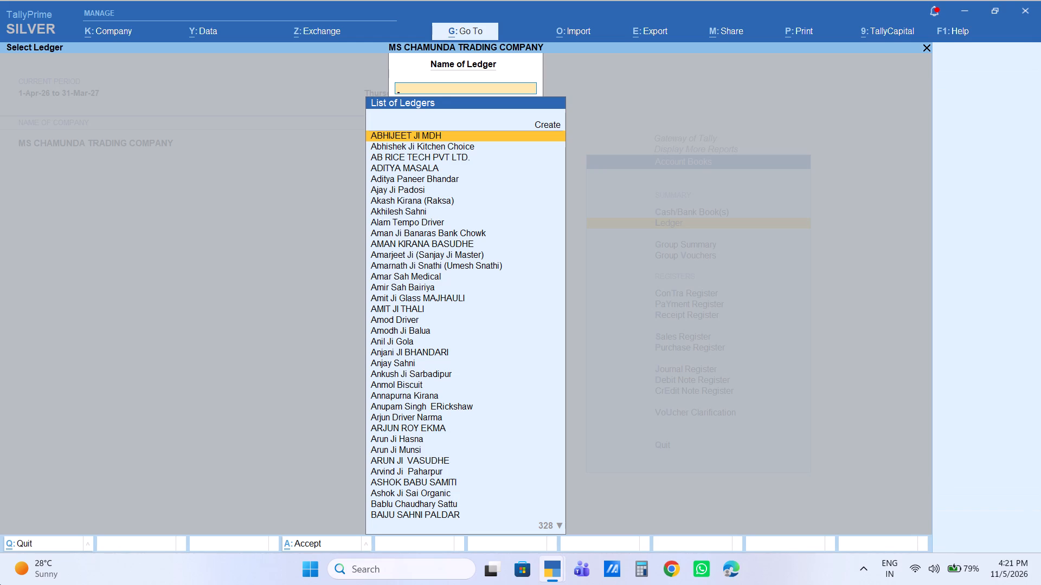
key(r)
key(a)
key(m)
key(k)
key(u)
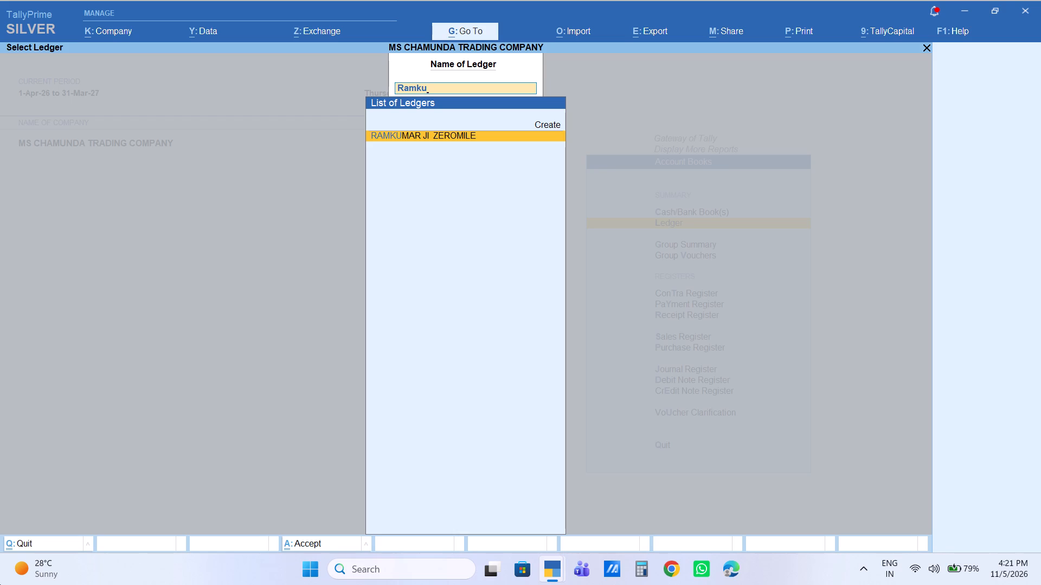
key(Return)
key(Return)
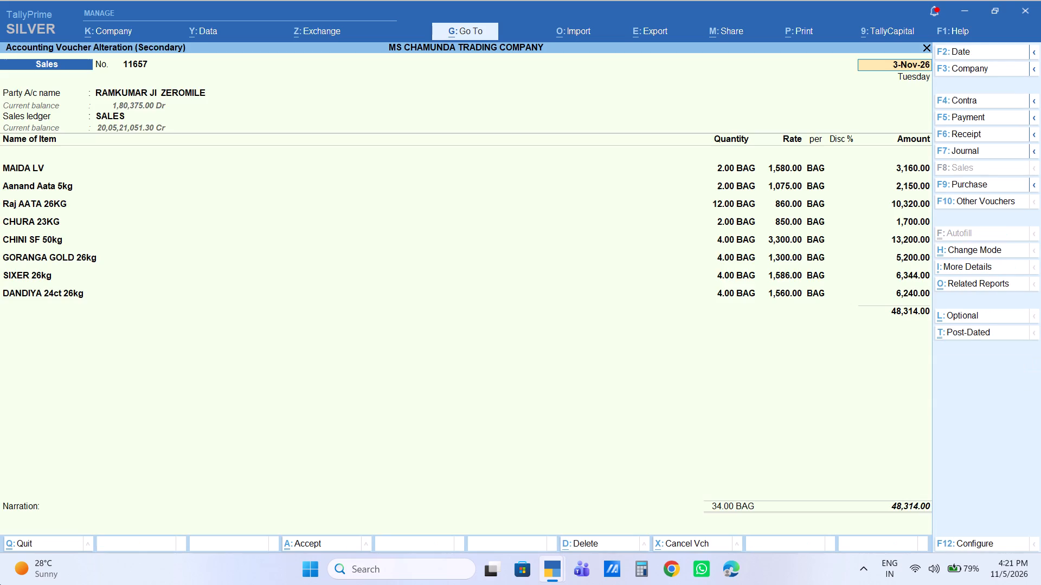
Keep the header details and eight existing item lines of sales voucher 11657, and start a new item line below them.
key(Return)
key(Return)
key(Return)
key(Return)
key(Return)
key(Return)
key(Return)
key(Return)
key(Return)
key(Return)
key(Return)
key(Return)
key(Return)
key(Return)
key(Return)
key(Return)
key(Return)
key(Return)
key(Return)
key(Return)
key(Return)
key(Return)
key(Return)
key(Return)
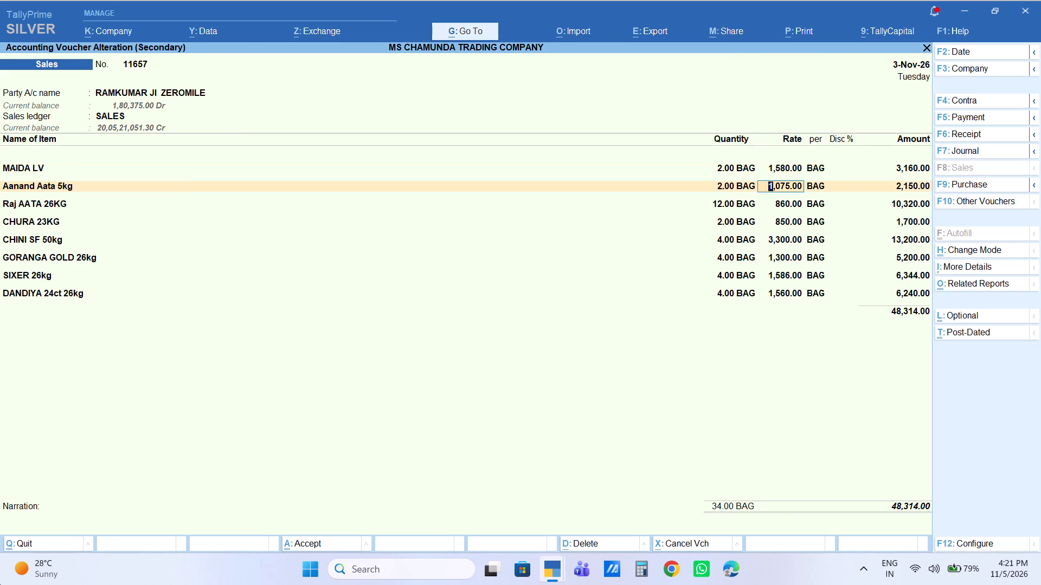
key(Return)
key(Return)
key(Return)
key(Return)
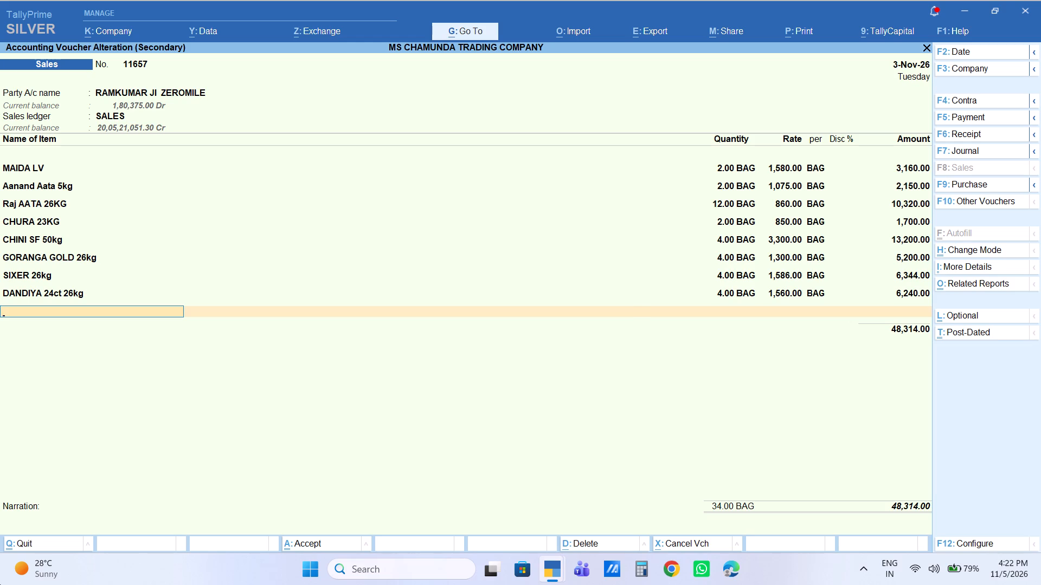
Add MAHARAJA 26kg to sales voucher 11657 with a quantity of 2 bags at a rate of 1,410.
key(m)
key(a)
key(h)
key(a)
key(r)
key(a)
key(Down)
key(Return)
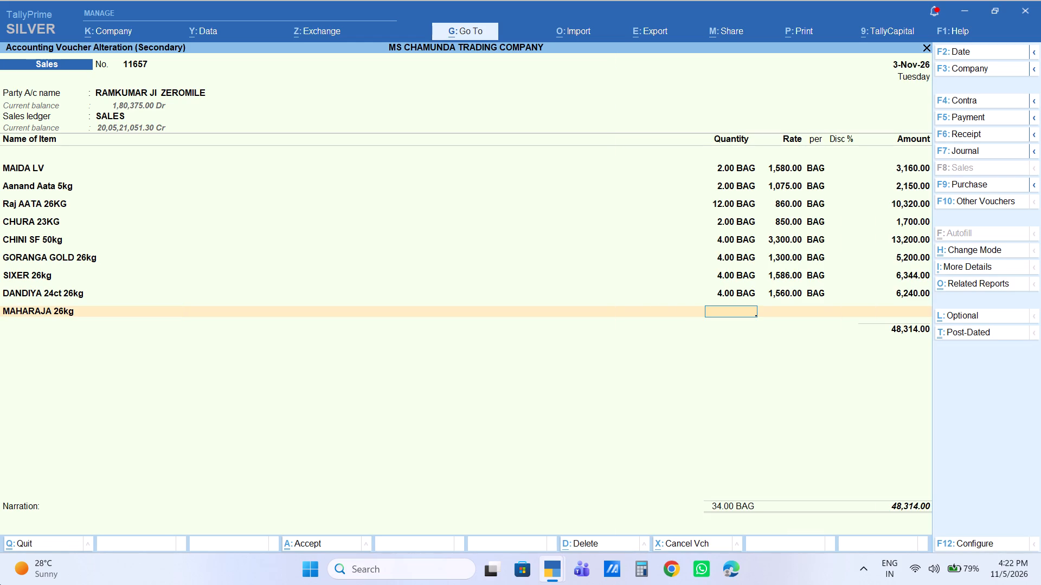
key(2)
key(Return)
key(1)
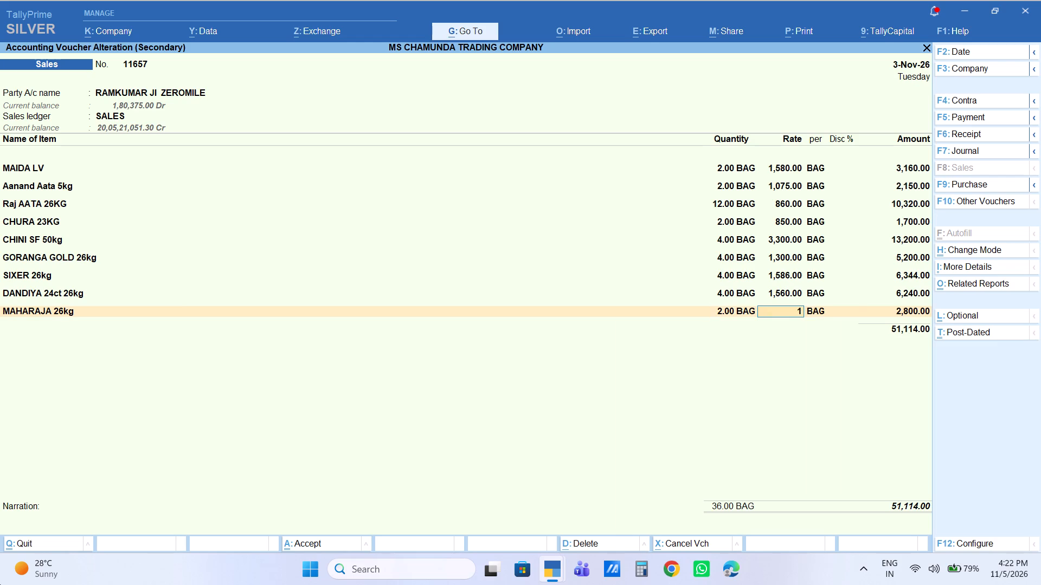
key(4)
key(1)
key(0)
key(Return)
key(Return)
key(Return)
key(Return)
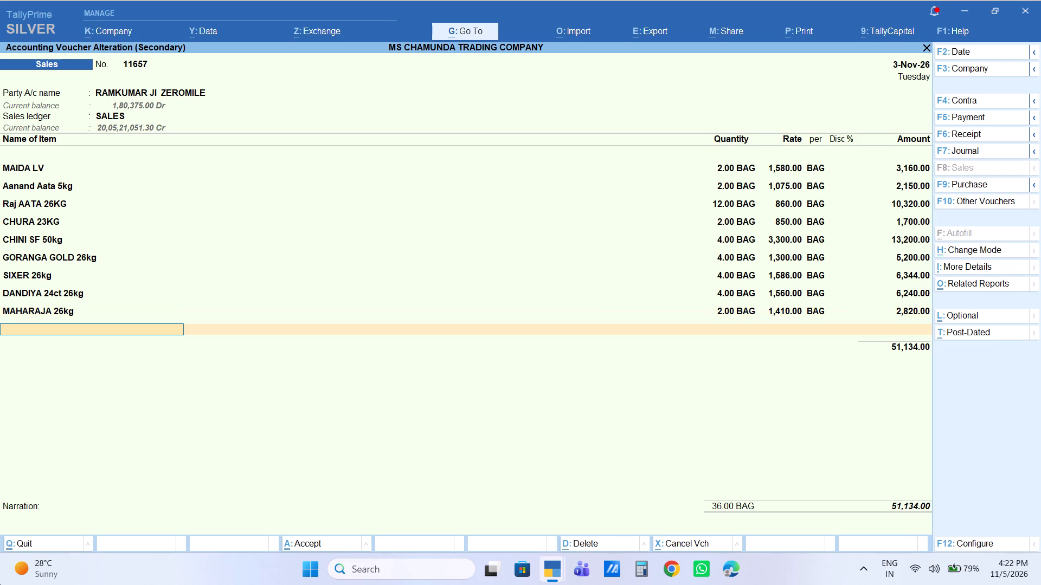
Add WHITE TIGER 26kg to the voucher with a quantity of 2 bags at a rate of 1,612.
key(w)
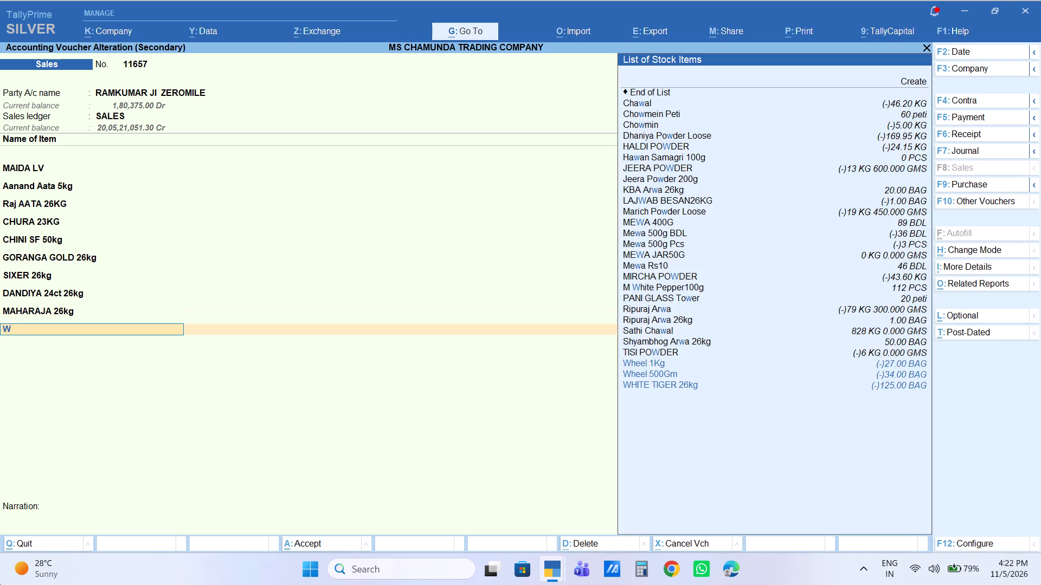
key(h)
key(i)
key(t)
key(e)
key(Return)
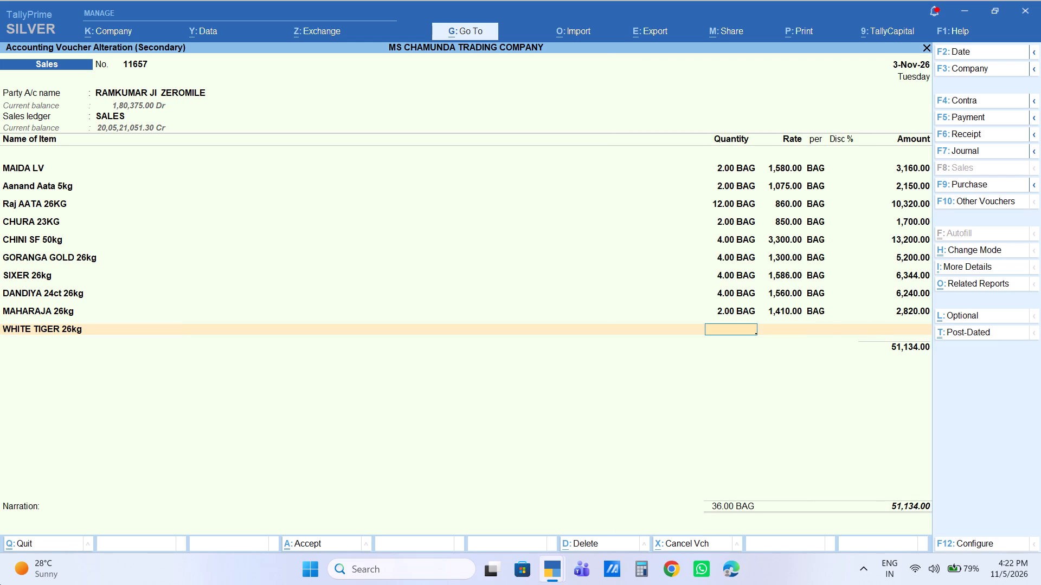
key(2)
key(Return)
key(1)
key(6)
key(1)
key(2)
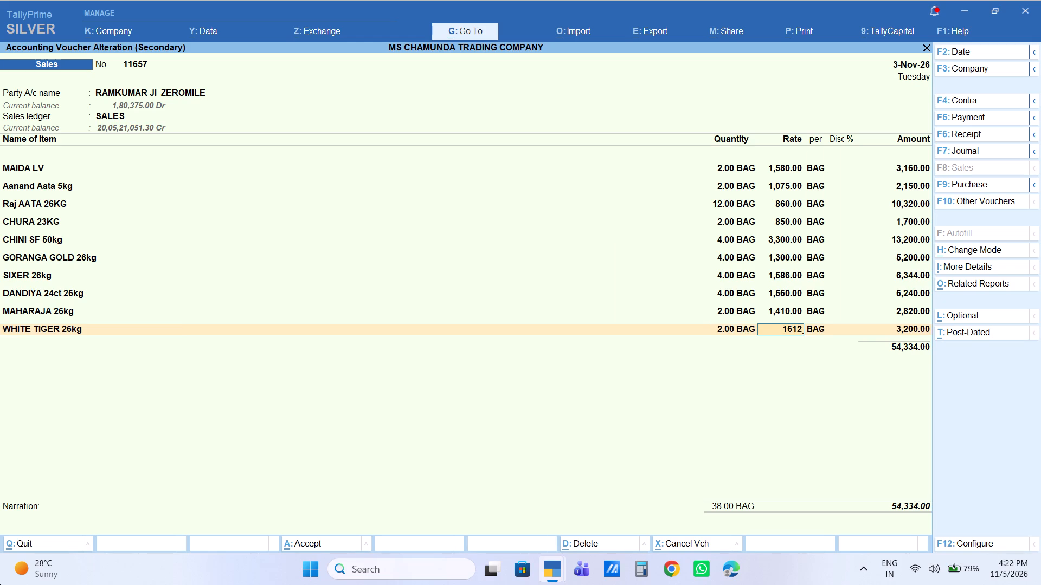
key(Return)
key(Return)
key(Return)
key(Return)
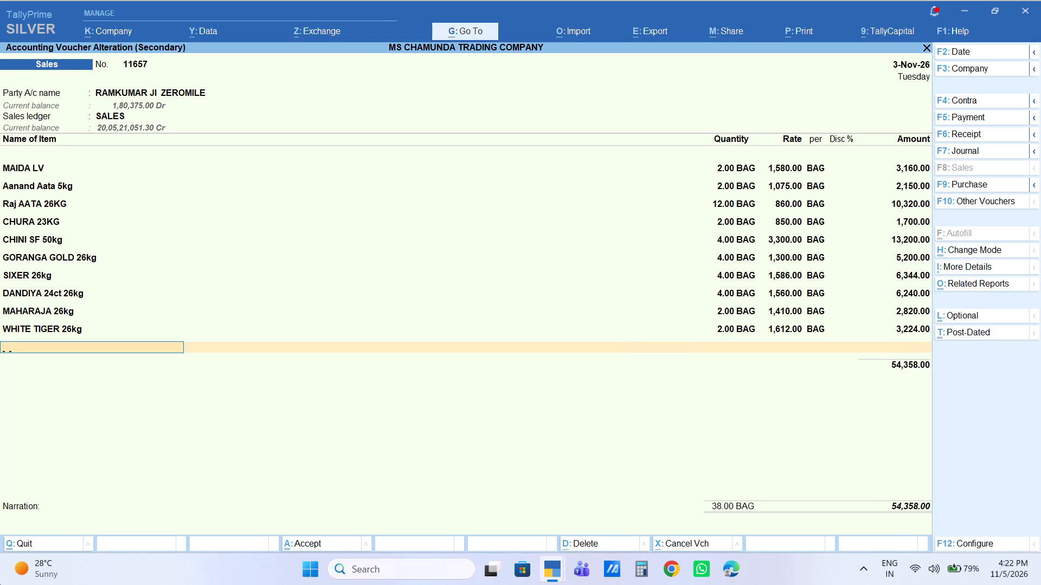
Add BUDHA BHOG 25KG to the voucher with a quantity of 4 bags at a rate of 875.
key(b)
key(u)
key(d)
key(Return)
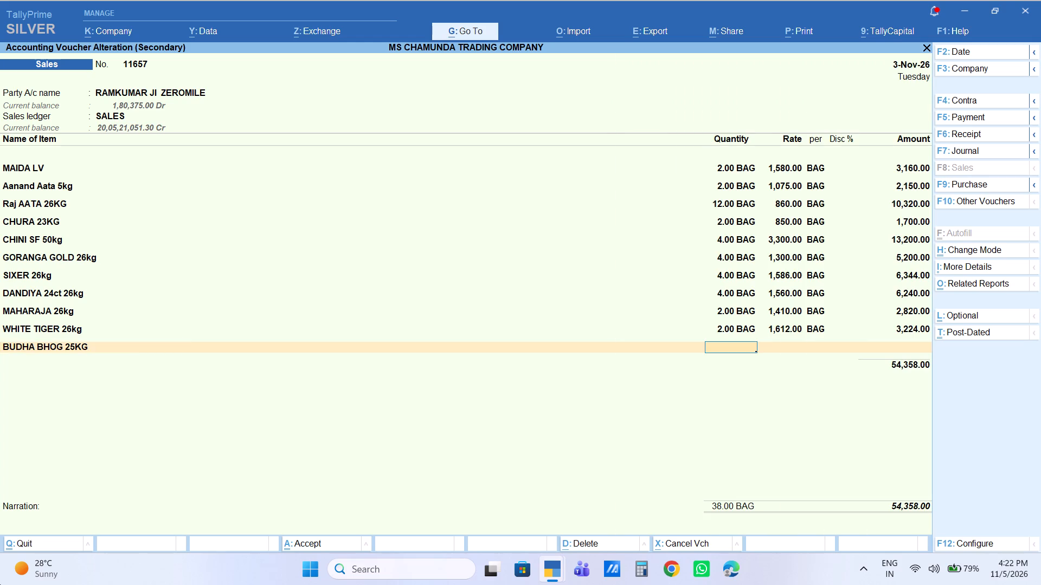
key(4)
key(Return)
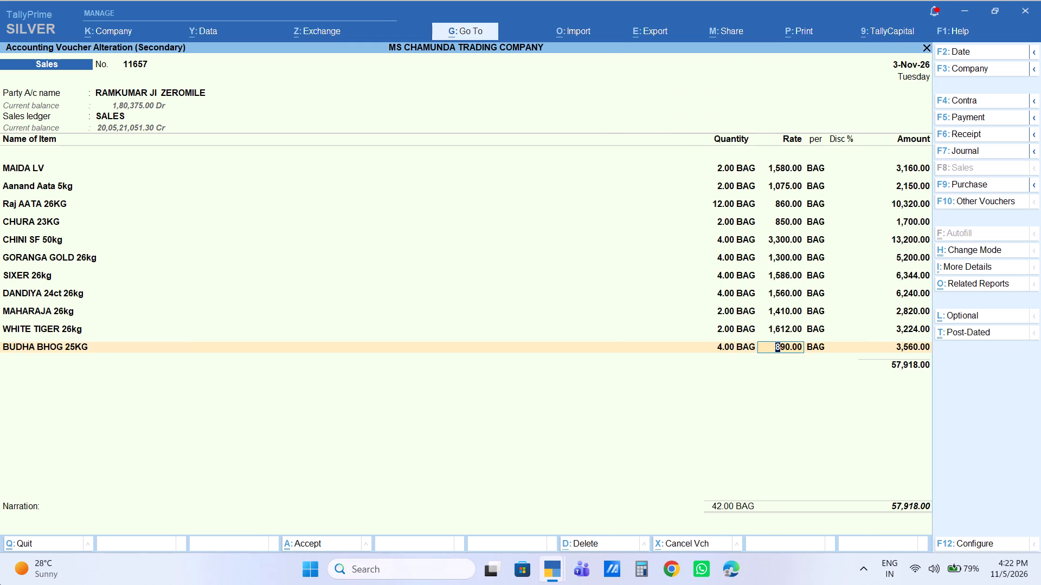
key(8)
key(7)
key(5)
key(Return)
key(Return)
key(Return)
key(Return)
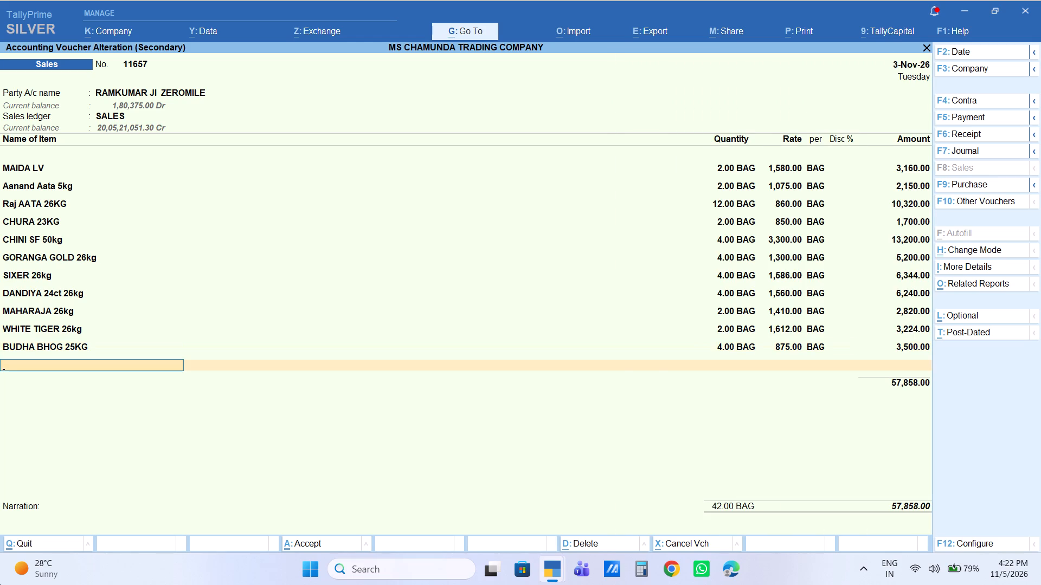
Add 1 bag of Kasturi Rahar30kg to the voucher and set its line amount to 4,200.
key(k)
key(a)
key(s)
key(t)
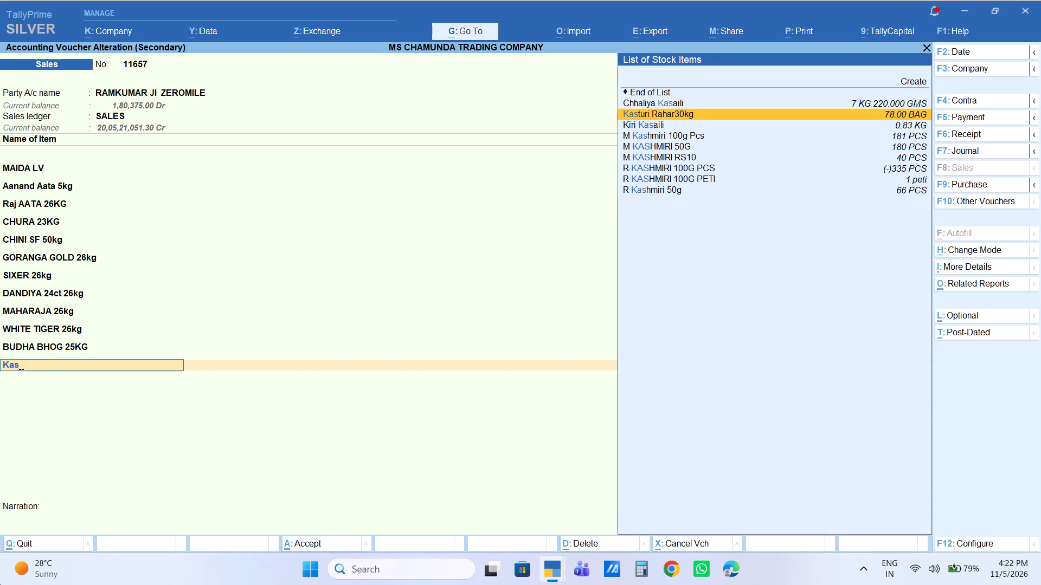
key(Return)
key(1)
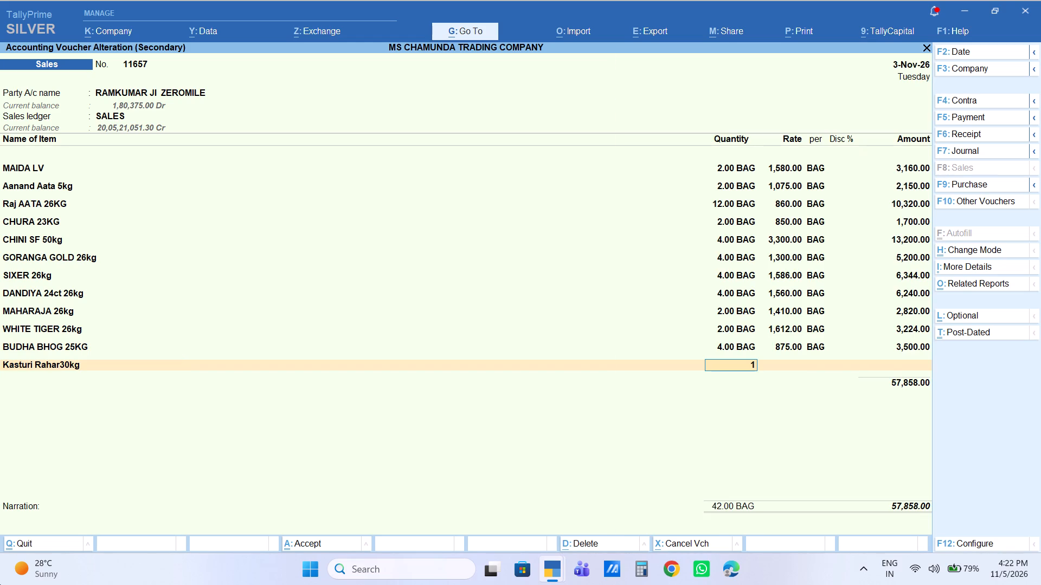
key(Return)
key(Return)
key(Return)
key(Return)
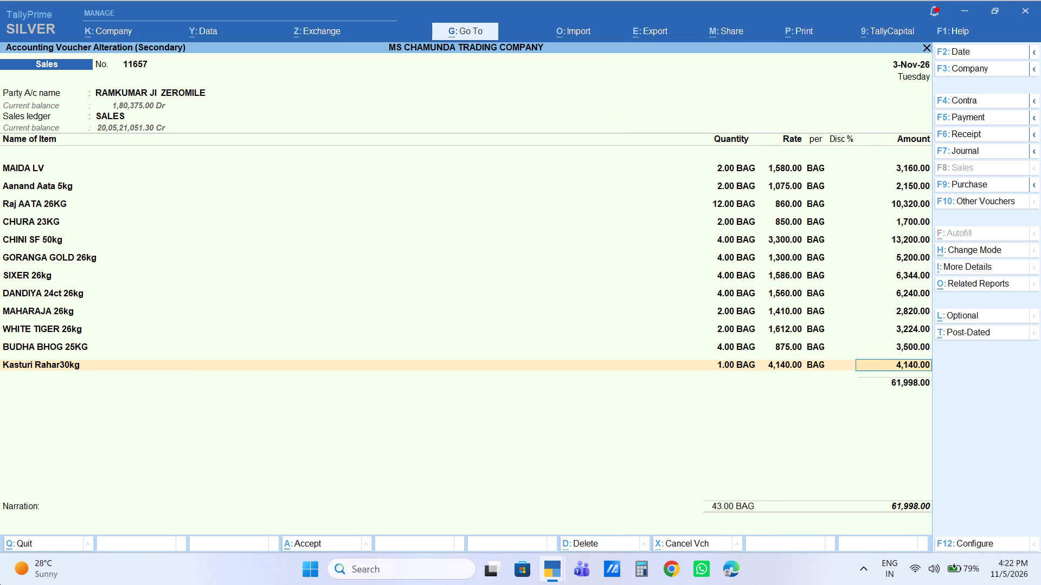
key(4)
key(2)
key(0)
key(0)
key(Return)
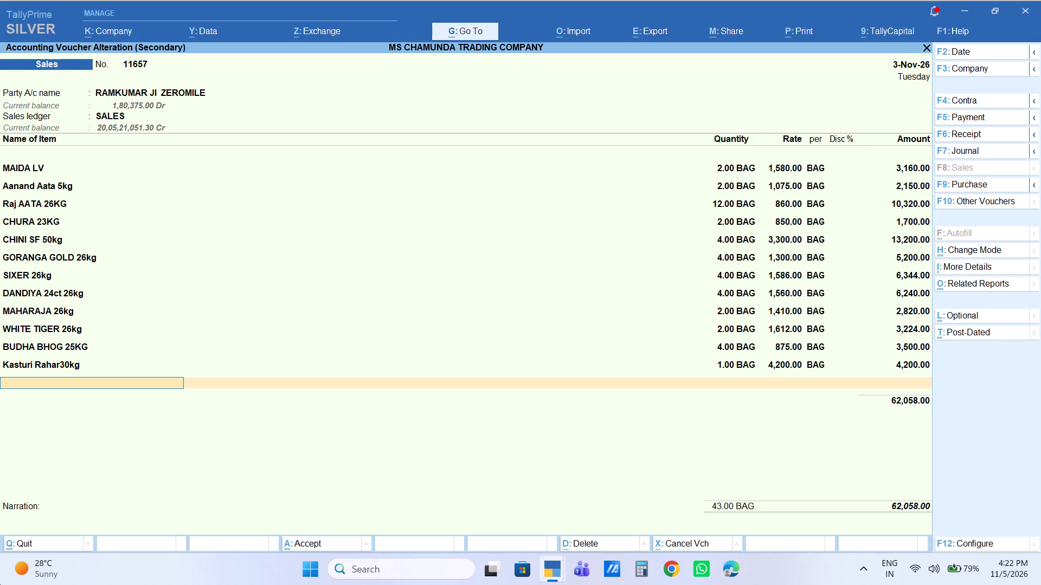
Add 1 bag of CHANA 30KG to sales voucher 11657 and set its line amount to 2,460.
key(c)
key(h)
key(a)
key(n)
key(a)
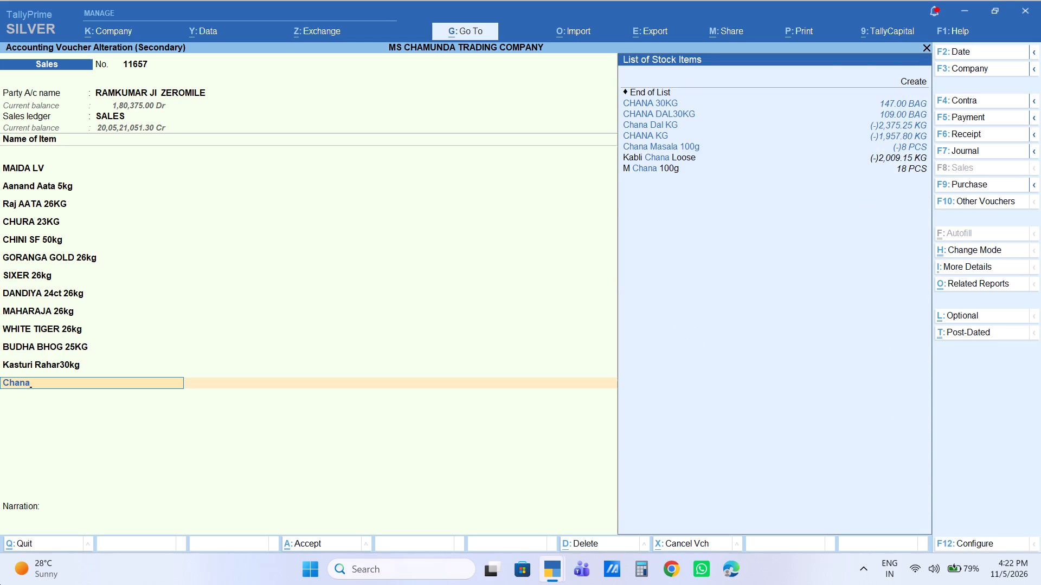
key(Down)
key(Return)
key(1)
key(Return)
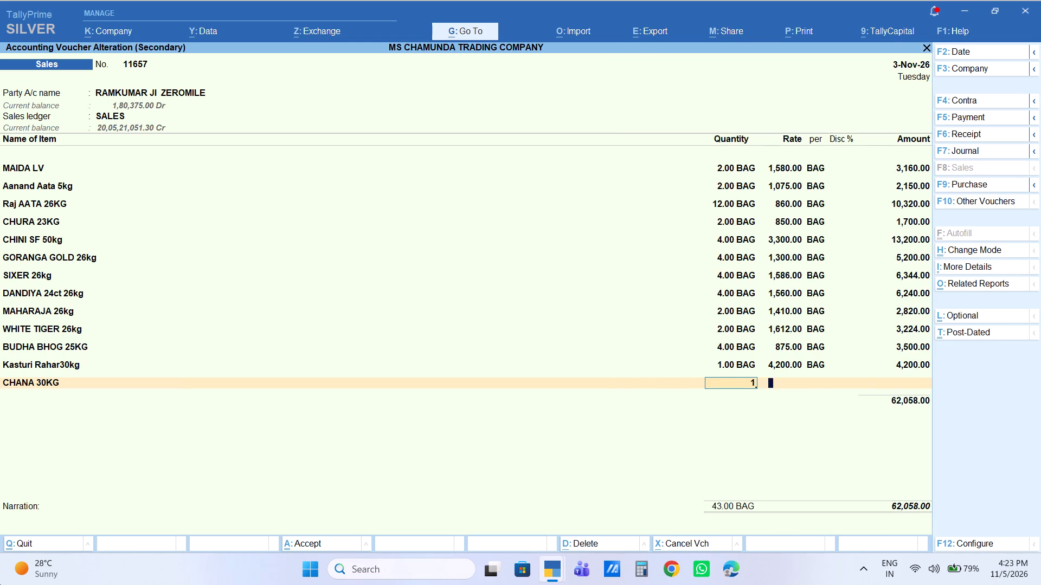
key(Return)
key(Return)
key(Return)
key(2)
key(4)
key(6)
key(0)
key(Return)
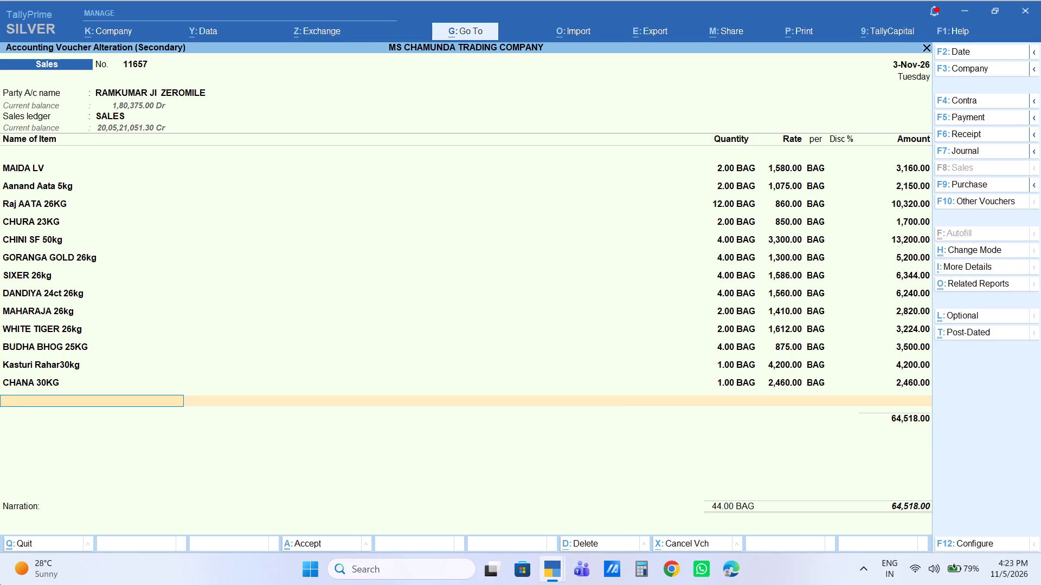
Add CHANA DAL30KG to the voucher with a quantity of 1 bag, accepting the rate of 2,760.
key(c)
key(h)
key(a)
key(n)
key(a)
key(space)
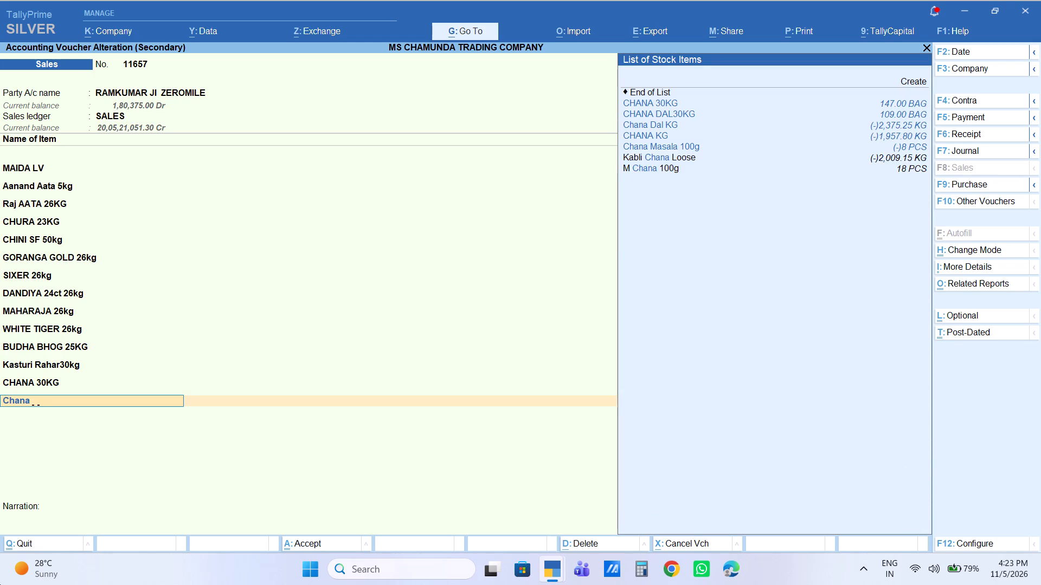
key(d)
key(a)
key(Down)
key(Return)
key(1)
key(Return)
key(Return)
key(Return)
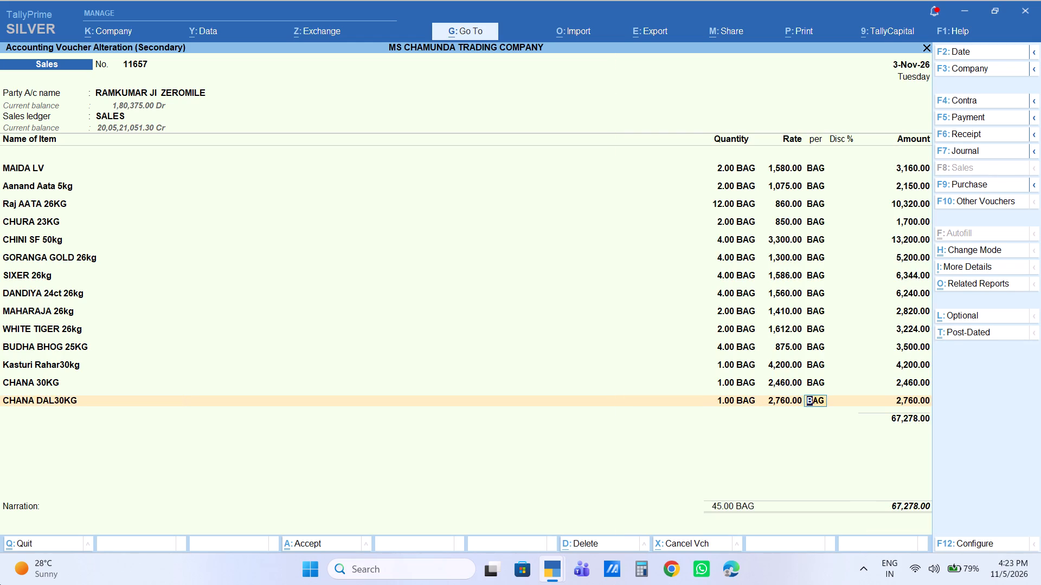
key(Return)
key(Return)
Add 1 bag of Khesari Dal 30kg to the voucher and set its line amount to 1,590.
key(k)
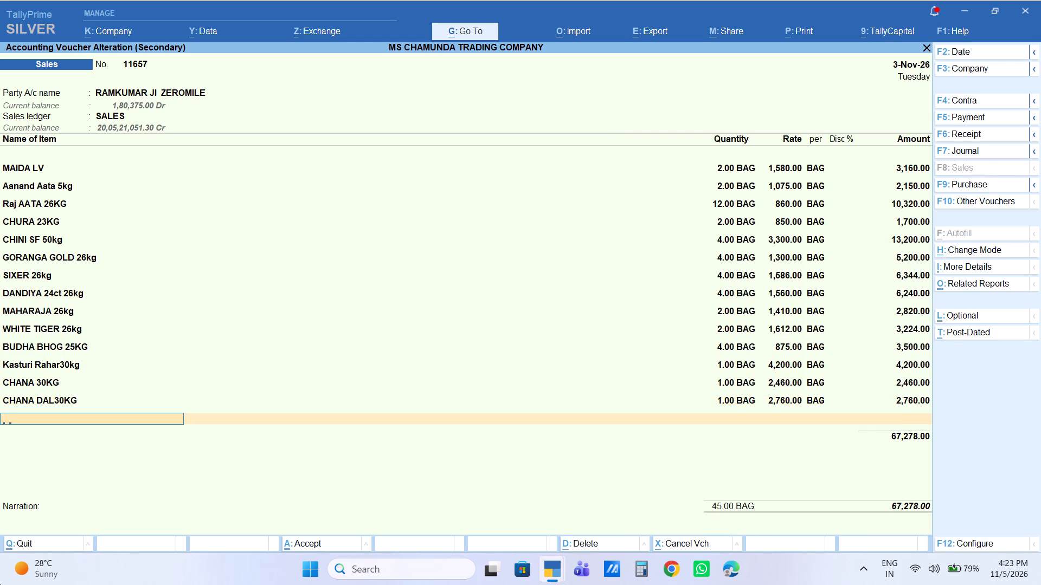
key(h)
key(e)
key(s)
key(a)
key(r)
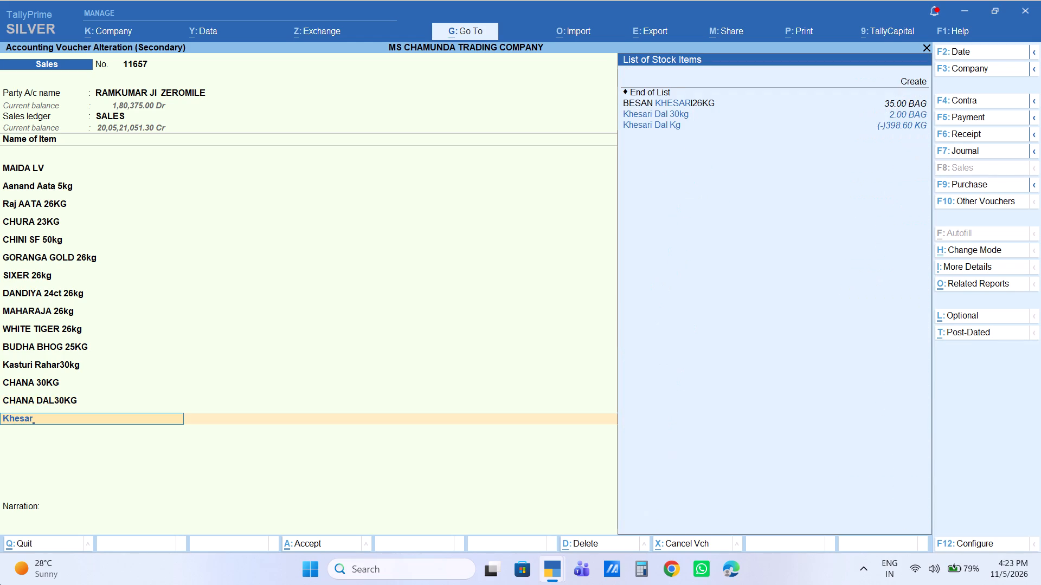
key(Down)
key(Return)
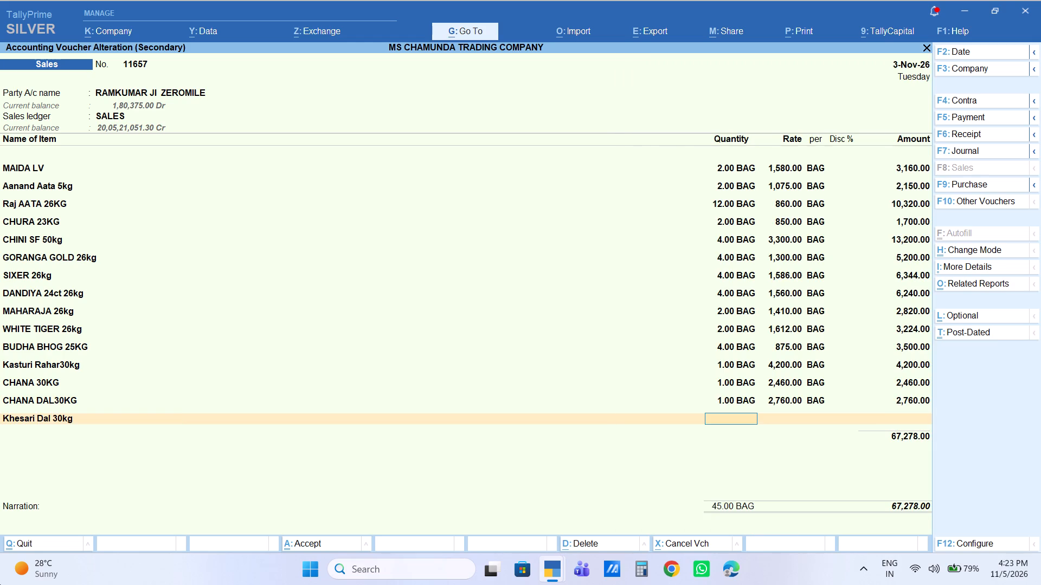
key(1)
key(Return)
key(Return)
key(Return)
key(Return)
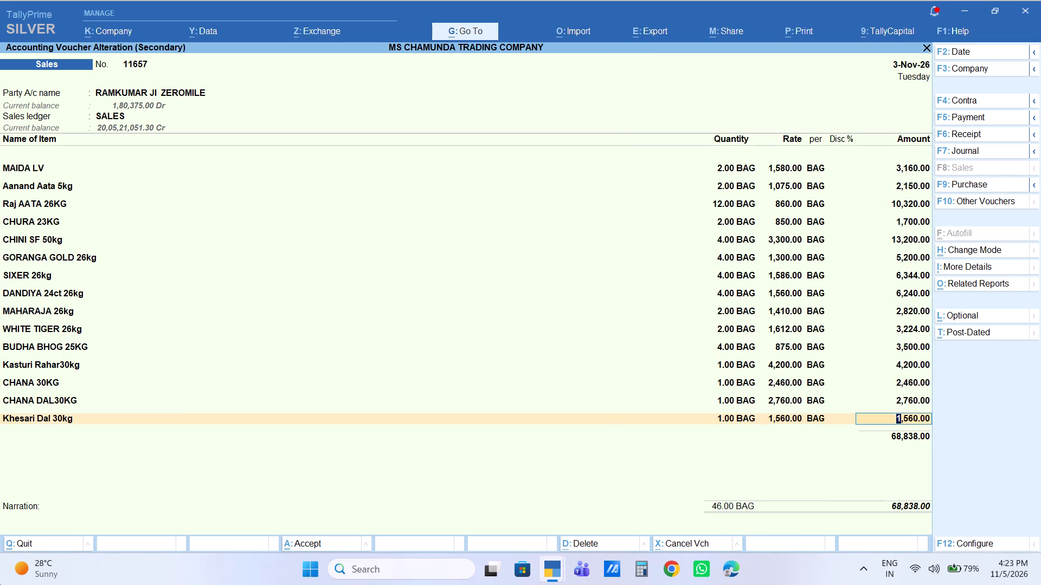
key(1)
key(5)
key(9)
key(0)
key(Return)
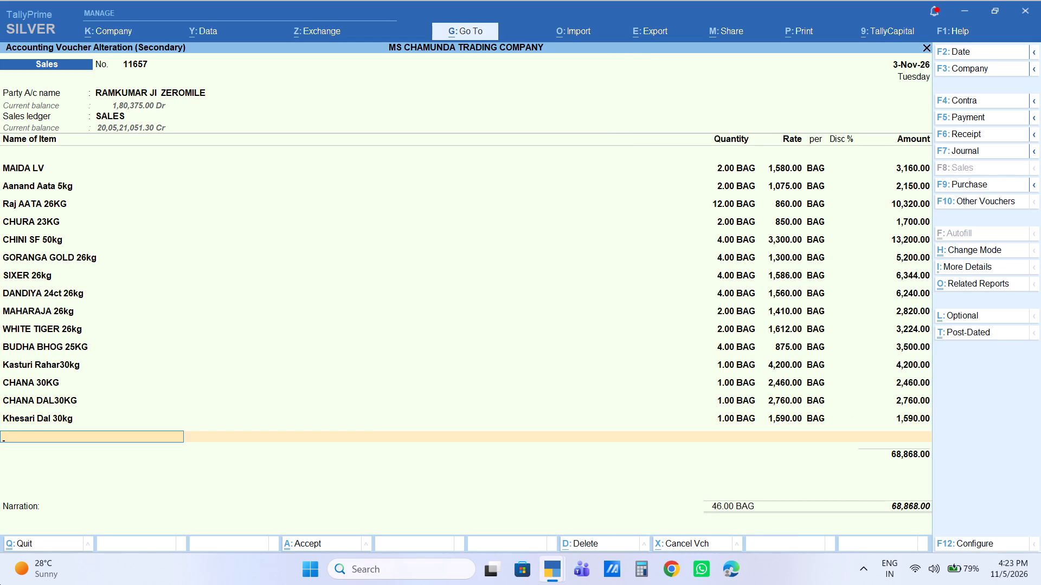
Add MASOOR DAL 30kg to the voucher with a quantity of 2 bags, accepting the rate of 2,130.
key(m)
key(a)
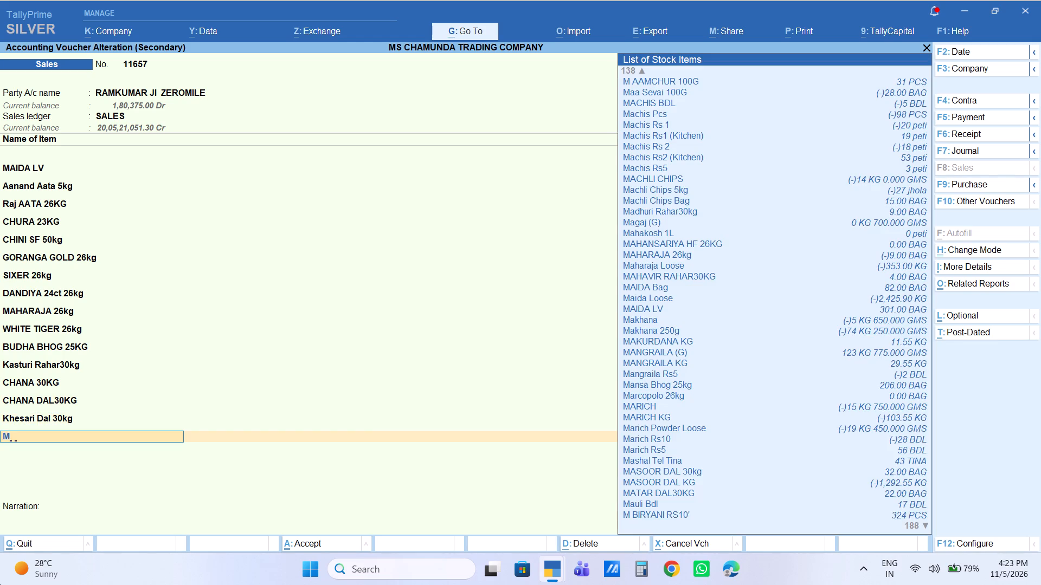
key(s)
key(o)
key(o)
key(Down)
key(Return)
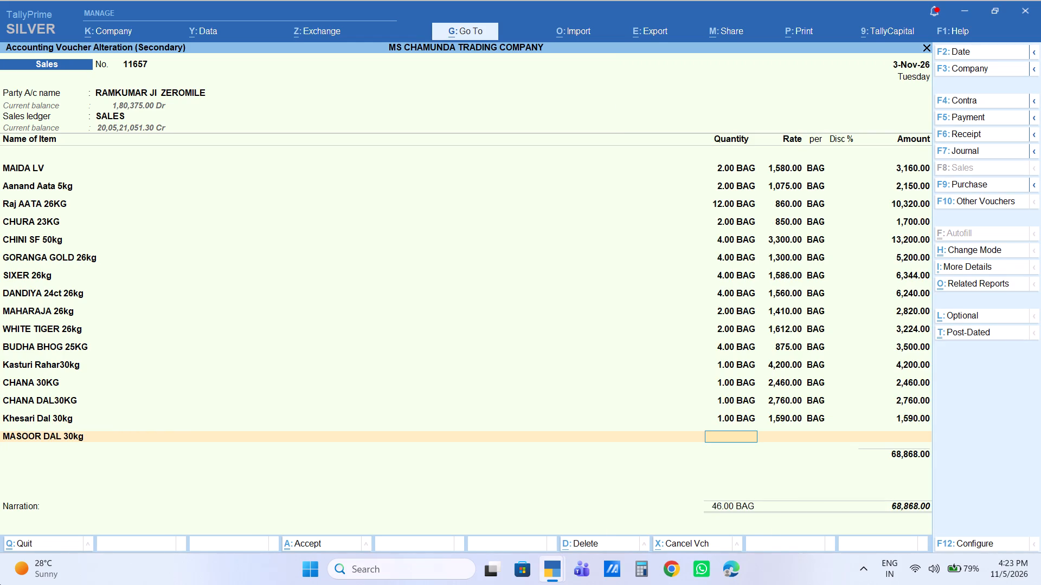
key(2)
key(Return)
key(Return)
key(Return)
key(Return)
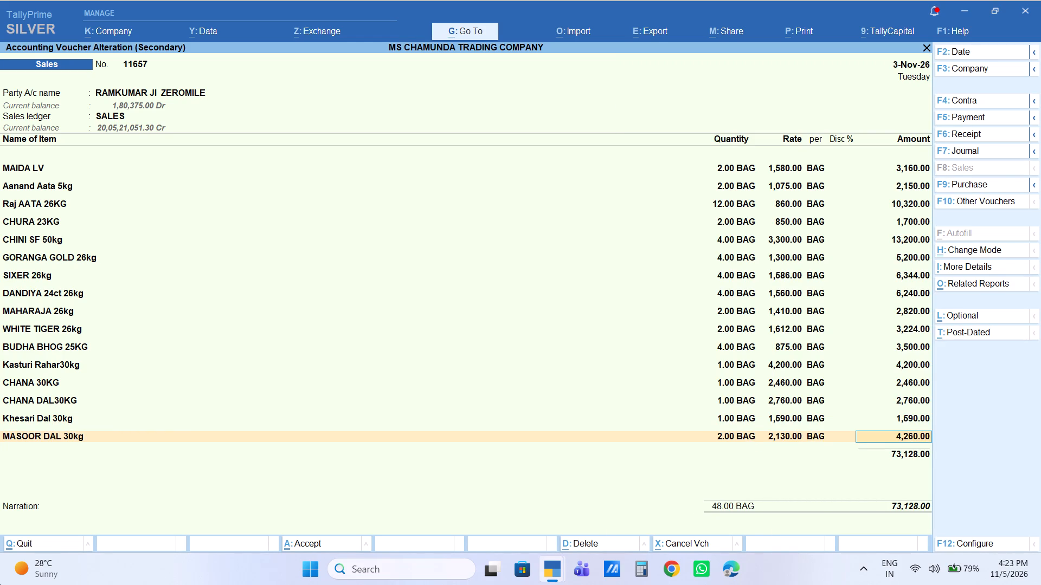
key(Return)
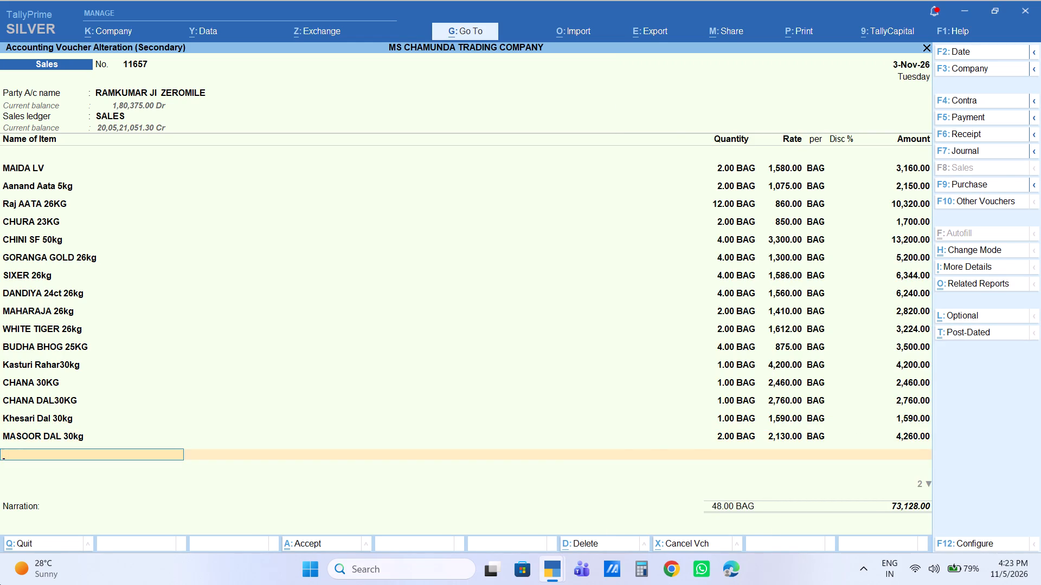
Add SALONI 1L PETI to the voucher with a quantity of 5 peti at a rate of 3,184.
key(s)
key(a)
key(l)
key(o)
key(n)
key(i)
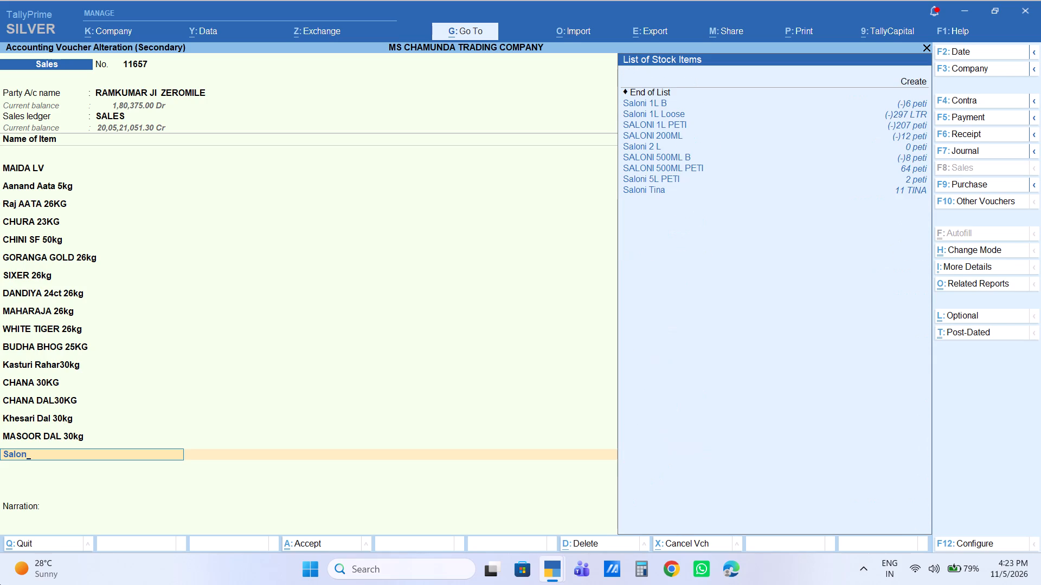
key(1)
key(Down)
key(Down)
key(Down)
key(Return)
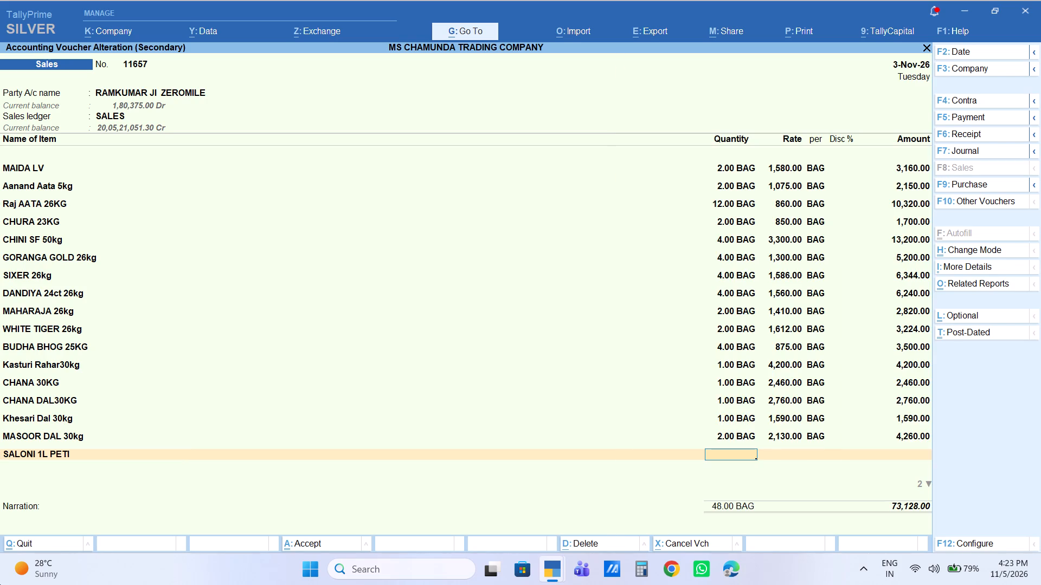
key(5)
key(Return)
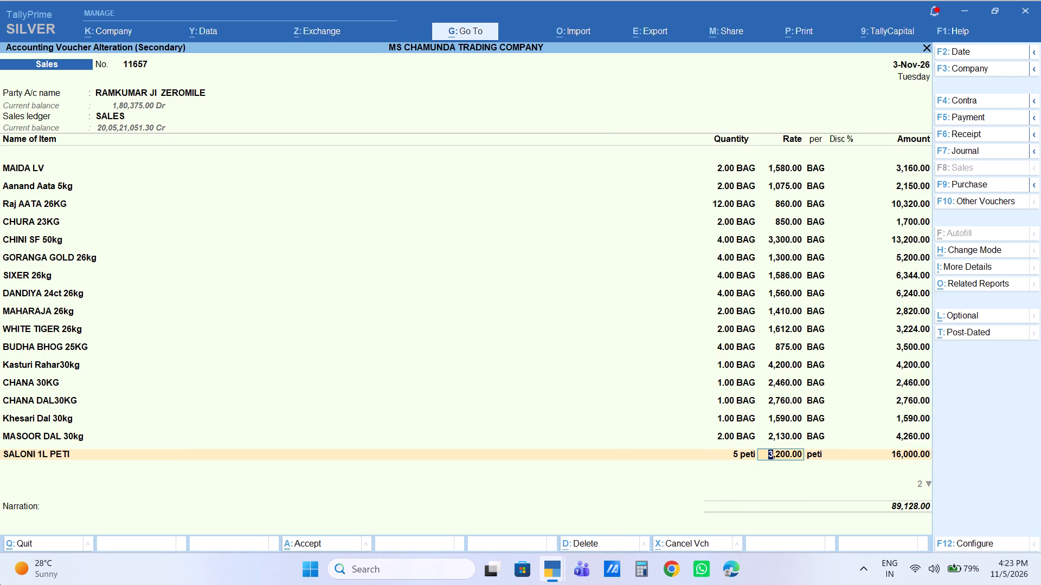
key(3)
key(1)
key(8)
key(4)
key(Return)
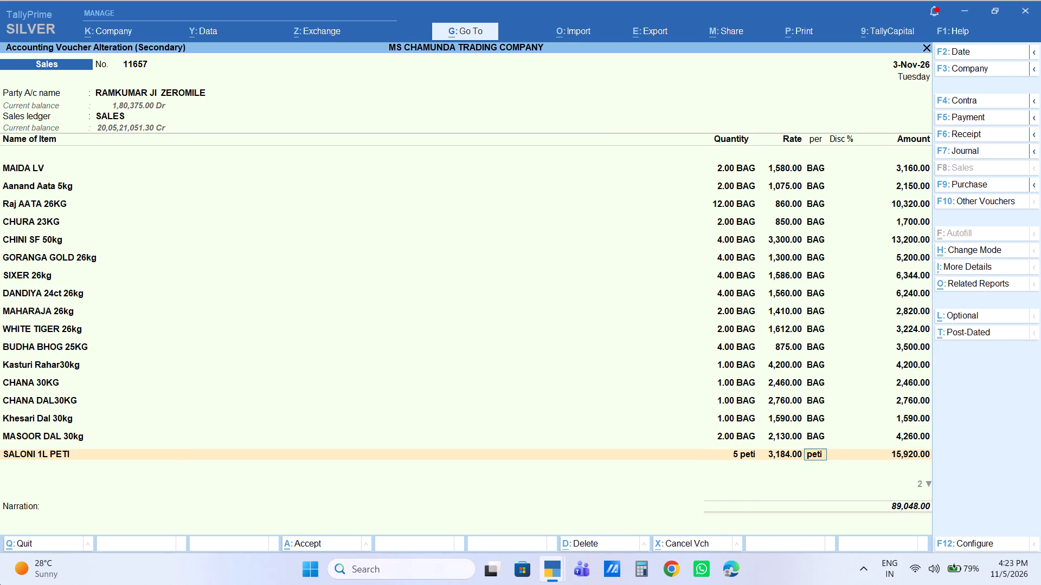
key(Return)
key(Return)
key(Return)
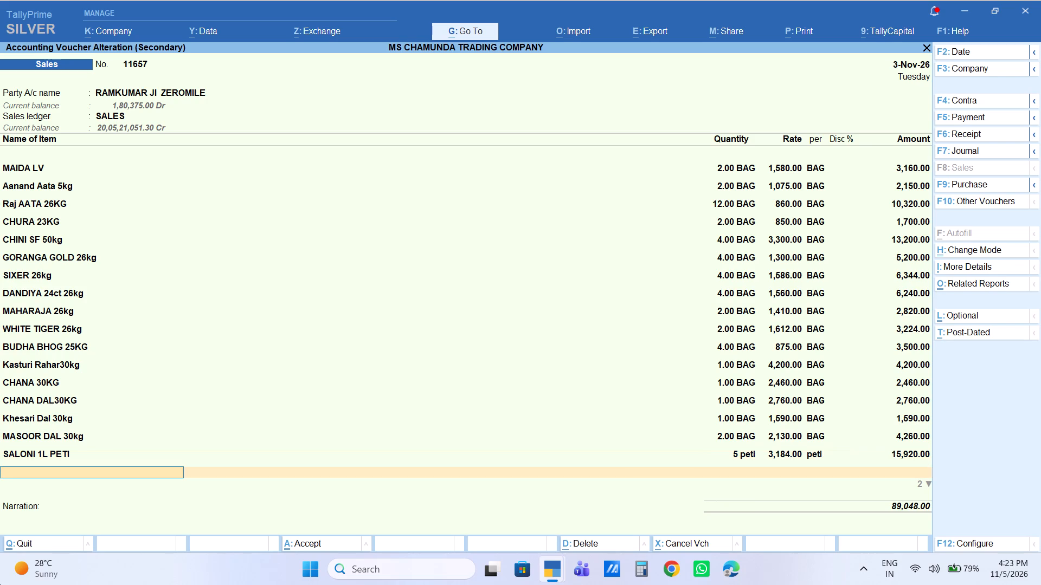
Add SALONI 500ML PETI to the voucher with a quantity of 3 peti.
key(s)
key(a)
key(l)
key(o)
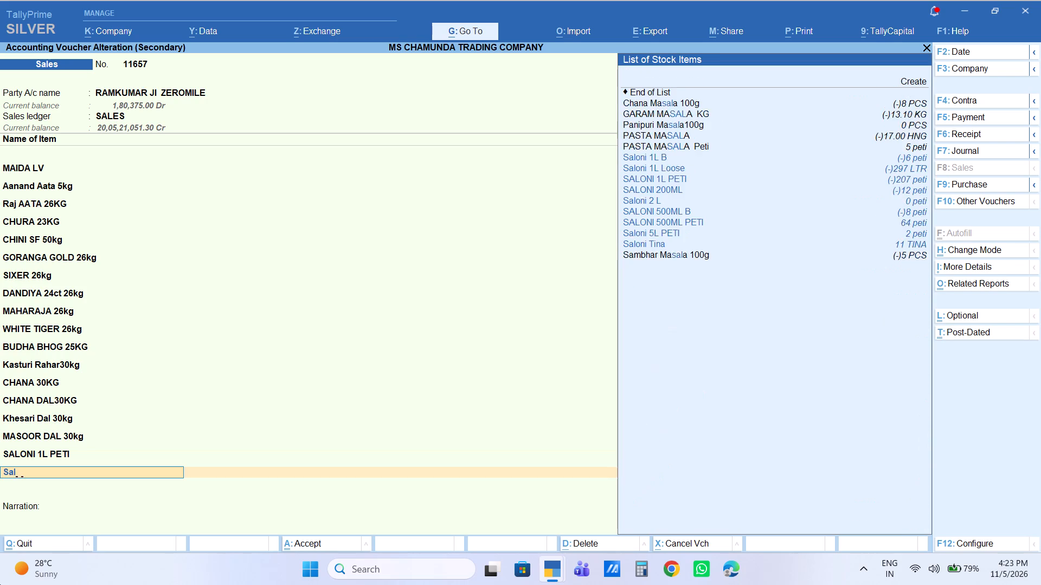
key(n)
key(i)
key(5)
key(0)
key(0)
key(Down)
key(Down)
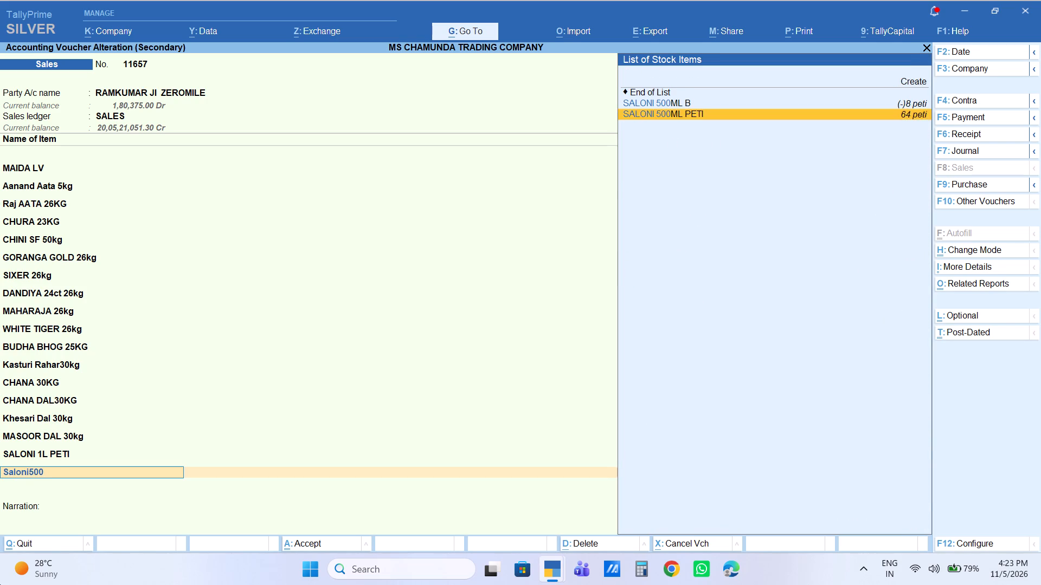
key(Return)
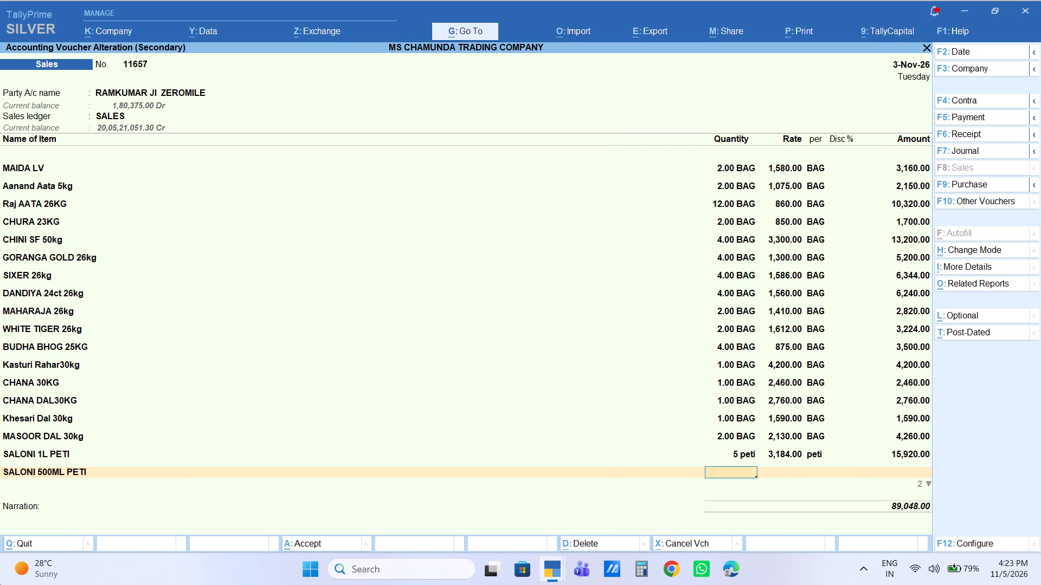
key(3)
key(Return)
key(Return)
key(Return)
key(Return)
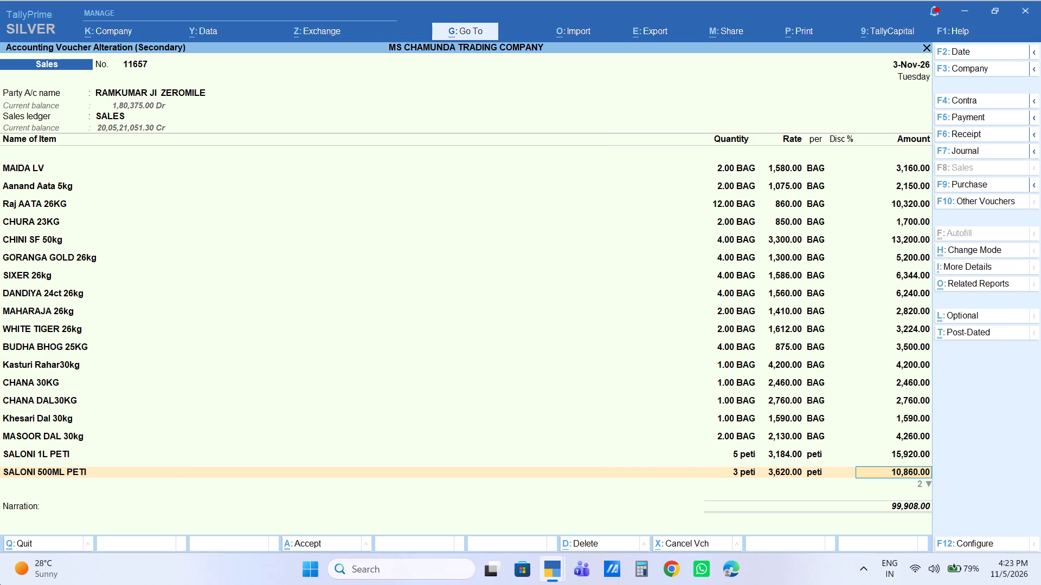
Set the rate of the SALONI 500ML PETI line to 3,600 and complete the line.
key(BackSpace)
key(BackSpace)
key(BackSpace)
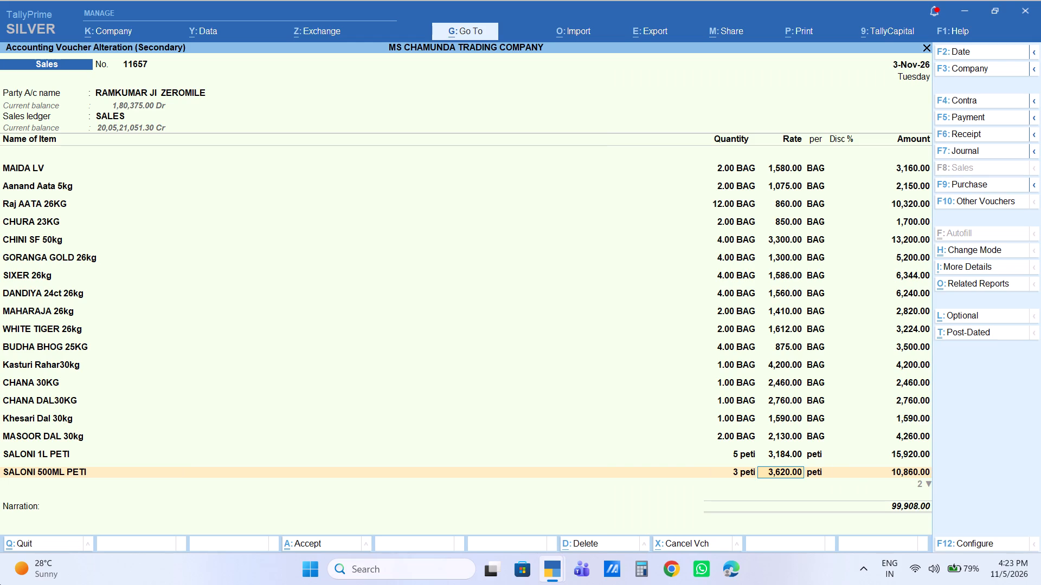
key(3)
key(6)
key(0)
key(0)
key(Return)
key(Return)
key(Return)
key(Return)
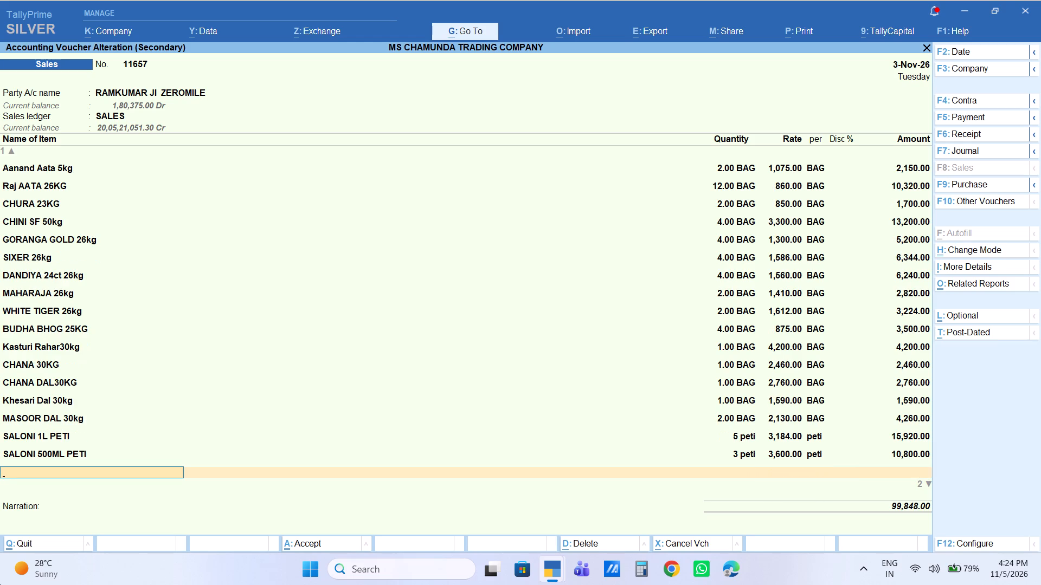
Add FORTUNE 1L PETI to the voucher with a quantity of 3 peti at a rate of 2,640.
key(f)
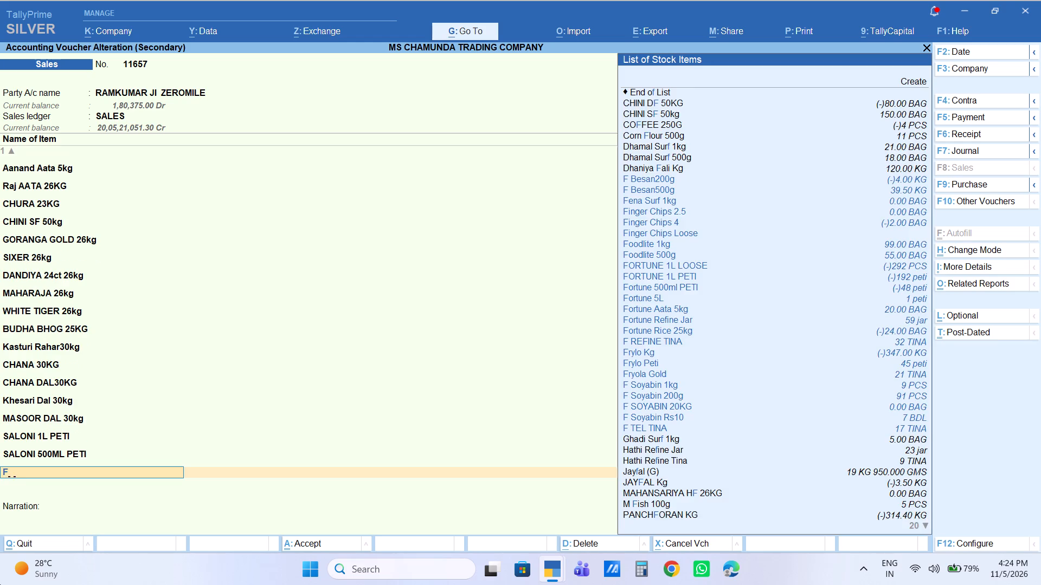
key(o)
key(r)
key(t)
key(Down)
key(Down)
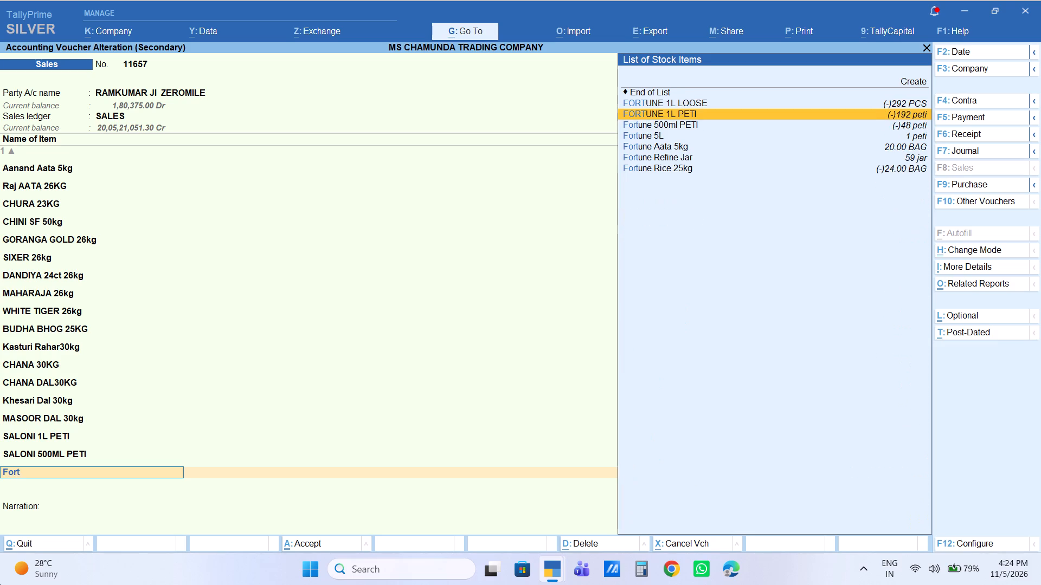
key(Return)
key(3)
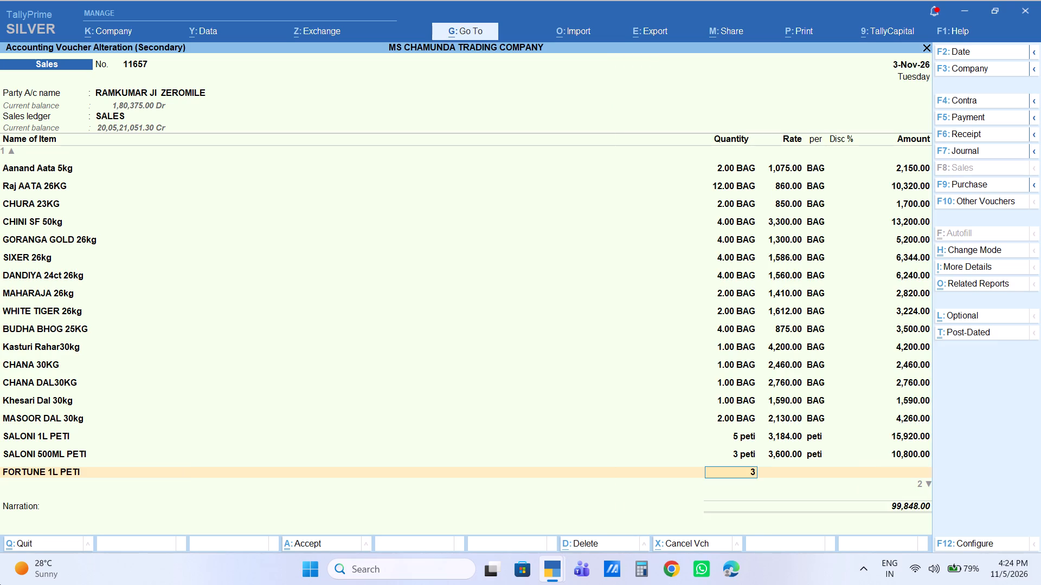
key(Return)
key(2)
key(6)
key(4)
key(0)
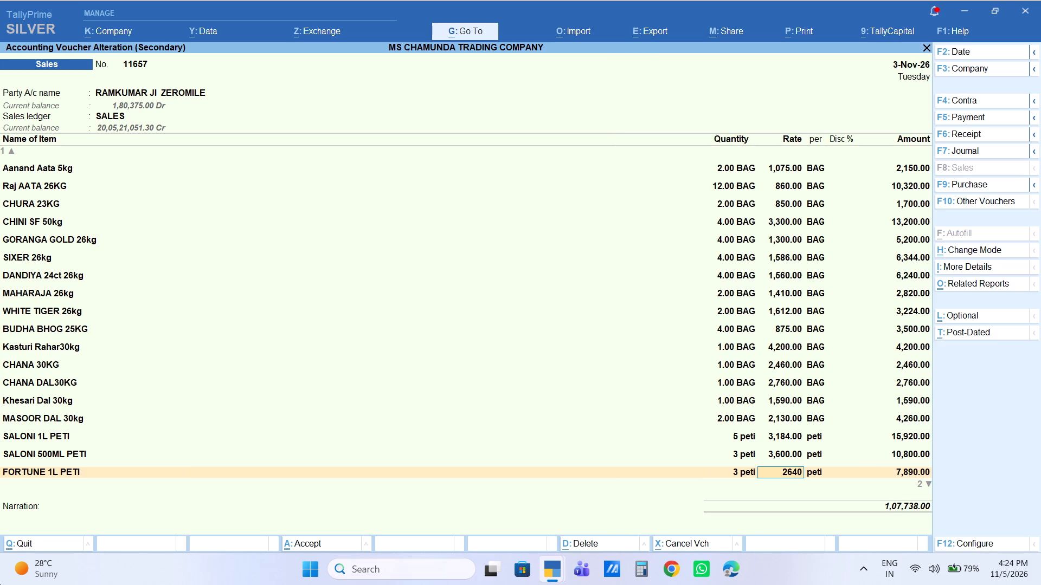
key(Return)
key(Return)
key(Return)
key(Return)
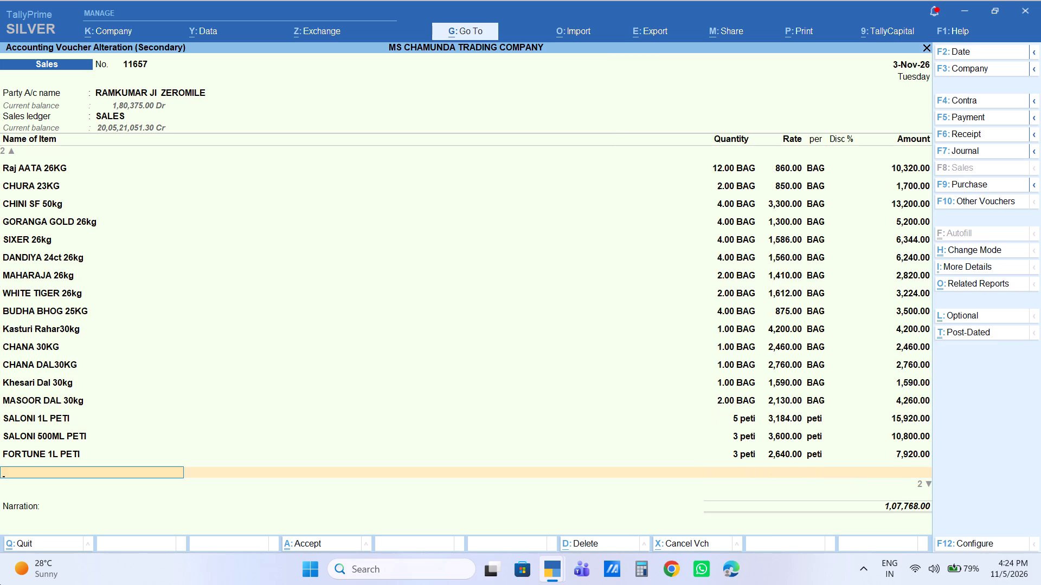
Add Fortune 500ml PETI to the voucher with a quantity of 1 peti.
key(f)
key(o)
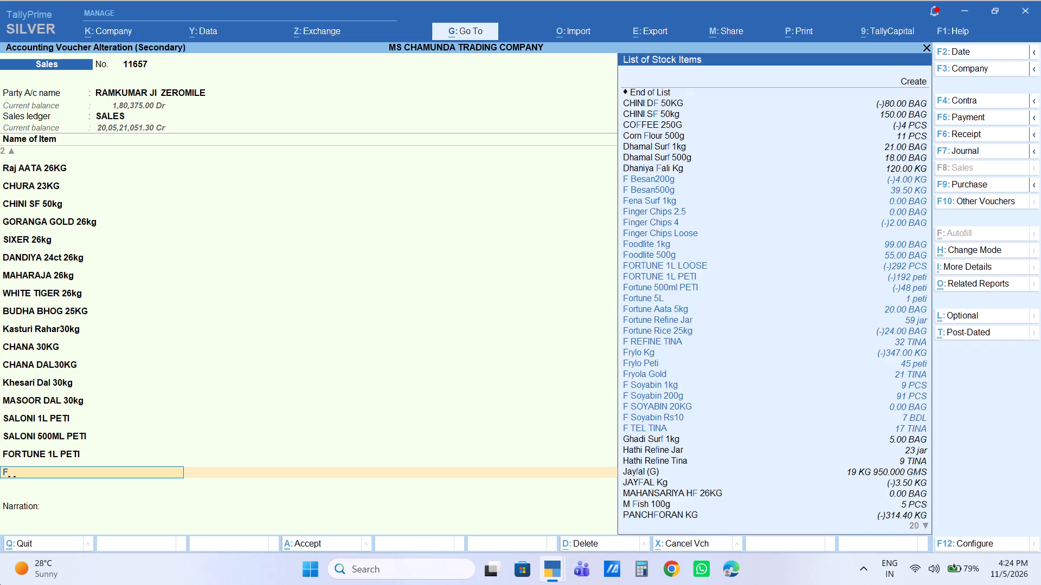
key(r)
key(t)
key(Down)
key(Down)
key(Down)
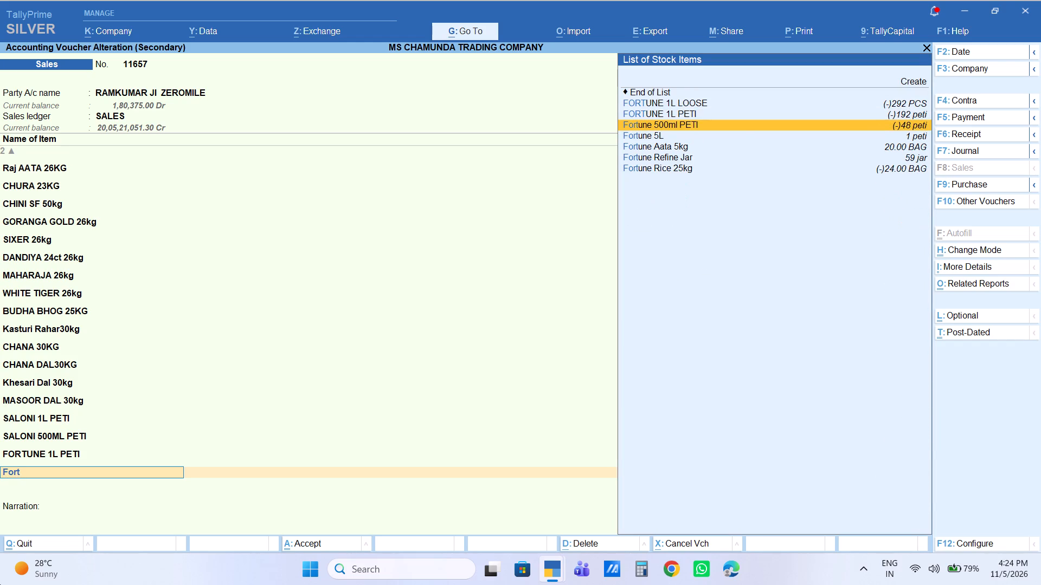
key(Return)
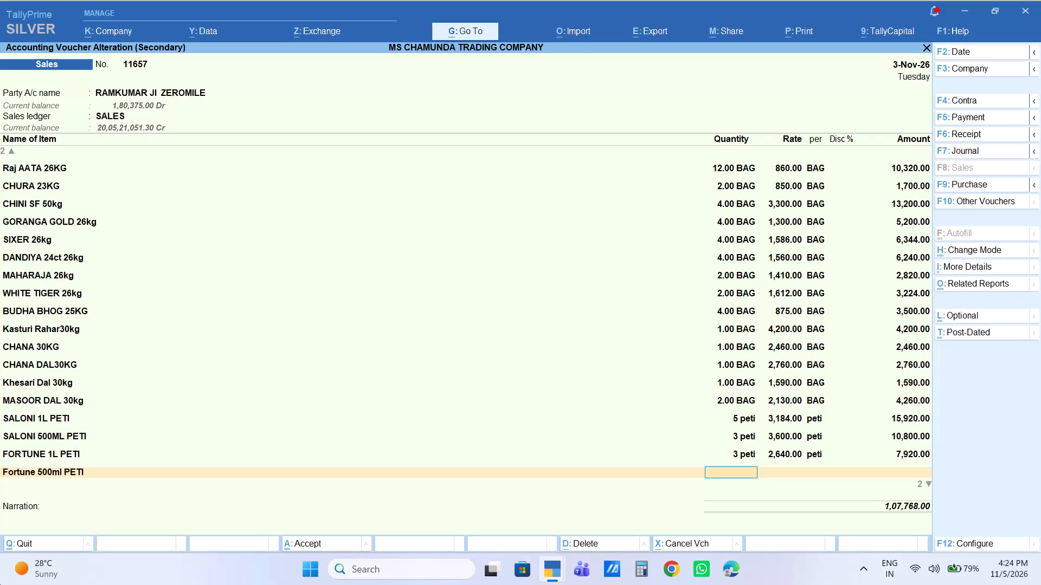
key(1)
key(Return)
Set the rate of the Fortune 500ml PETI line to 2,025 and complete the line.
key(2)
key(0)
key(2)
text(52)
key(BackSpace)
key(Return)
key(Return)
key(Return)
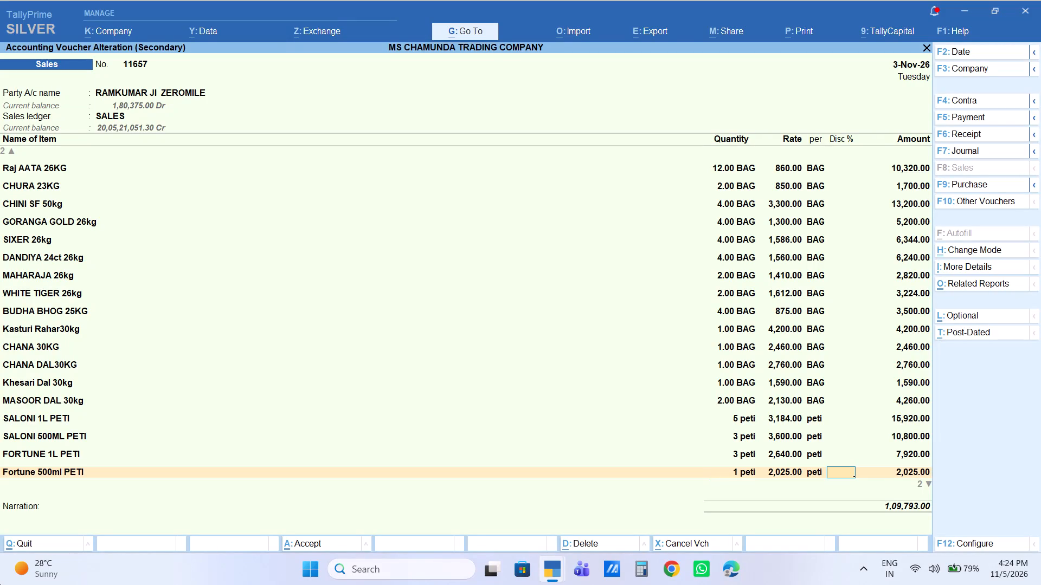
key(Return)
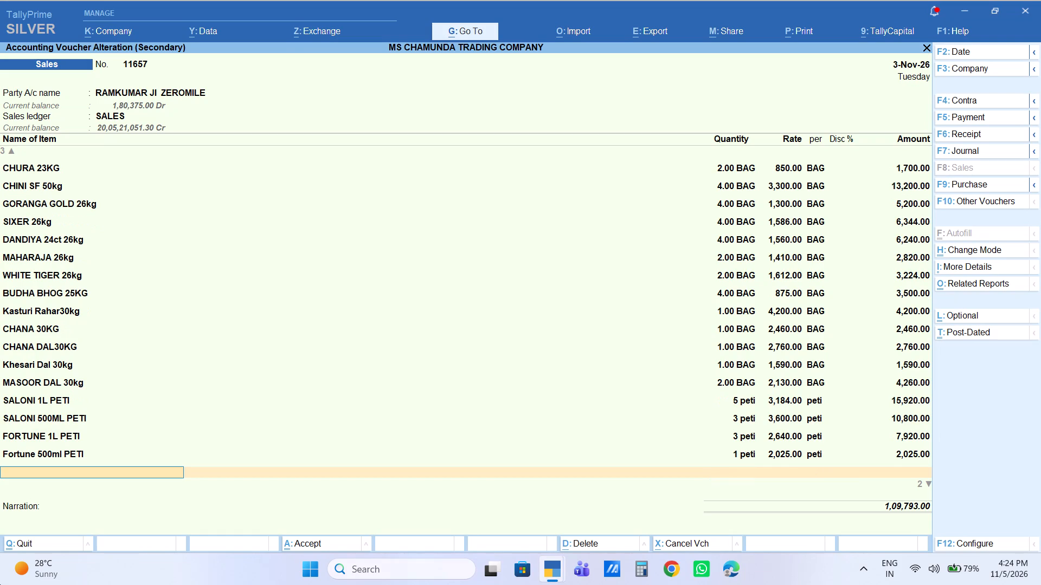
Add DHARA 1L to the voucher with a quantity of 1 peti, keeping the default rate.
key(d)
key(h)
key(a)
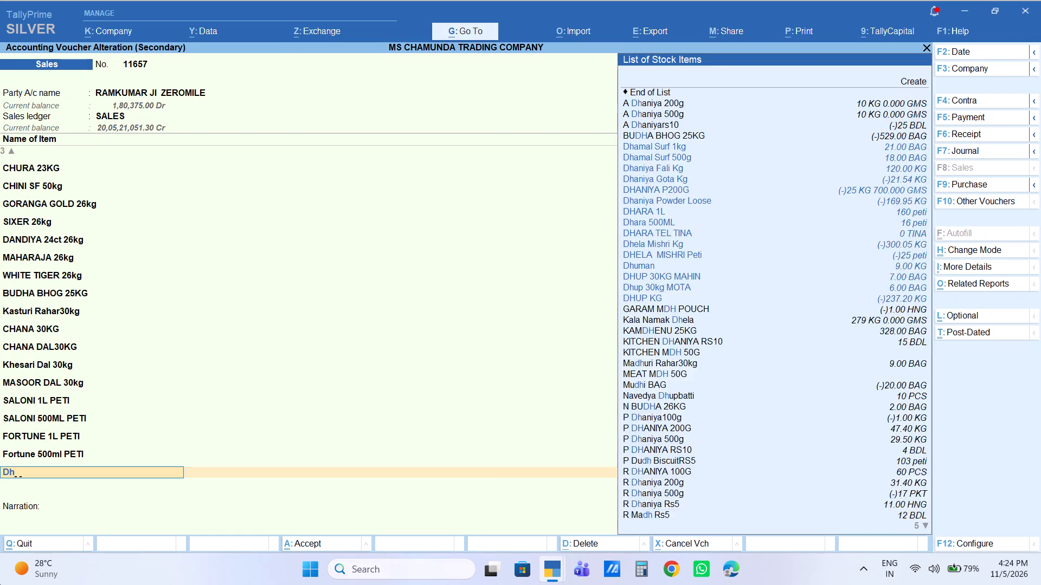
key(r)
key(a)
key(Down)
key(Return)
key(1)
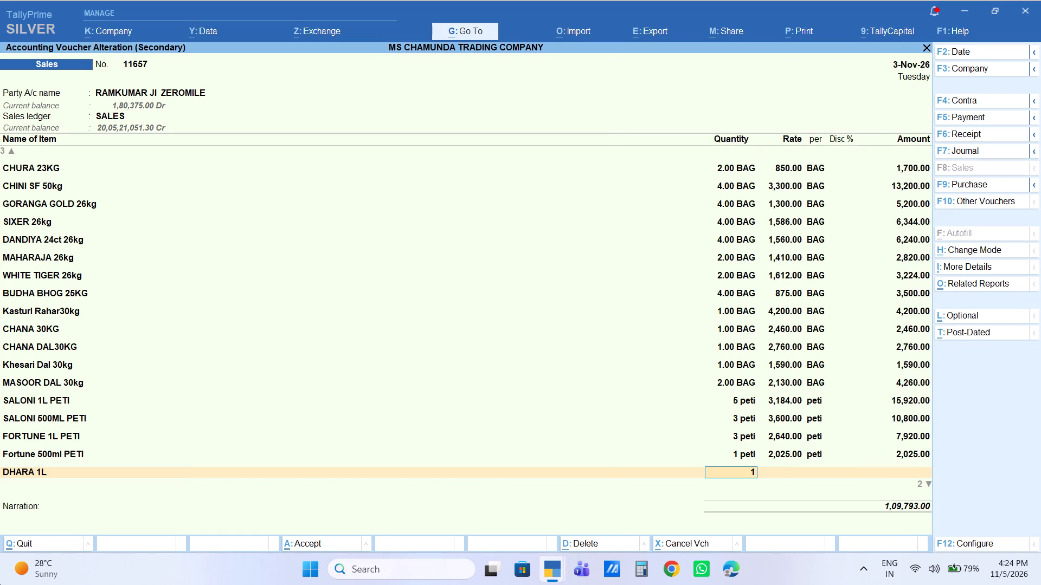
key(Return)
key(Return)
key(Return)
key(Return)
Set the amount of the DHARA 1L line to 2,388 and complete the line.
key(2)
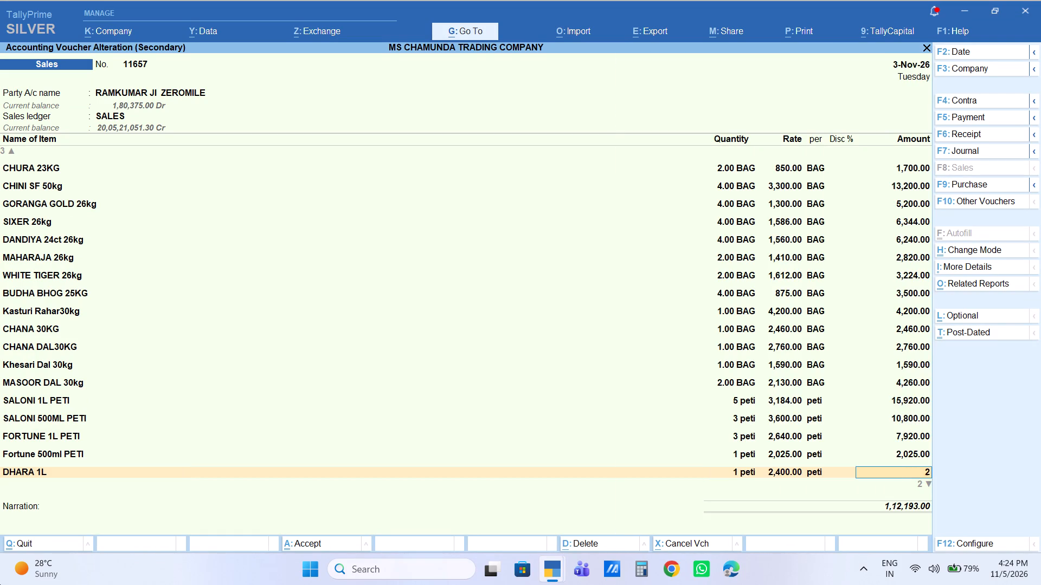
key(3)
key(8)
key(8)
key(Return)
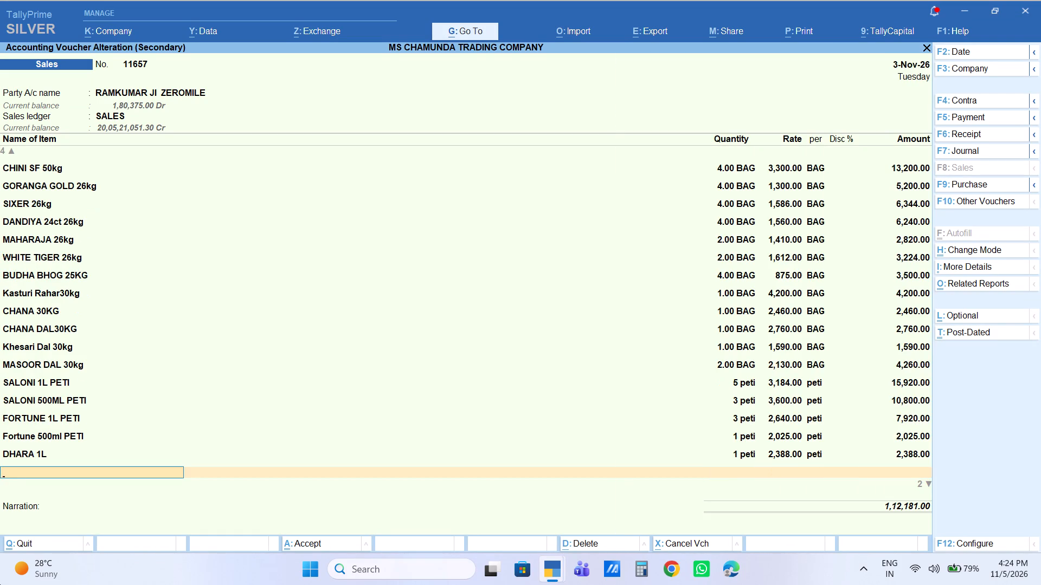
Add HATHI 1L to the voucher with a quantity of 1 peti, keeping the default rate.
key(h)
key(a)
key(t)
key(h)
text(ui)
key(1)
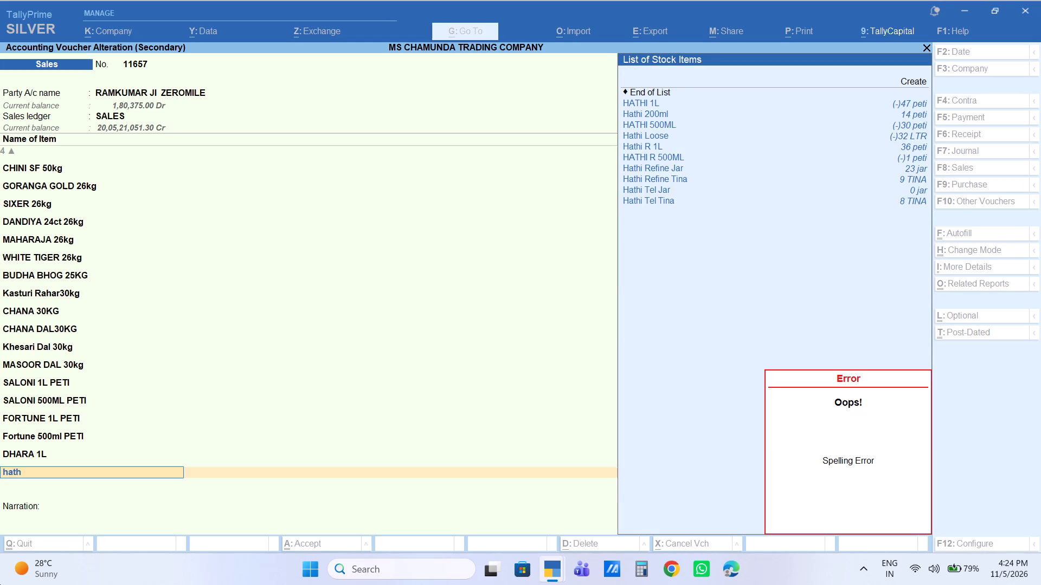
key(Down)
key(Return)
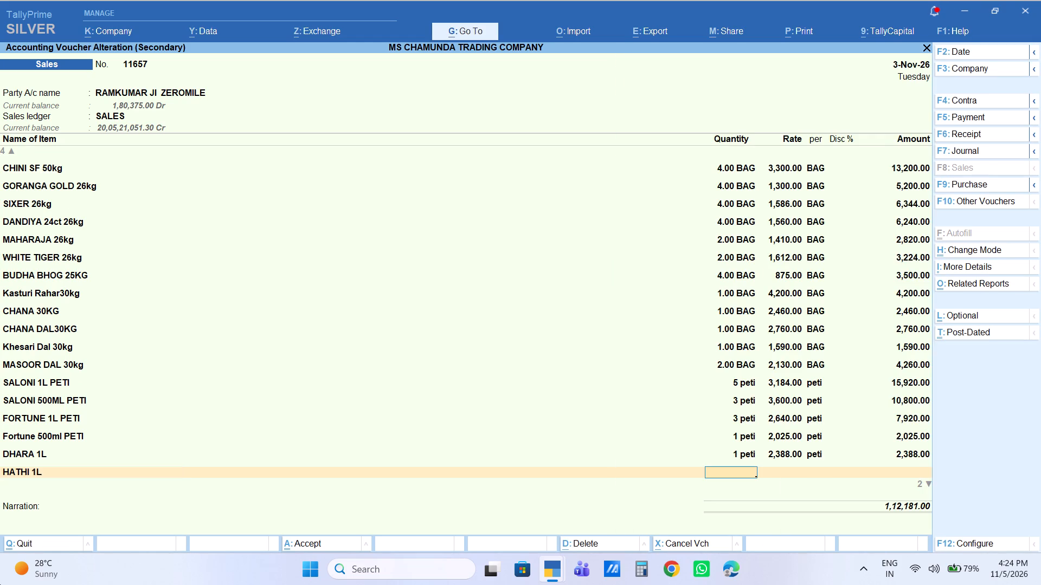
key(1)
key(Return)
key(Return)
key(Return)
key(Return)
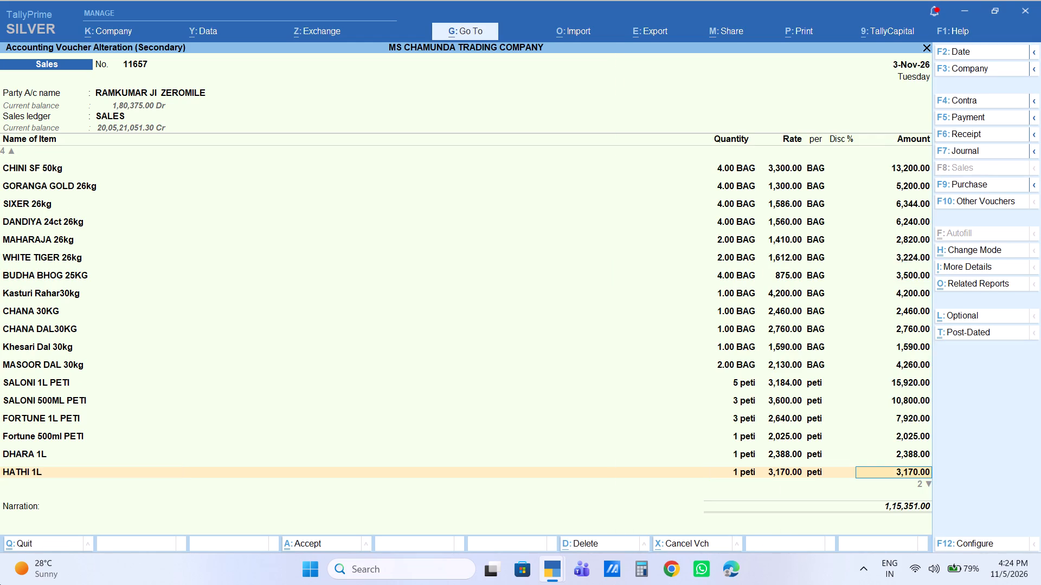
Set the amount of the HATHI 1L line to 3,200 and complete the line.
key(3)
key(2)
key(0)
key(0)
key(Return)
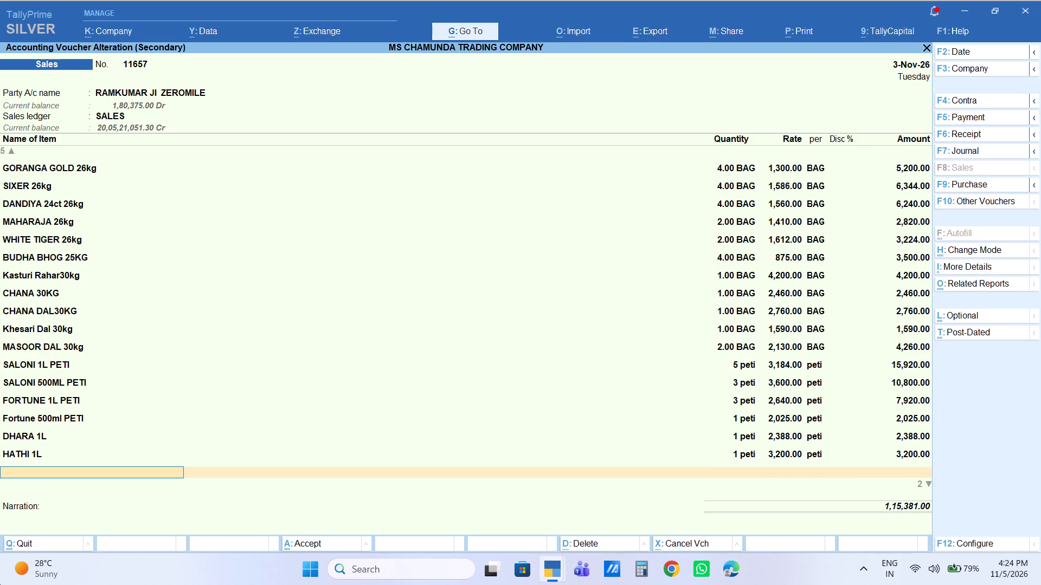
Add SALONI 200ML to the voucher with a quantity of 1 peti at the default rate.
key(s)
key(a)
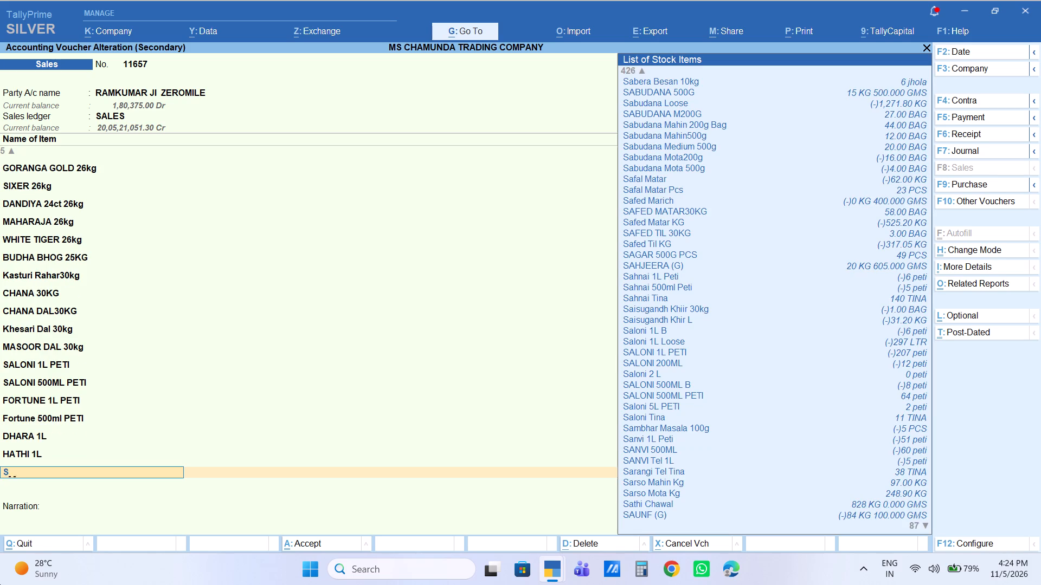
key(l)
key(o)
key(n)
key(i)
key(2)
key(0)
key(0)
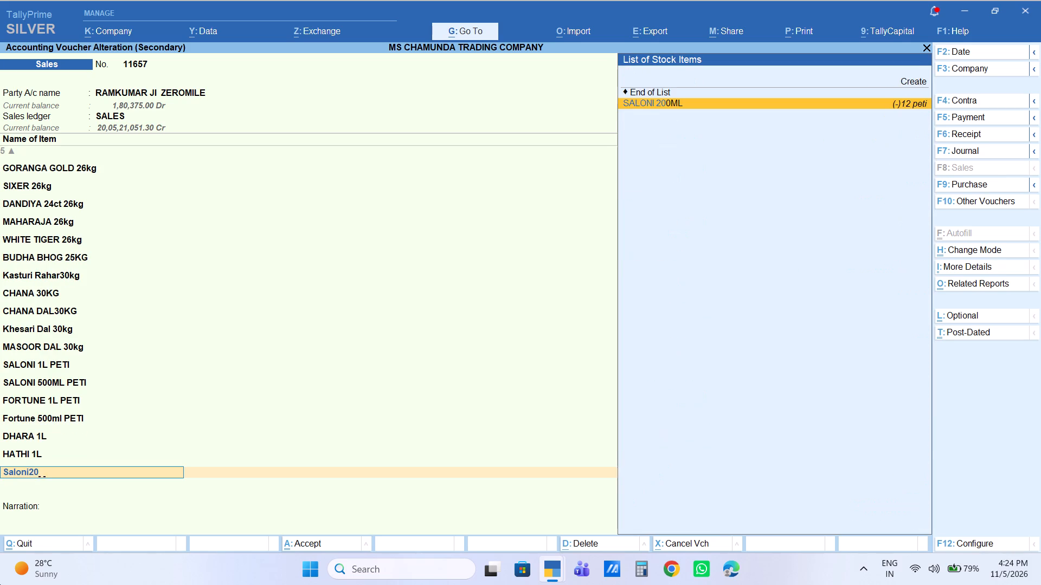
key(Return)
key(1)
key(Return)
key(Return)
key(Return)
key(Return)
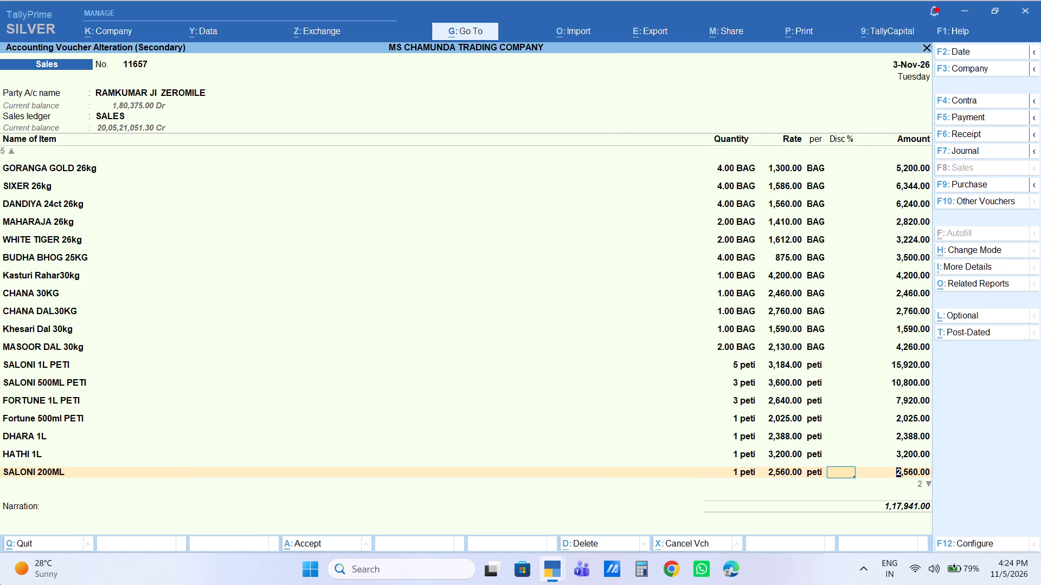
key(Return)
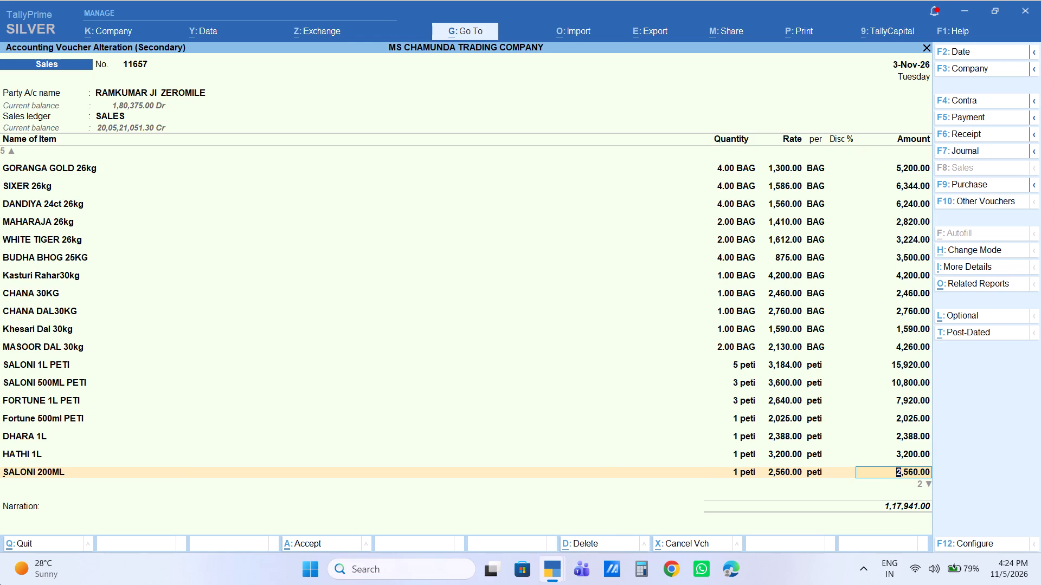
Add Mashal Tel Tina to the voucher with a quantity of 3 TINA at the default rate.
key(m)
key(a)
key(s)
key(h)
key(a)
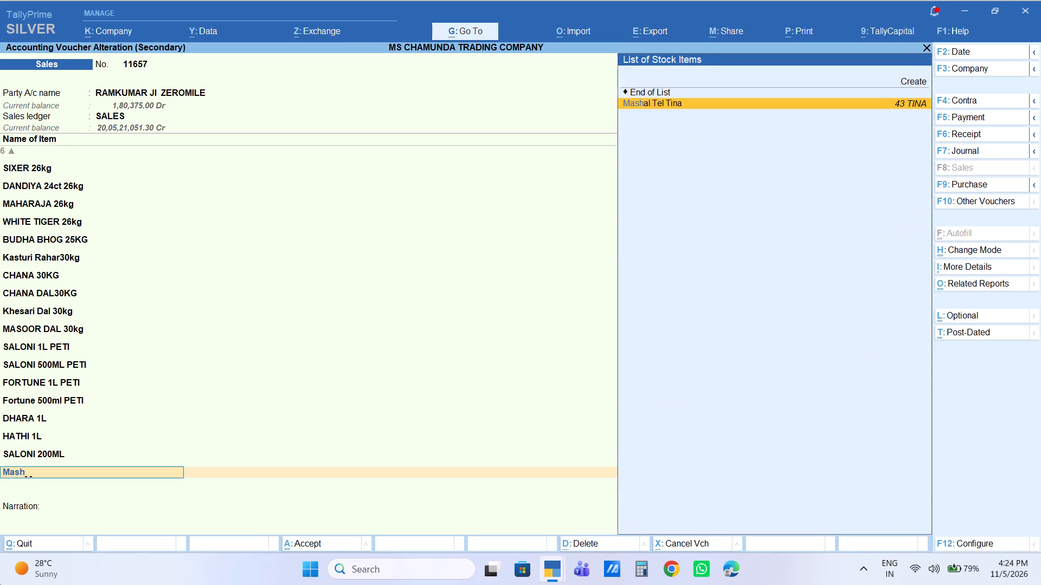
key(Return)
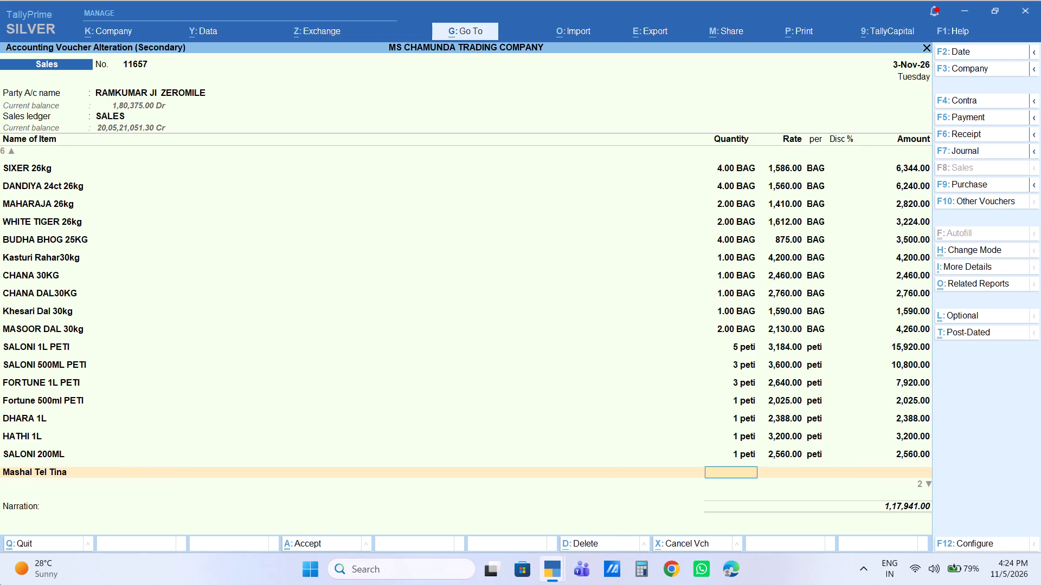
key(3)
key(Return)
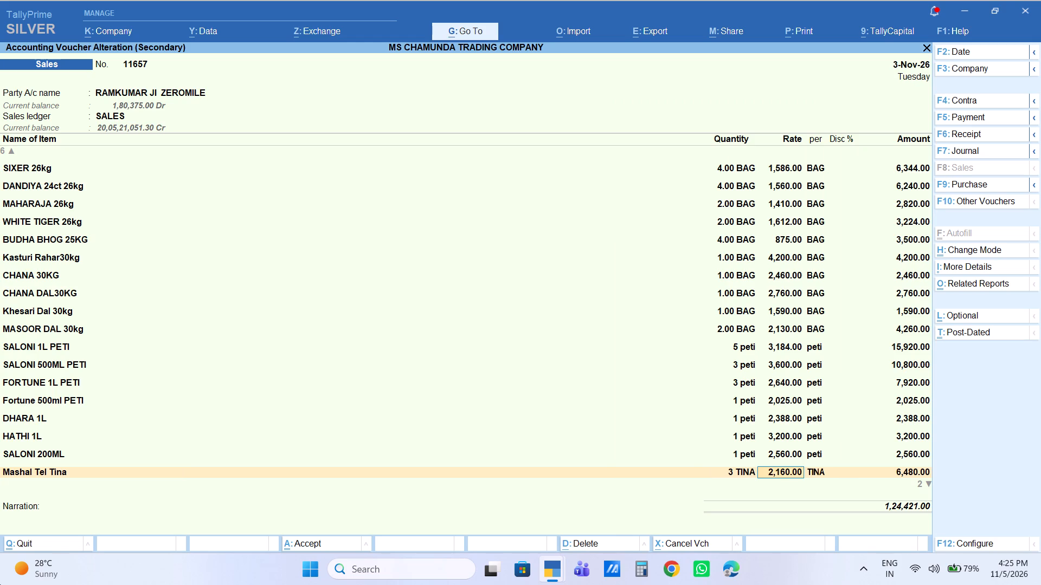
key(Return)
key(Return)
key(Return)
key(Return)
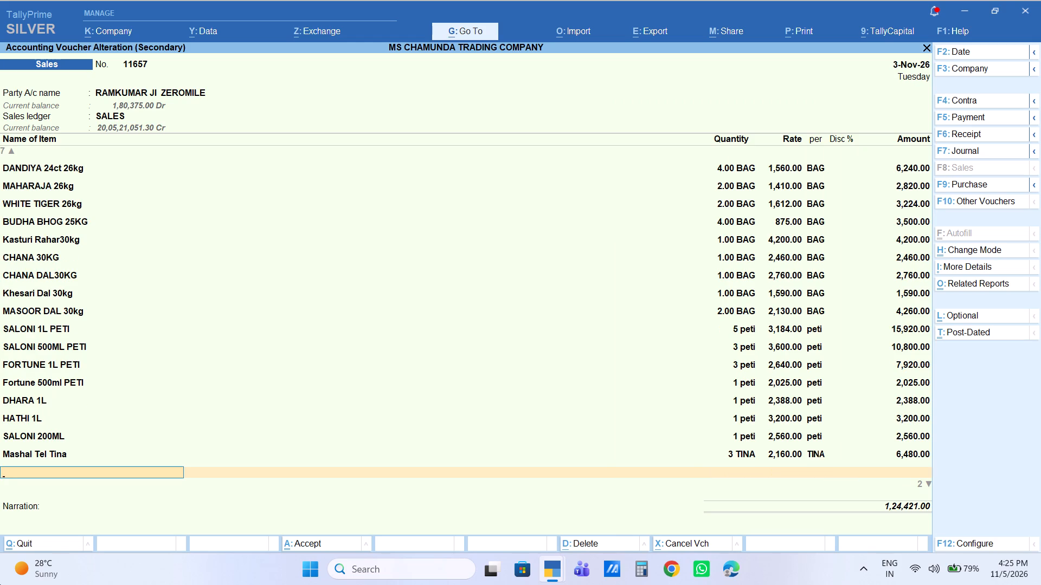
Add Wheel 1Kg to the voucher with a quantity of 1 BAG at the default rate.
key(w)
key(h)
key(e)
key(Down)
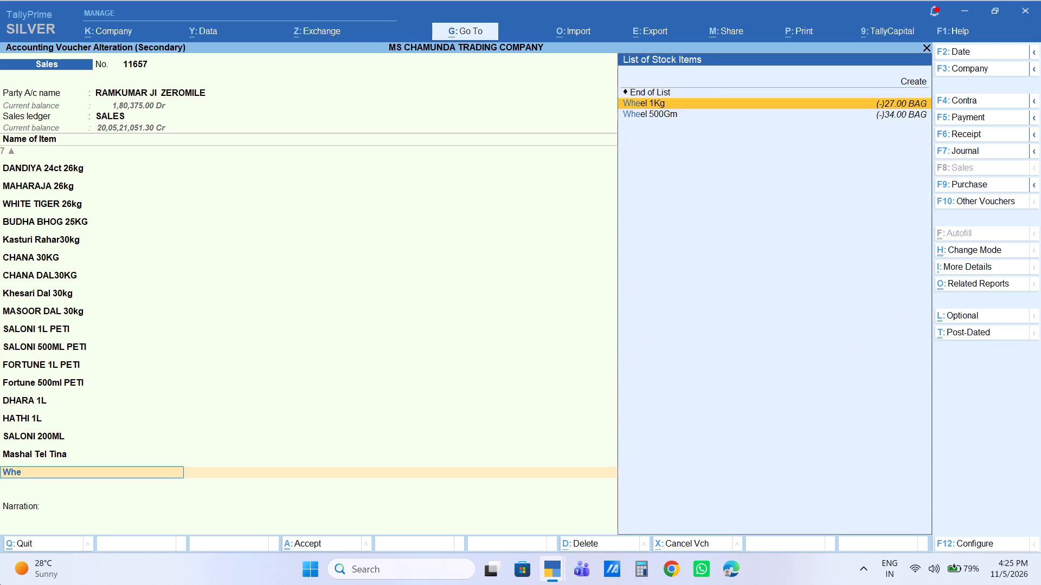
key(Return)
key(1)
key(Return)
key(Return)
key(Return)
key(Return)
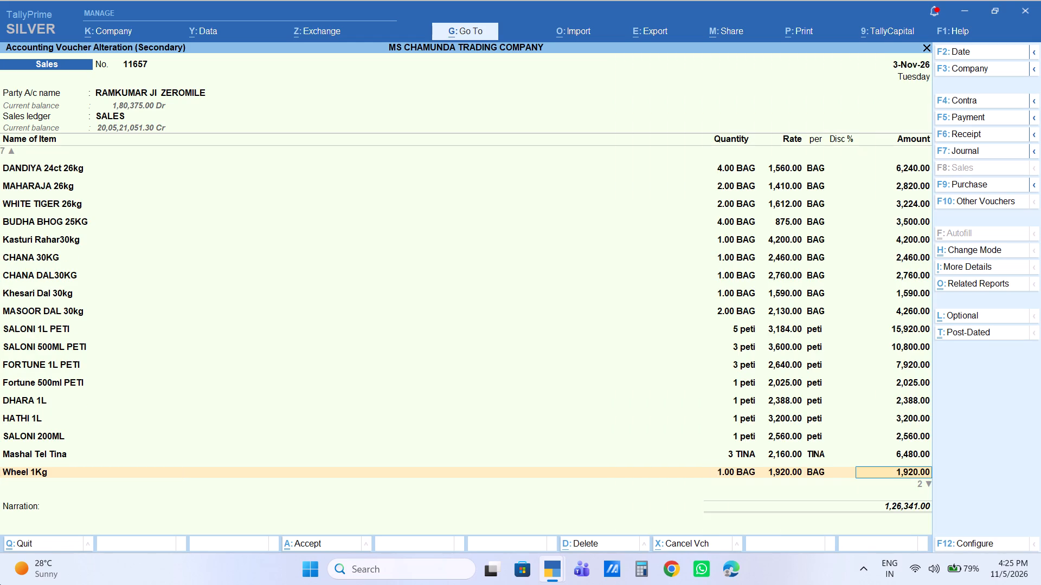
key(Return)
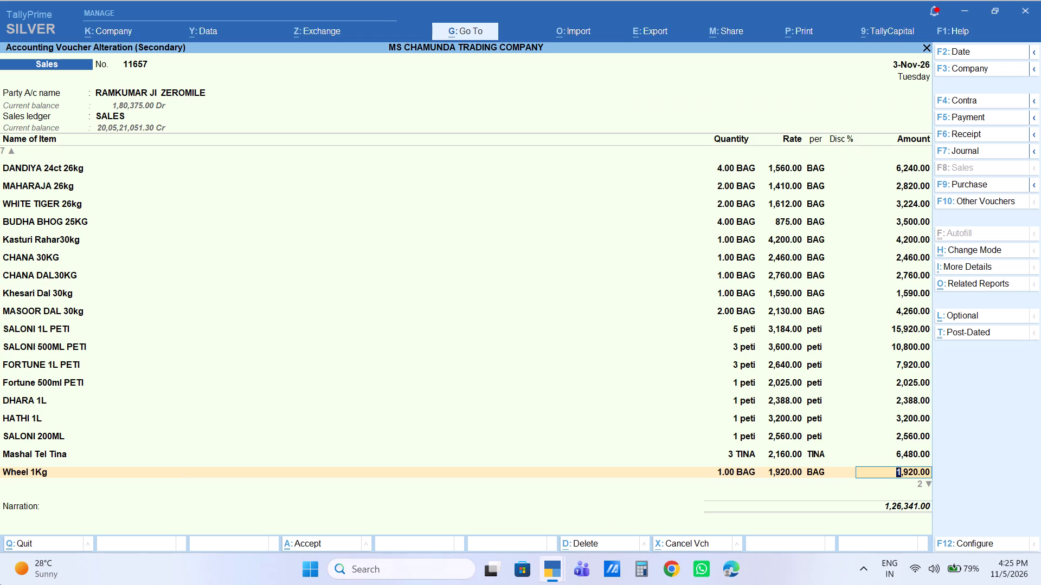
Add Wheel 500Gm to the voucher with a quantity of 1 BAG at the default rate.
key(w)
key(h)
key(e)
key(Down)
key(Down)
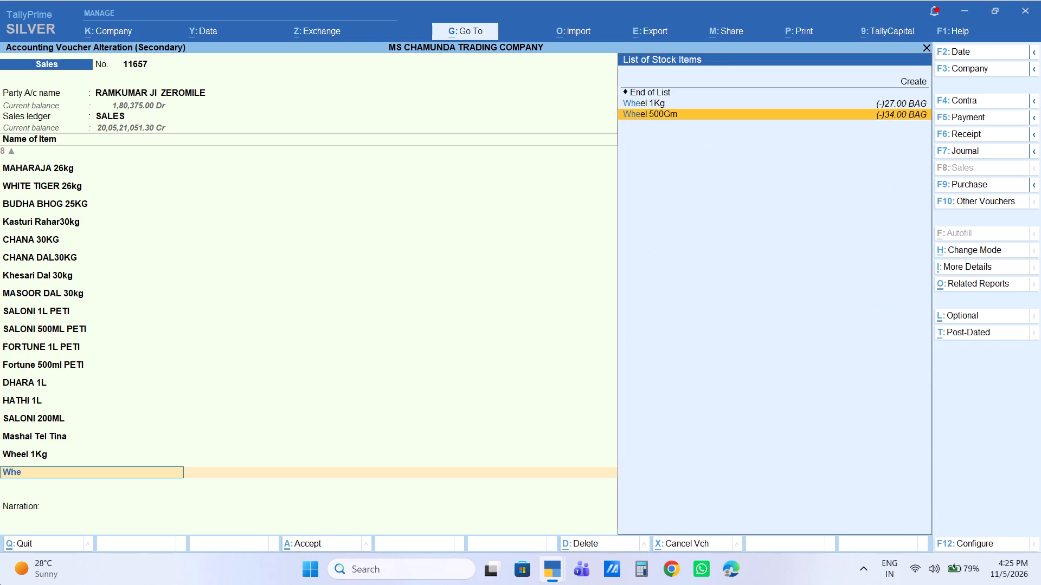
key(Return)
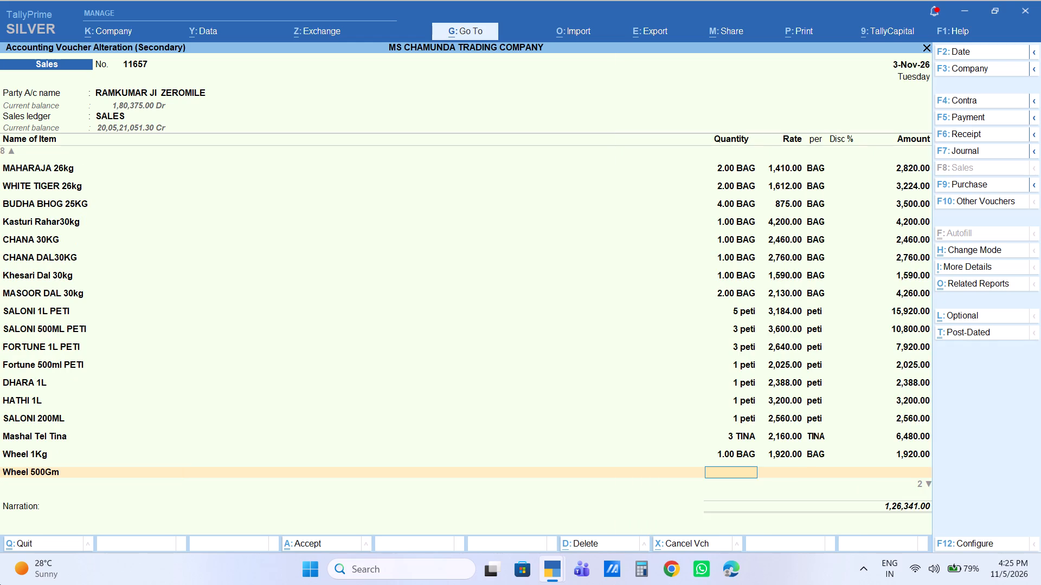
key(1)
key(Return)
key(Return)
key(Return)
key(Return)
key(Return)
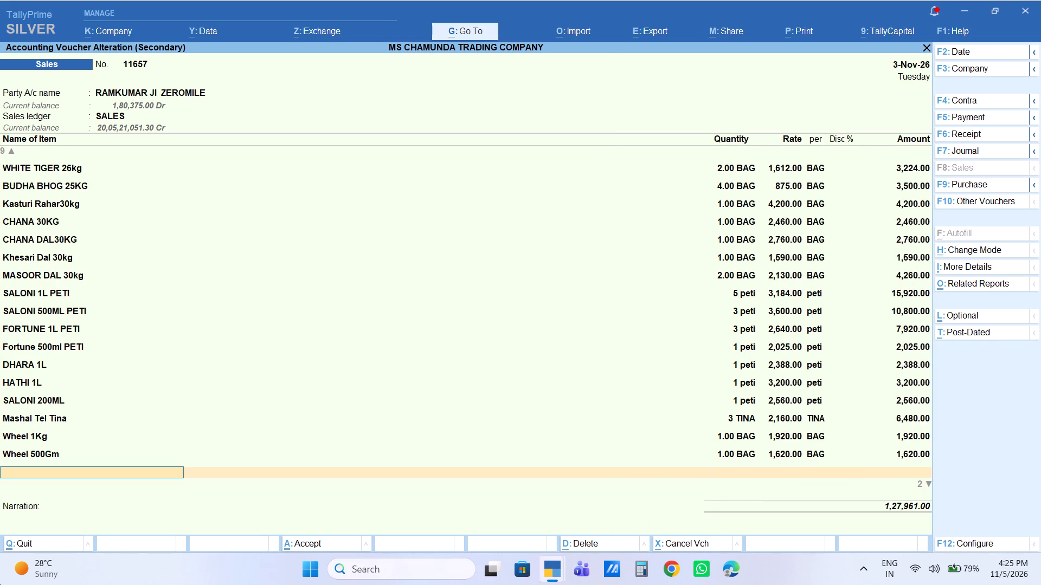
Add Surf Excel 500g to the voucher with a quantity of 1 BAG at the default rate.
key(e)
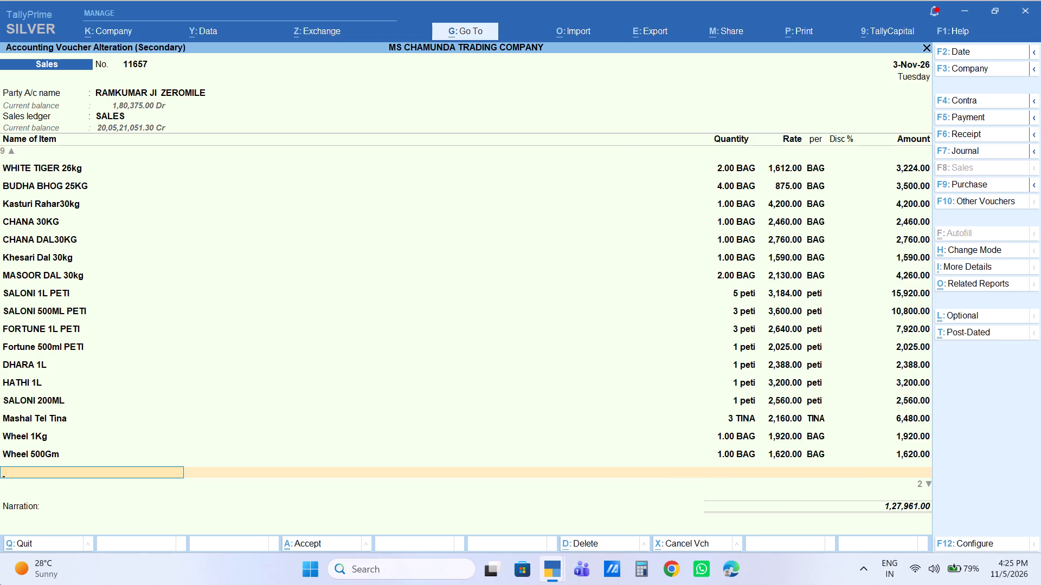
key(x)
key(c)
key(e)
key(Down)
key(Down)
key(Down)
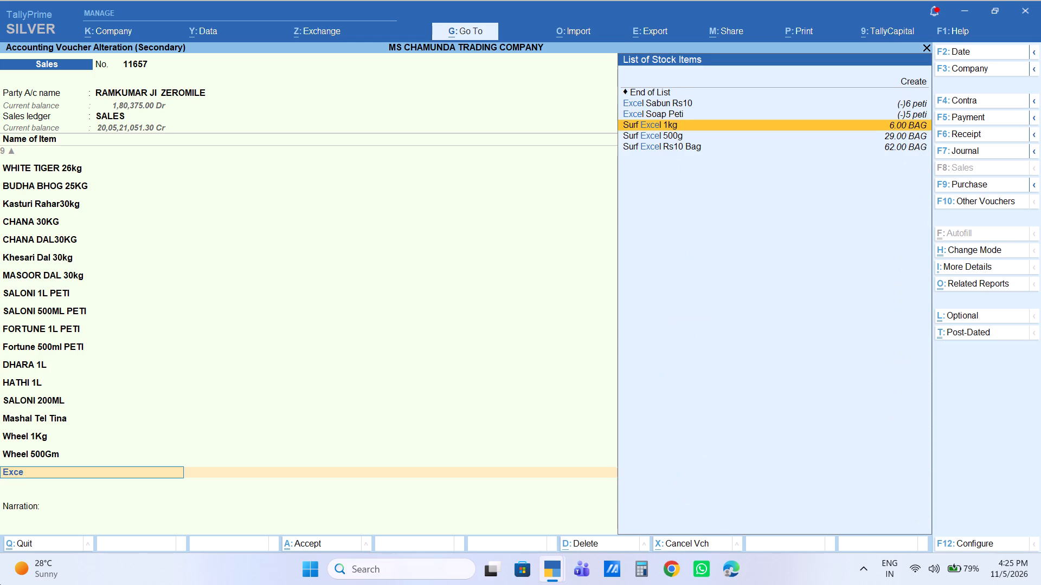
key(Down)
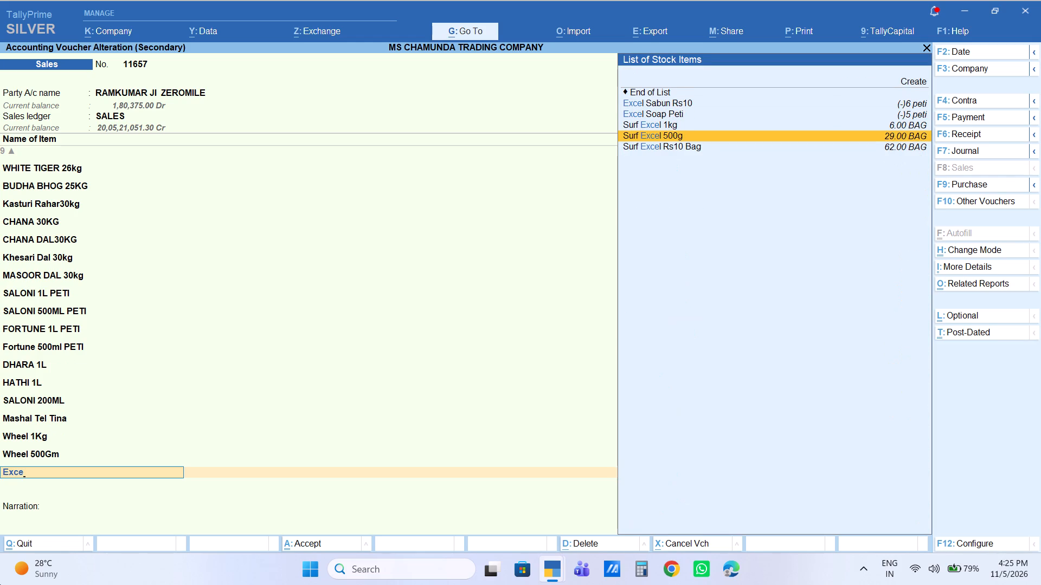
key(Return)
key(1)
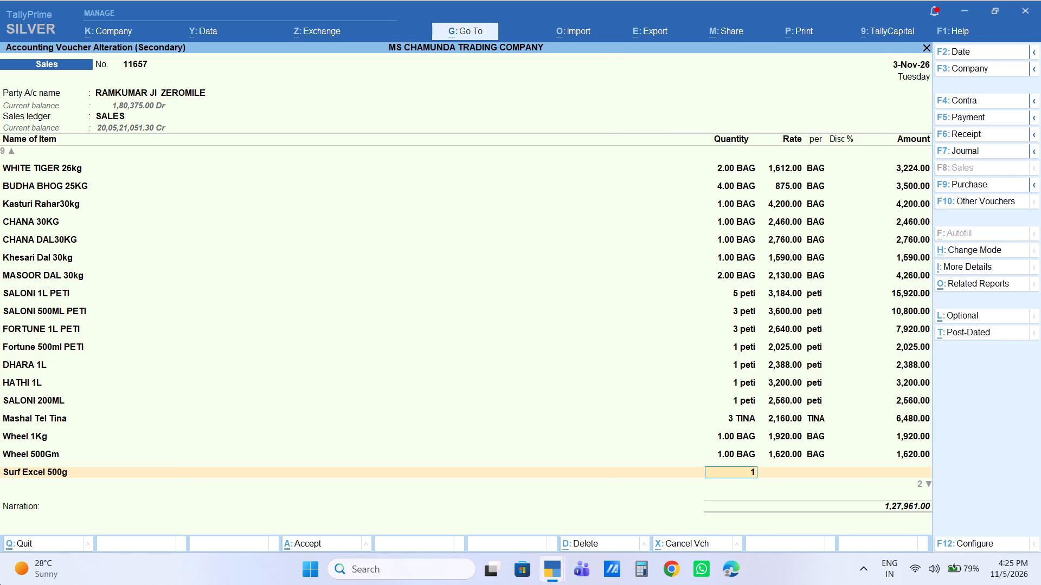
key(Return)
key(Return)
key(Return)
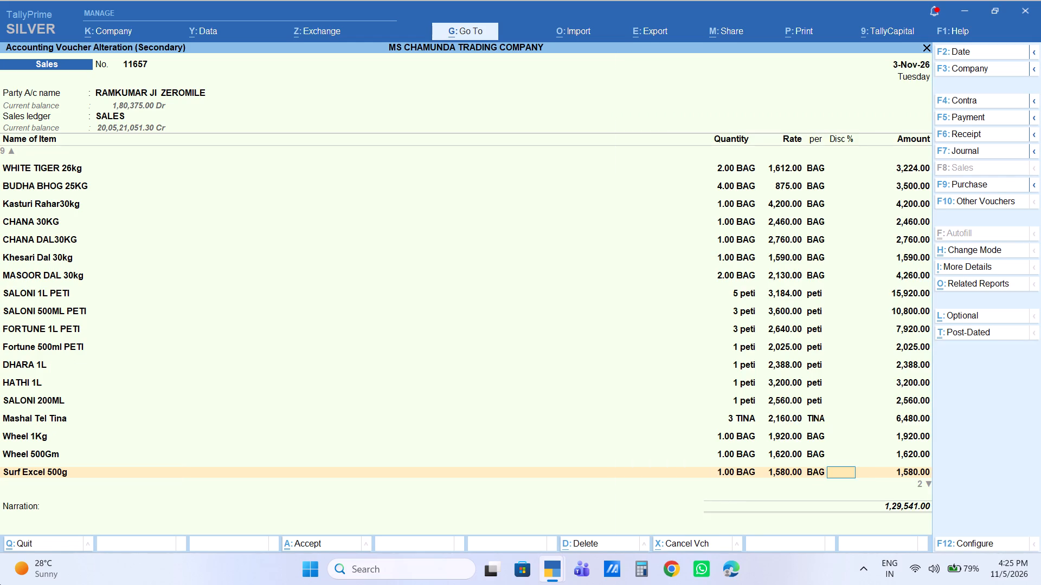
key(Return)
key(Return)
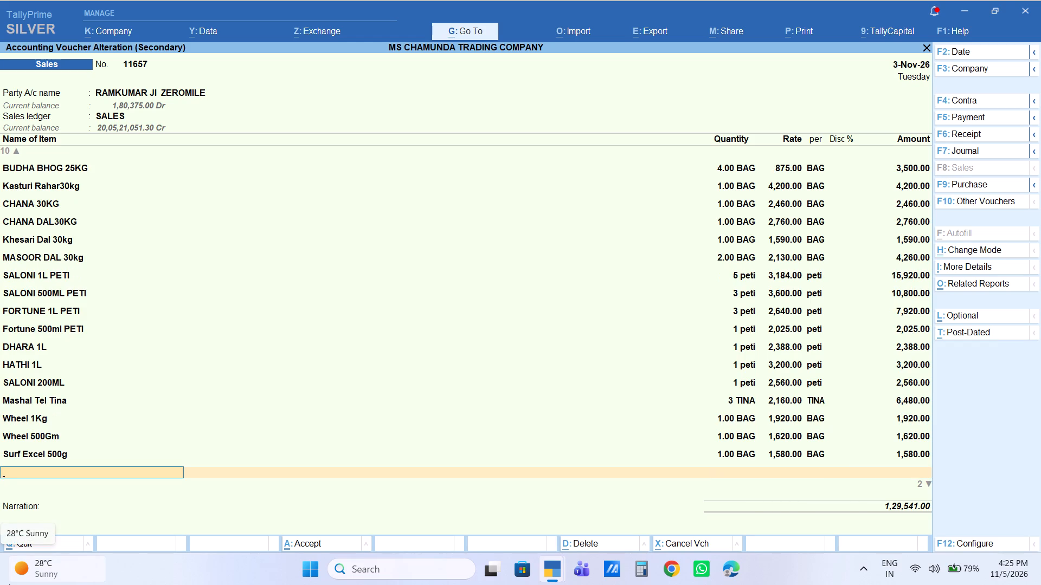
Add Surf Excel 1kg to the voucher with a quantity of 1 BAG at the default rate.
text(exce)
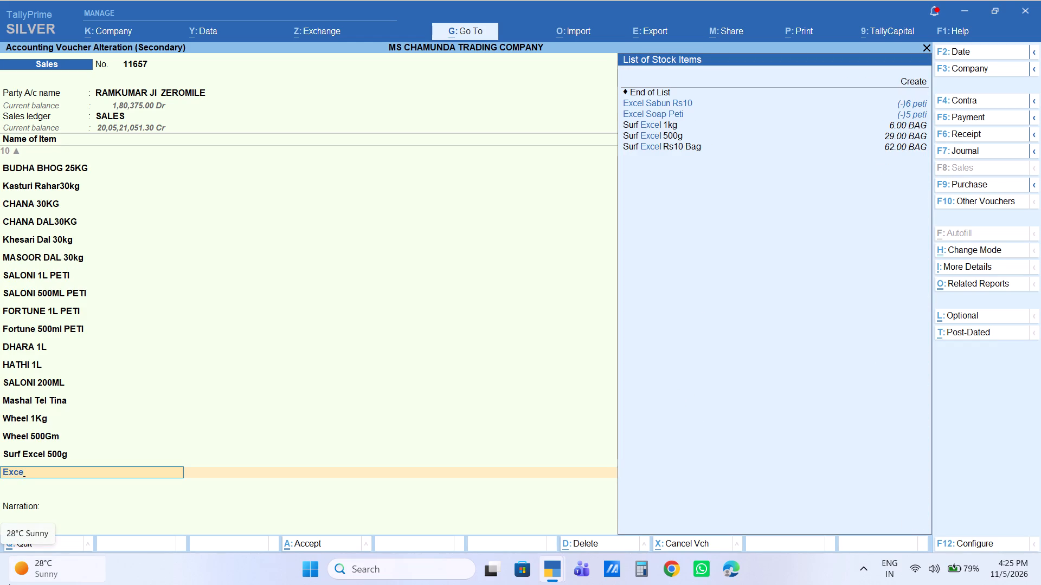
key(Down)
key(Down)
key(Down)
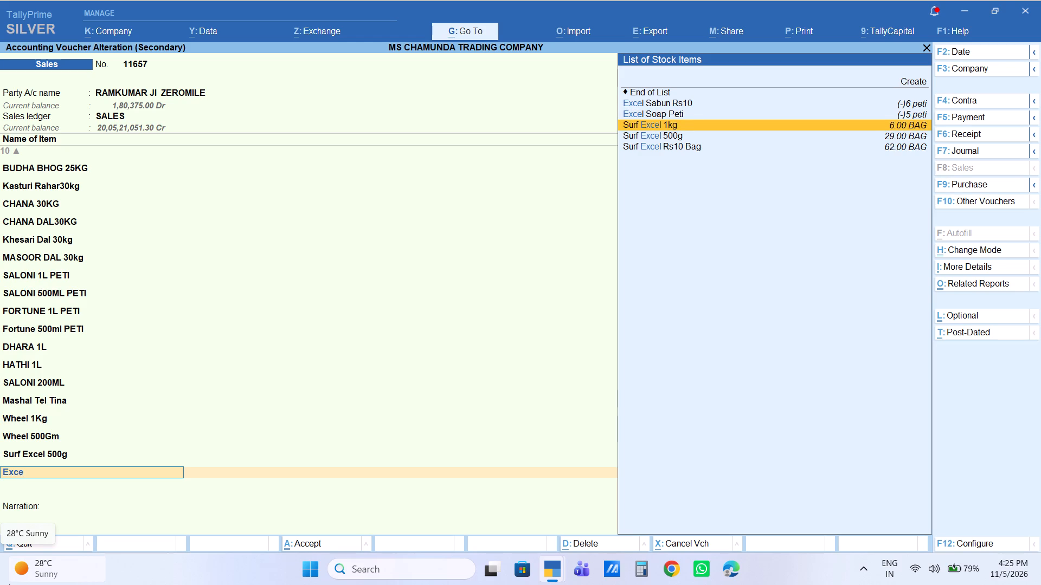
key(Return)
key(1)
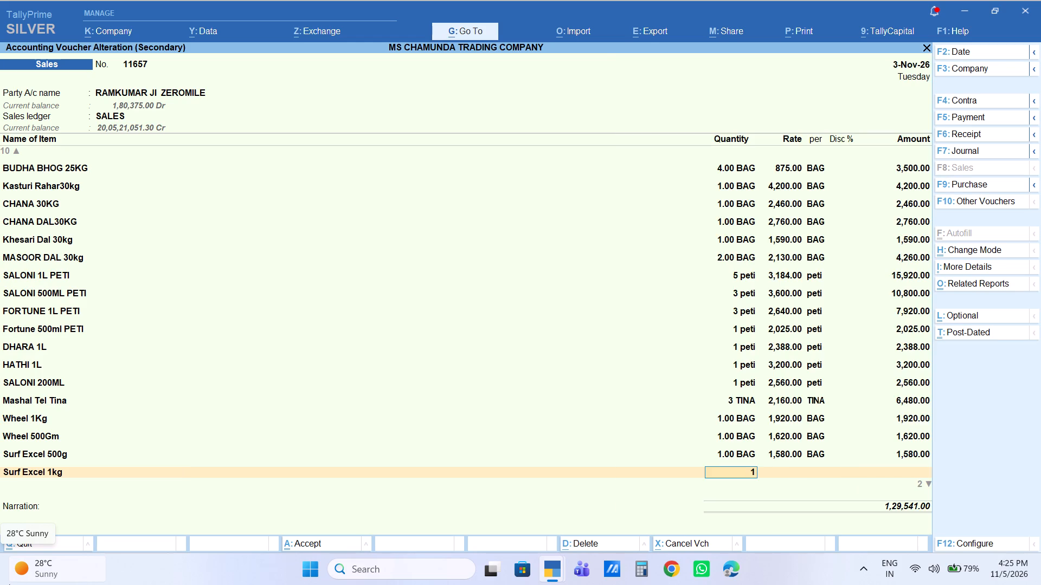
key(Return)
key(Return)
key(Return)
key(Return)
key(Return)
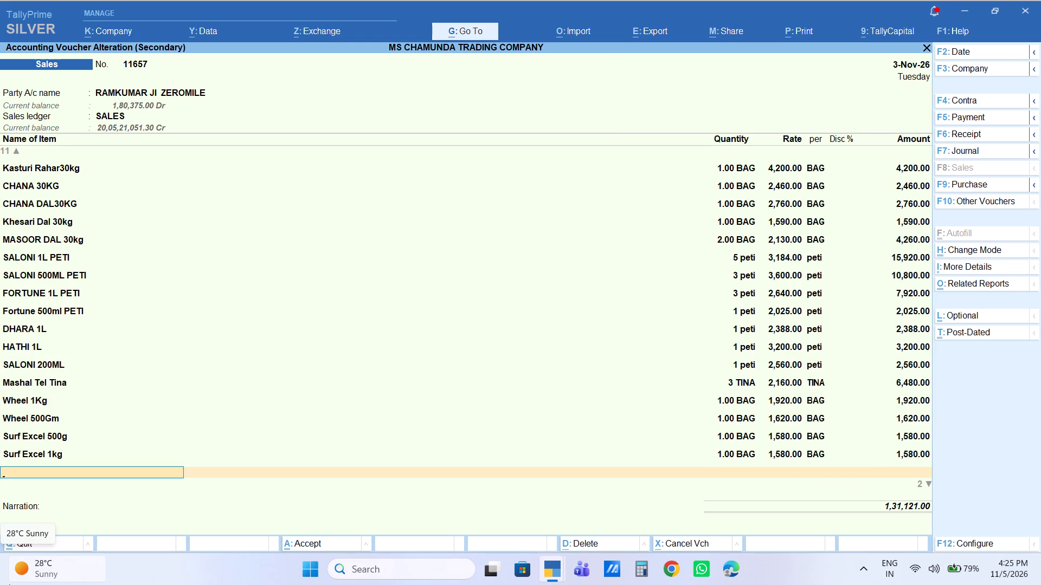
Add Surf Excel Rs10 Bag to the voucher with a quantity of 2 BAG at the default rate.
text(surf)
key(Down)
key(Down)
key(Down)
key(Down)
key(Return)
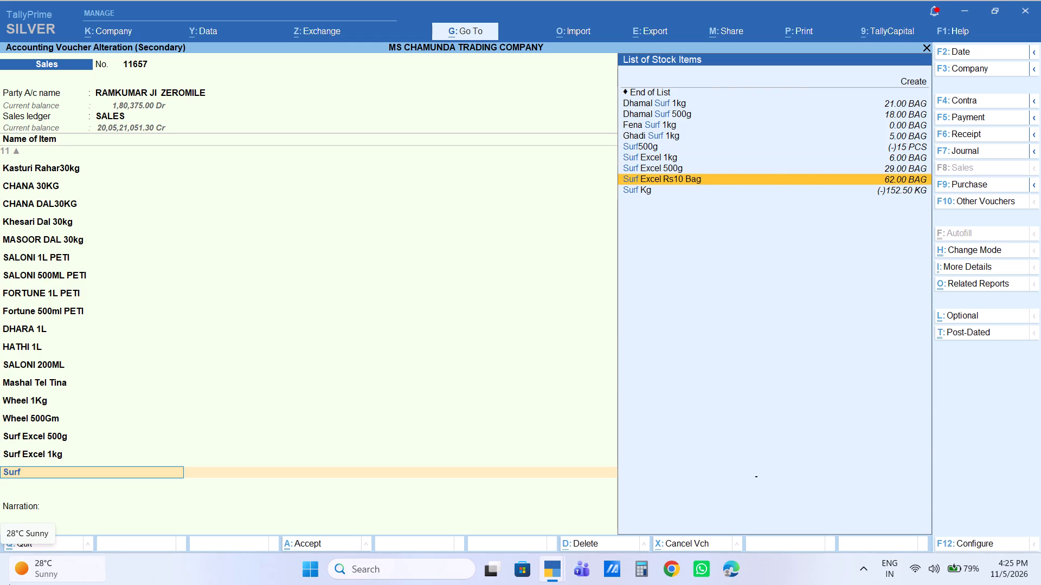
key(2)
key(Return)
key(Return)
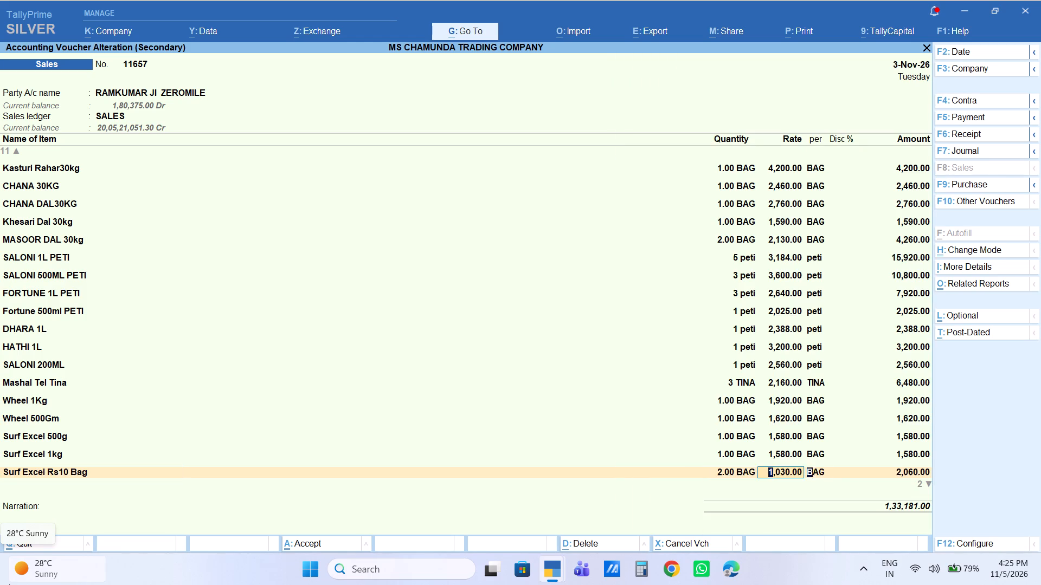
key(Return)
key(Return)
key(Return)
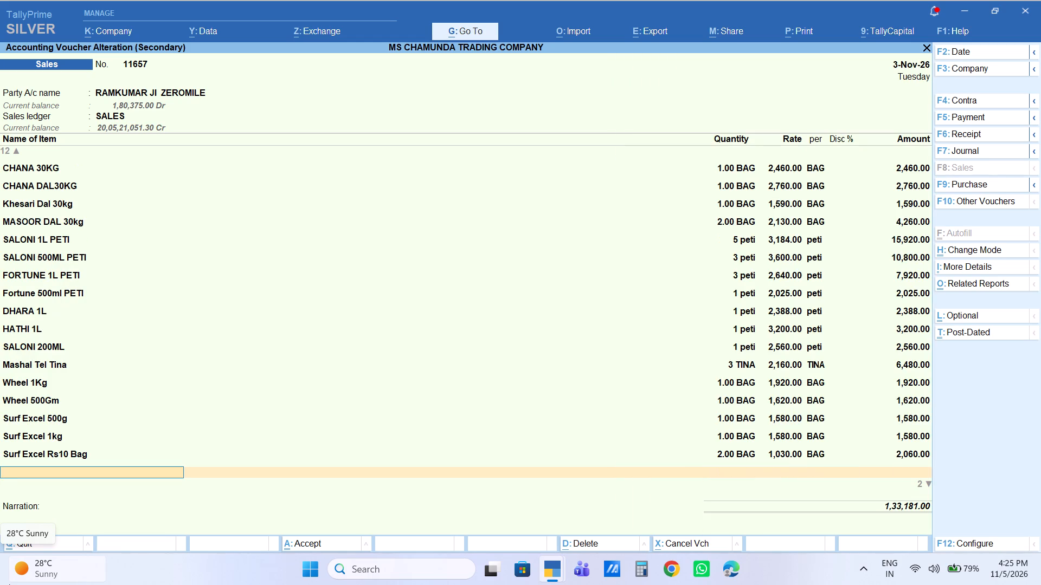
Add Lux to the voucher with a quantity of 1 peti at the default rate.
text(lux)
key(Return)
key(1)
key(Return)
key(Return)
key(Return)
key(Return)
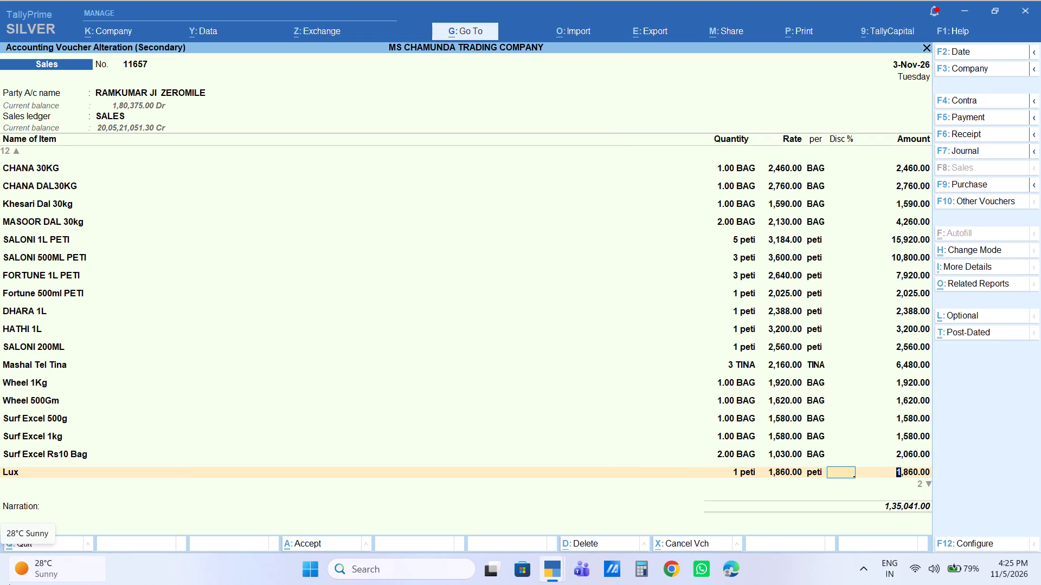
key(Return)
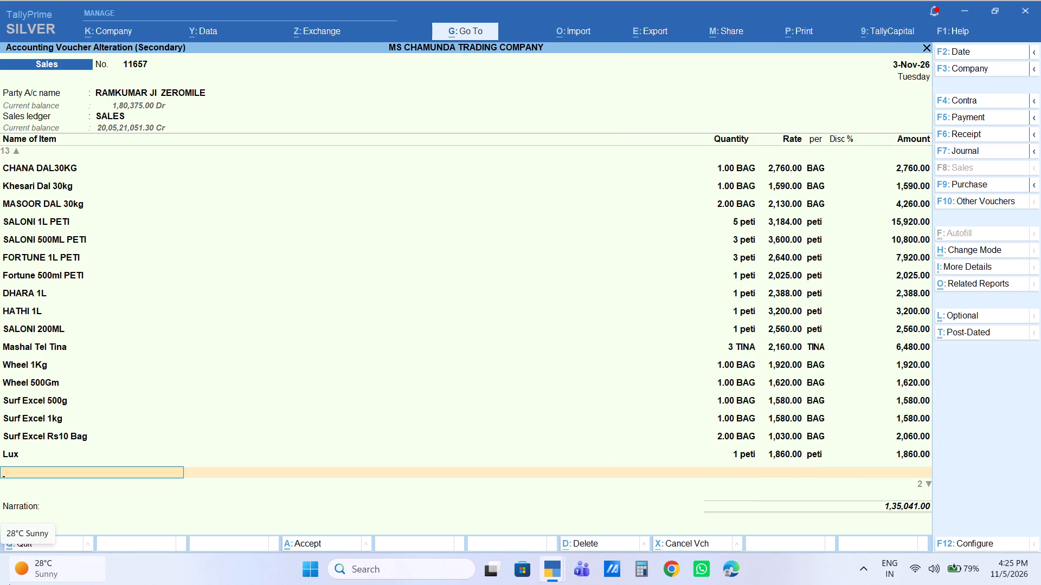
Add LB to the voucher with a quantity of 1 peti at the default rate.
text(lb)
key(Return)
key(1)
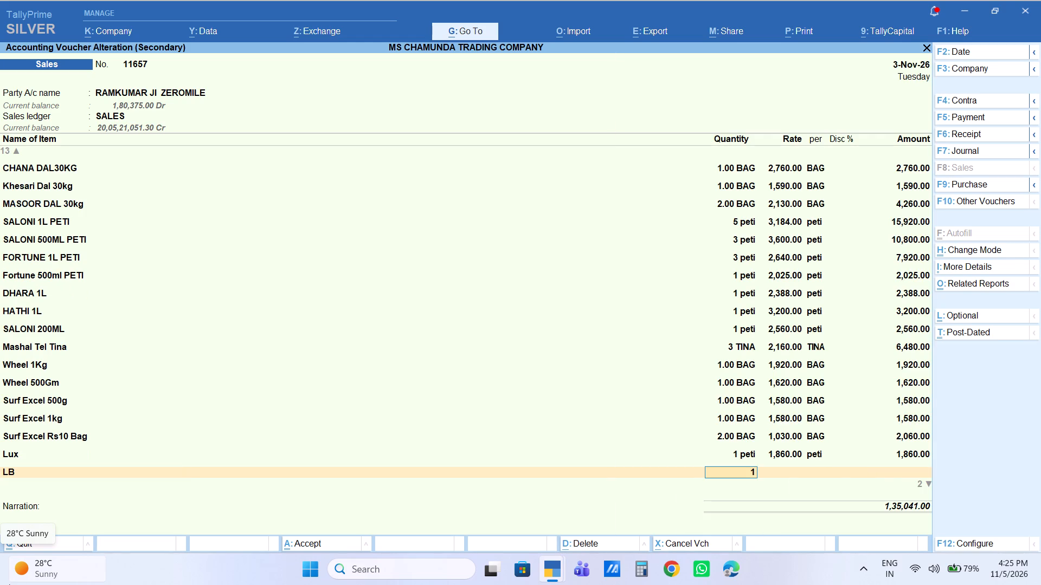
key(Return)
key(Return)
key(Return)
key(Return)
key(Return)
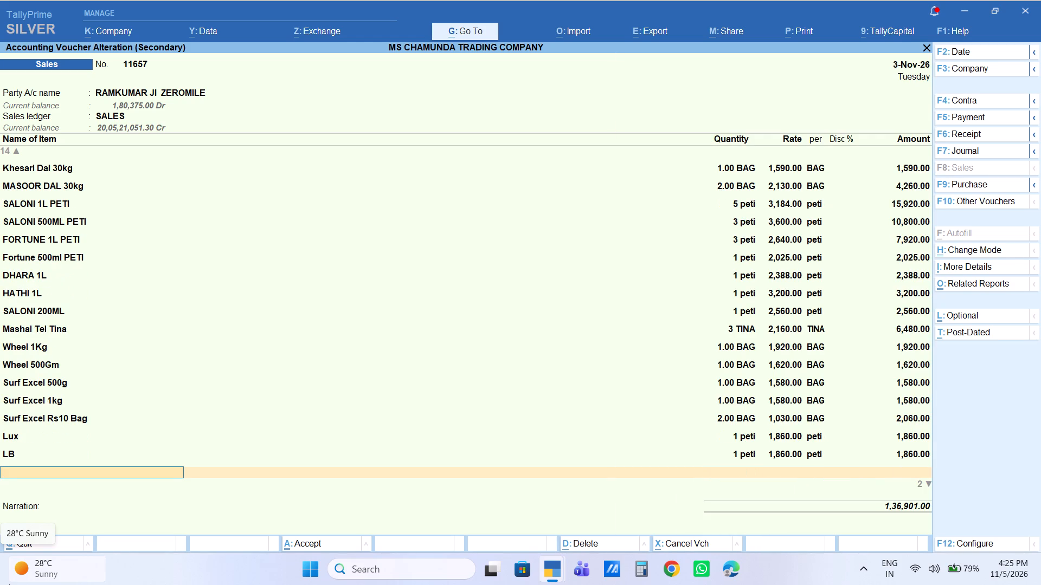
Add Excel Sabun Rs10 to the voucher with a quantity of 1 peti at the default rate.
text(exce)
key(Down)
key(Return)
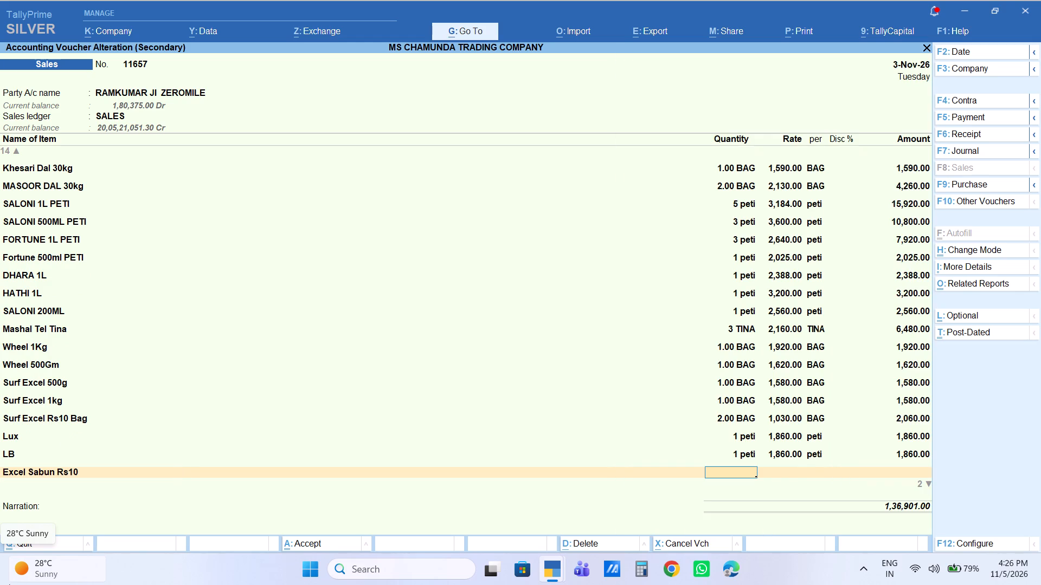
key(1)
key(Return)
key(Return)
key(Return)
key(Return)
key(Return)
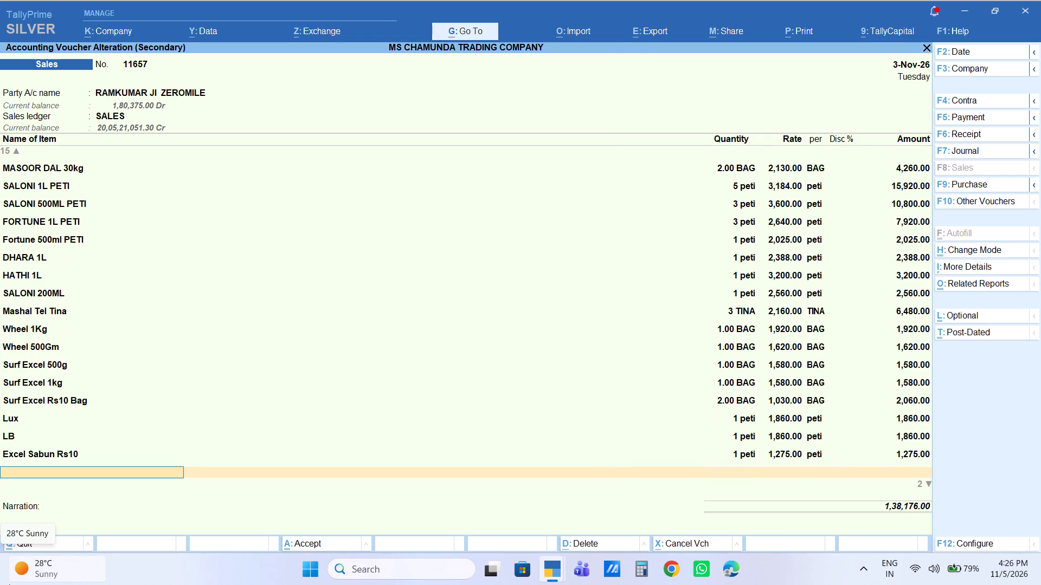
Add Vim Rs10 to the voucher with a quantity of 1 peti at the default rate.
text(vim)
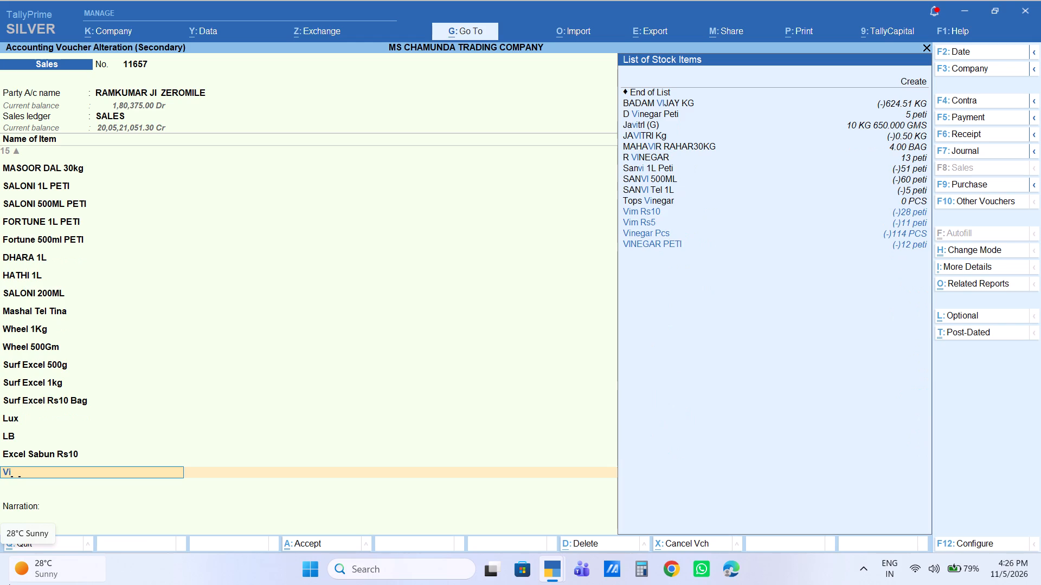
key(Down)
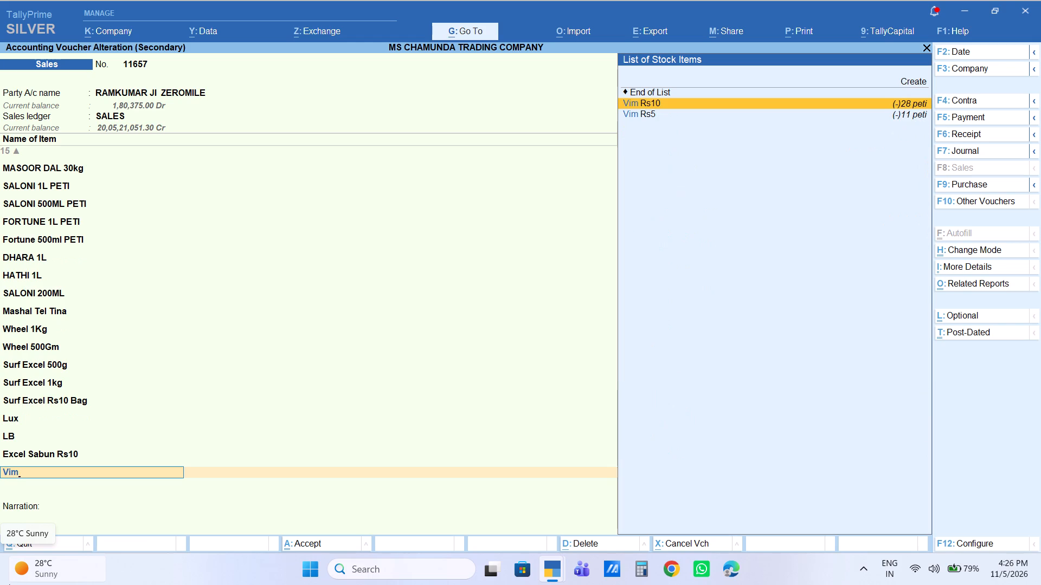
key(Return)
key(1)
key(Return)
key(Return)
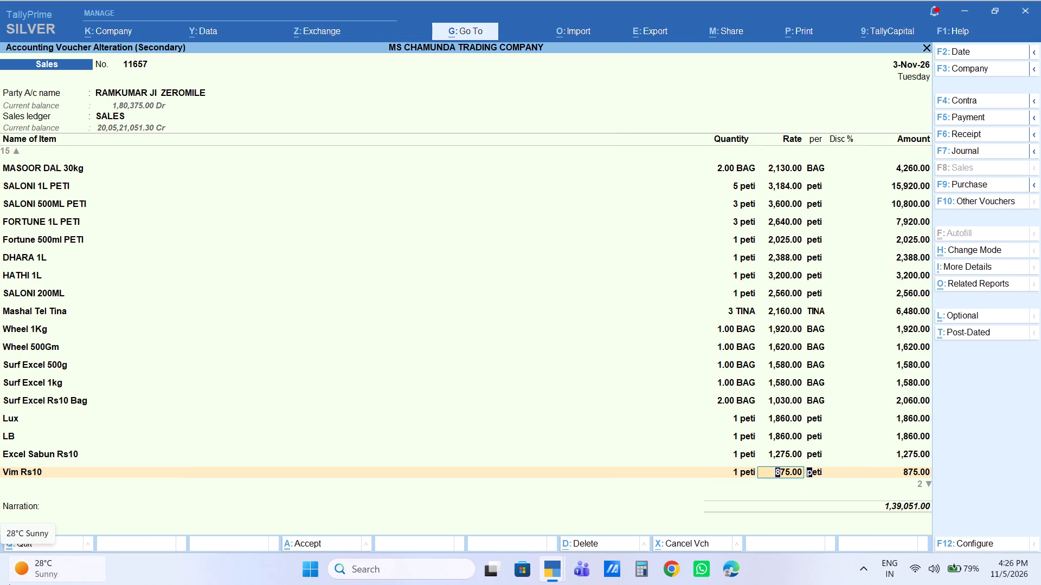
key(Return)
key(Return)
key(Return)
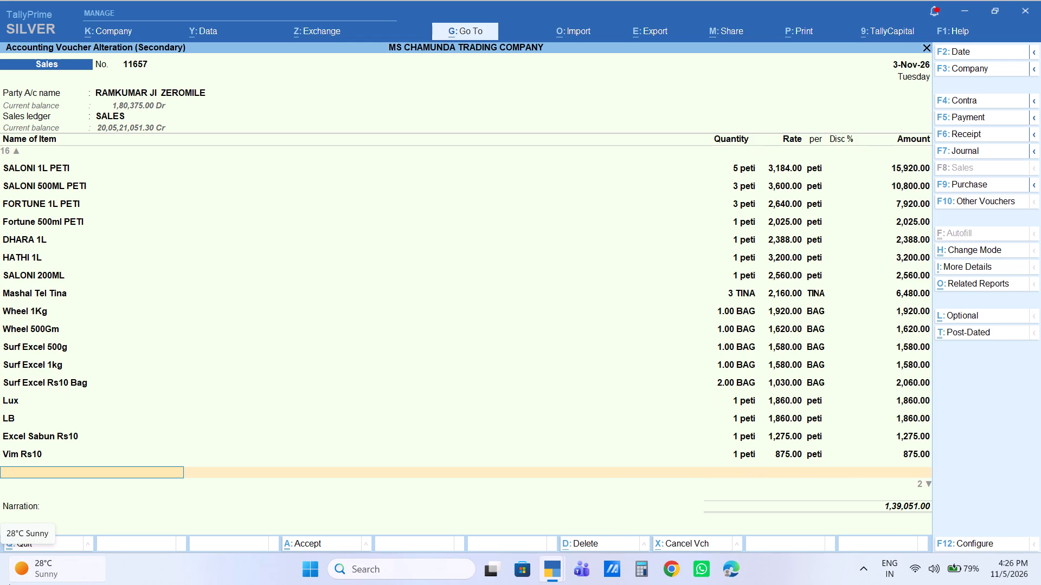
Add Sooji 200G to the voucher with a quantity of 2 jhola at the default rate.
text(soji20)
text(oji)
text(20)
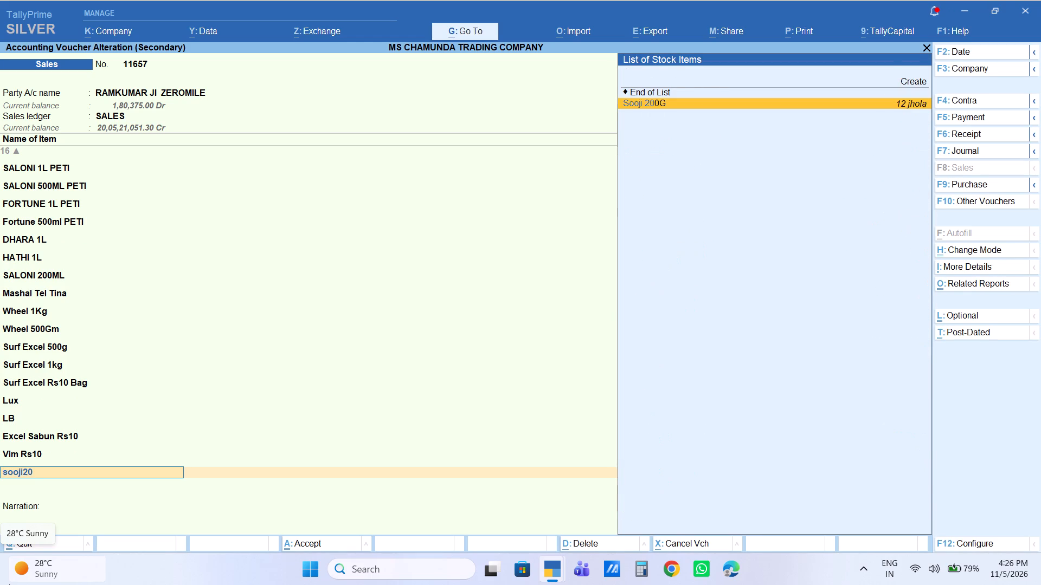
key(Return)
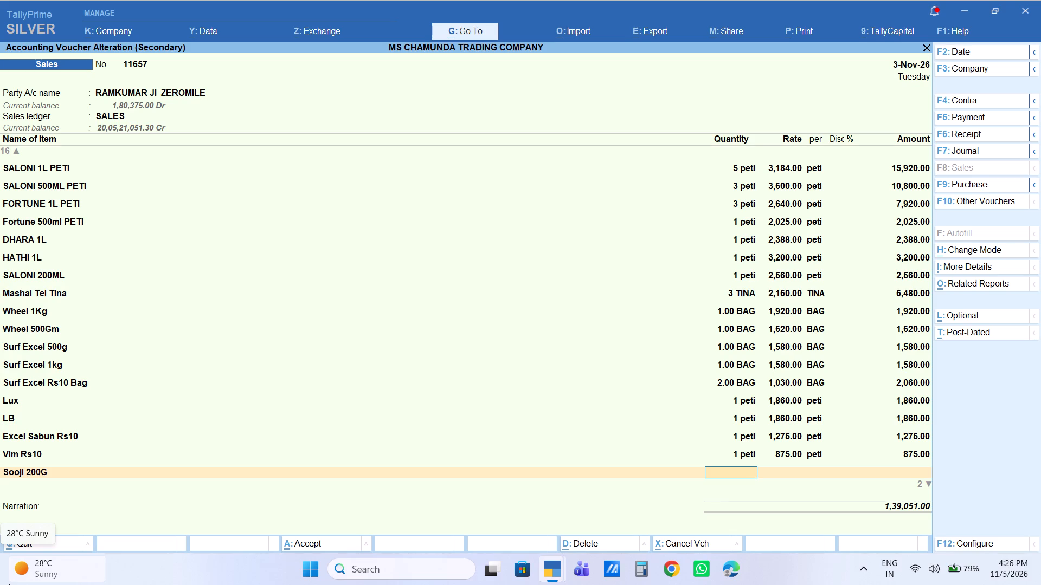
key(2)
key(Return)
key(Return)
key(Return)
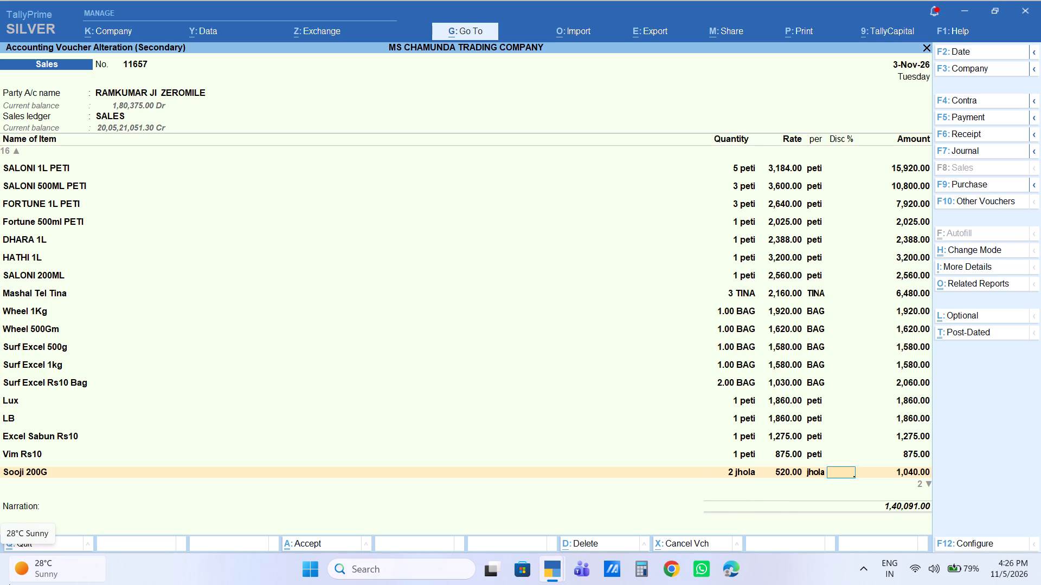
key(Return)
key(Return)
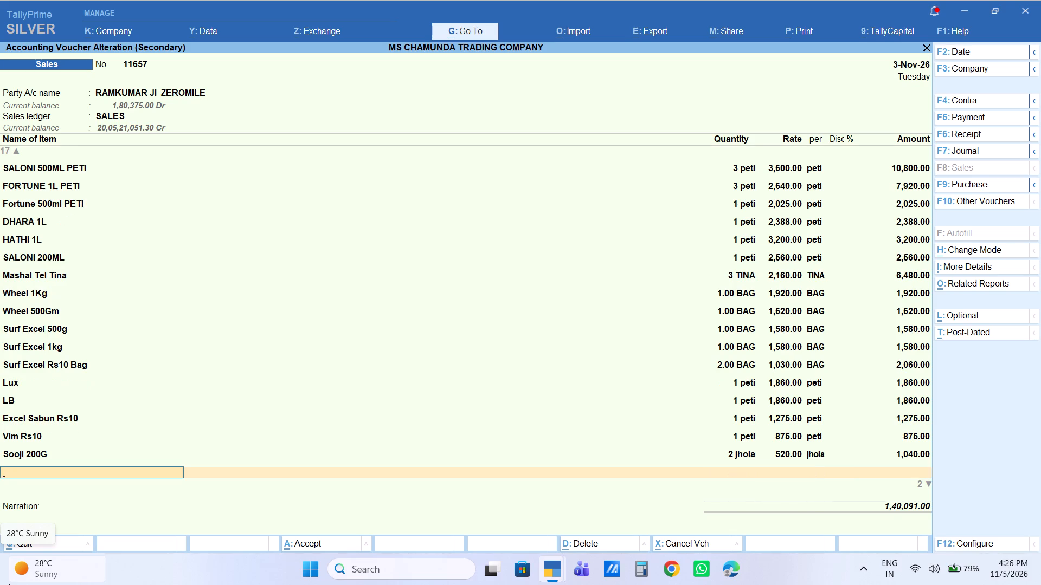
Add Nepali 1L to the voucher with a quantity of 5 peti at the default rate.
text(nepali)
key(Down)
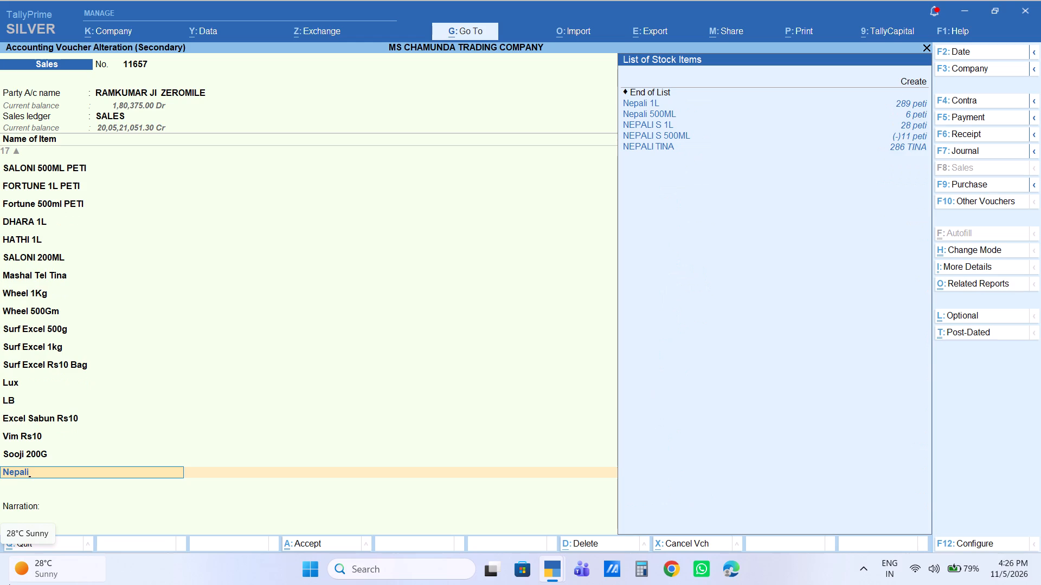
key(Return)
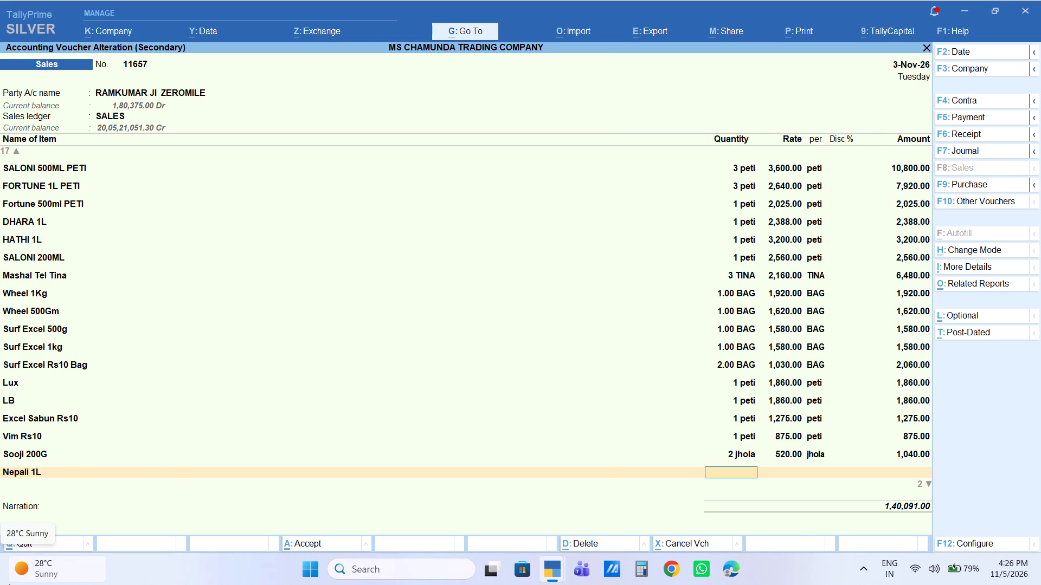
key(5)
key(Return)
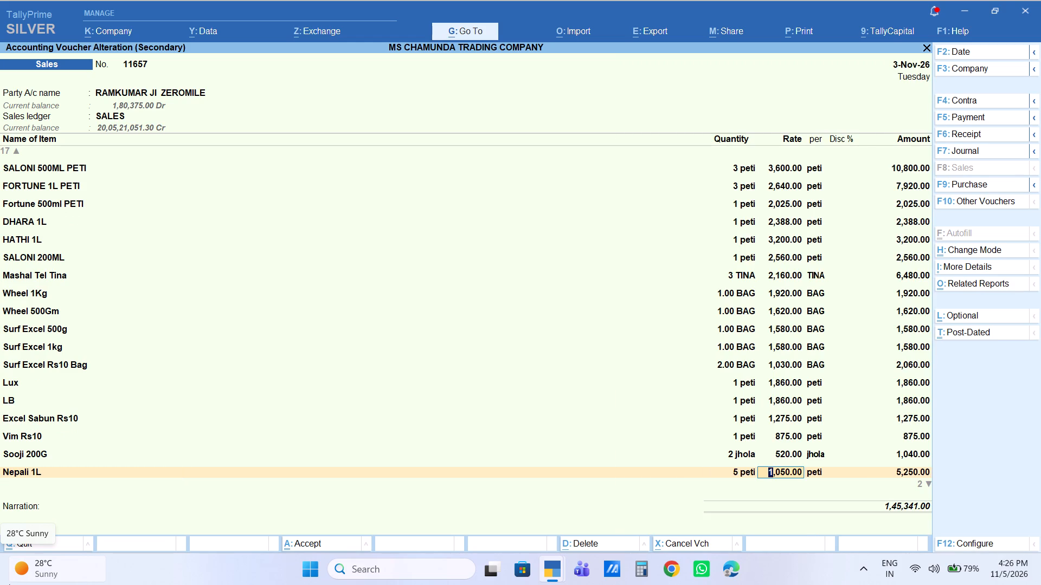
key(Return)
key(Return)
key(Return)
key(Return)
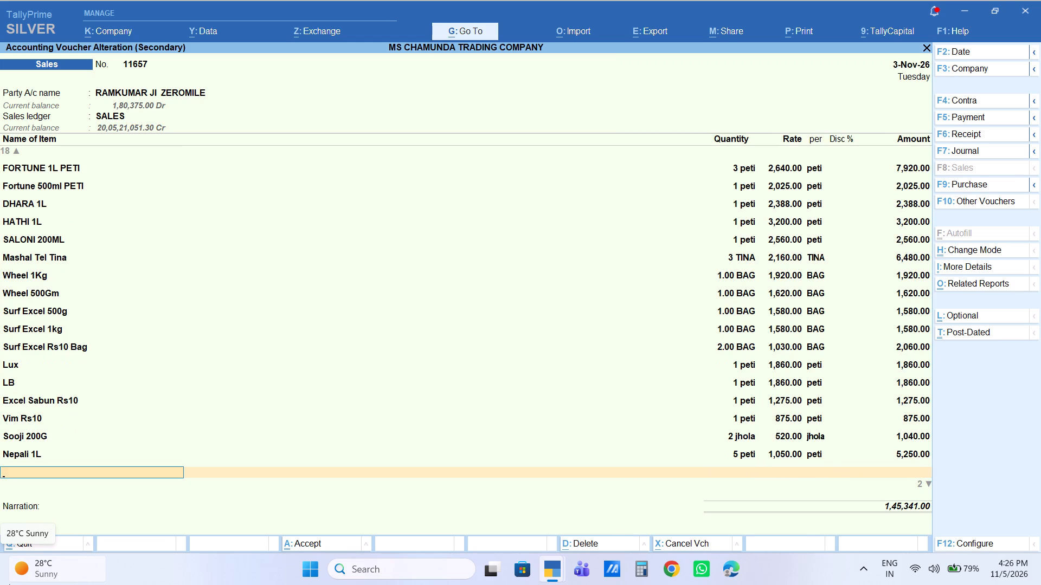
Add Best 1L to the voucher with a quantity of 3 peti at the default rate.
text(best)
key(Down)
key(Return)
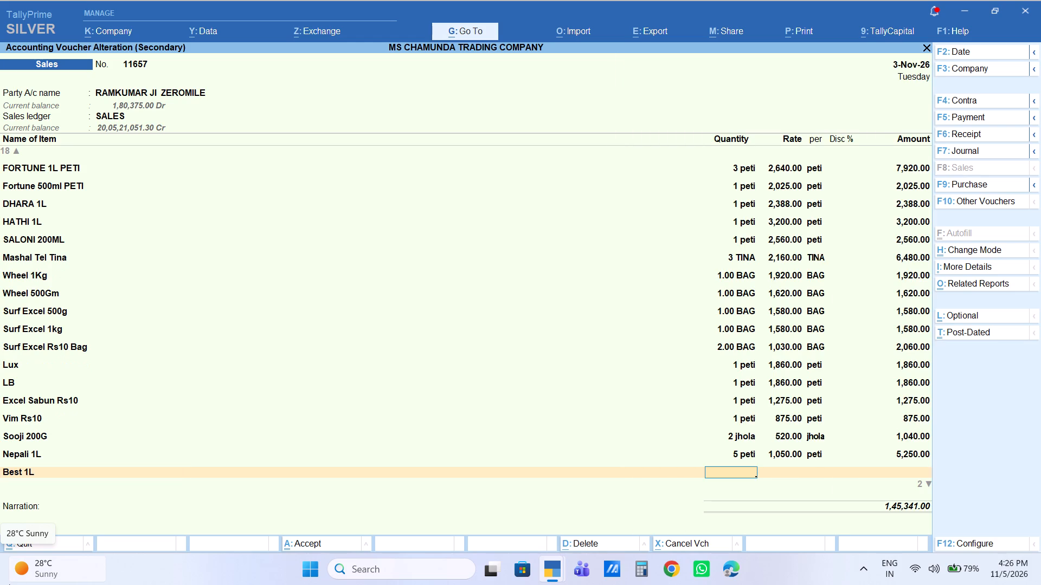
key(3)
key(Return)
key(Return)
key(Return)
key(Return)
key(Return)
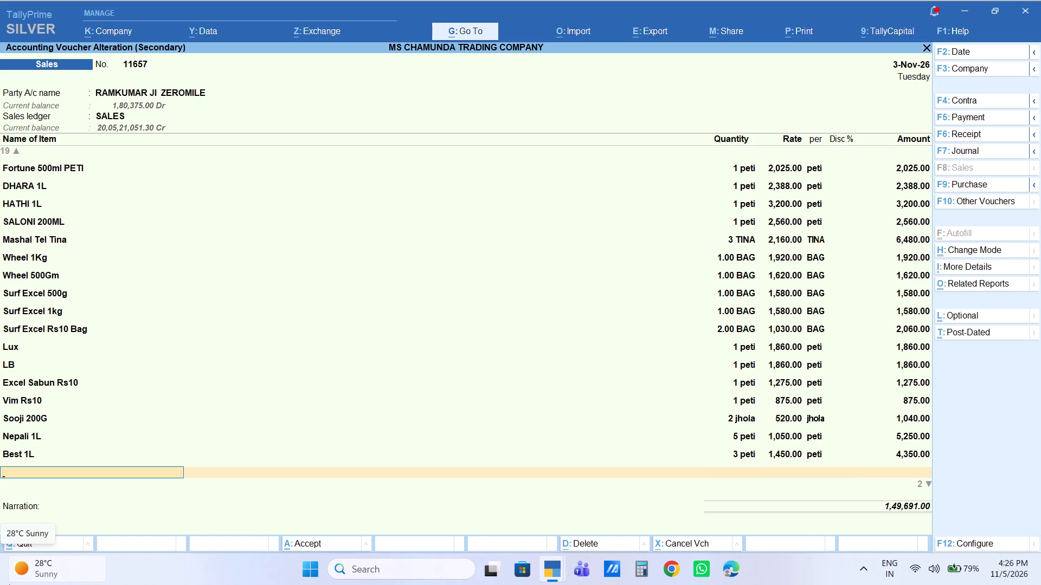
Add A Dreamlite Rs5 to the voucher with a quantity of 5 peti at the default rate.
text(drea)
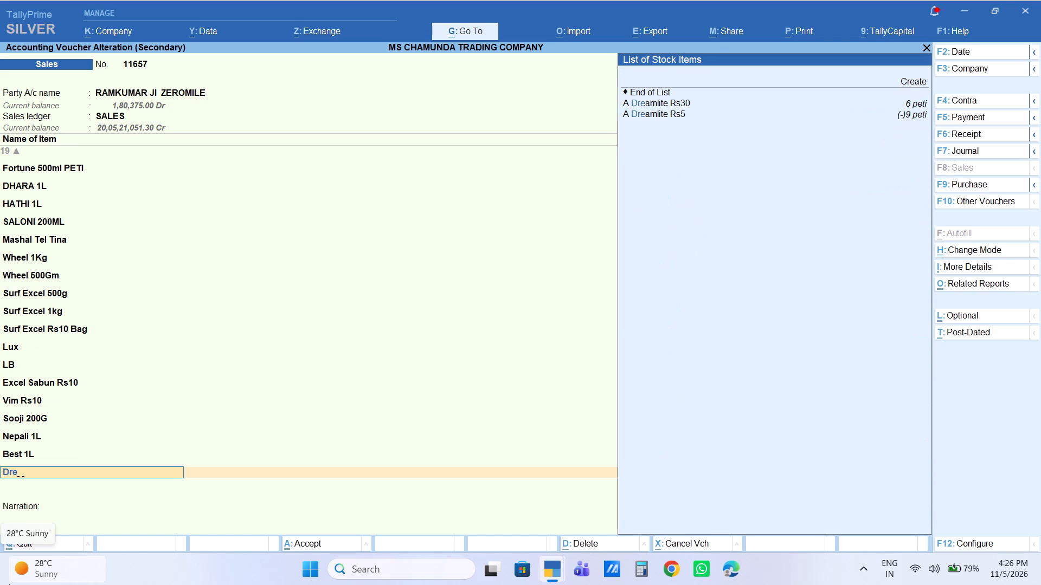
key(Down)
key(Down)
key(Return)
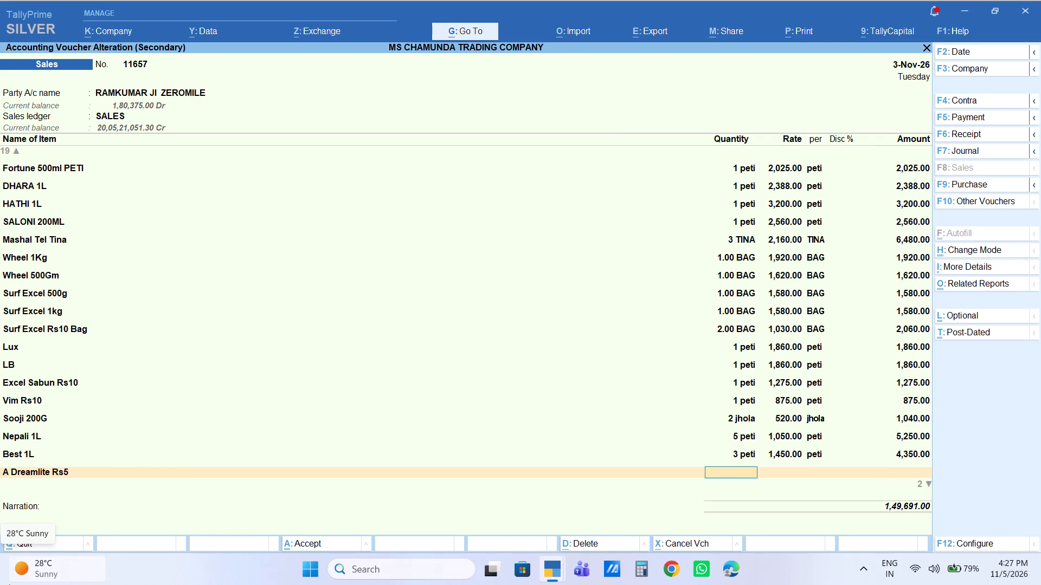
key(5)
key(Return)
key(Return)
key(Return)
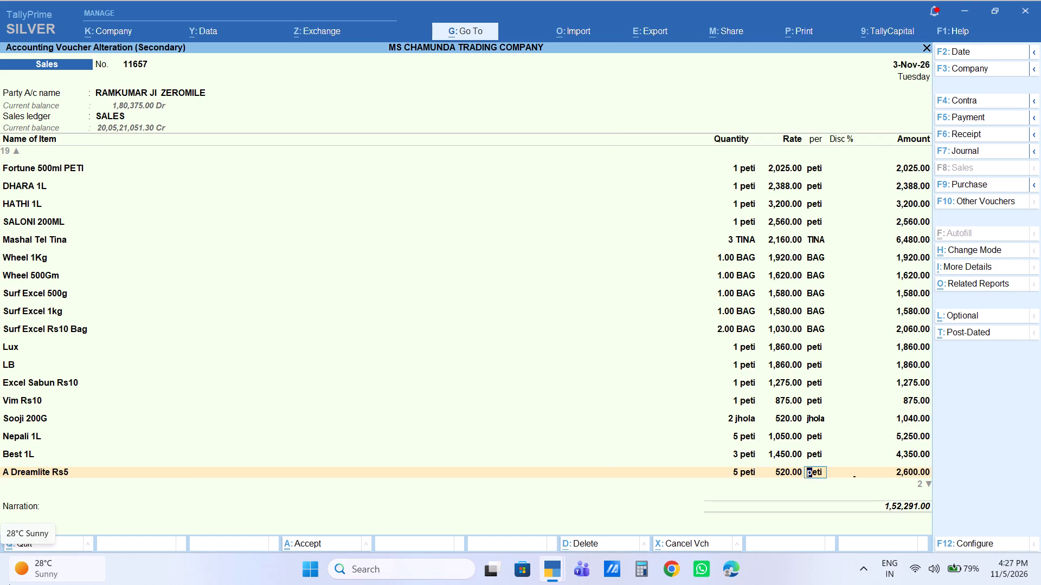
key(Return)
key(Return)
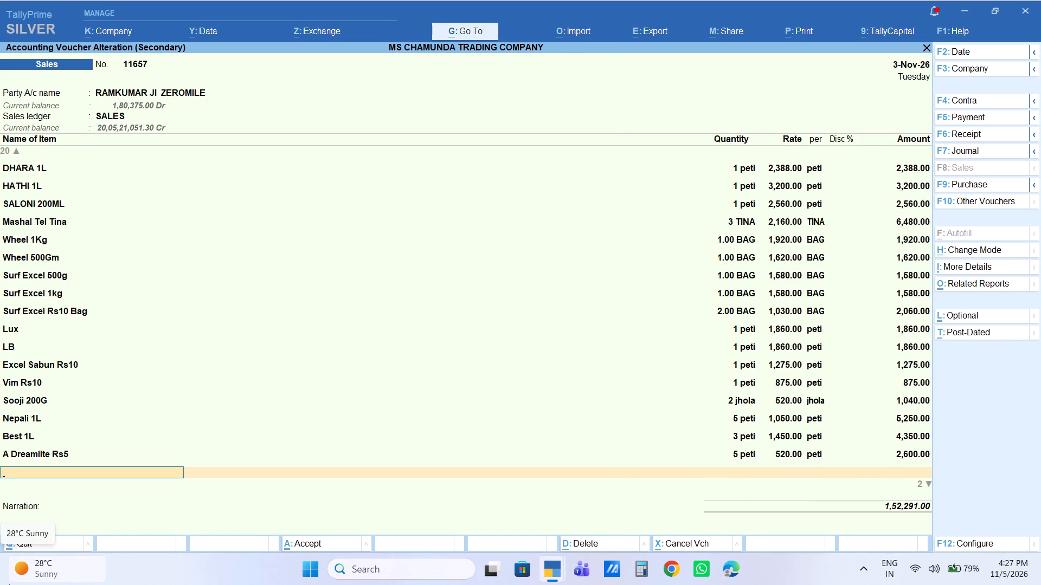
Add B Marrie Gold Rs5 to the voucher with a quantity of 2 peti at the default rate.
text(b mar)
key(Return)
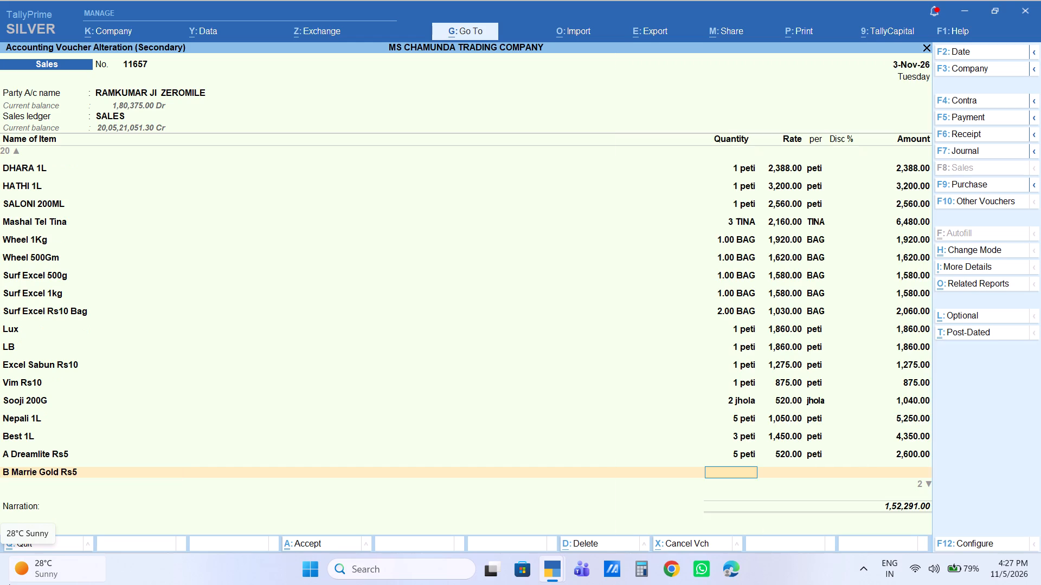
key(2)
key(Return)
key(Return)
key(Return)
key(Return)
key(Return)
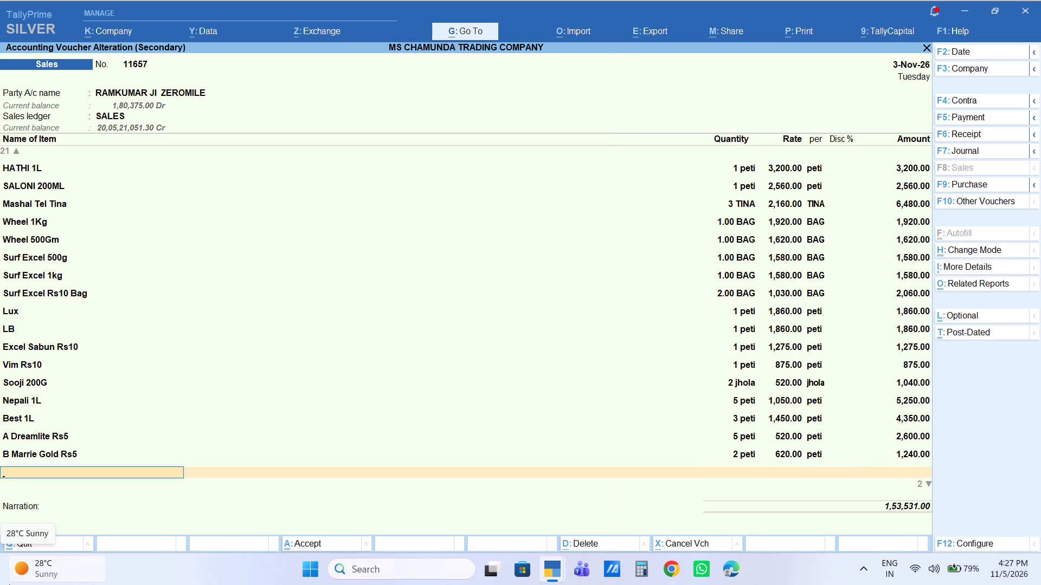
Add B Good Day Rs5 to the voucher with a quantity of 1 peti at the default rate.
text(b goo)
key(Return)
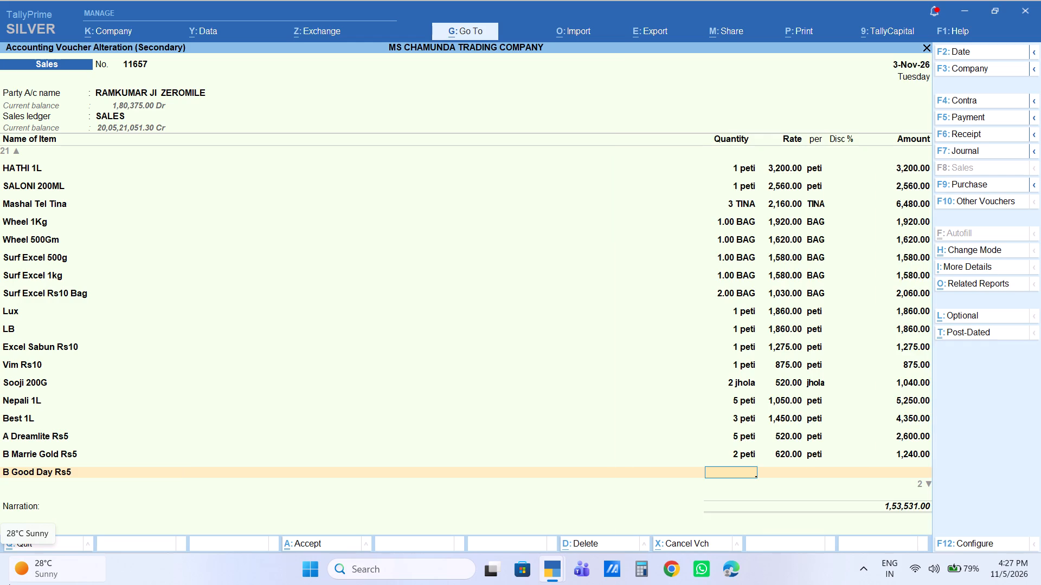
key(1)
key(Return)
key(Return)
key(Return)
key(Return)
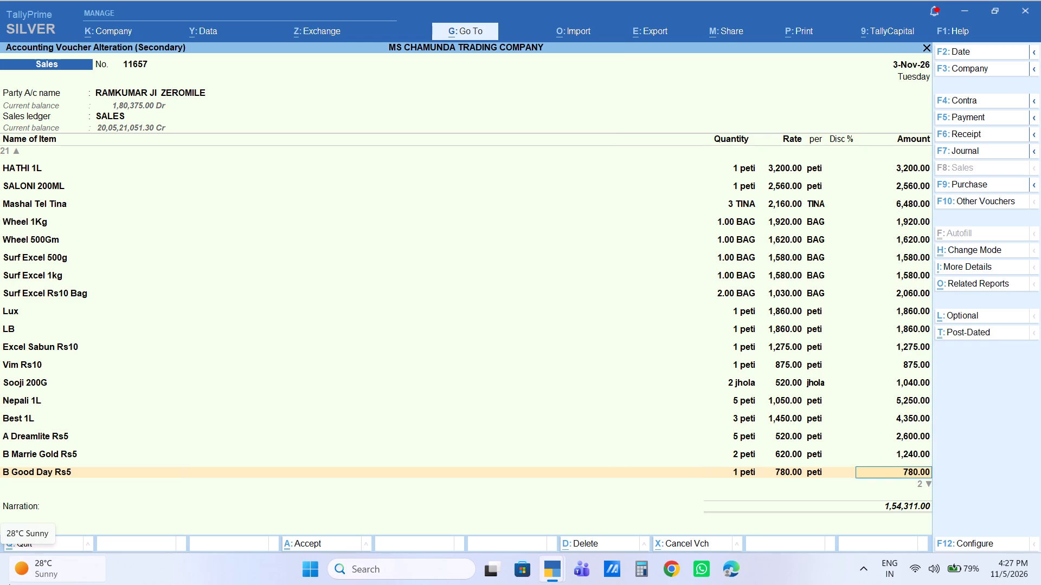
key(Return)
Add Parle G Rs3 to the voucher with a quantity of 1 peti at the default rate.
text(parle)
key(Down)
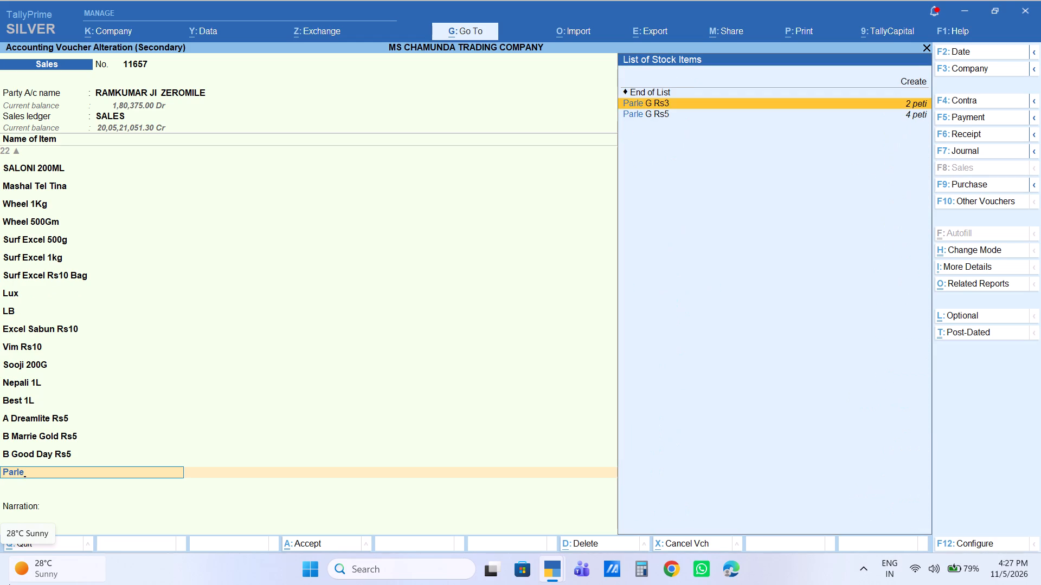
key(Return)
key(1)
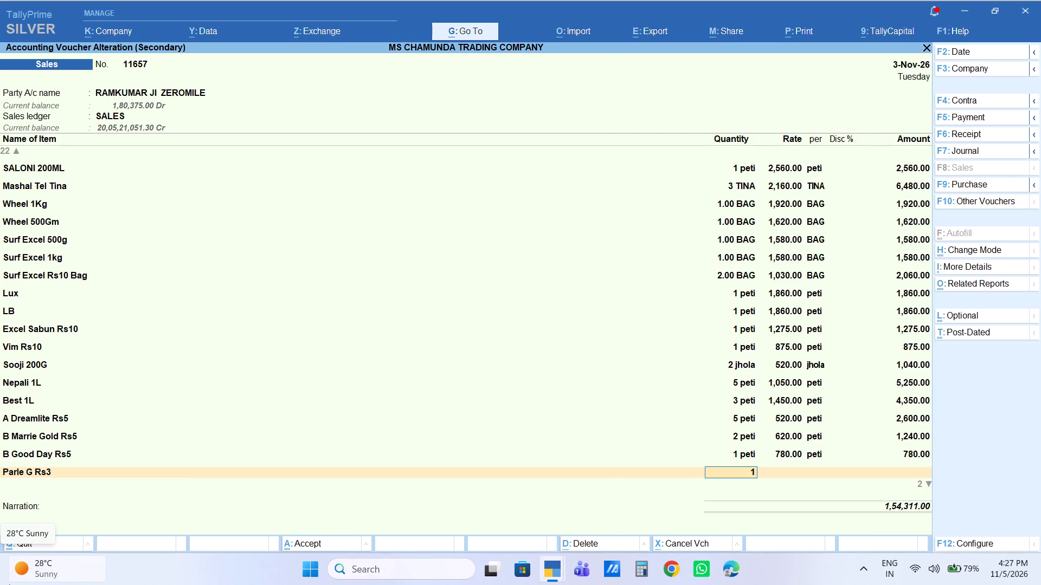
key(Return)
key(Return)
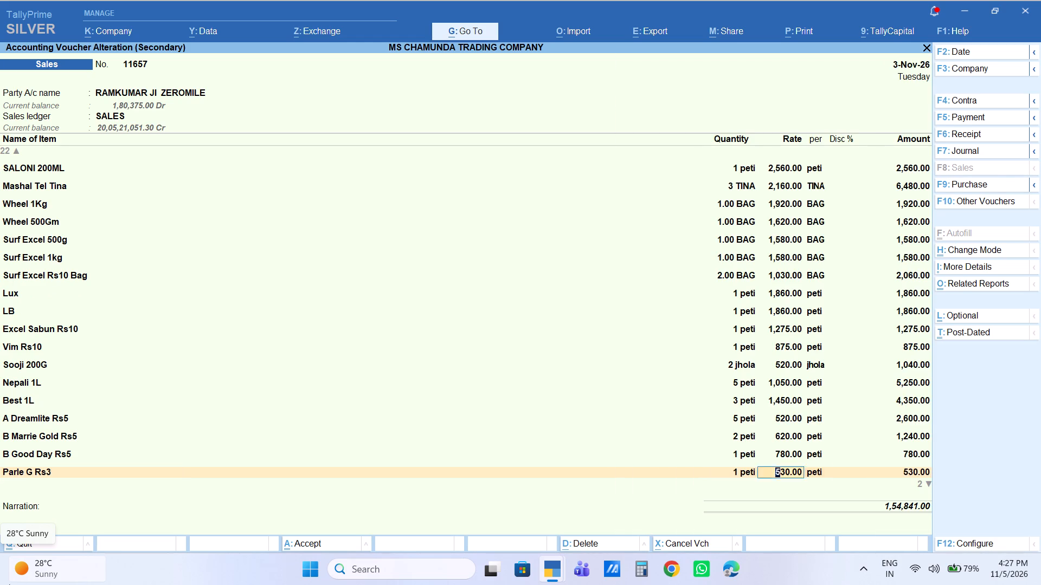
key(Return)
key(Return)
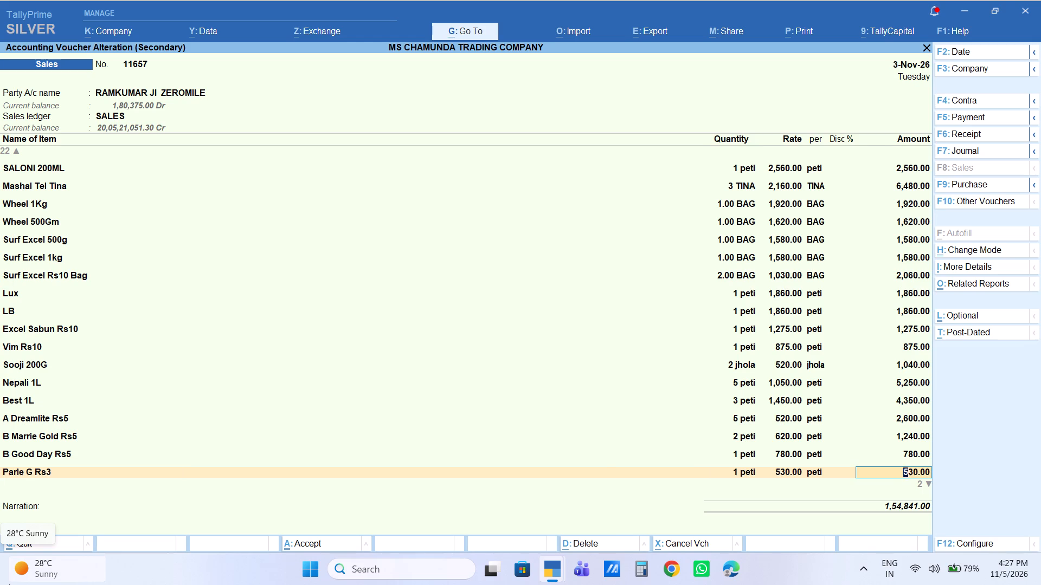
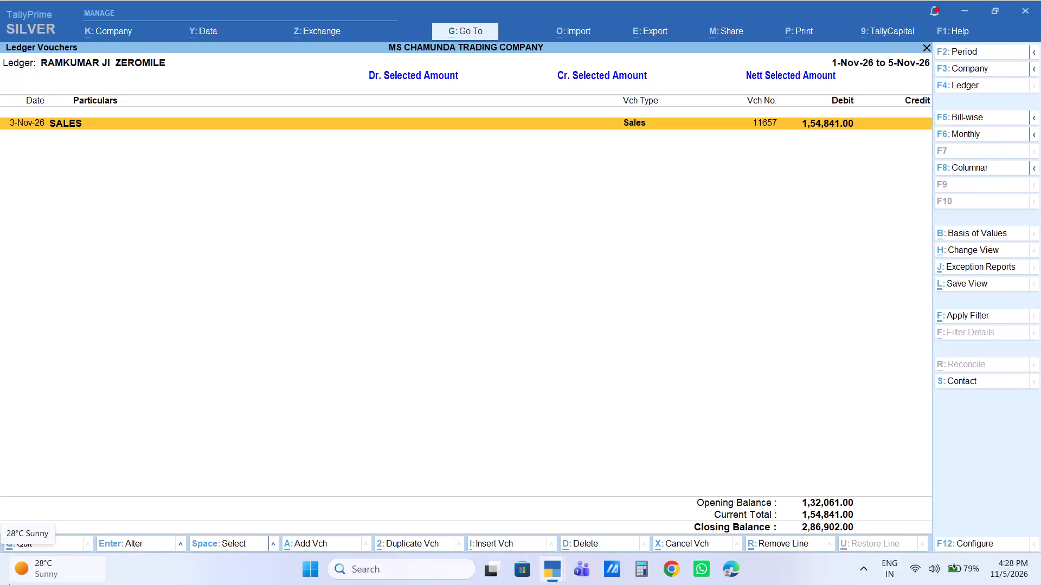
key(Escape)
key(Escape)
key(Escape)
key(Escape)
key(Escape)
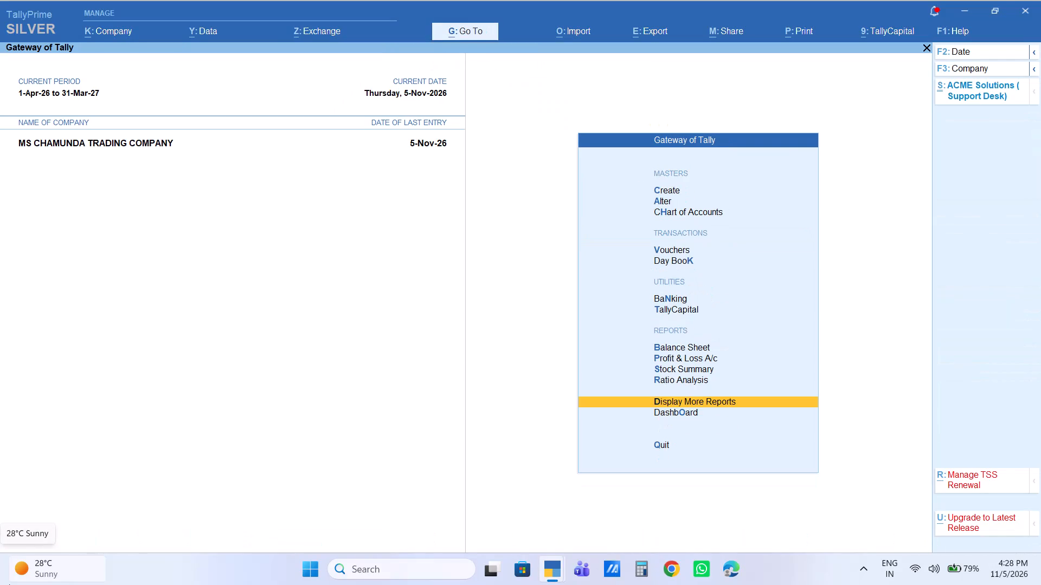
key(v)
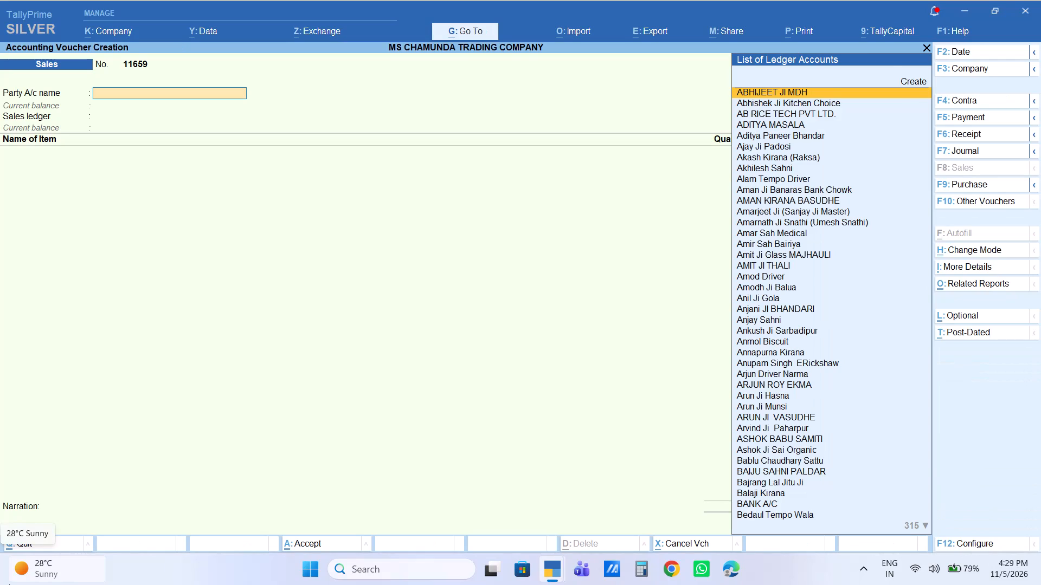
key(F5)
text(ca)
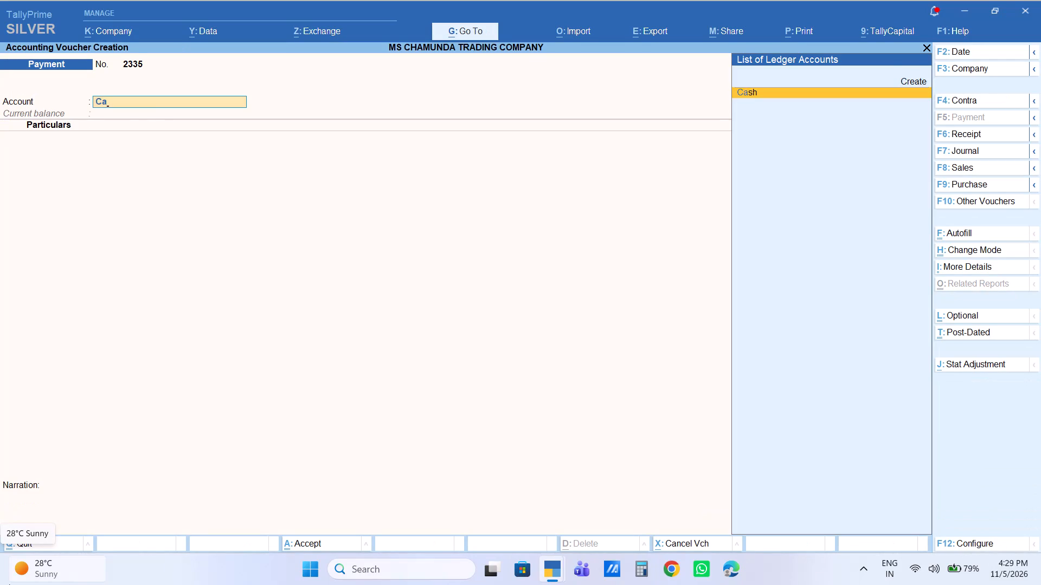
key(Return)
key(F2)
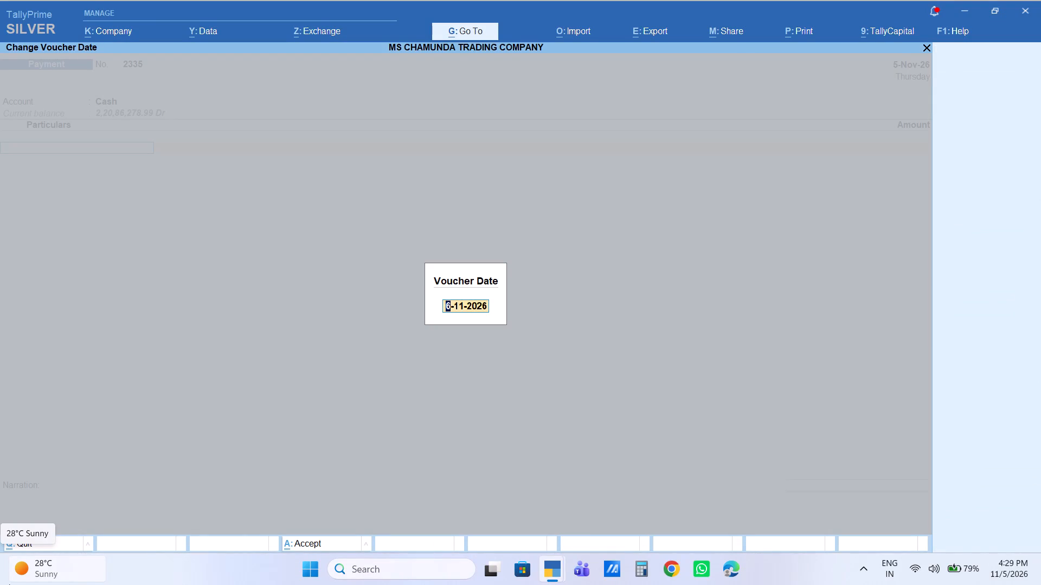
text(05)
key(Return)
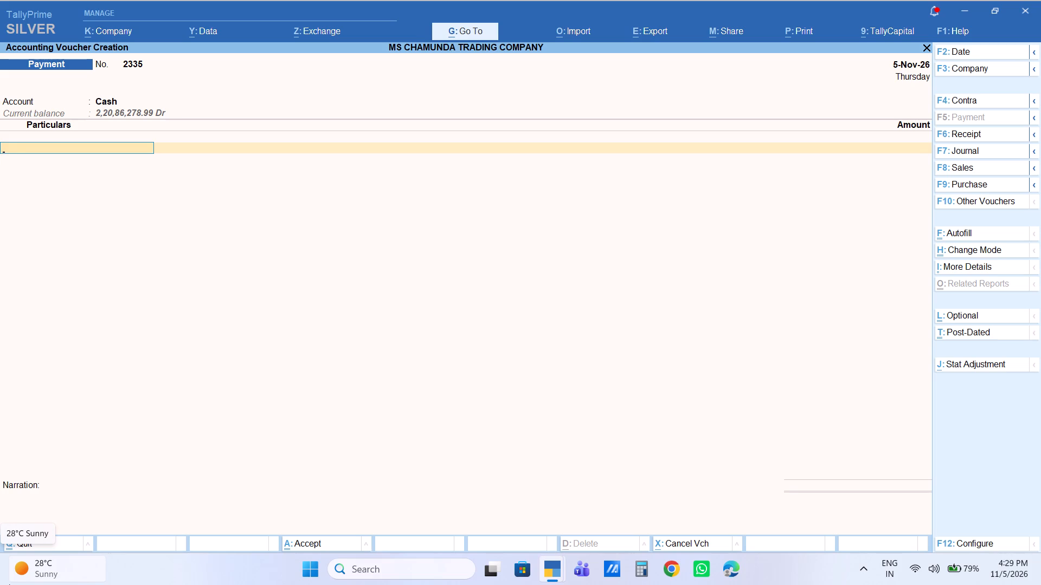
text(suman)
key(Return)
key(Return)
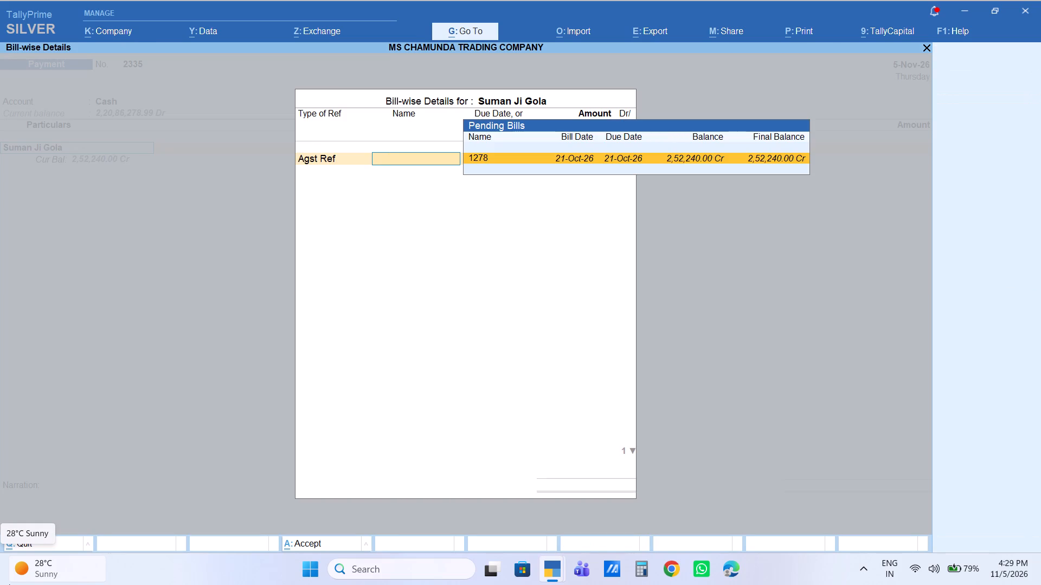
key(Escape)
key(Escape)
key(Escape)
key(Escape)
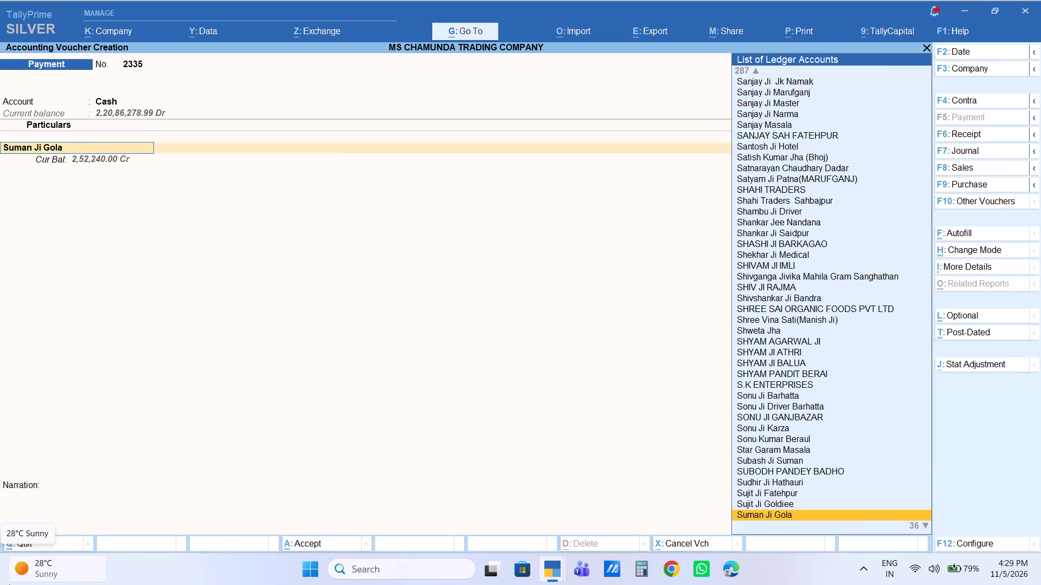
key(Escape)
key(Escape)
text(dalsuma)
key(Return)
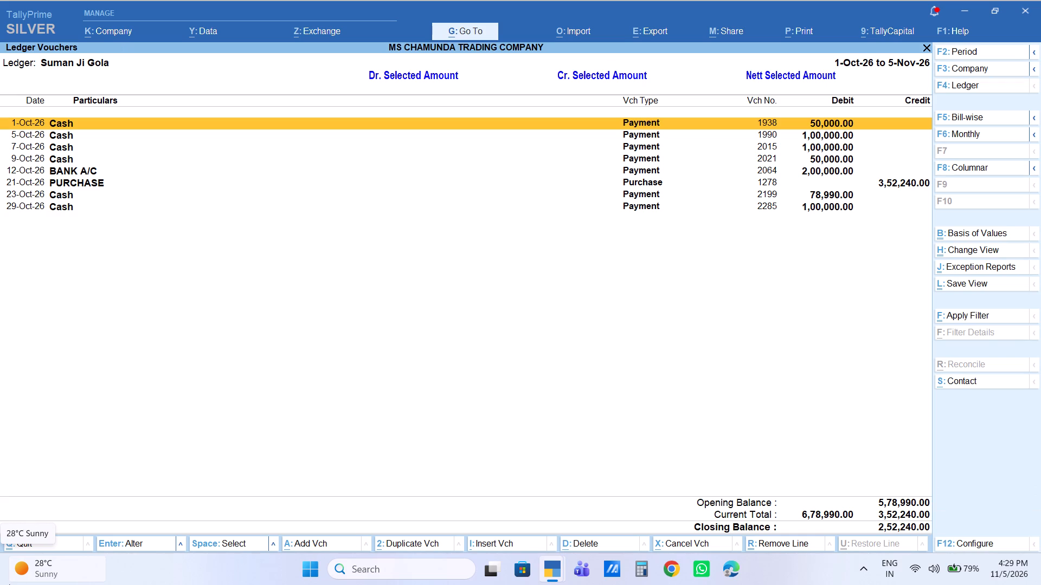
key(Down)
key(Down)
key(Down)
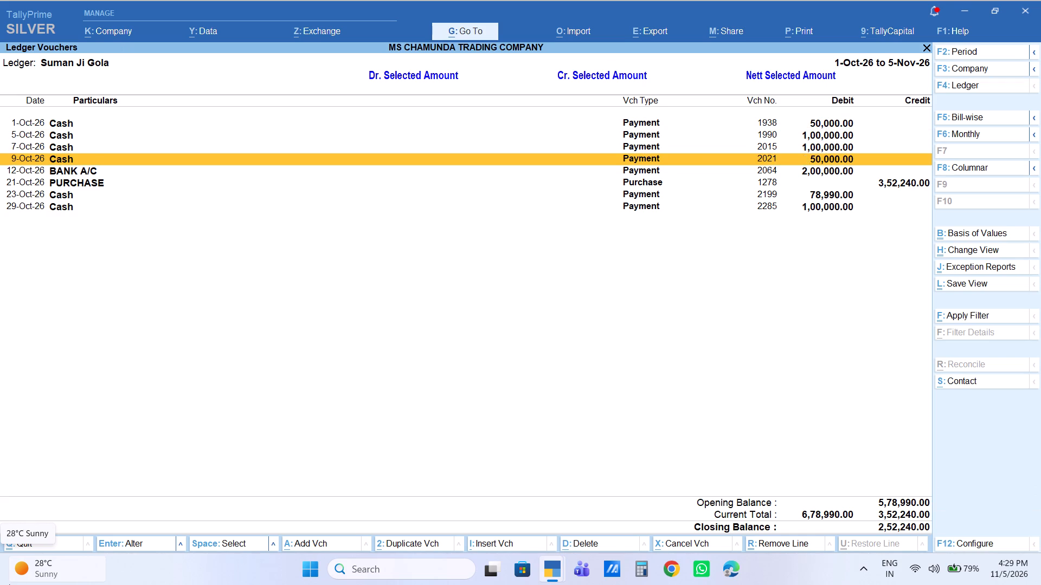
key(Down)
key(Down)
key(Return)
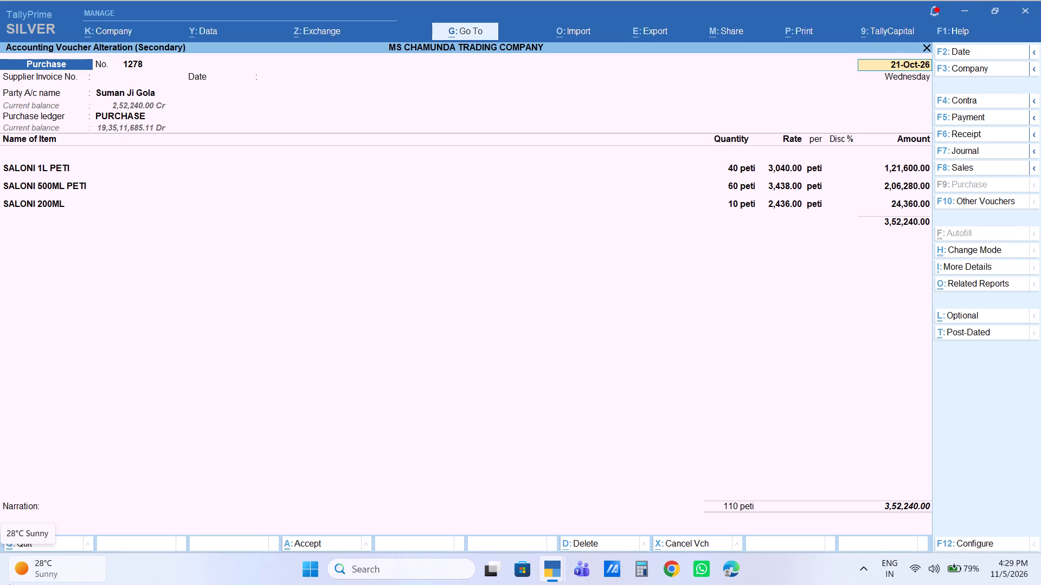
Set the SALONI 1L PETI quantity in purchase voucher 1278 to 60 peti.
key(Return)
key(Return)
key(Return)
key(Return)
key(Return)
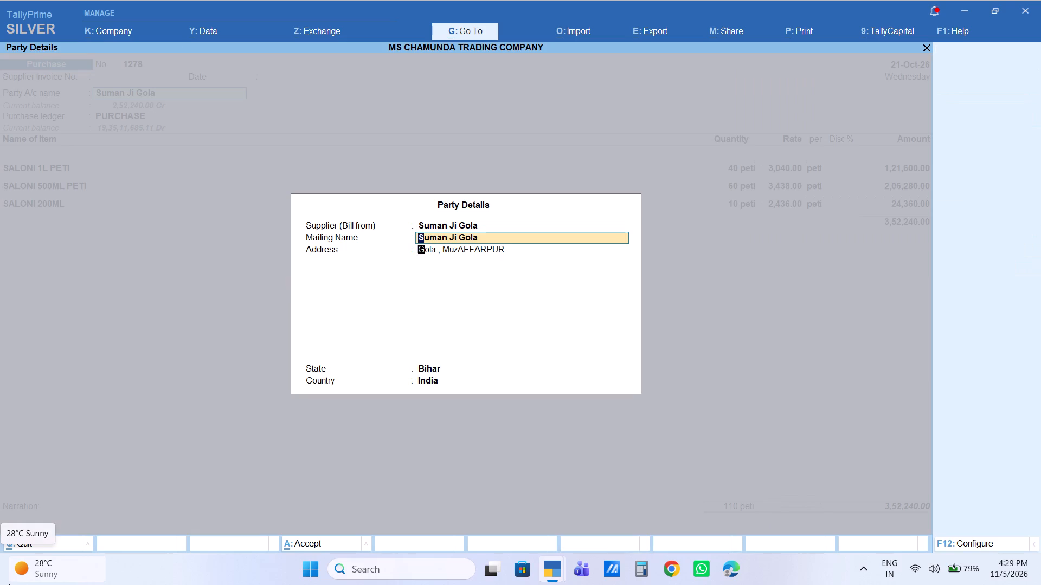
key(Return)
key(Return)
key(Return)
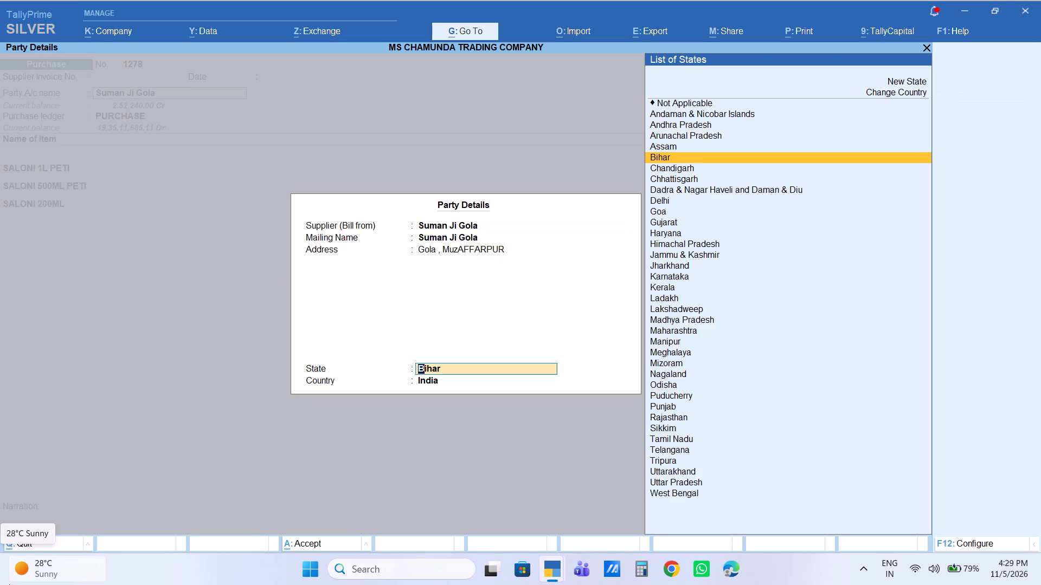
key(Return)
key(Return)
key(Return)
key(Return)
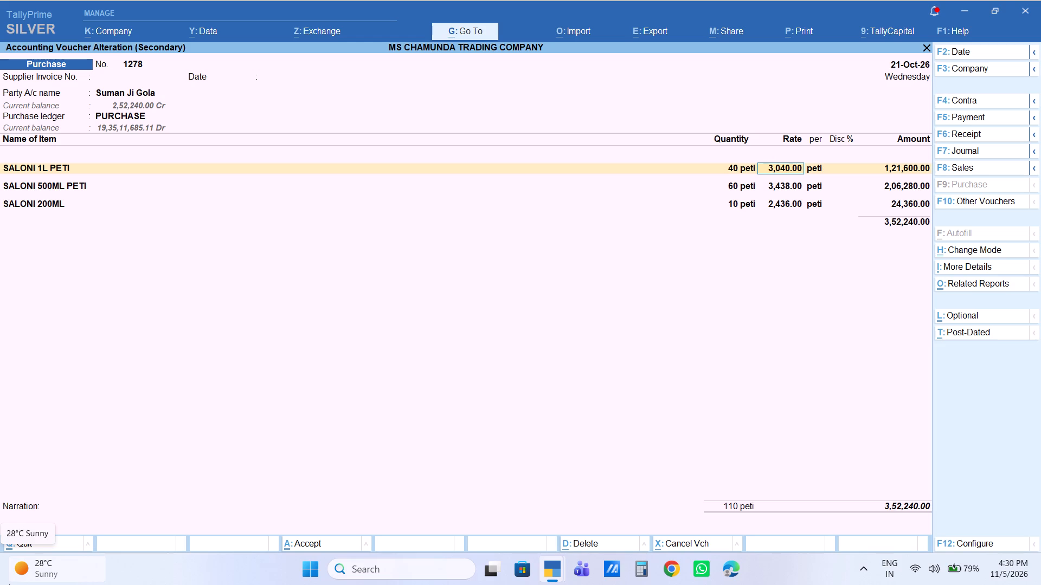
key(BackSpace)
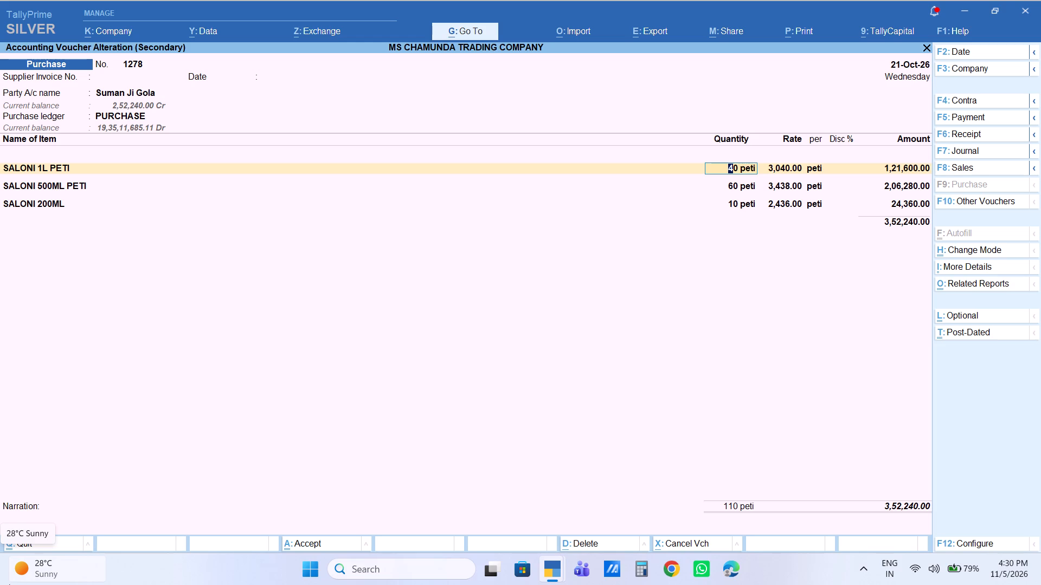
text(60)
key(Return)
key(Return)
key(Return)
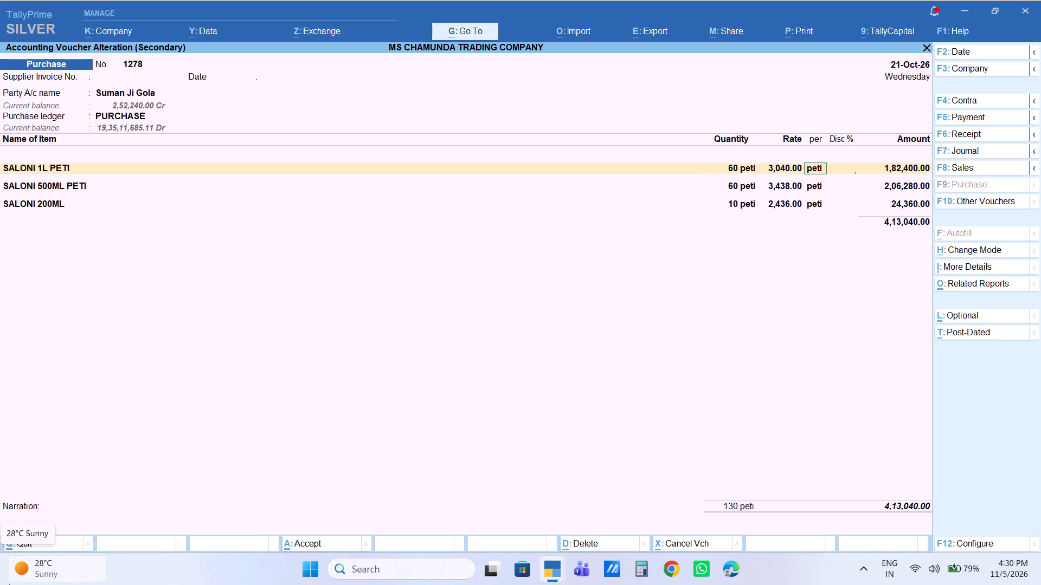
Set the SALONI 500ML PETI quantity in purchase voucher 1278 to 40 peti.
key(Return)
key(Return)
key(Return)
key(Return)
key(BackSpace)
text(40)
key(Return)
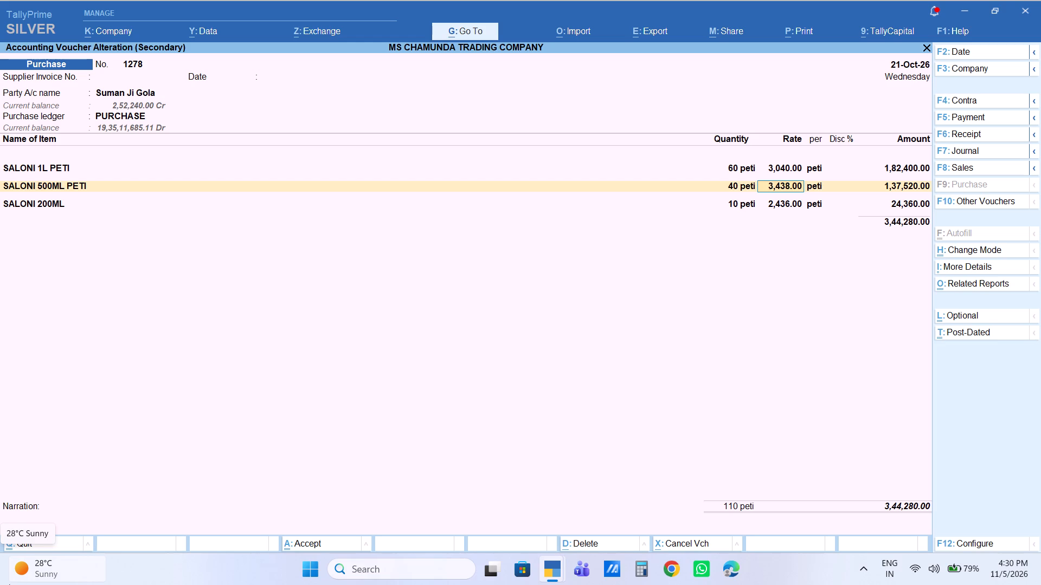
Accept the remaining entries, save the altered purchase voucher 1278 and return to the Gateway of Tally.
key(Return)
key(Return)
key(Return)
key(Return)
key(Return)
key(Return)
key(Return)
key(Return)
key(Return)
key(Return)
key(Return)
key(Return)
key(Return)
key(Return)
key(Return)
key(Return)
key(Return)
key(Return)
key(Return)
key(Return)
key(Return)
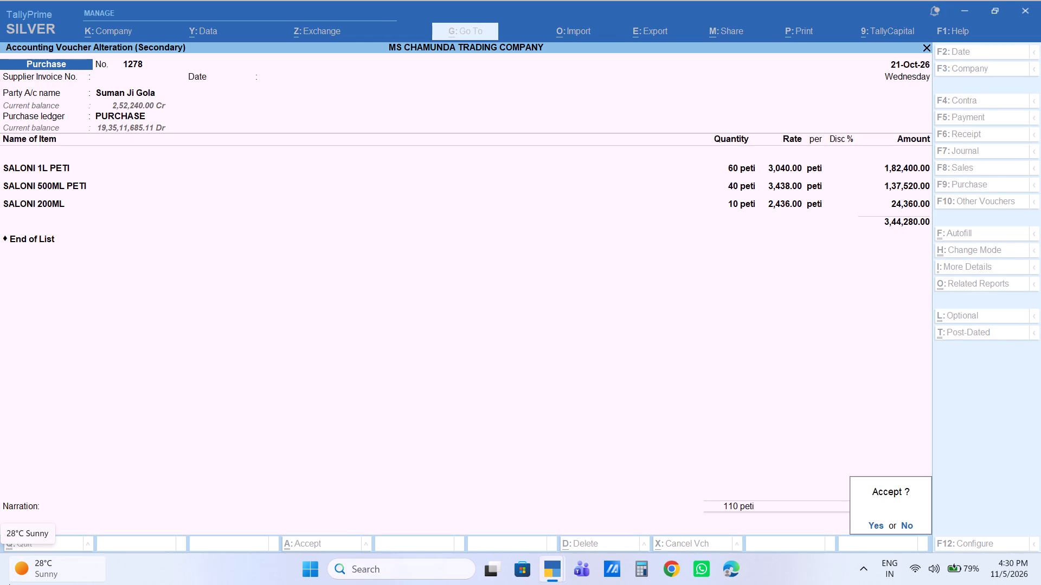
key(Escape)
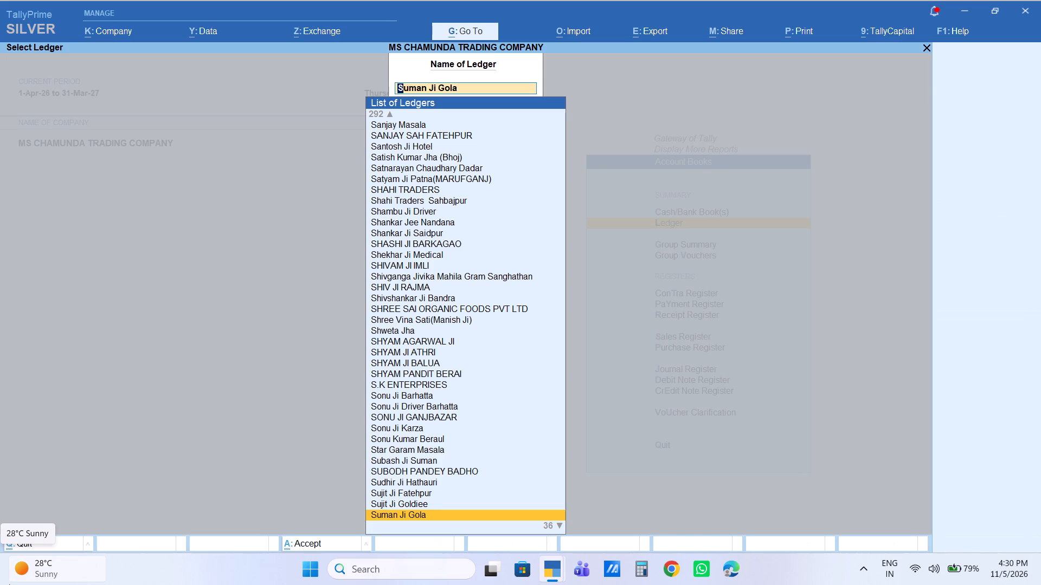
key(Escape)
key(Escape)
key(Escape)
key(Escape)
Start a new payment voucher with Cash as the account.
key(Up)
key(Up)
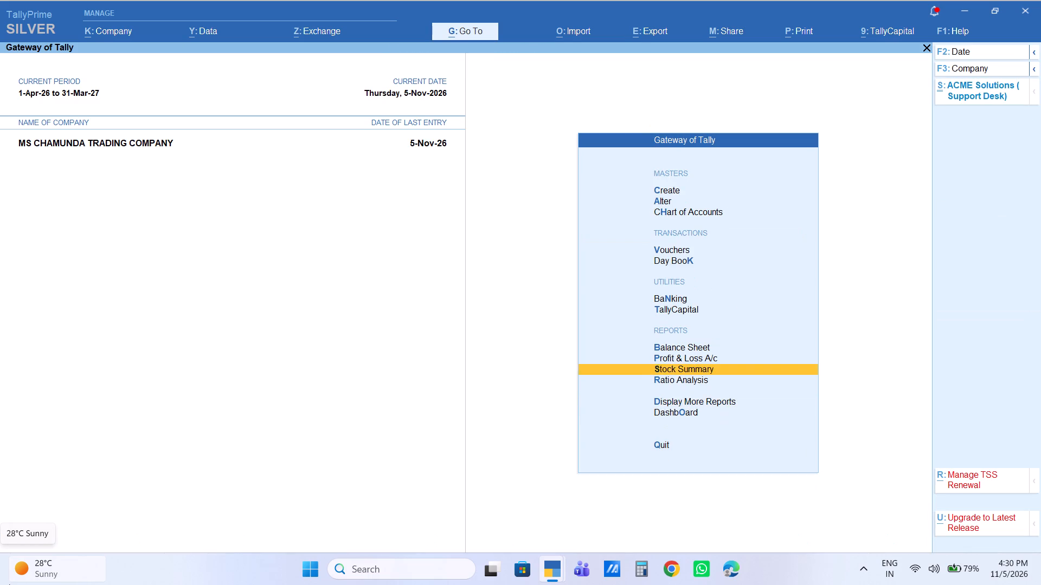
key(Up)
key(Up)
key(Up)
key(Up)
key(Up)
key(Up)
key(Return)
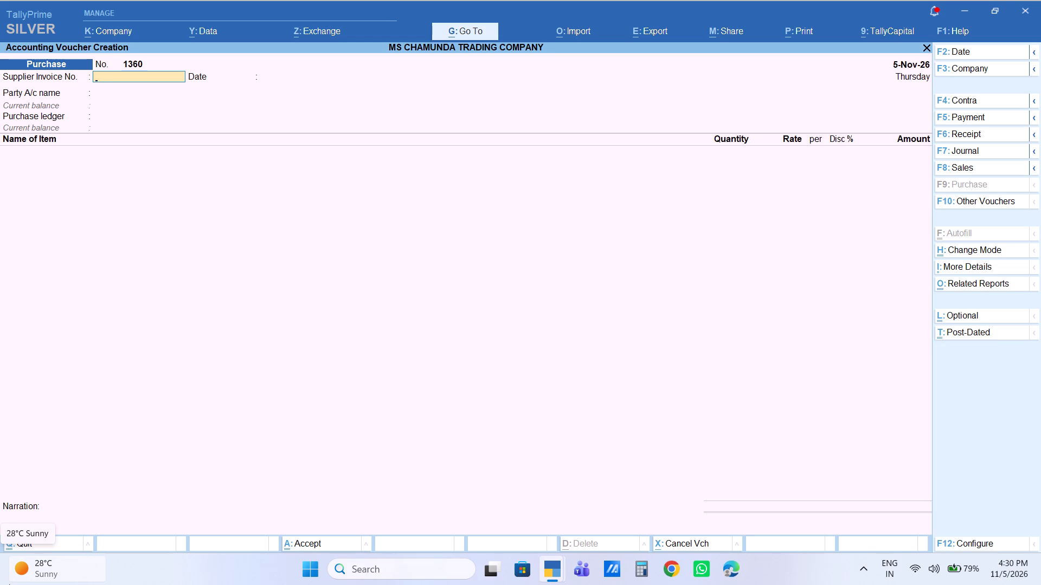
key(F5)
text(xca)
key(Down)
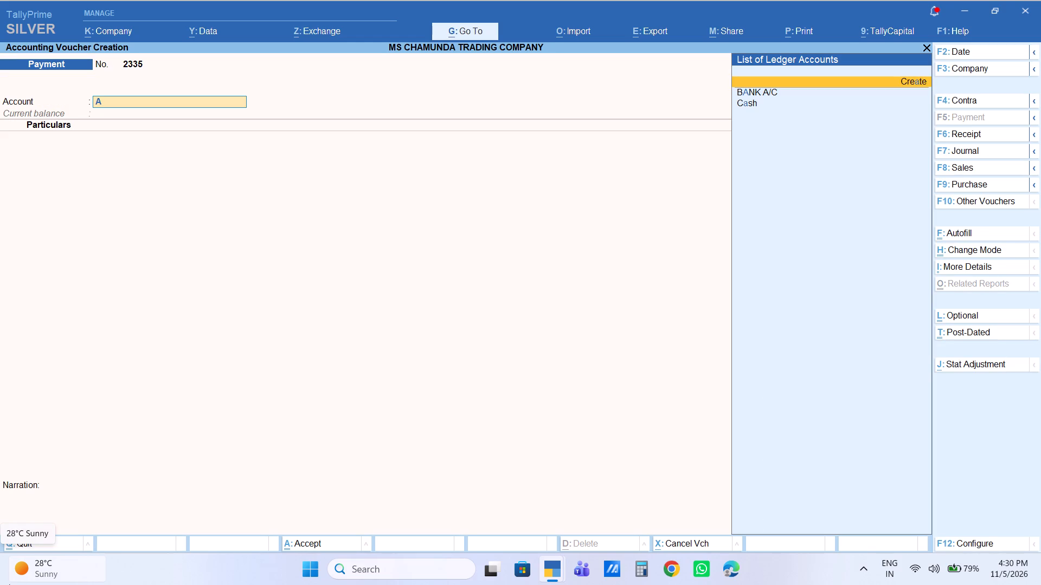
key(Down)
key(Down)
key(Return)
key(Return)
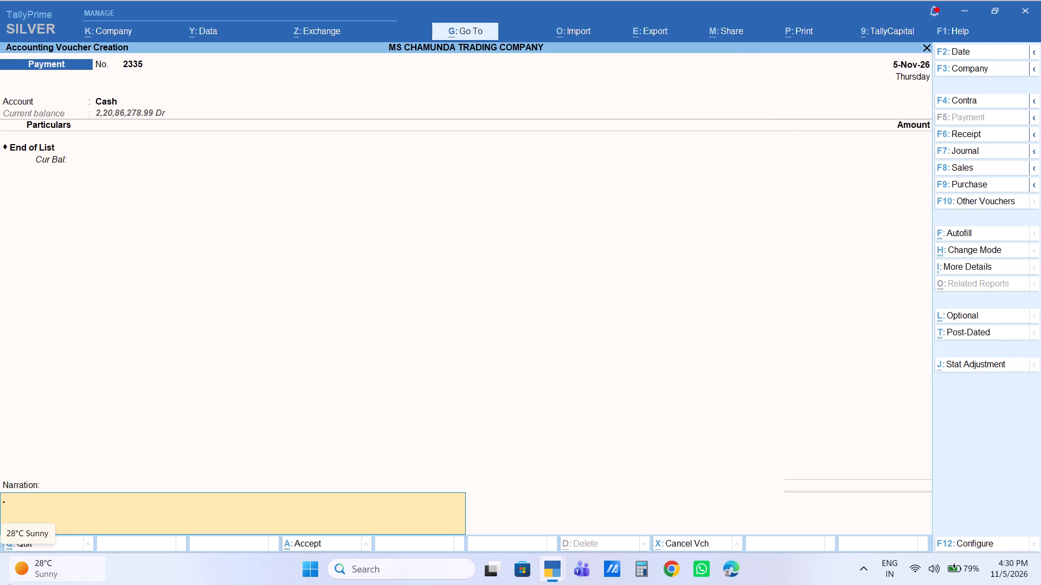
key(BackSpace)
text(sum)
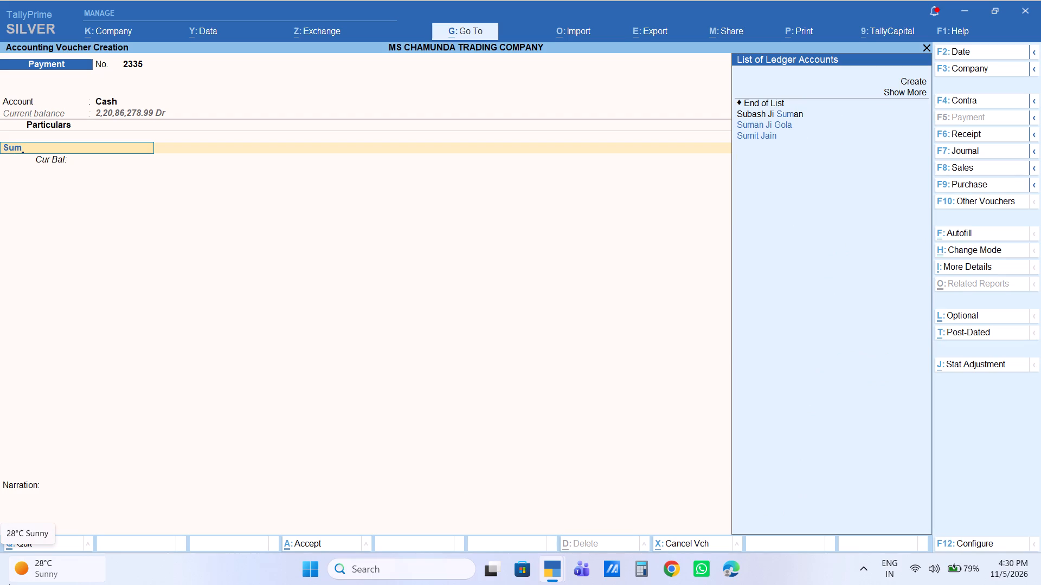
key(Down)
key(Down)
key(Up)
key(Return)
key(Return)
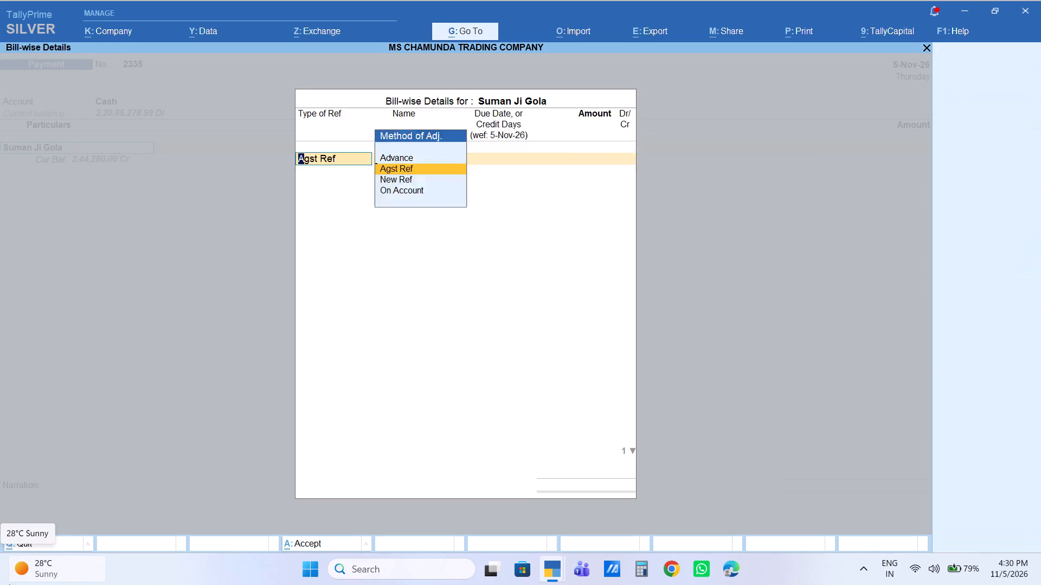
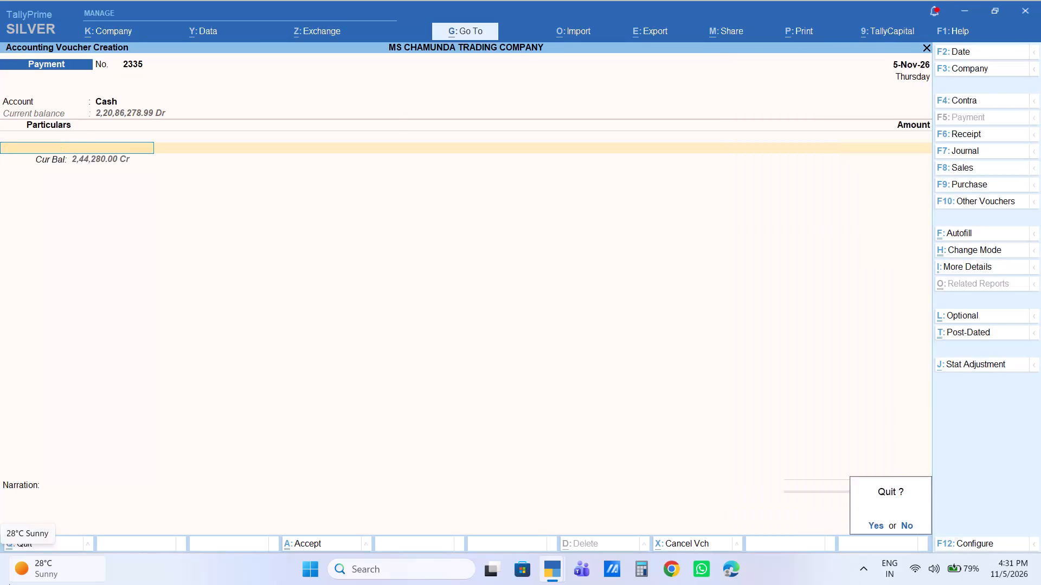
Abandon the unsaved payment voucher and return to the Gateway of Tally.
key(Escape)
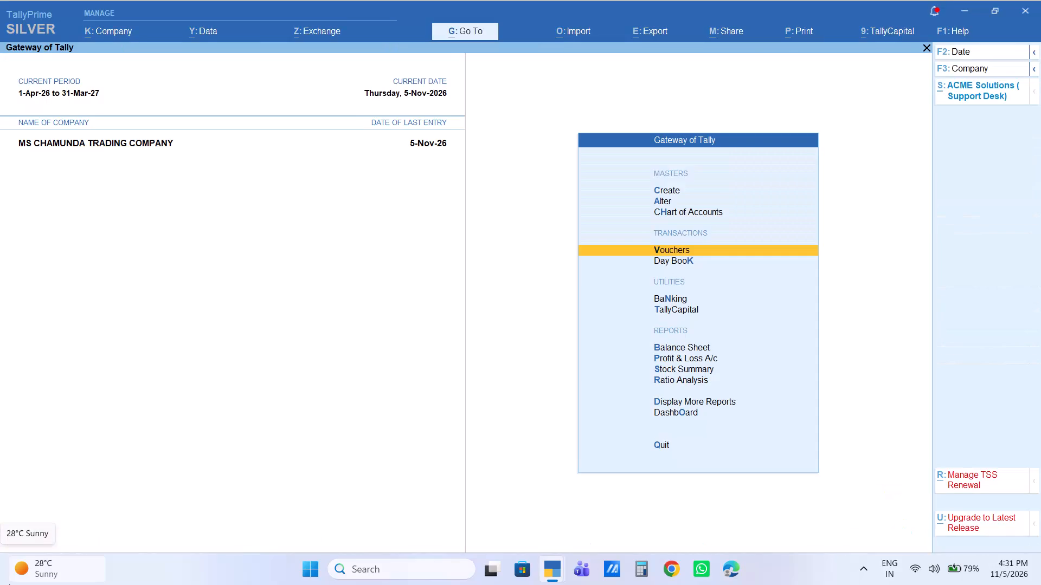
text(da)
key(l)
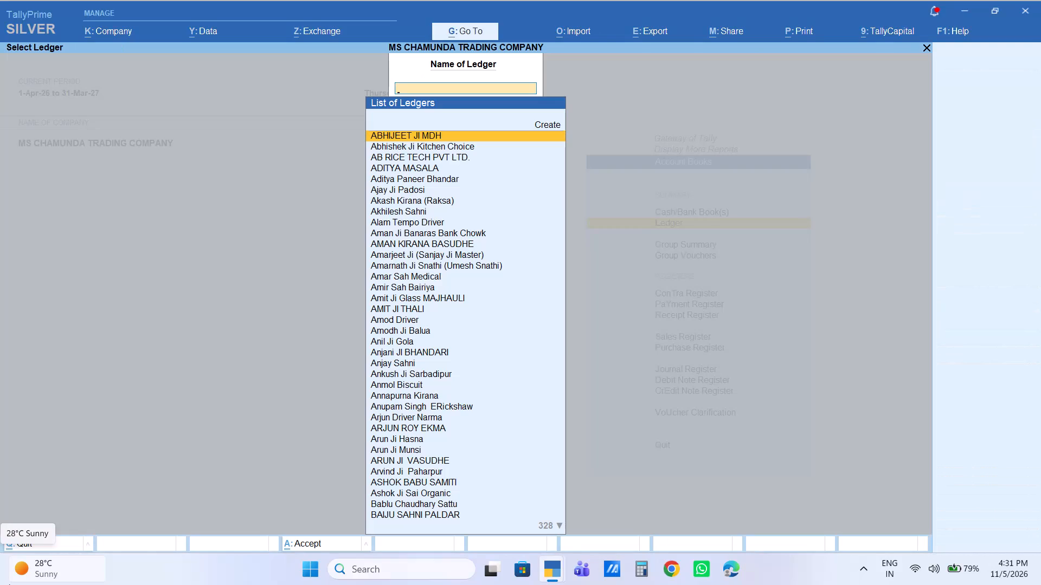
text(ramku)
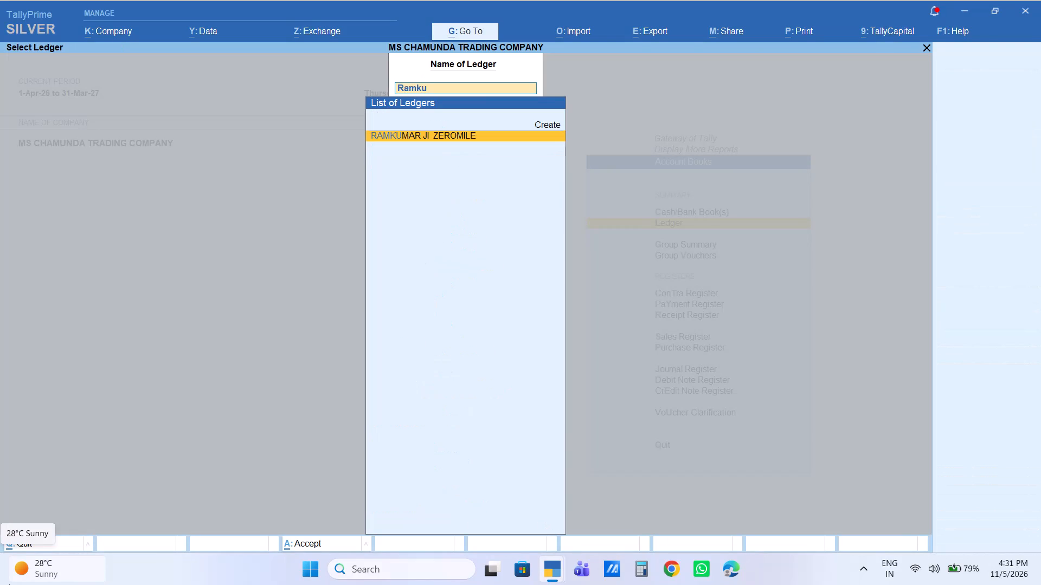
key(Return)
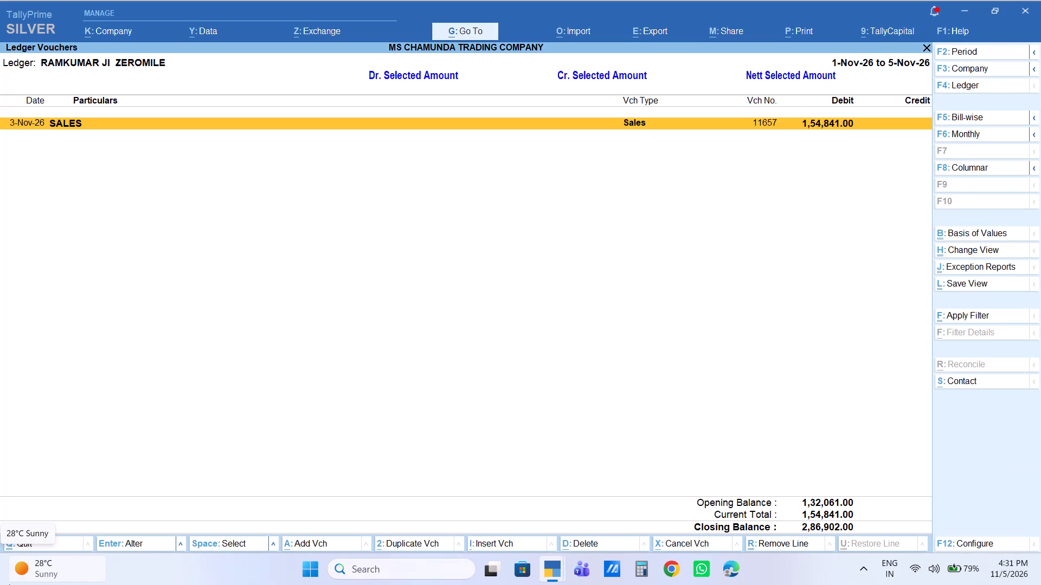
Open sales voucher 11657 for alteration and check its item lines from MAIDA LV to SALONI 500ML PETI.
key(Return)
key(Return)
key(Return)
key(Return)
key(Return)
key(Return)
key(Return)
key(Return)
key(Return)
key(Return)
key(Return)
key(Return)
key(Return)
key(Return)
key(Return)
key(Return)
key(Return)
key(Return)
key(Return)
key(Return)
key(Return)
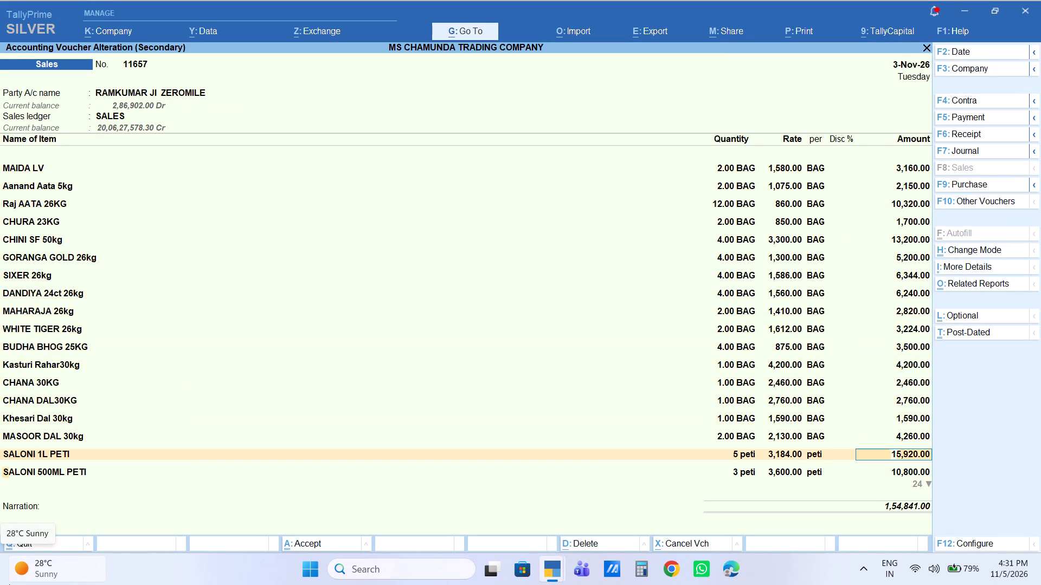
key(Return)
key(Return)
key(Return)
key(Return)
key(Return)
key(Return)
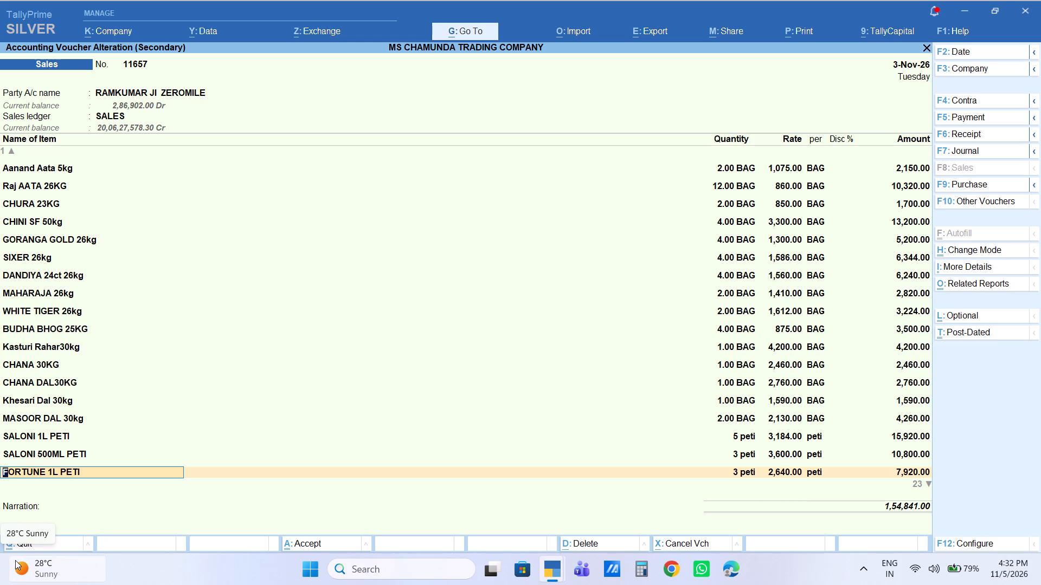
Check the item lines of sales voucher 11657 from FORTUNE 1L PETI through Parle G Rs3, keeping their entries.
key(Return)
key(Return)
key(Return)
key(Return)
key(Return)
key(Return)
key(Return)
key(Return)
key(Return)
key(Return)
key(Return)
key(Return)
key(Return)
key(Return)
key(Return)
key(Return)
key(Return)
key(Return)
key(Return)
key(Return)
key(Return)
key(Return)
key(Return)
key(Return)
key(Return)
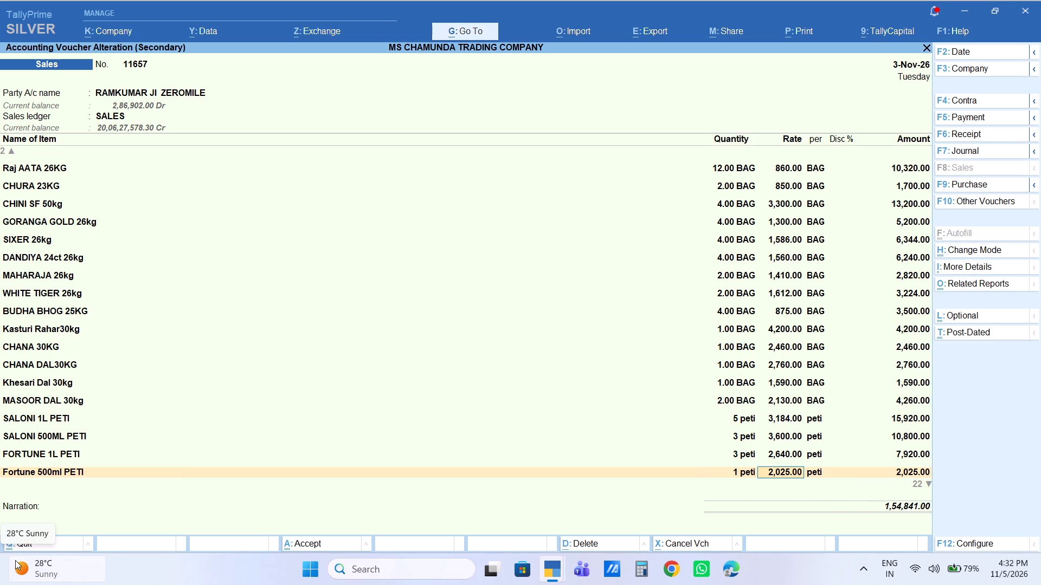
key(Return)
key(Return)
key(Return)
key(Return)
key(Return)
key(Return)
key(Return)
key(Return)
key(Return)
key(Return)
key(Return)
key(Return)
key(Return)
key(Return)
key(Return)
key(Return)
key(Return)
key(Return)
key(Return)
key(Return)
key(Return)
key(Return)
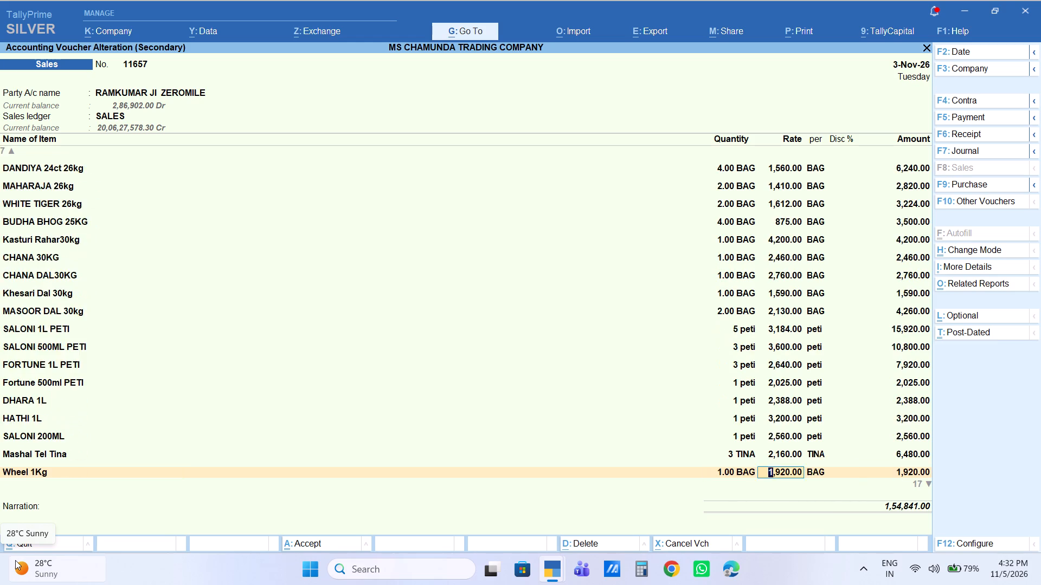
key(Return)
key(Return)
key(Return)
key(Return)
key(Return)
key(Return)
key(Return)
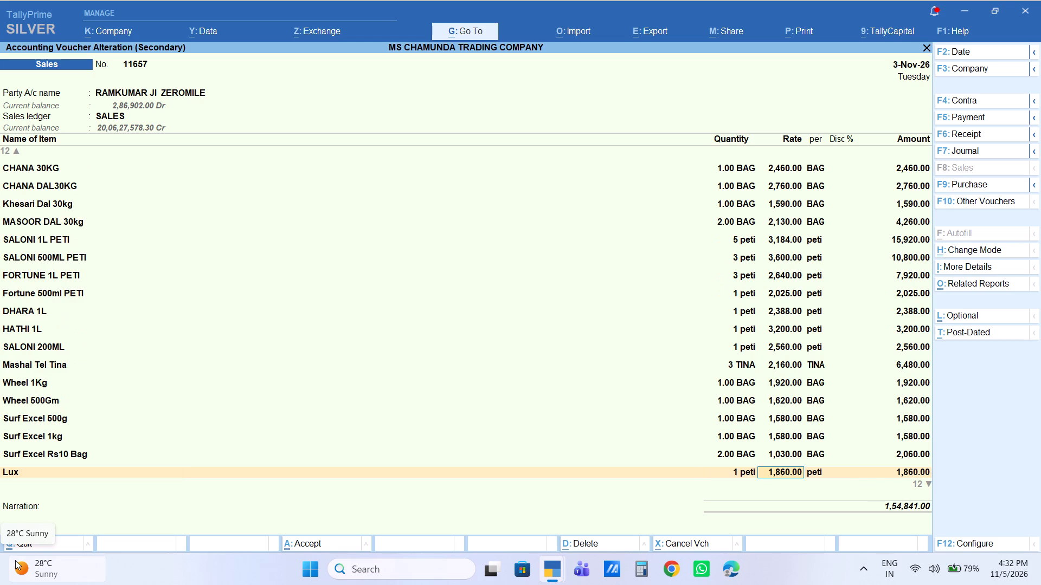
key(Return)
key(Return)
key(Return)
key(Return)
key(Return)
key(Return)
key(Return)
key(Return)
key(Return)
key(Return)
key(Return)
key(Return)
key(Return)
key(Return)
key(Return)
key(Return)
key(Return)
key(Return)
key(Return)
key(Return)
key(Return)
key(Return)
key(Return)
key(Return)
key(Return)
key(Return)
key(Return)
key(Return)
key(Return)
key(Return)
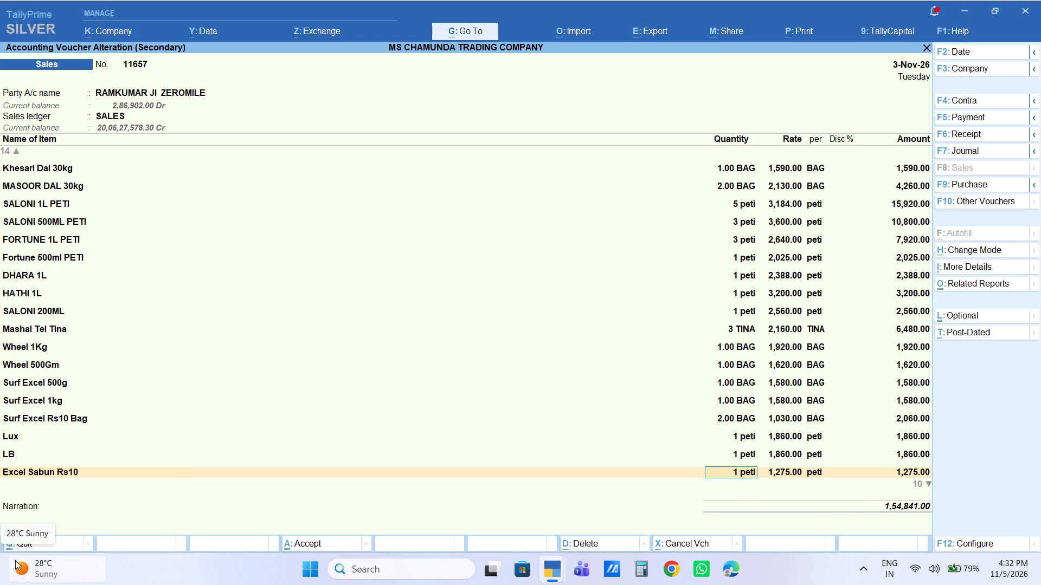
key(Return)
key(Return)
key(Return)
key(Return)
key(Return)
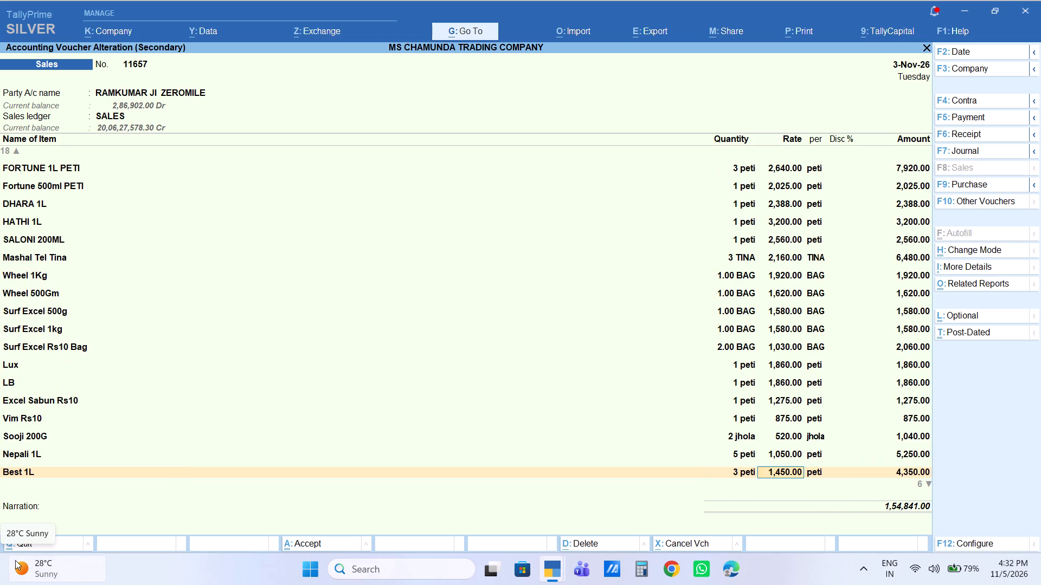
key(Return)
key(Return)
key(Return)
key(Return)
key(Return)
key(Return)
key(Return)
key(Return)
key(Return)
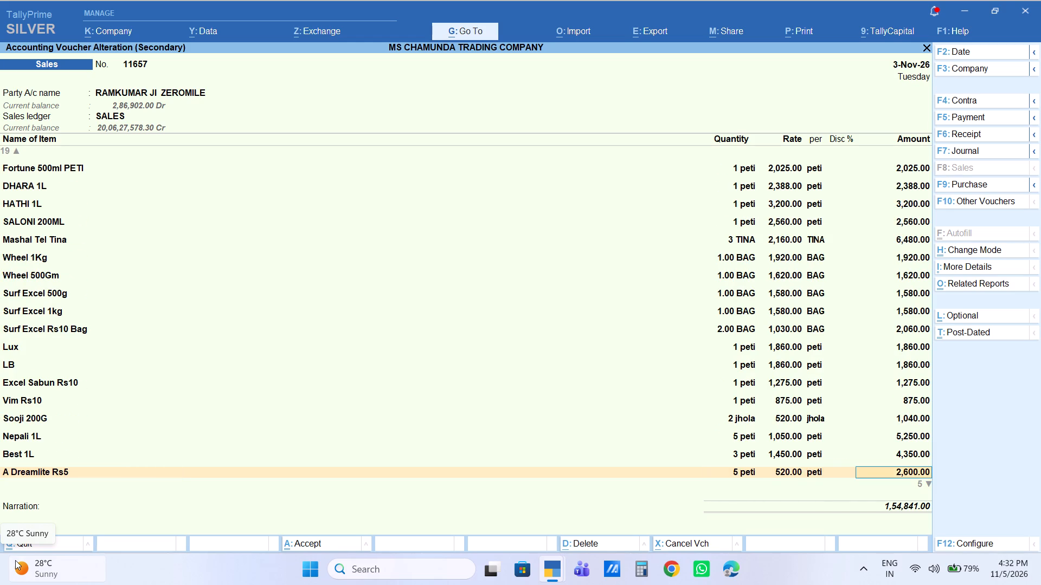
key(Return)
key(Return)
key(Return)
key(Return)
key(Return)
key(Return)
key(Return)
key(Return)
key(Return)
key(Return)
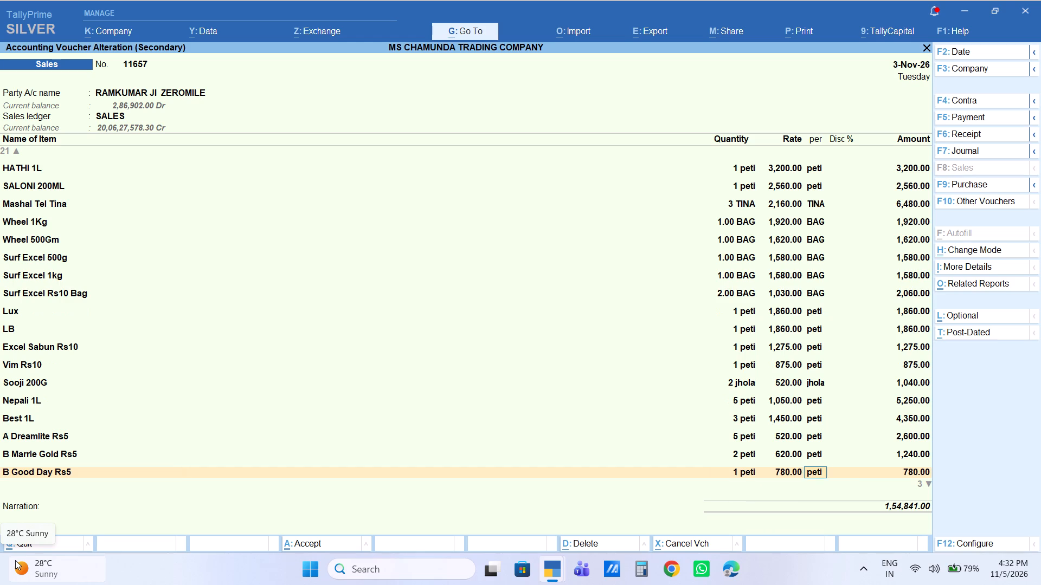
key(Return)
key(Return)
key(Return)
key(Return)
key(Return)
key(Return)
key(Return)
key(Return)
key(Return)
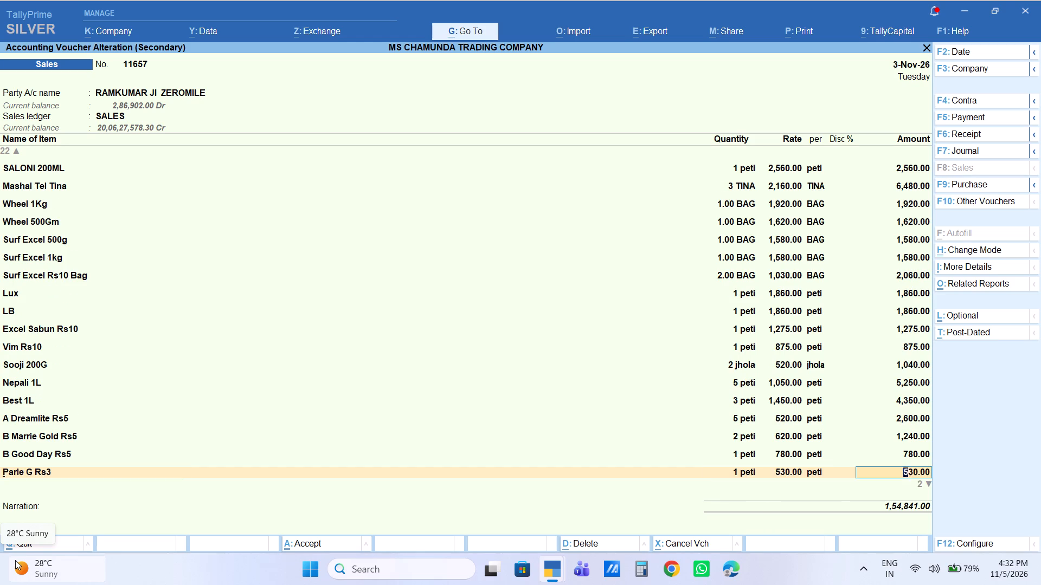
key(Return)
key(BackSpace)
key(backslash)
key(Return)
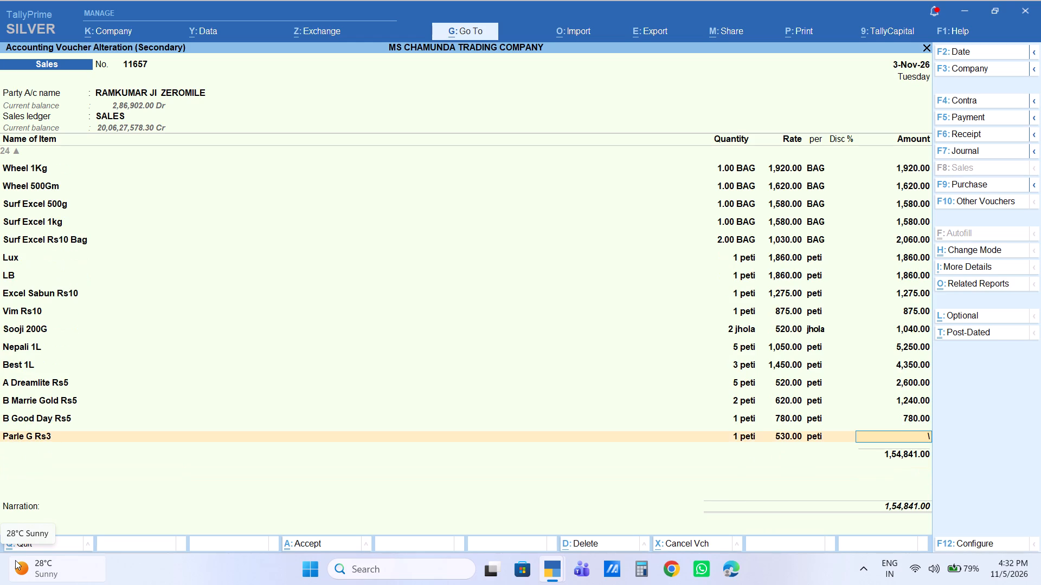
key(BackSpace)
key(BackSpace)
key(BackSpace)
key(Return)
Add a Parle G Rs5 line of 1 peti at 630.00 below Parle G Rs3 in sales voucher 11657.
key(Return)
key(Return)
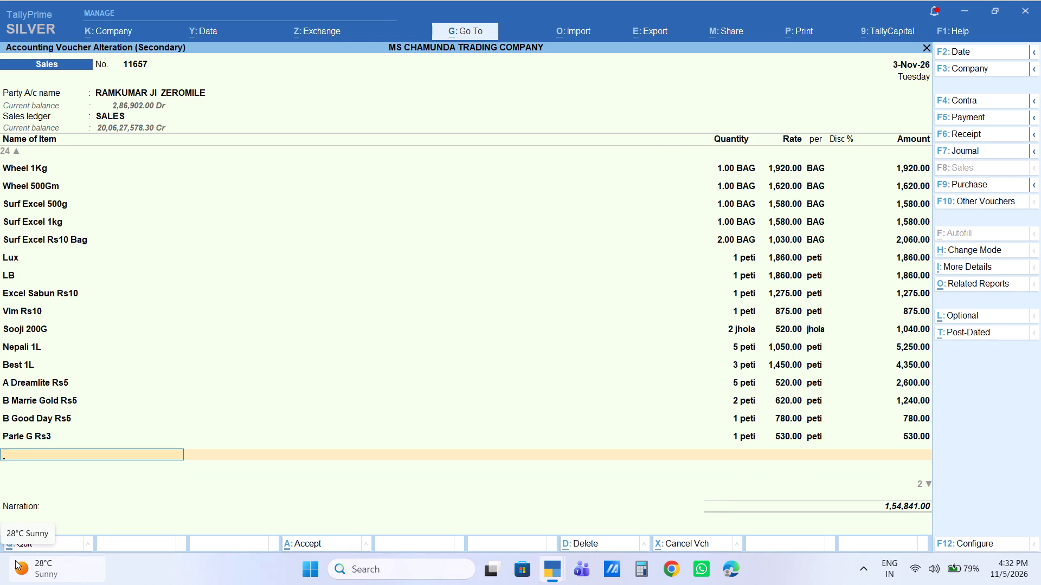
text(parle)
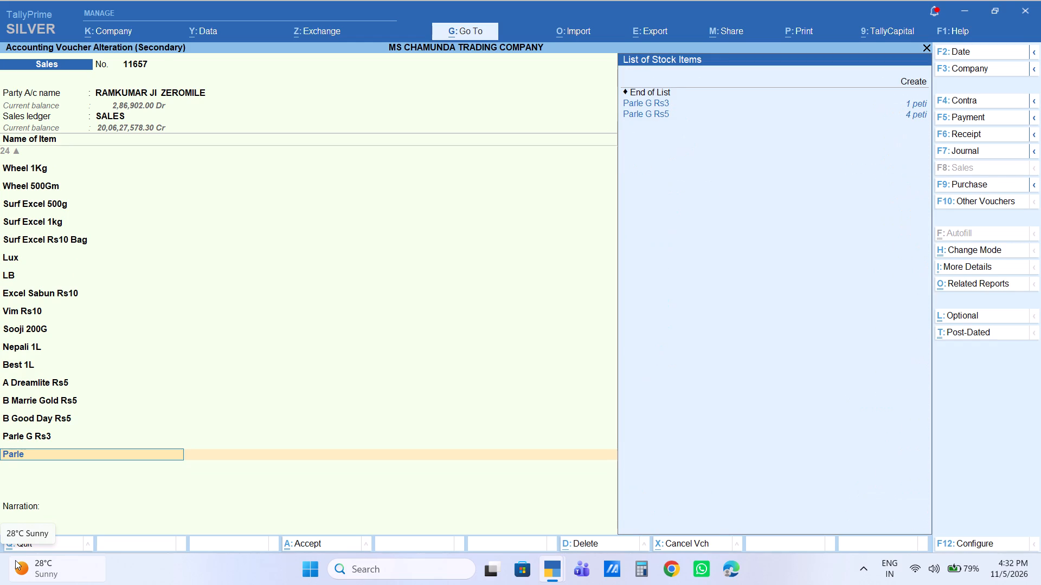
key(Down)
key(Down)
key(Return)
key(1)
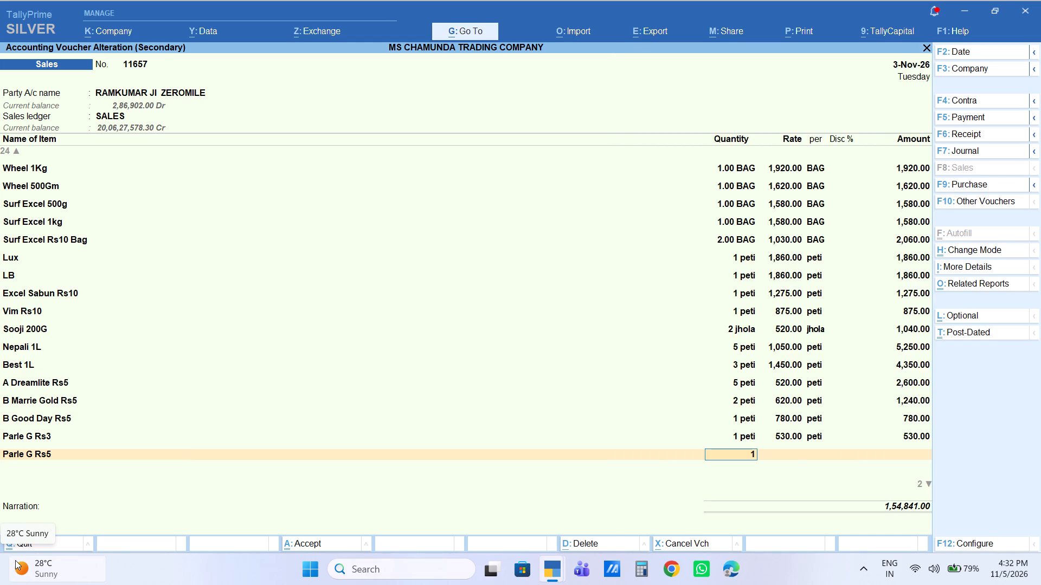
key(Return)
key(Return)
key(Return)
key(Return)
key(Return)
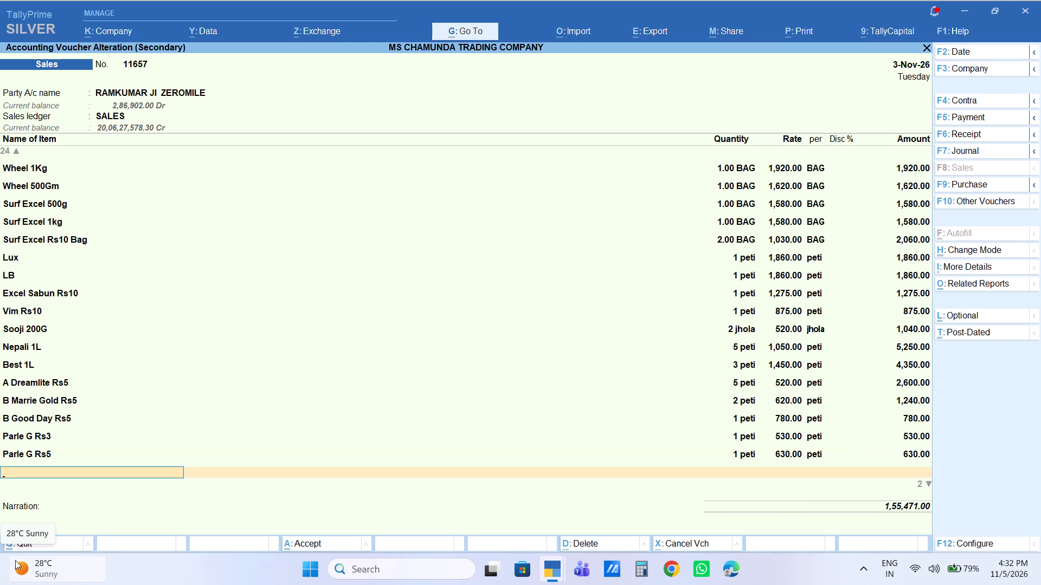
Add a NAMASTE RS5 BDL line with quantity 5 BDL and set its rate to 130.
text(na,maste)
key(Down)
key(Down)
key(Down)
key(Down)
key(Down)
key(Down)
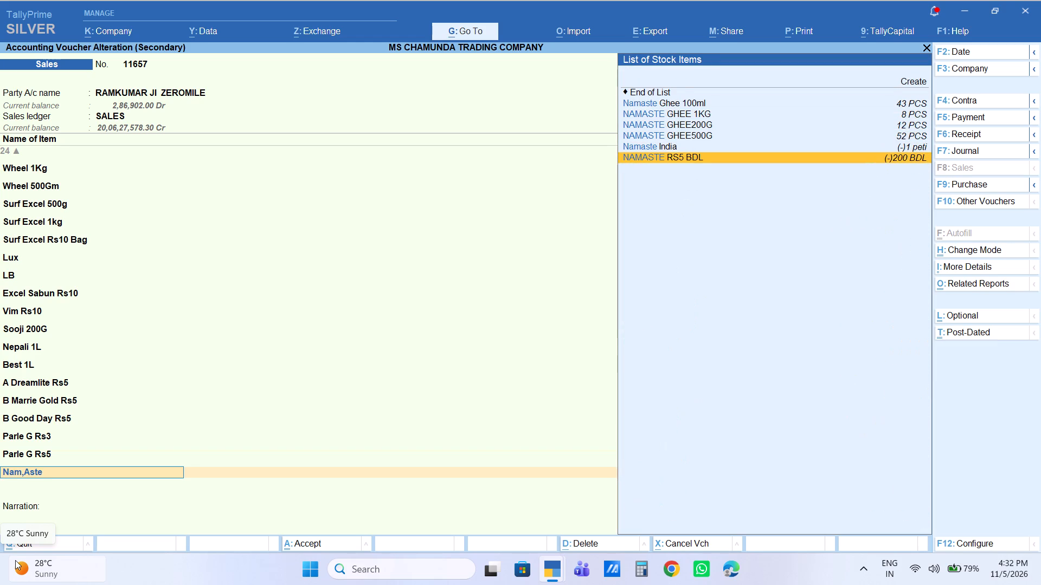
key(Return)
key(5)
key(Return)
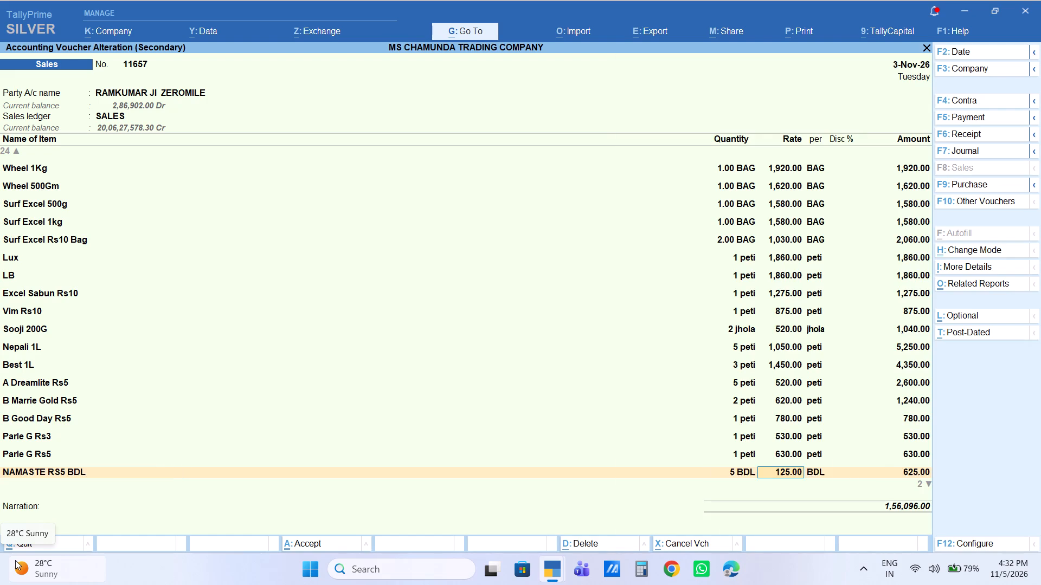
key(Return)
key(Return)
key(Return)
key(BackSpace)
key(BackSpace)
key(BackSpace)
text(130)
key(Return)
key(Return)
key(Return)
key(Return)
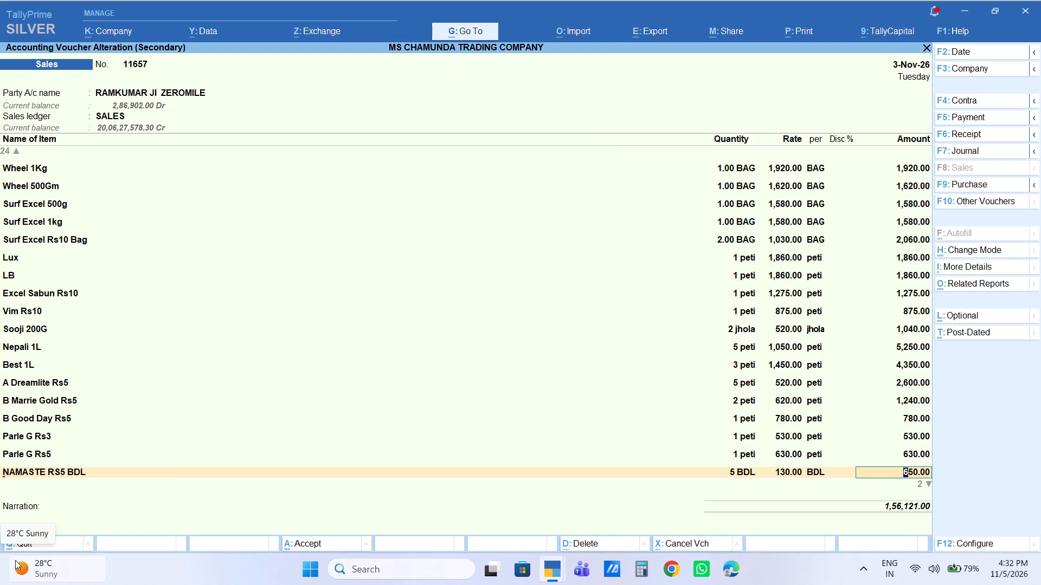
Add a Sabudana Loose line of 10 KG at the default rate of 95.00.
text(sabuda)
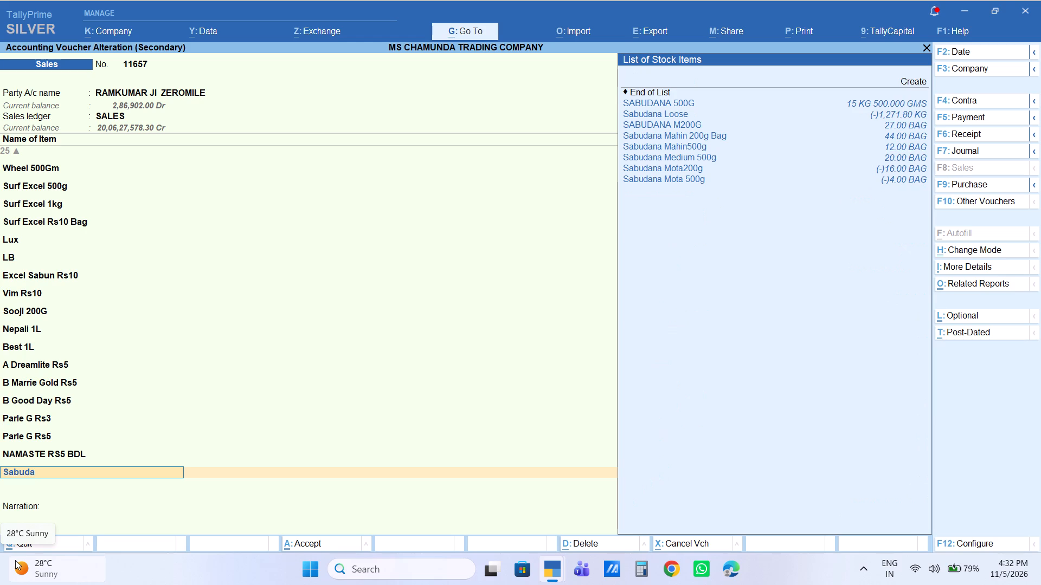
key(Down)
key(Down)
key(Return)
text(10)
key(Return)
key(Return)
key(Return)
key(Return)
key(Return)
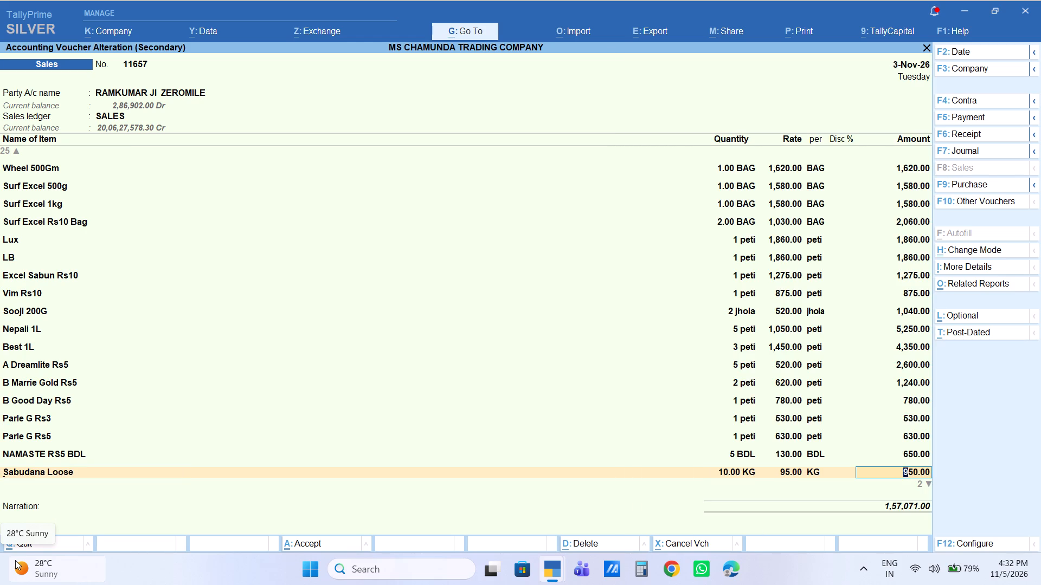
Add an Anoop Besan 200g line of 10 KG at the default rate of 125.00.
text(besa)
key(Up)
key(Up)
key(Up)
key(Down)
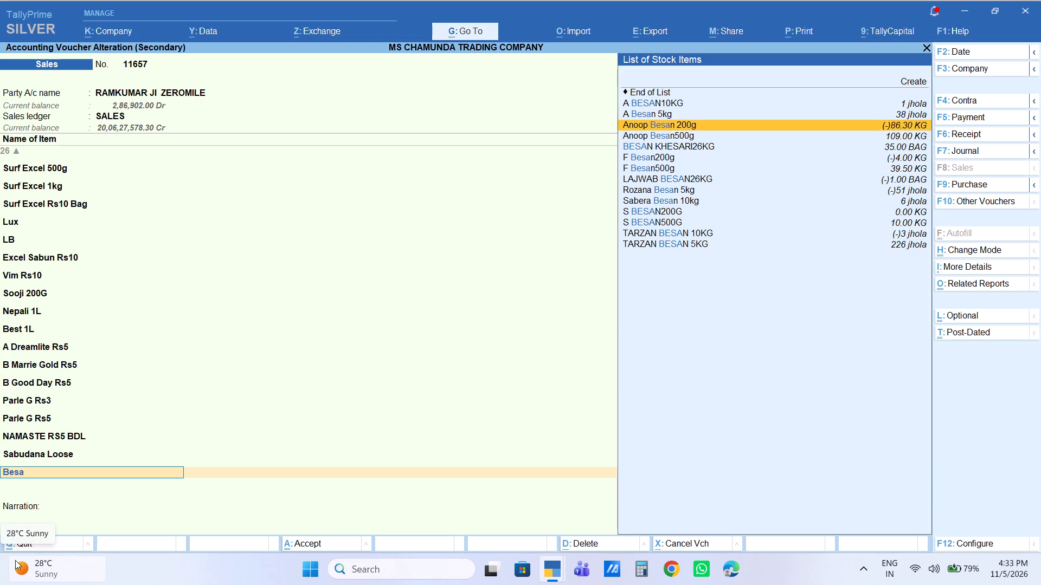
key(Down)
key(Up)
key(Return)
text(10)
key(Return)
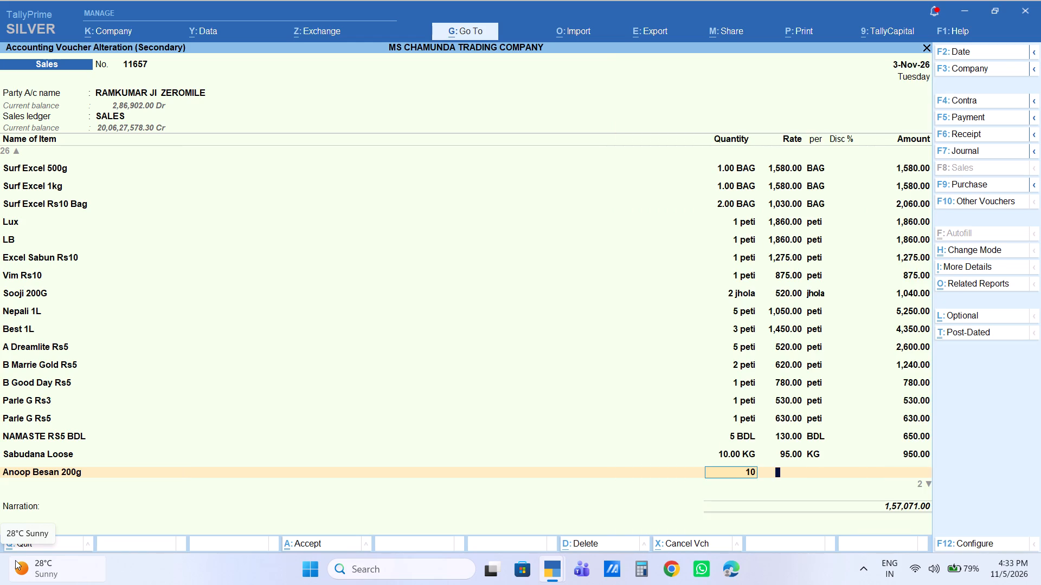
key(Return)
key(Return)
key(Return)
key(Return)
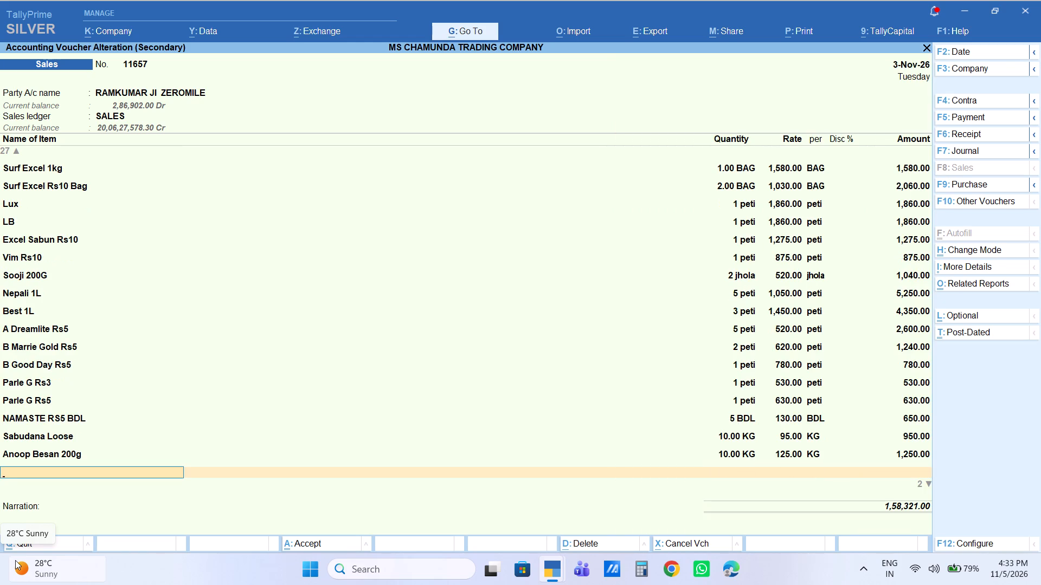
Add an Anoop Besan500g line of 10 KG at the default rate of 123.00.
text(besa)
key(Up)
key(Up)
key(Down)
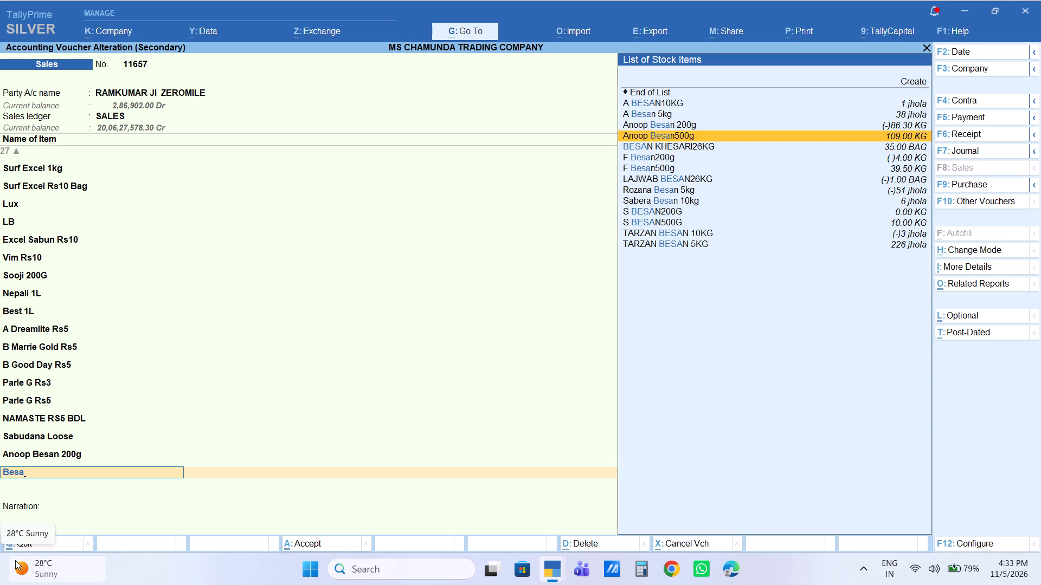
key(Return)
text(10)
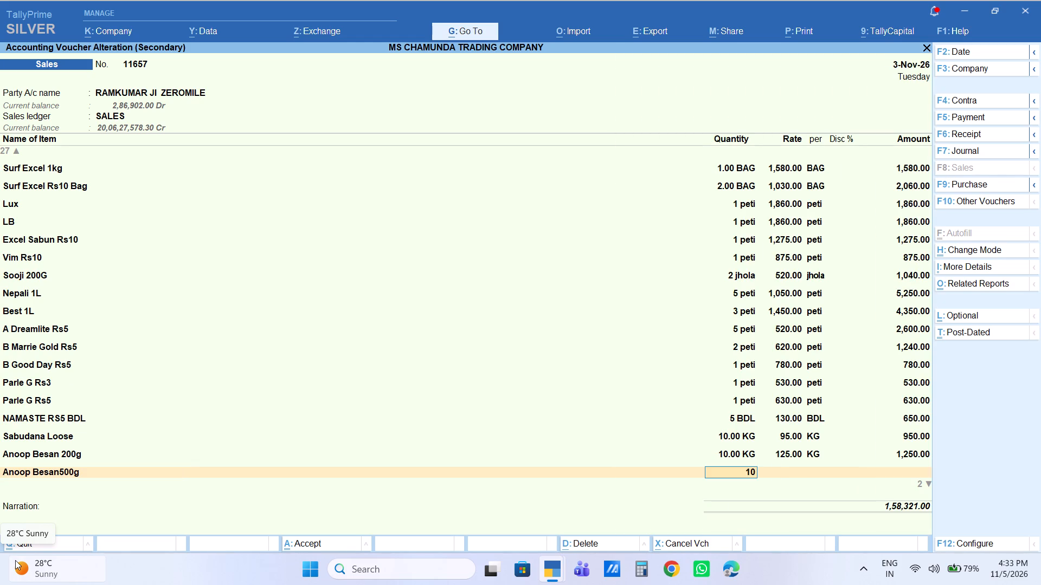
key(Return)
key(Return)
key(Return)
key(Return)
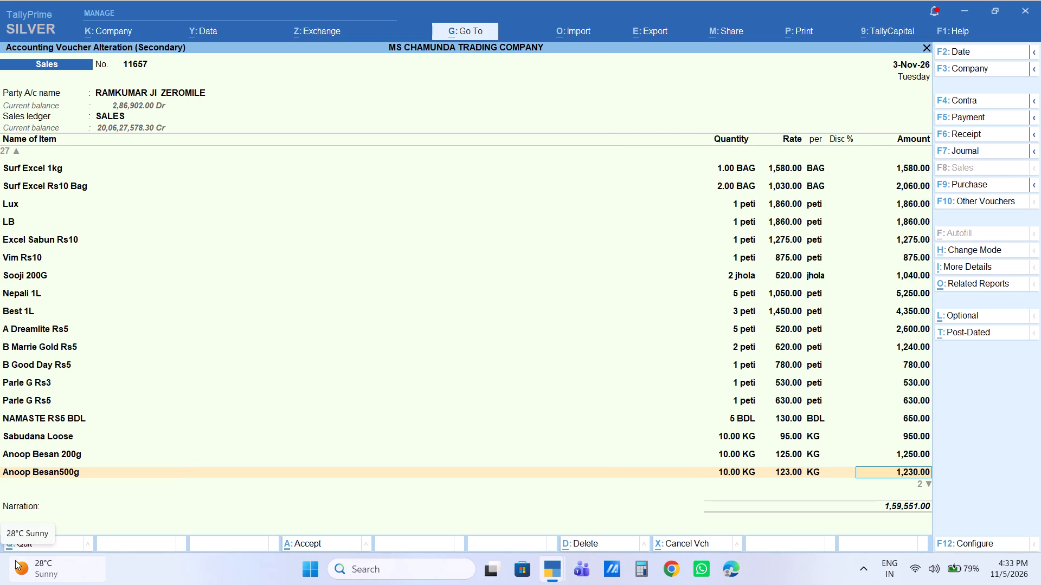
key(Return)
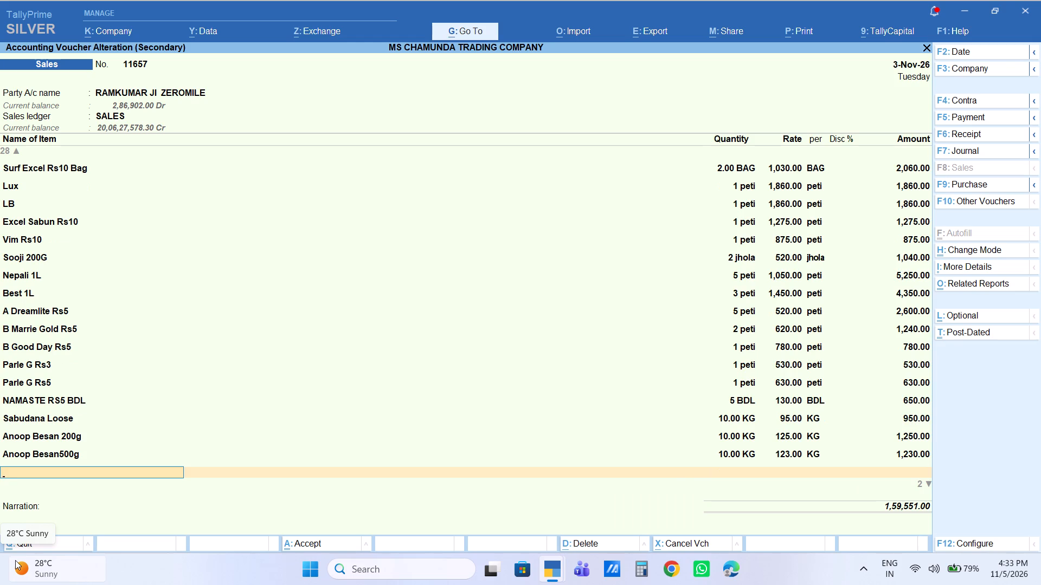
Add a Methi (G) line with quantity 2 (2,000 GMS) at the default rate of 95.00 per KG.
text(methi)
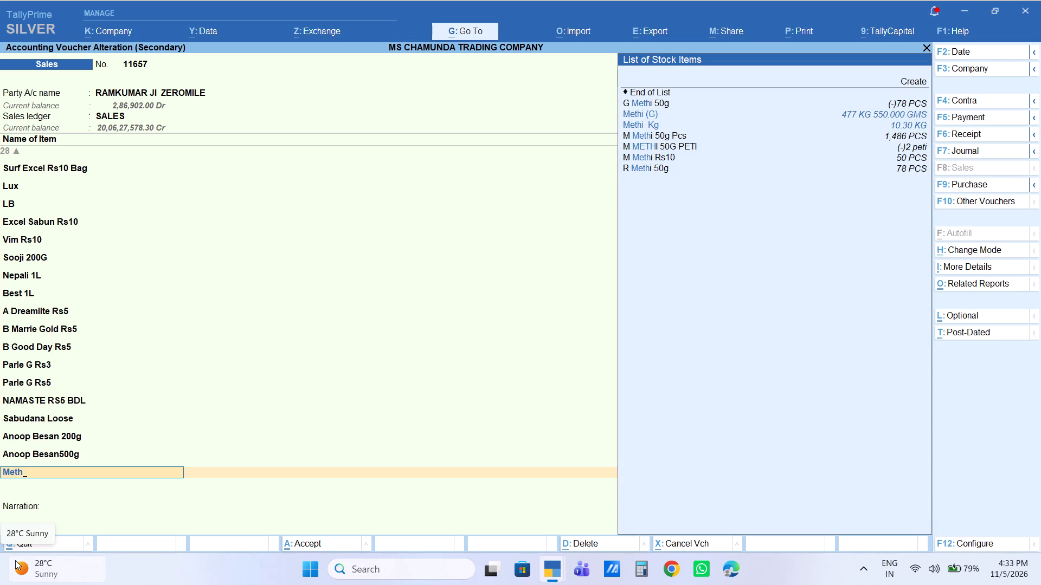
key(Down)
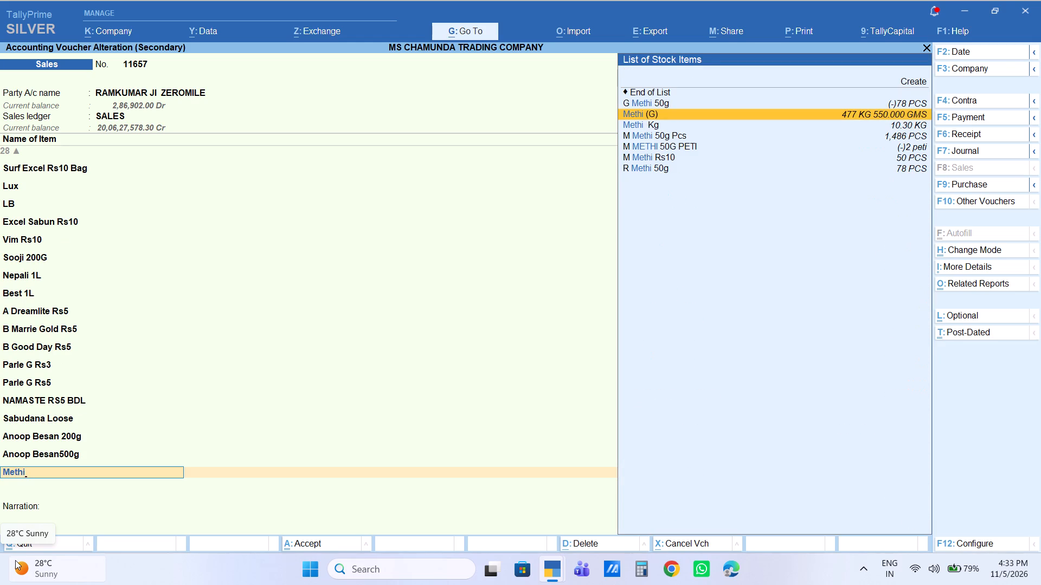
key(Return)
key(2)
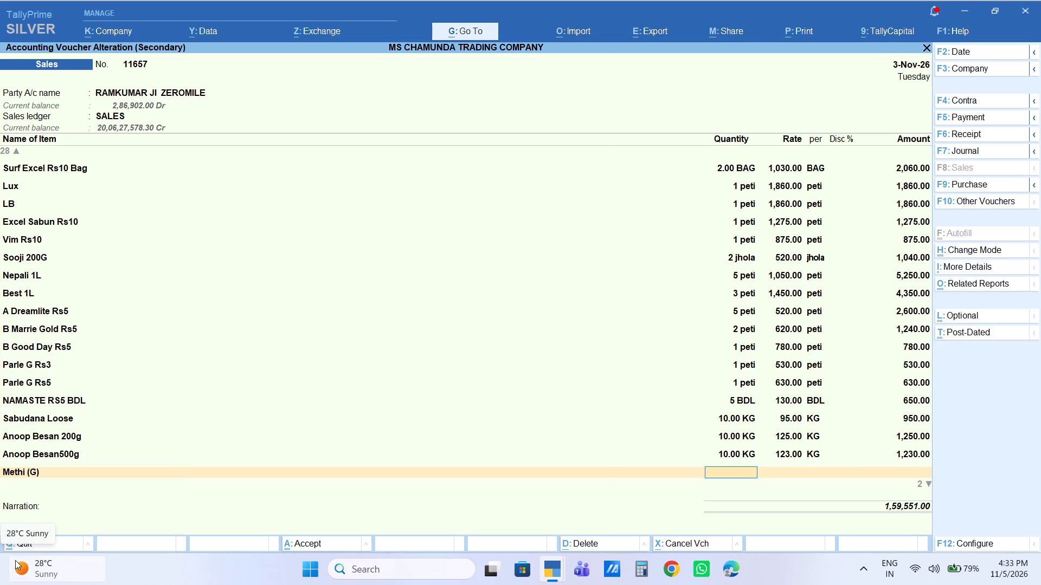
key(Return)
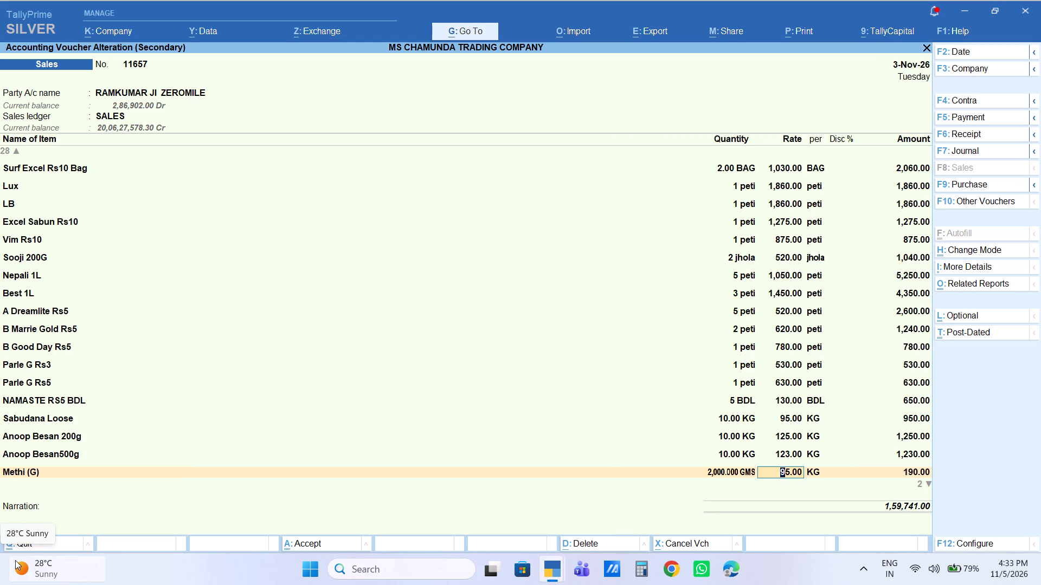
key(Return)
key(Return)
key(Return)
key(Return)
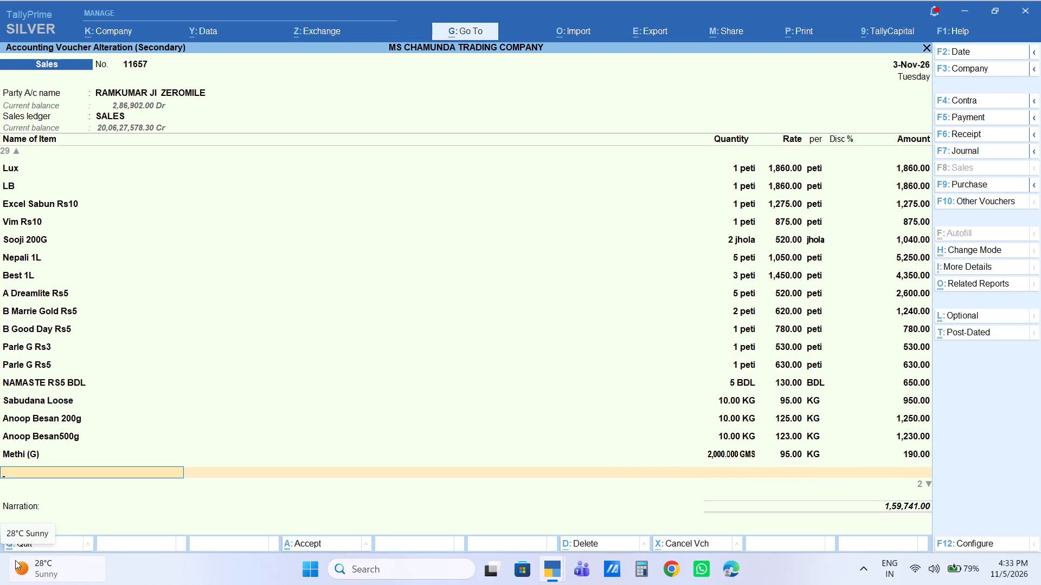
Add a Jmain KG line of 2 KG at the default rate of 240.00.
text(jmai)
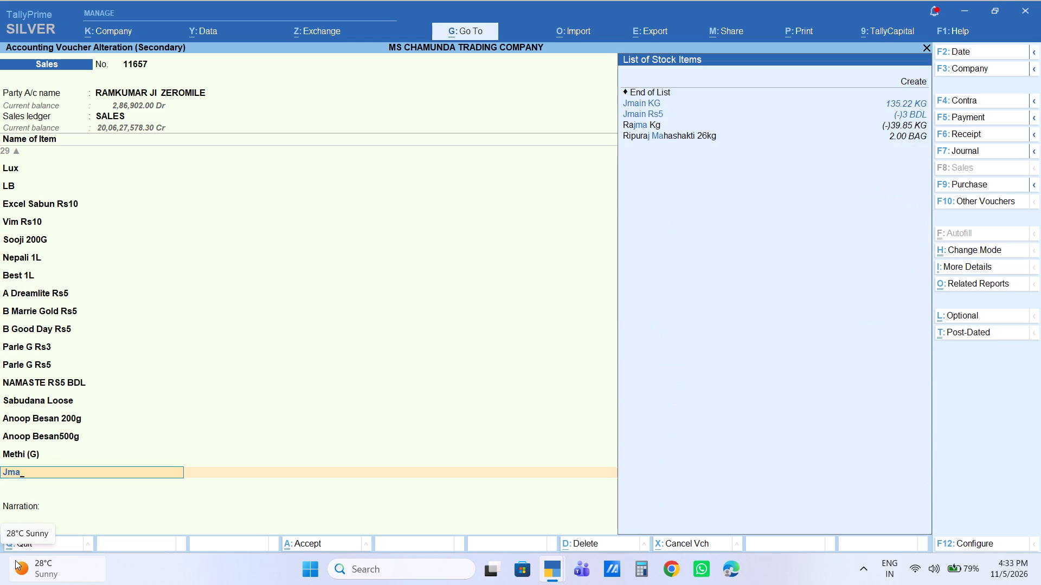
key(Down)
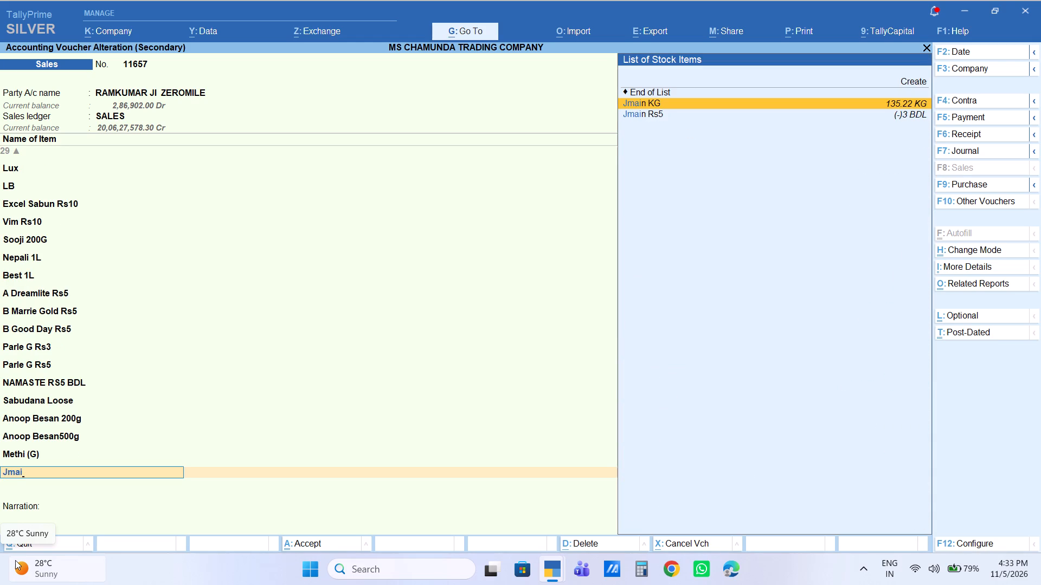
key(Return)
key(2)
key(Return)
key(Return)
key(Return)
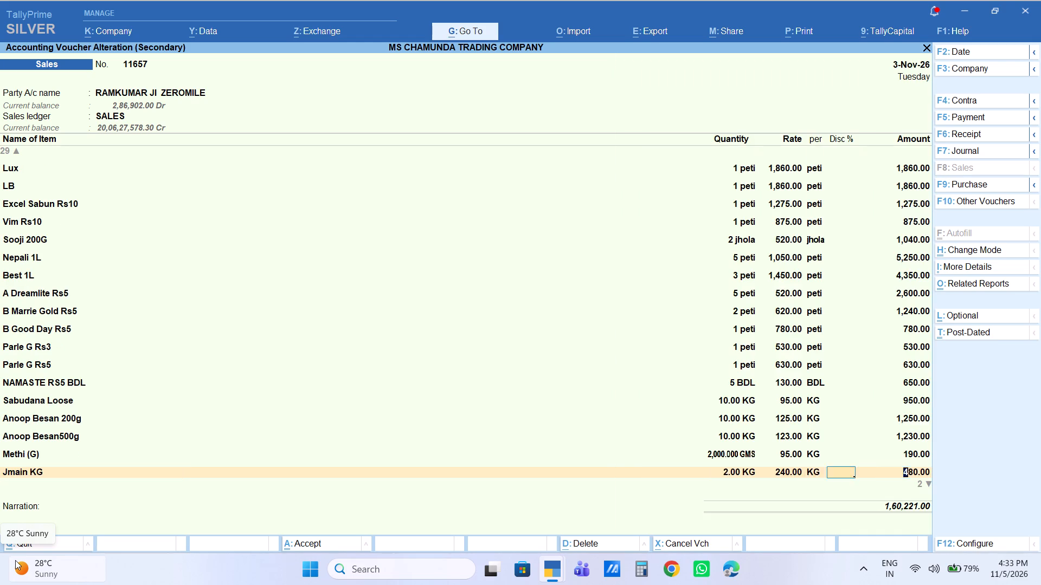
key(Return)
key(Return)
key(Return)
key(BackSpace)
key(Return)
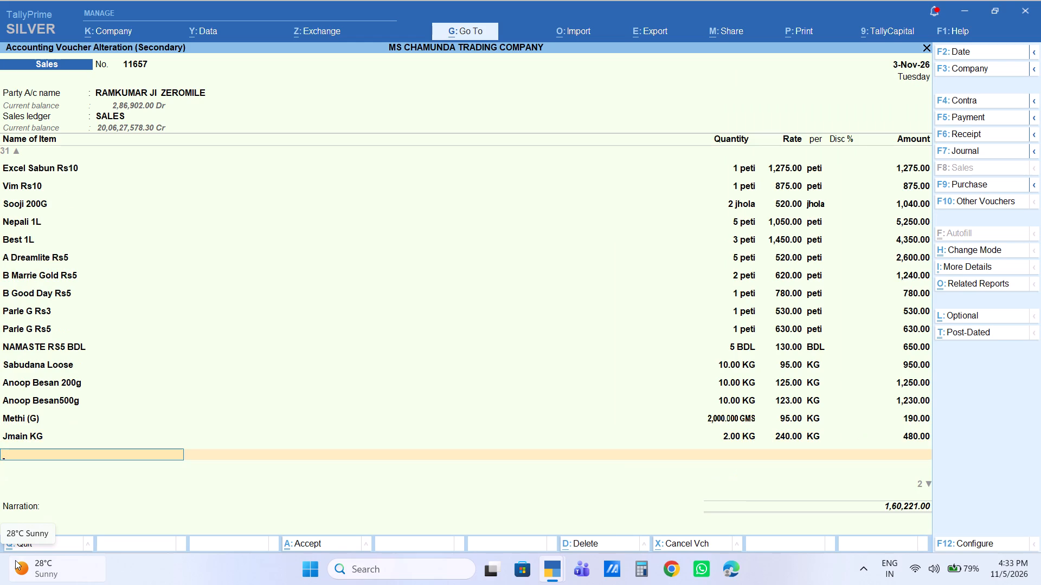
Add a Jeera KG line of 3 KG at the default rate of 320.00.
text(jeera)
key(Down)
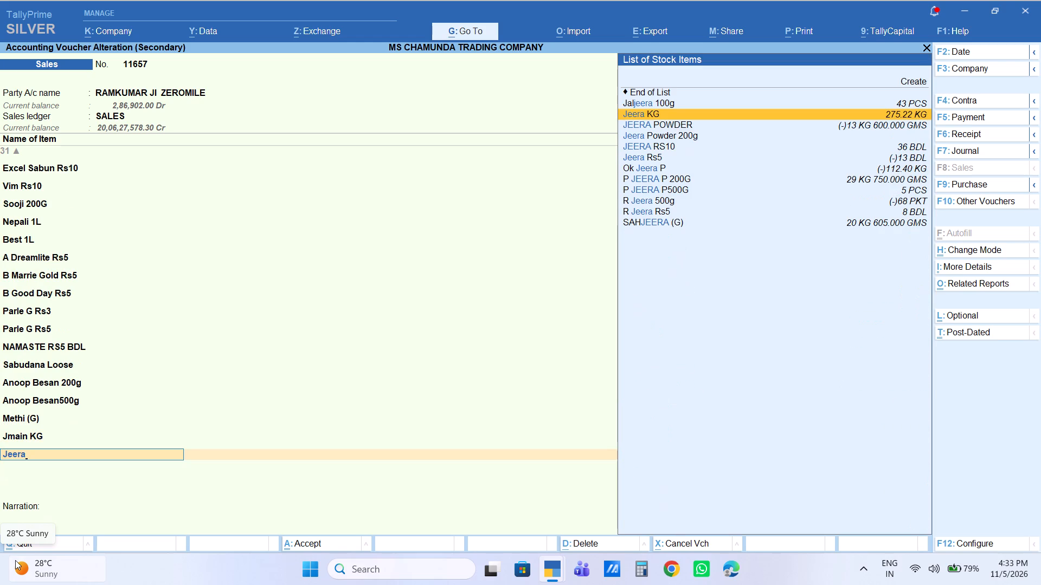
key(Return)
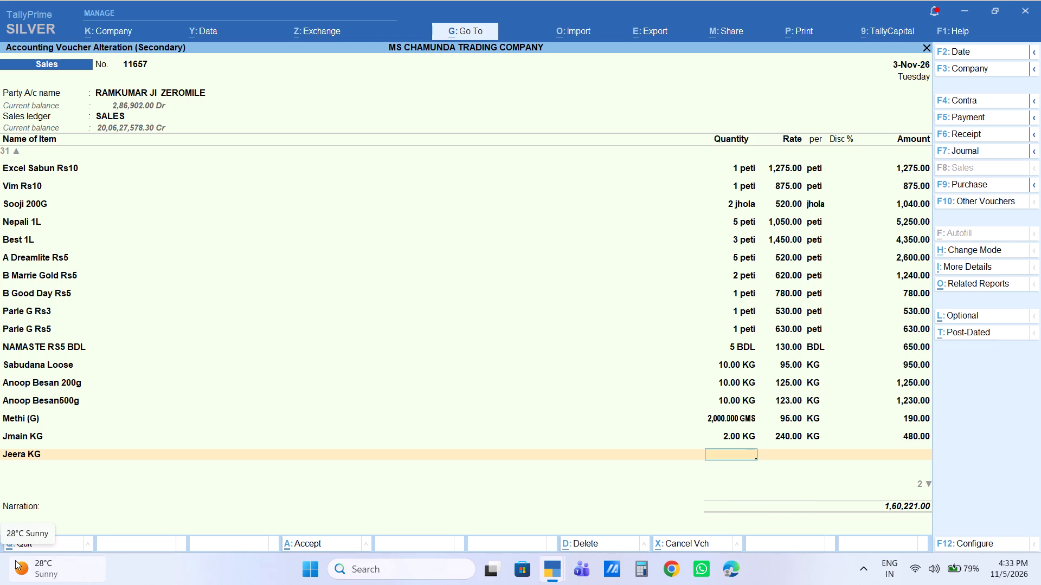
key(3)
key(Return)
key(Return)
key(Return)
key(Return)
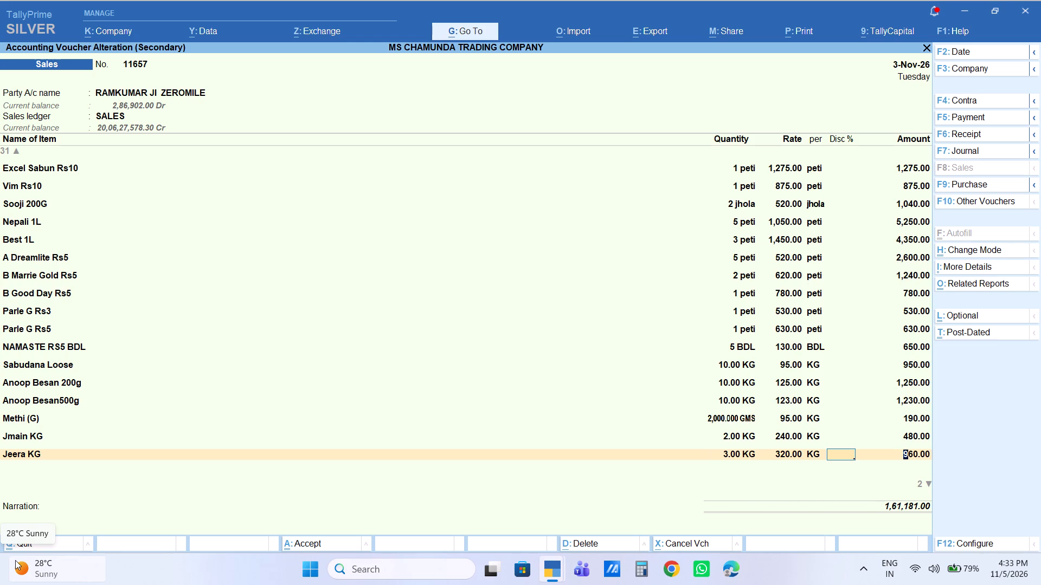
key(Return)
Add a MARICH line with quantity 2 KG and set its rate to 850 per KG.
text(marich)
key(Down)
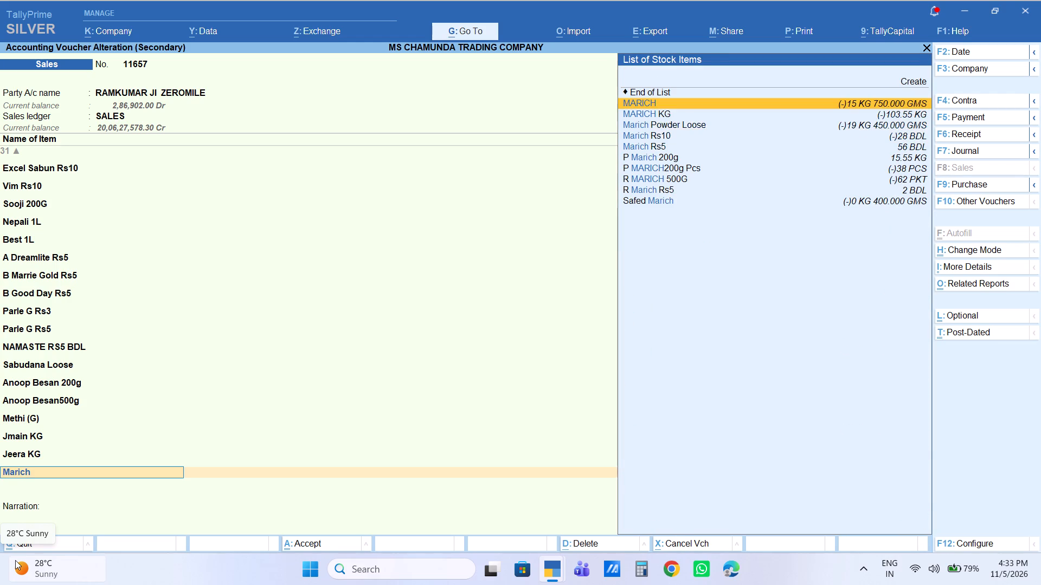
key(Return)
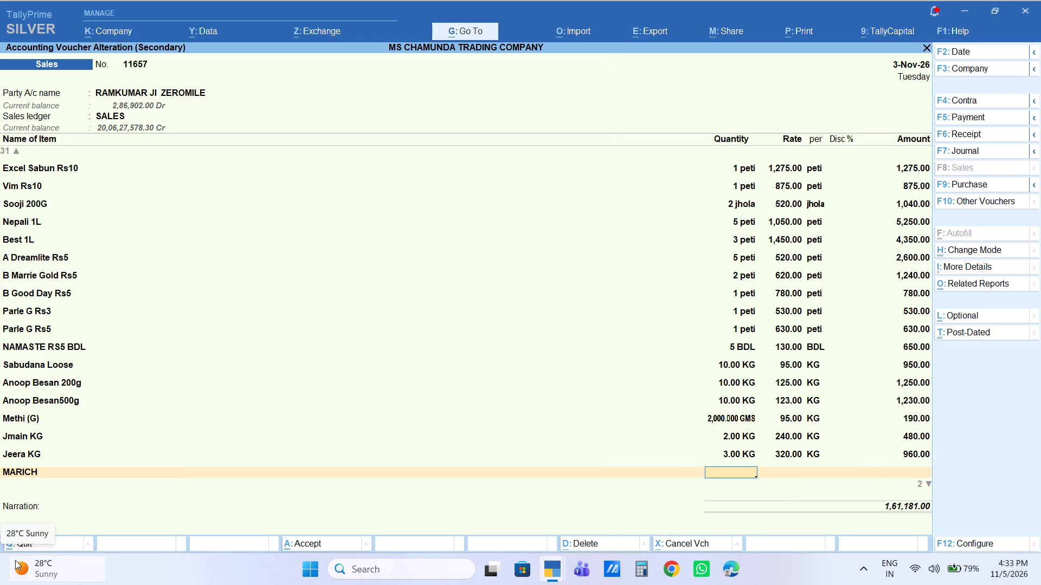
key(2)
key(Return)
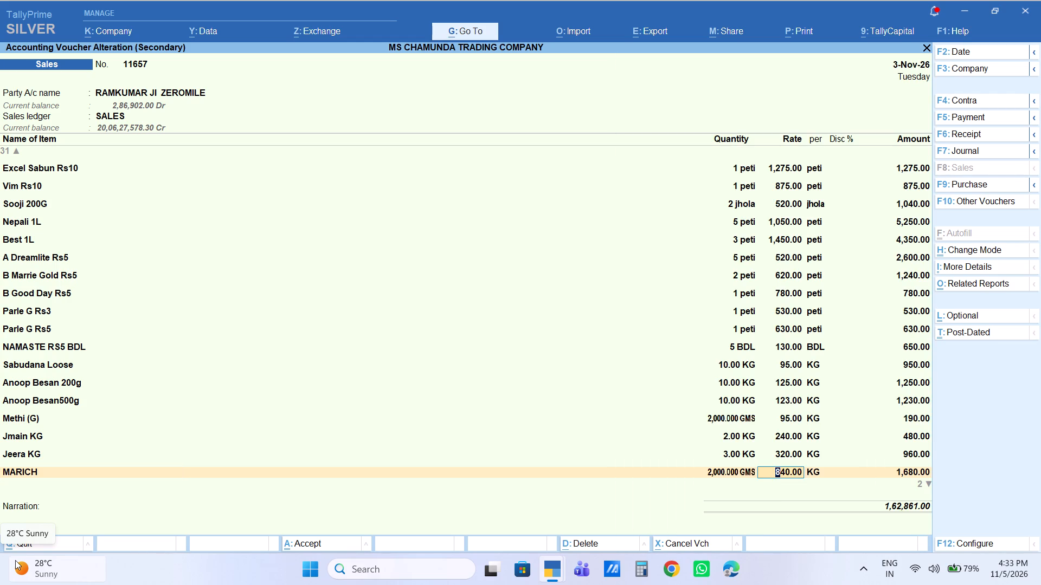
text(850)
key(Return)
key(Return)
key(Return)
key(Return)
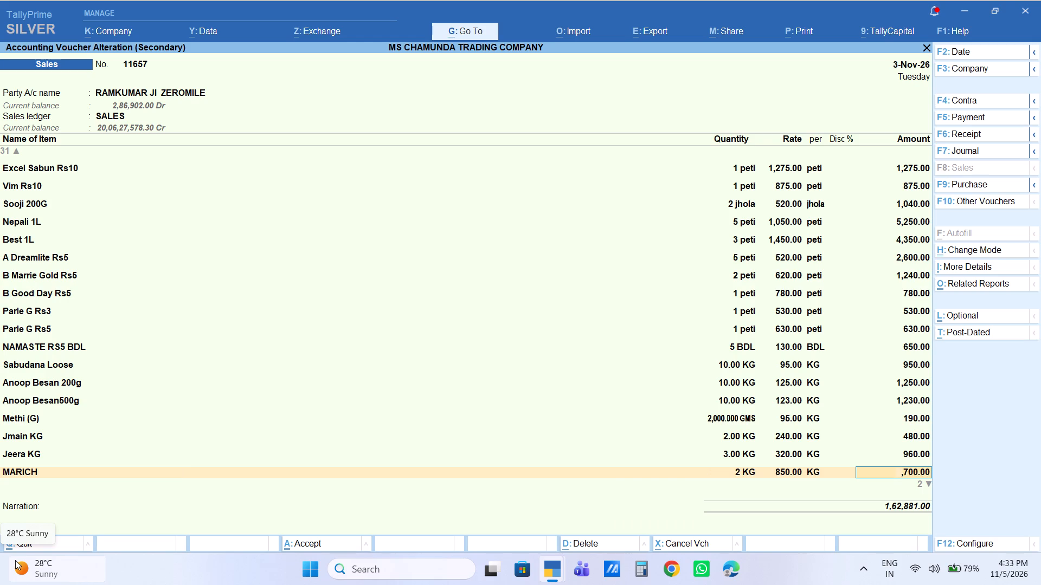
Add a Chhoti Elaichi (G) line with quantity 0.5 (500 GMS) and set its rate to 3,400 per KG.
text(chhot)
key(Down)
key(Return)
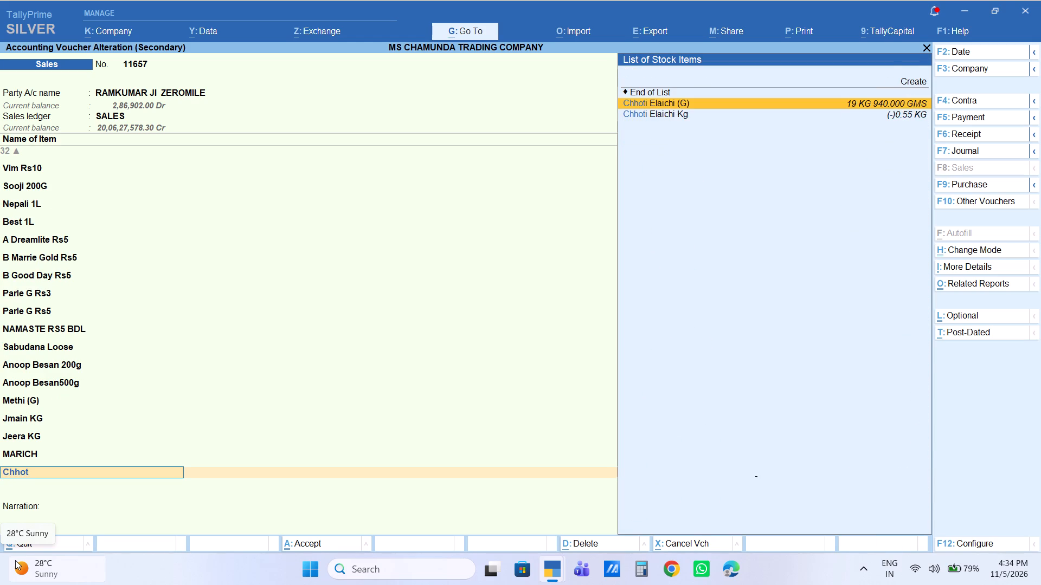
text(.5)
key(Return)
key(Return)
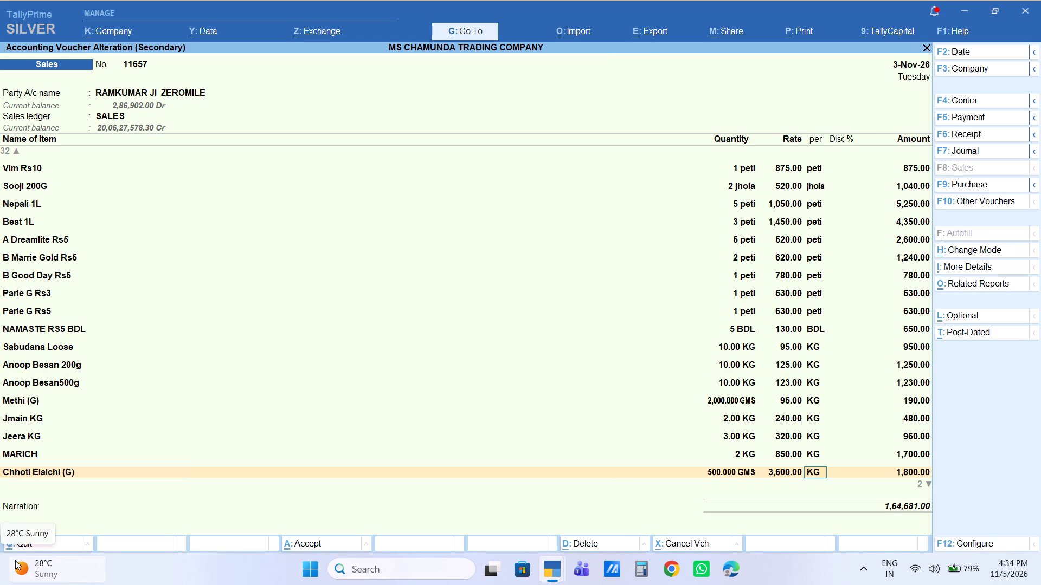
key(Return)
key(BackSpace)
key(BackSpace)
key(BackSpace)
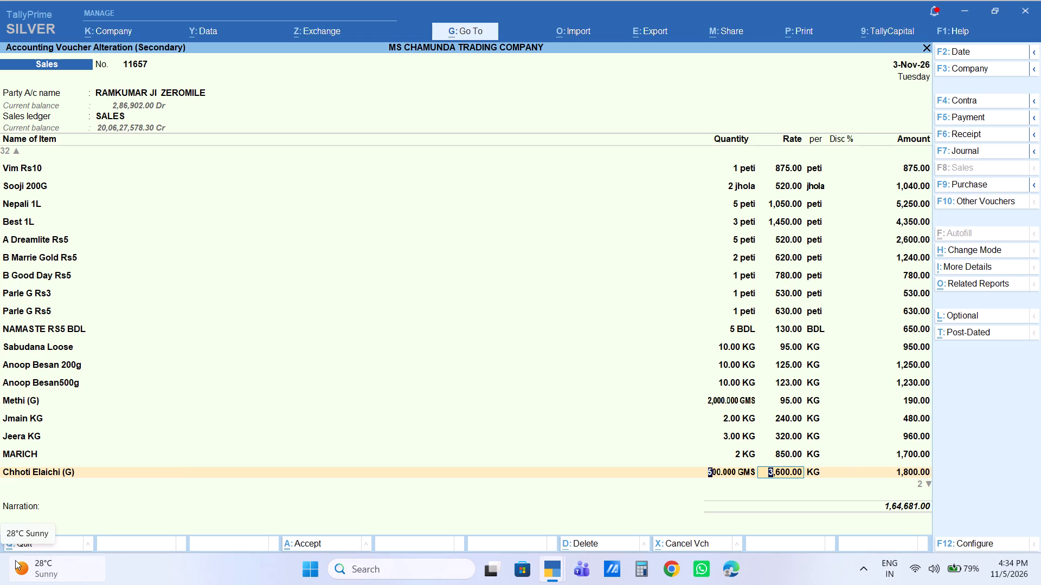
key(Return)
text(3400)
key(Return)
key(Return)
key(Return)
key(Return)
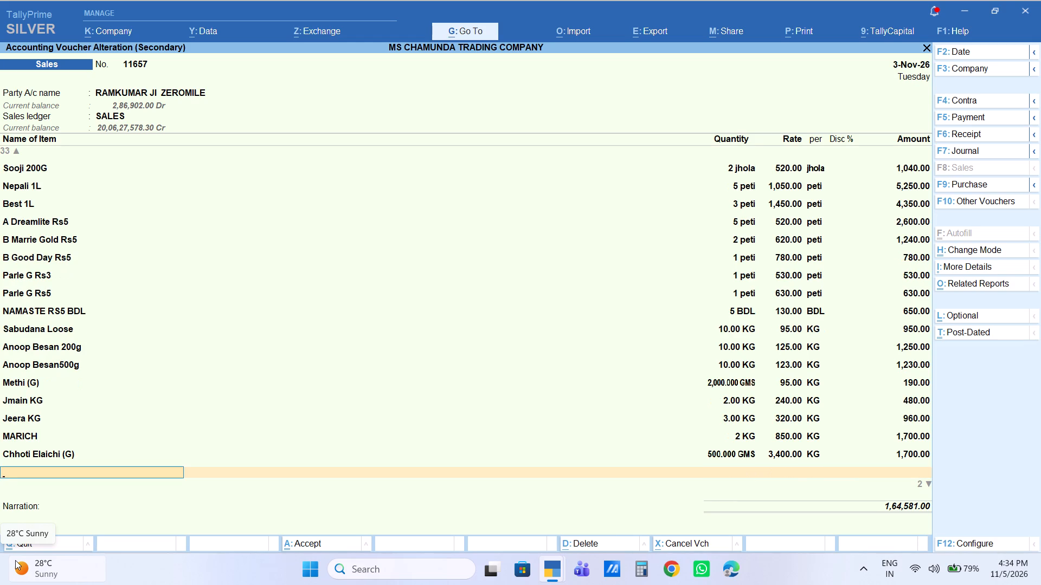
Add a Bari Elaichi (G) line with quantity 0.5 (500 GMS) and set its rate to 1,900 per KG.
text(bart)
key(i)
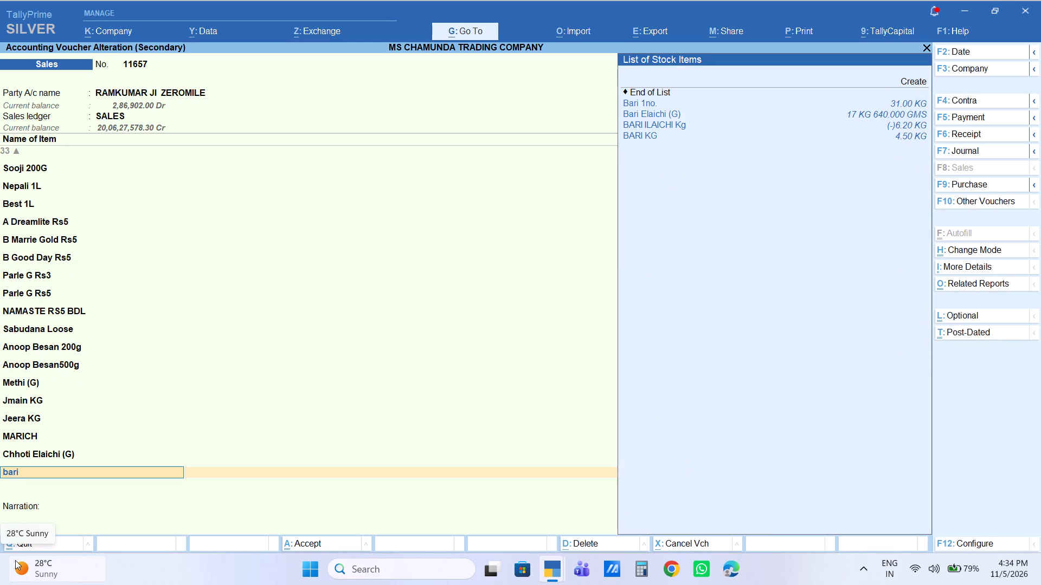
key(Down)
key(Down)
key(Return)
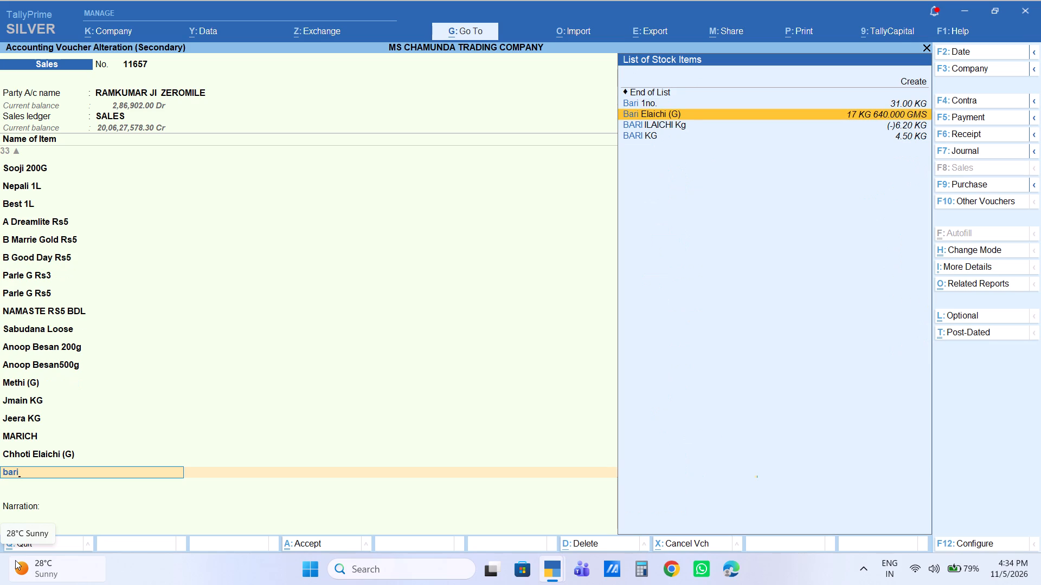
text(.5)
key(Return)
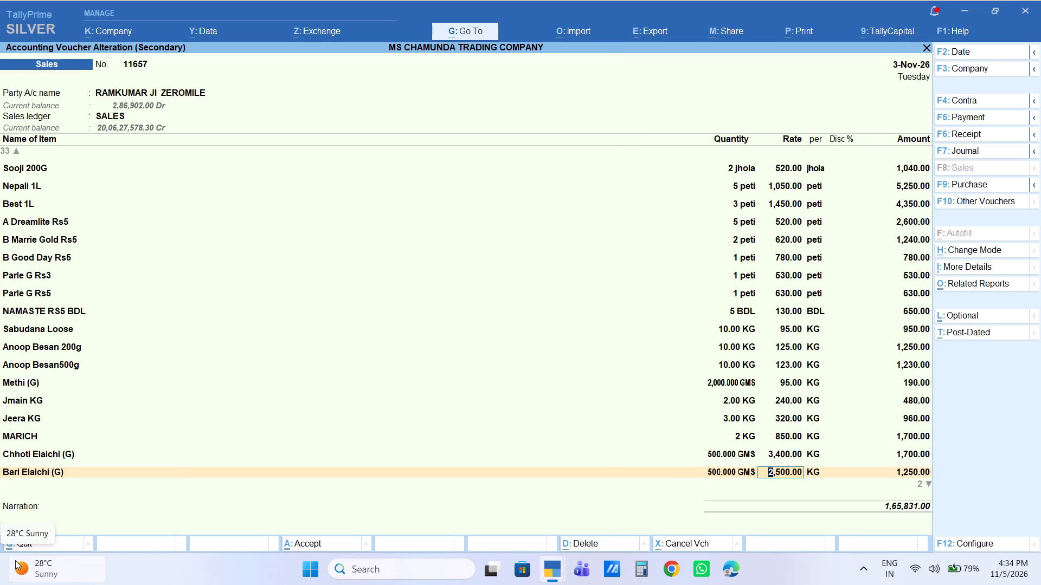
text(1900)
key(Return)
key(Return)
key(Return)
key(Return)
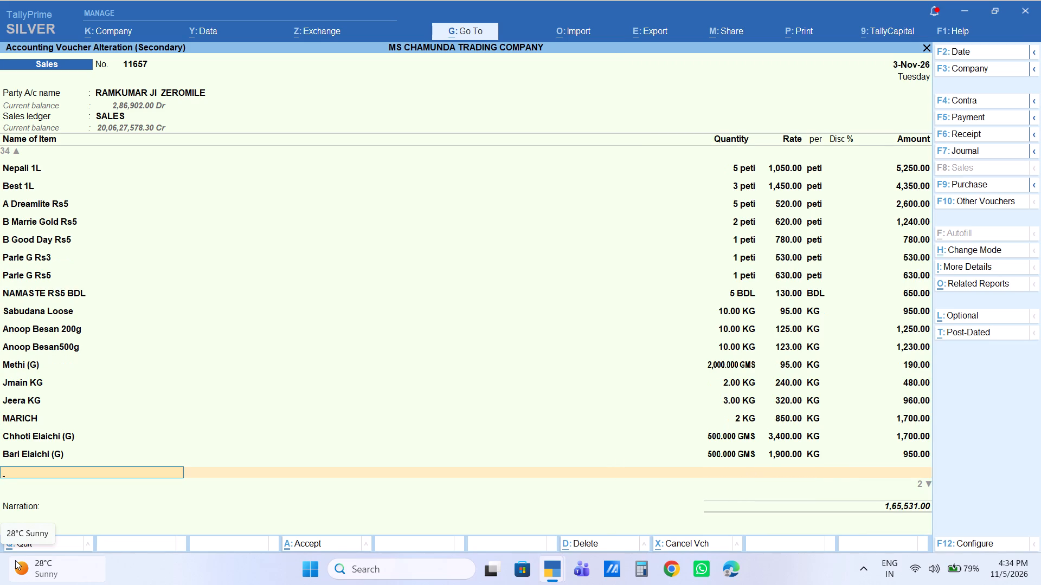
Add a Javitri (G) line with quantity 0.25 (250 GMS) and set its rate to 2,000 per KG.
key(j)
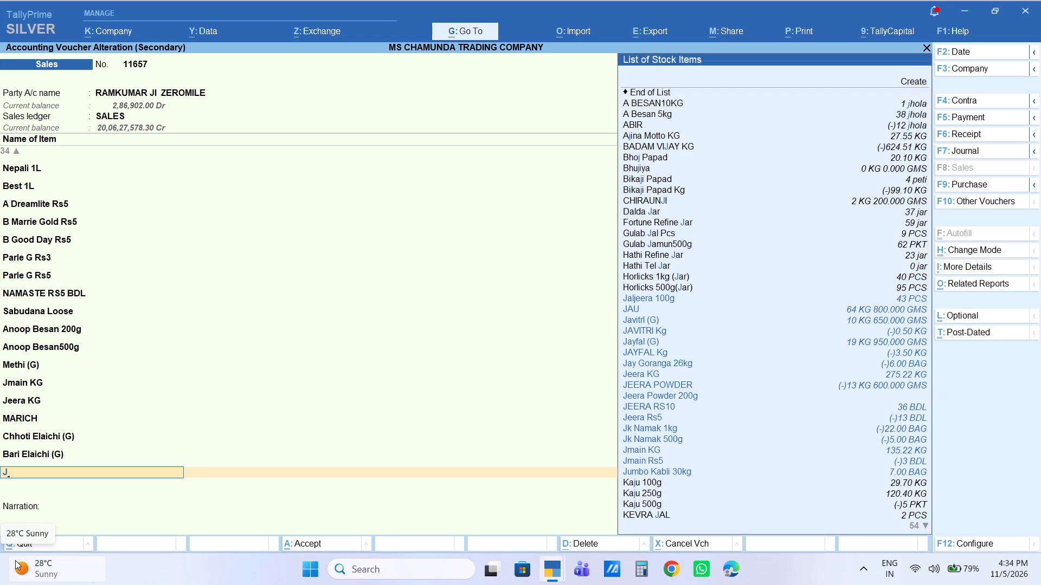
text(vitr)
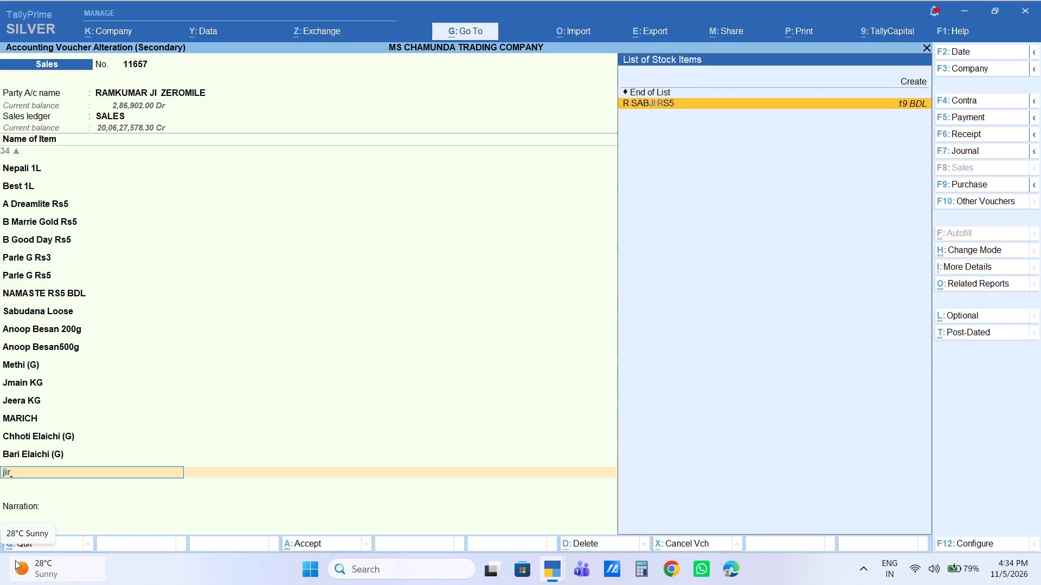
key(BackSpace)
key(BackSpace)
text(avit)
key(Down)
key(Return)
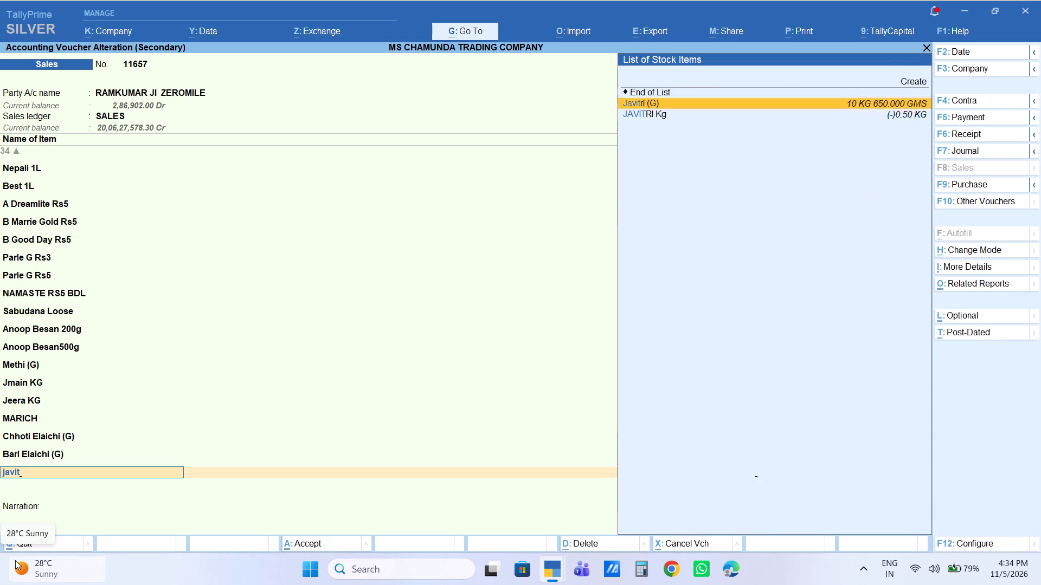
text(.25)
key(Return)
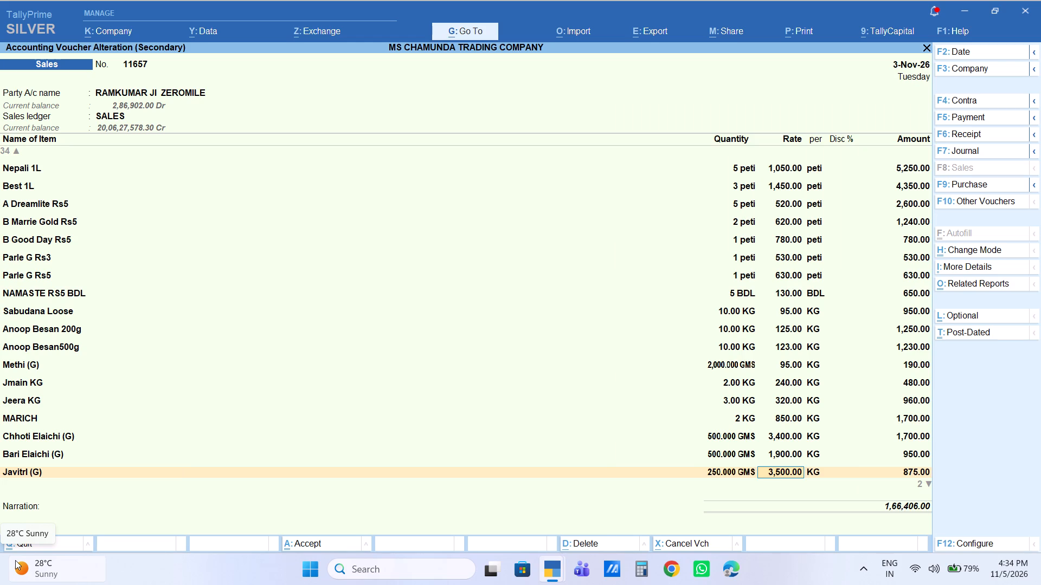
text(2000)
key(Return)
key(Return)
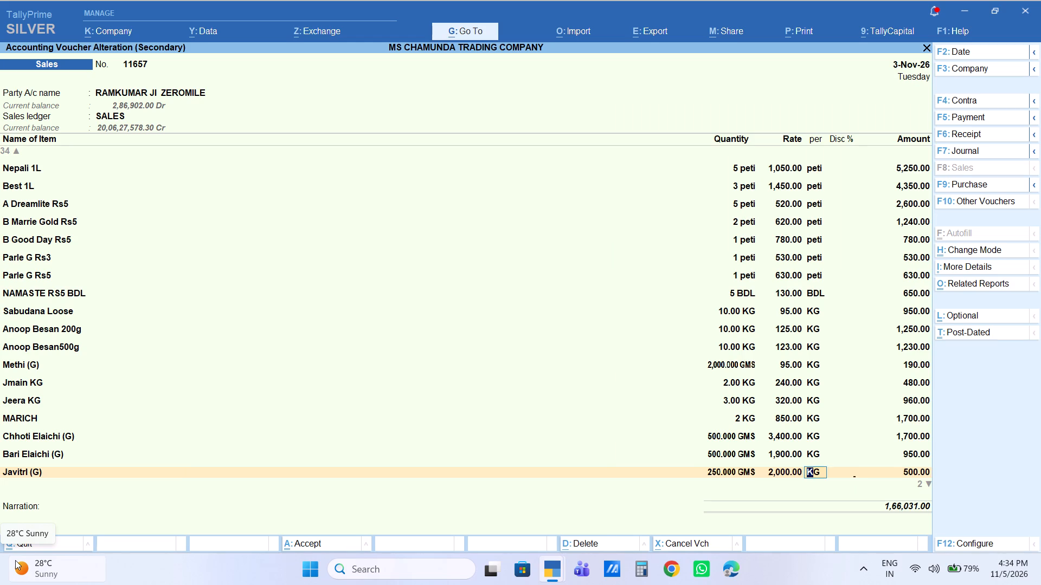
key(Return)
key(Return)
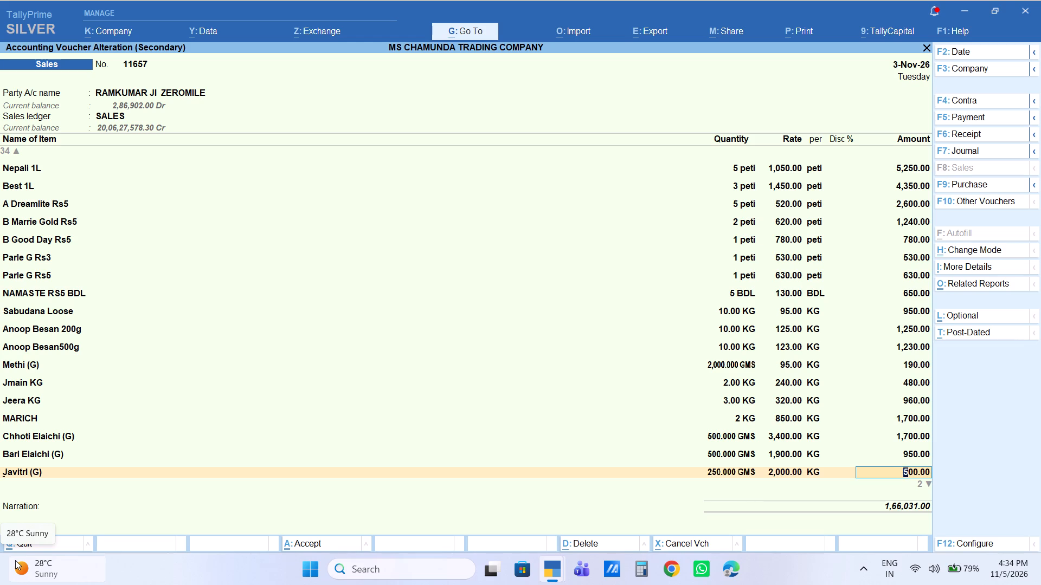
Add a KABABCHINI (G) line with quantity 0.25 (250 GMS) at the default rate of 1,200.00 per KG.
text(kaba)
key(Return)
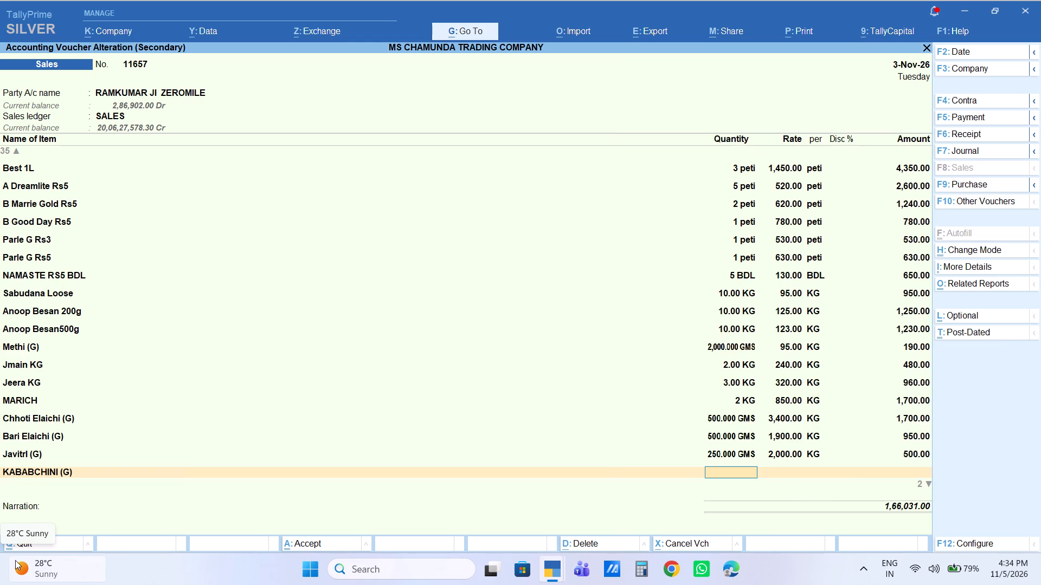
text(.25)
key(Return)
key(Return)
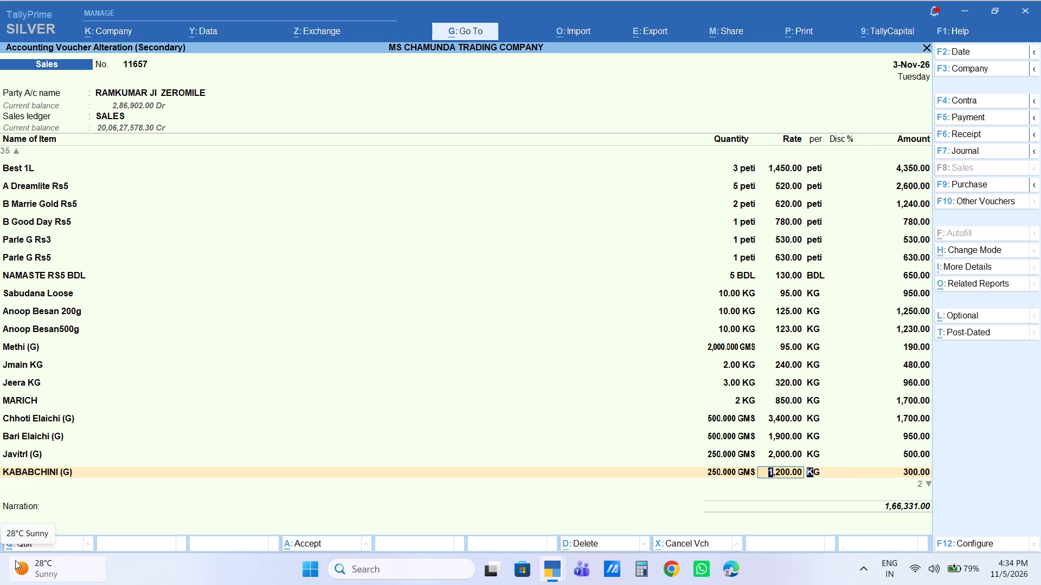
key(Return)
key(Return)
key(Return)
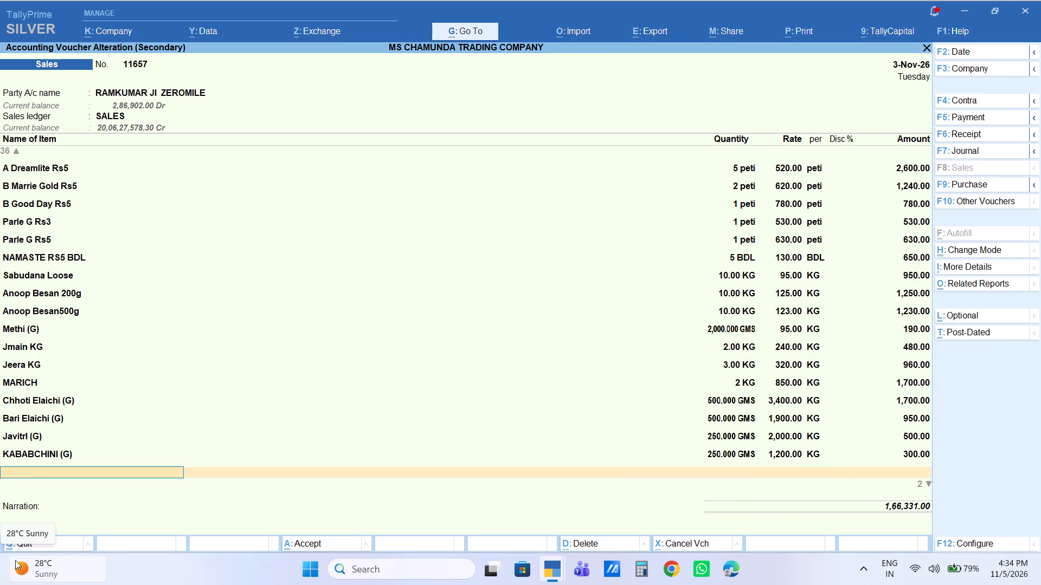
Add a SOTH (G) line with quantity 0.5 (500 GMS) and set its rate to 500 per KG.
text(soth)
key(Return)
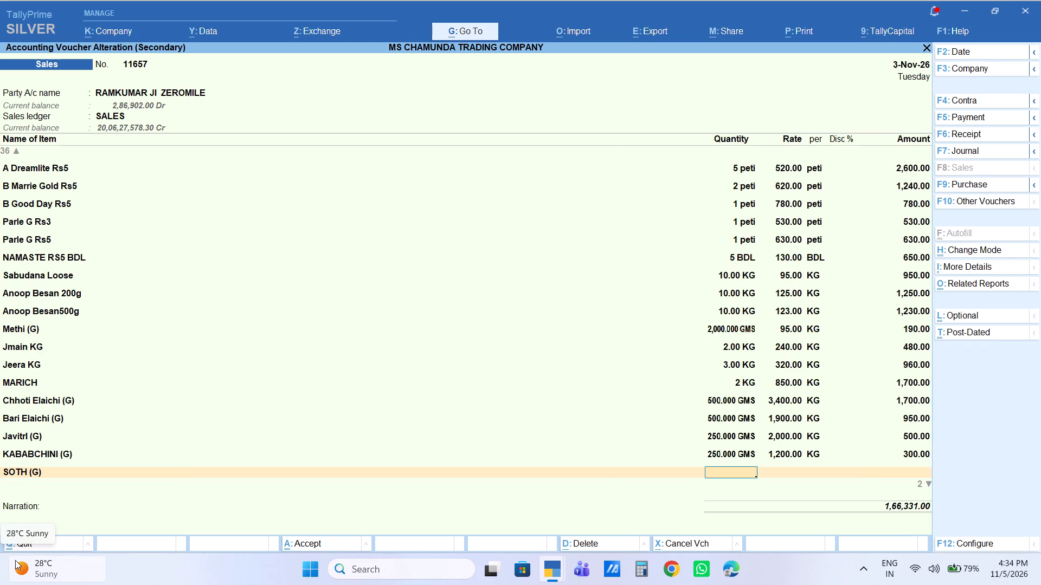
text(.5)
key(Return)
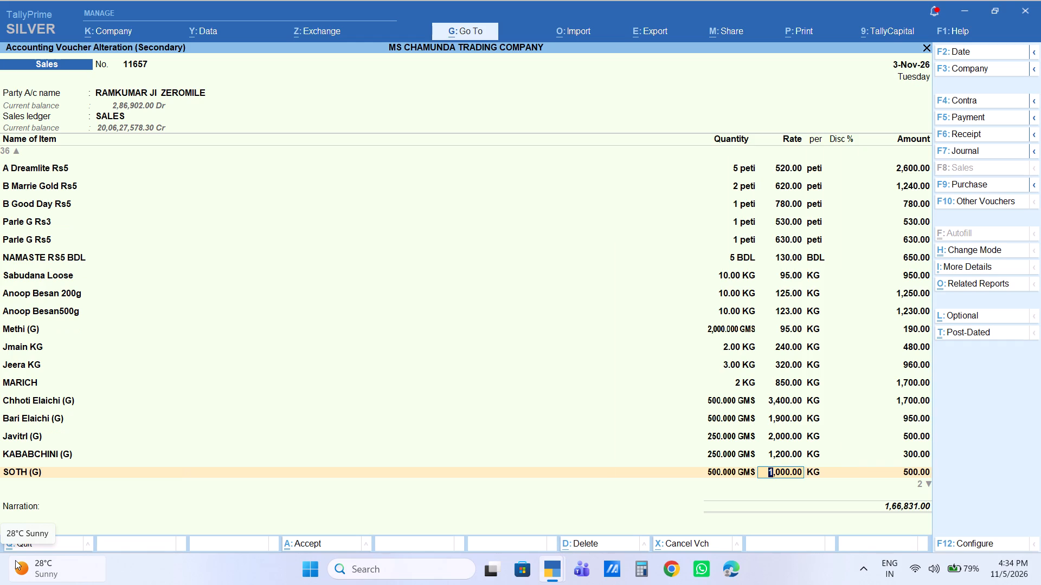
key(Return)
key(BackSpace)
text(500)
key(Return)
key(Return)
key(Return)
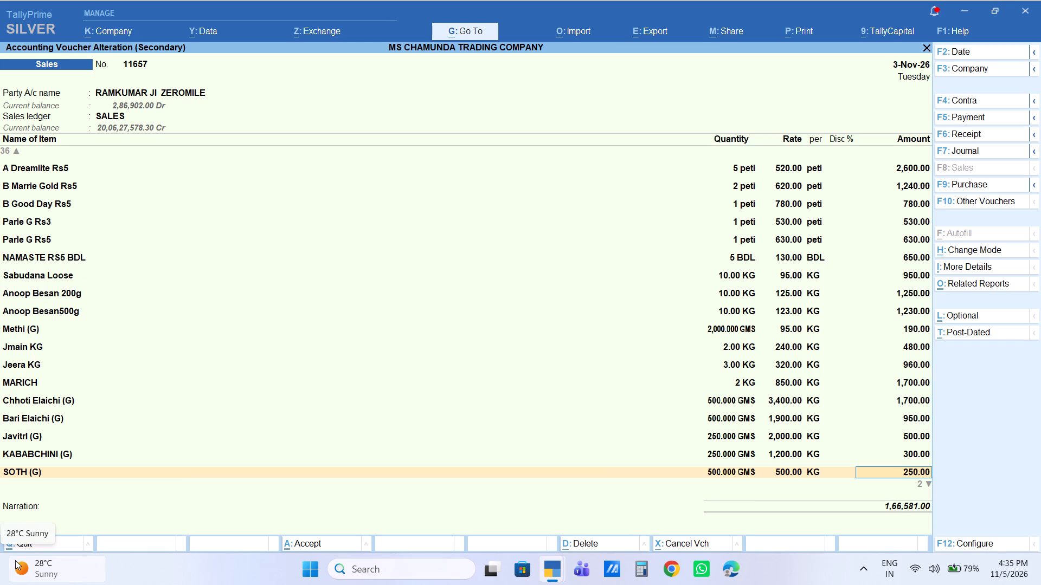
key(Return)
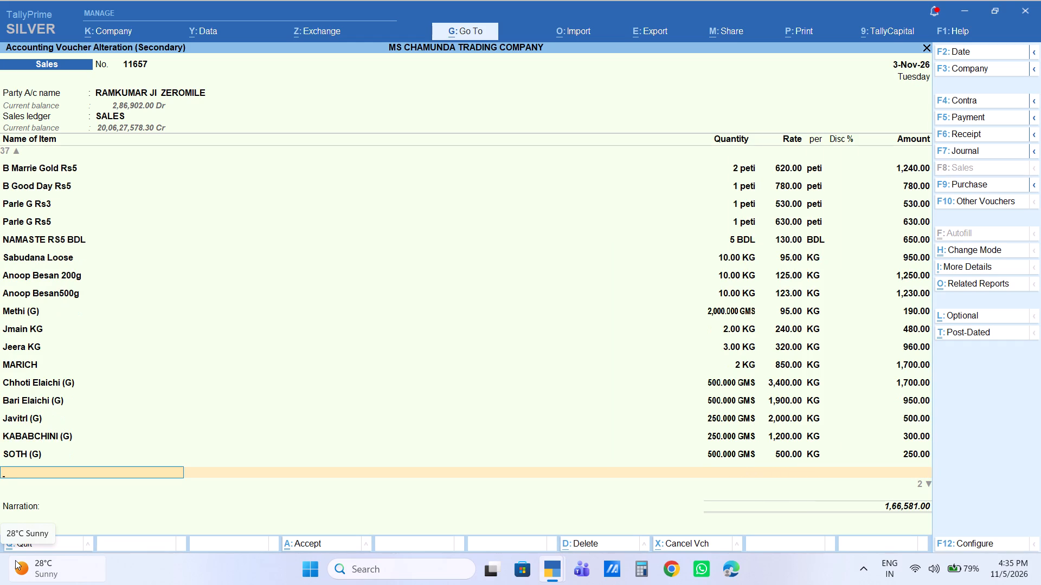
Add a Sarso Mahin Kg line of 10 KG at the default rate of 110.00.
text(sarso)
key(Down)
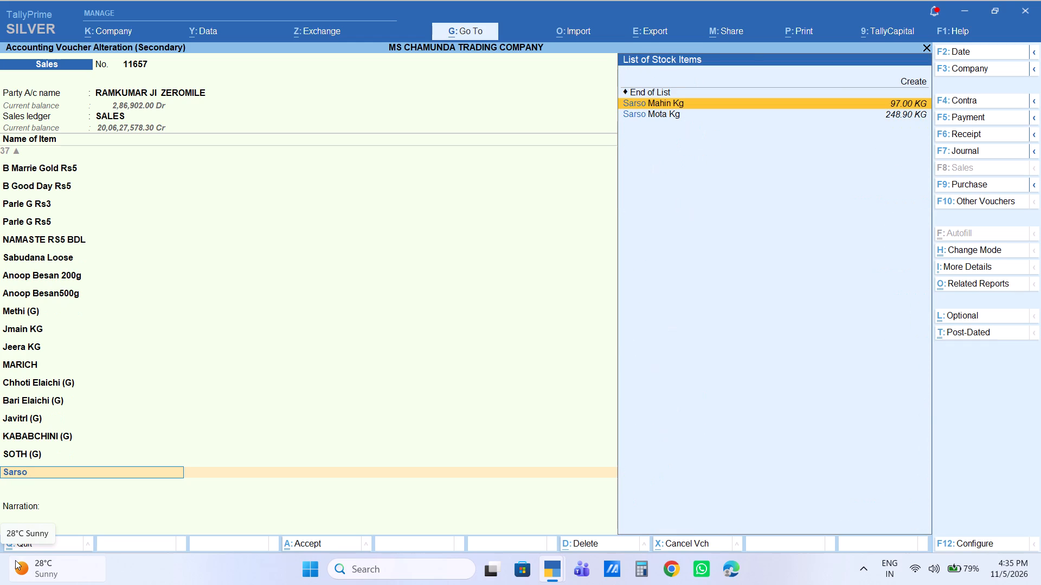
key(Return)
text(10)
key(Return)
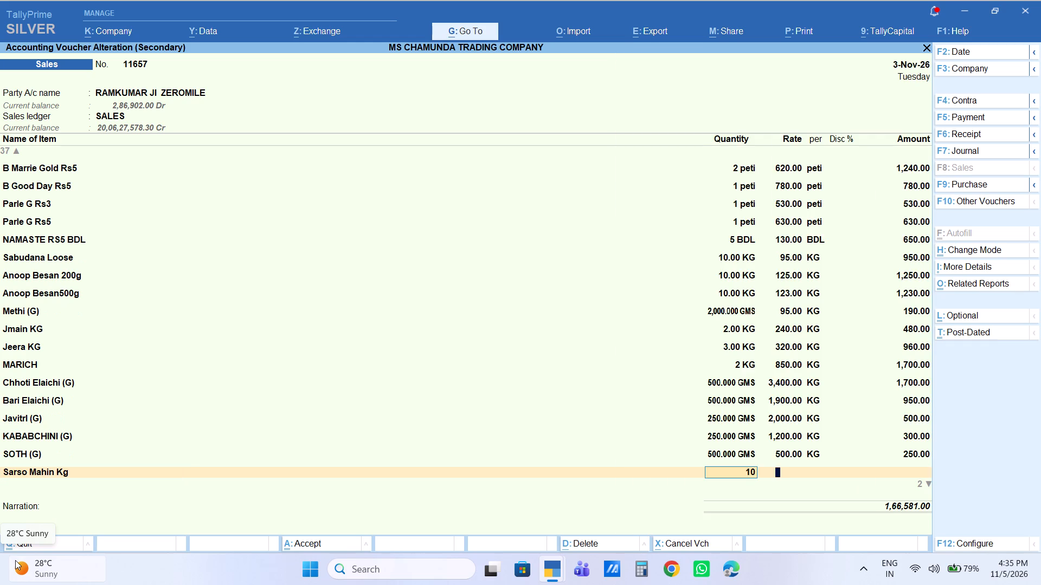
key(Return)
key(Return)
key(Return)
key(Return)
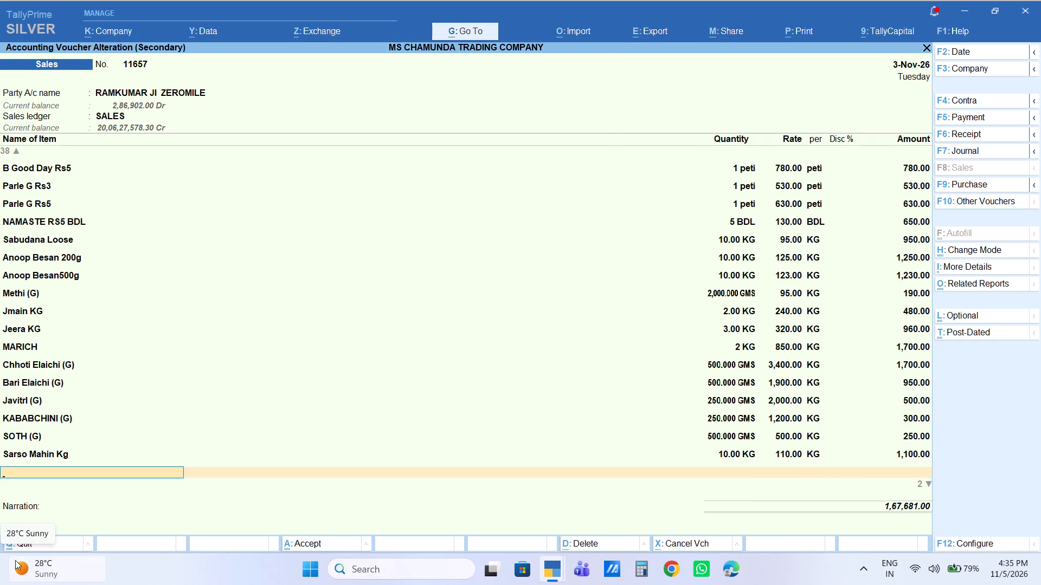
Add an R Gold Chai250g line of 2 KG and set its rate to 490 per KG.
key(r)
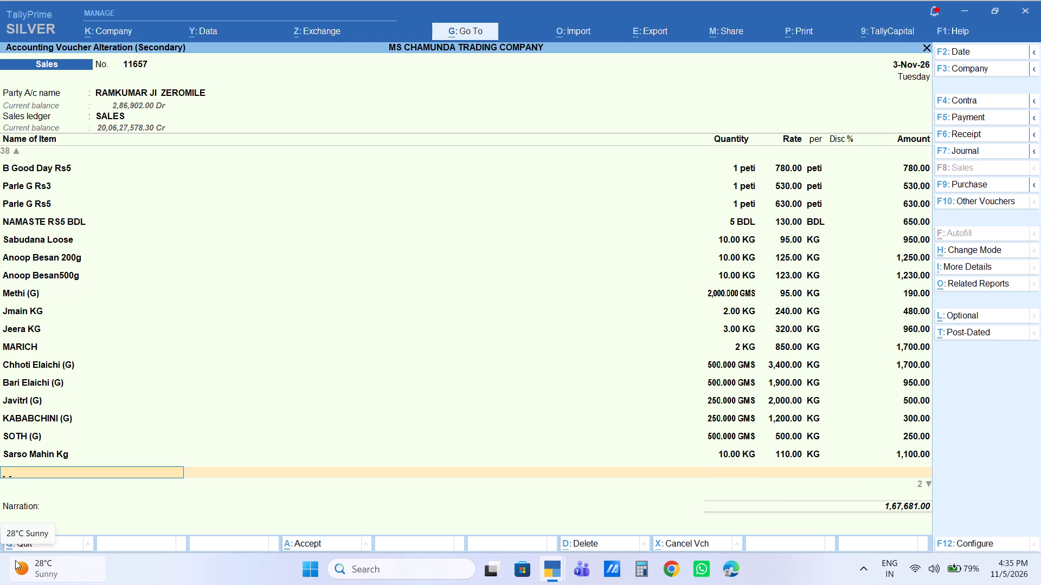
key(space)
text(go)
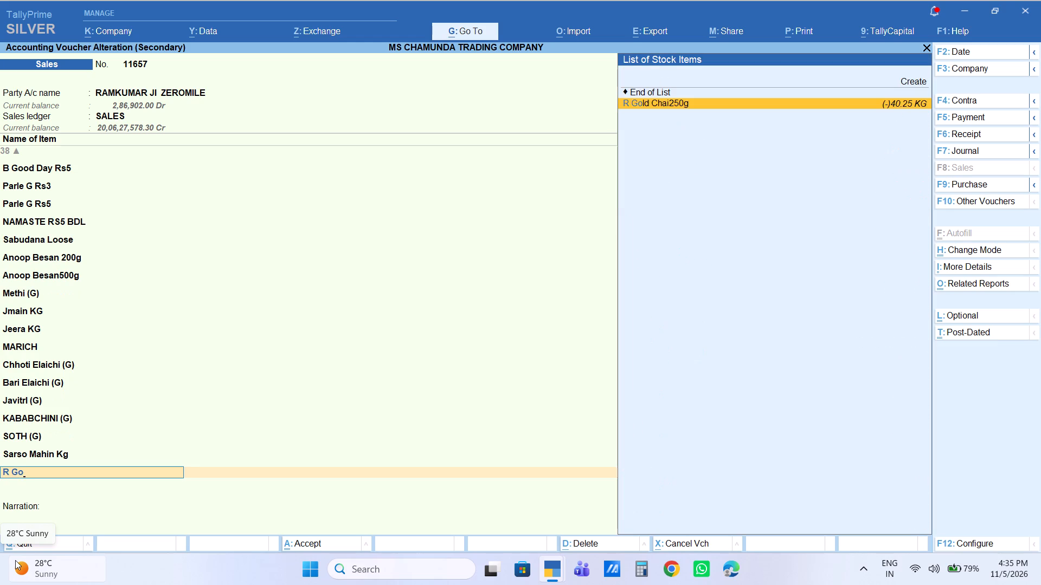
key(Return)
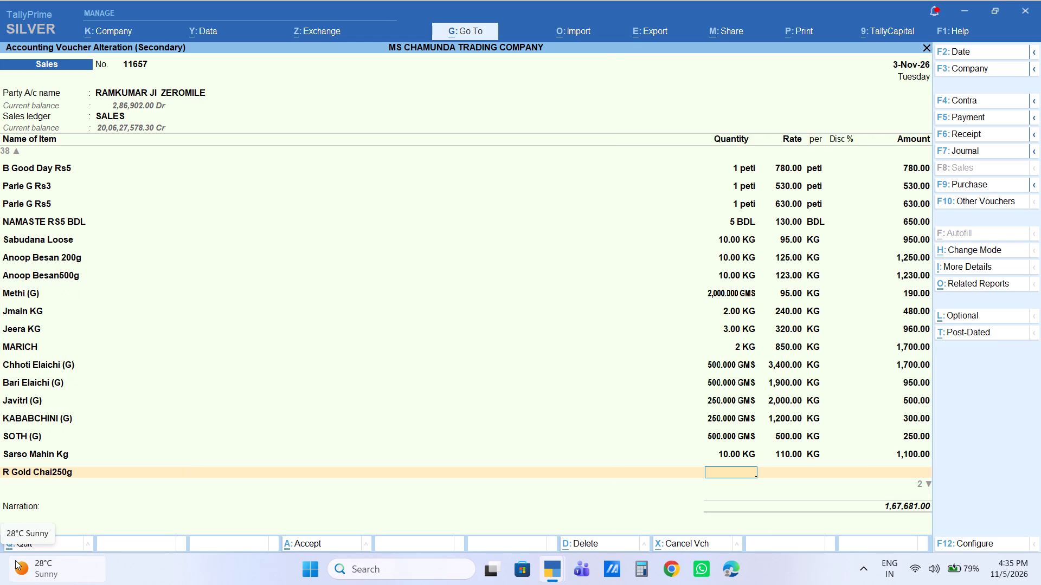
key(2)
key(Return)
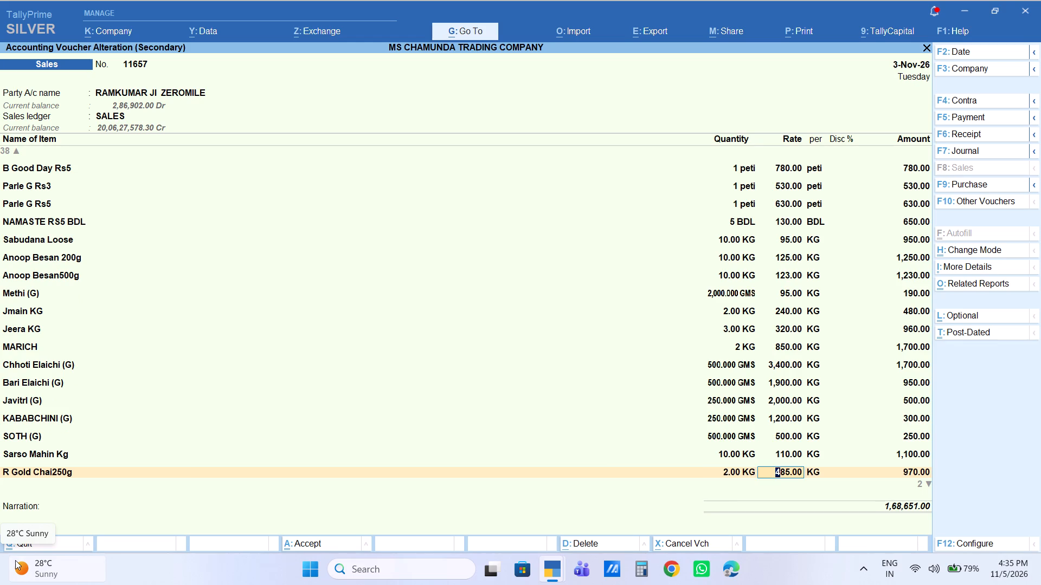
text(4890)
key(BackSpace)
key(BackSpace)
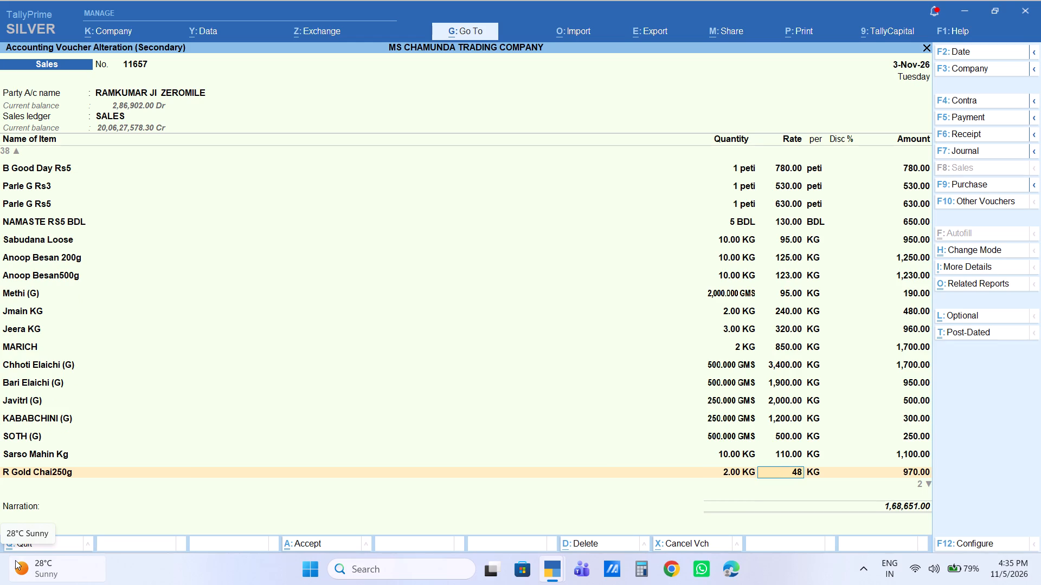
key(BackSpace)
text(90)
key(Return)
key(Return)
key(Return)
key(Return)
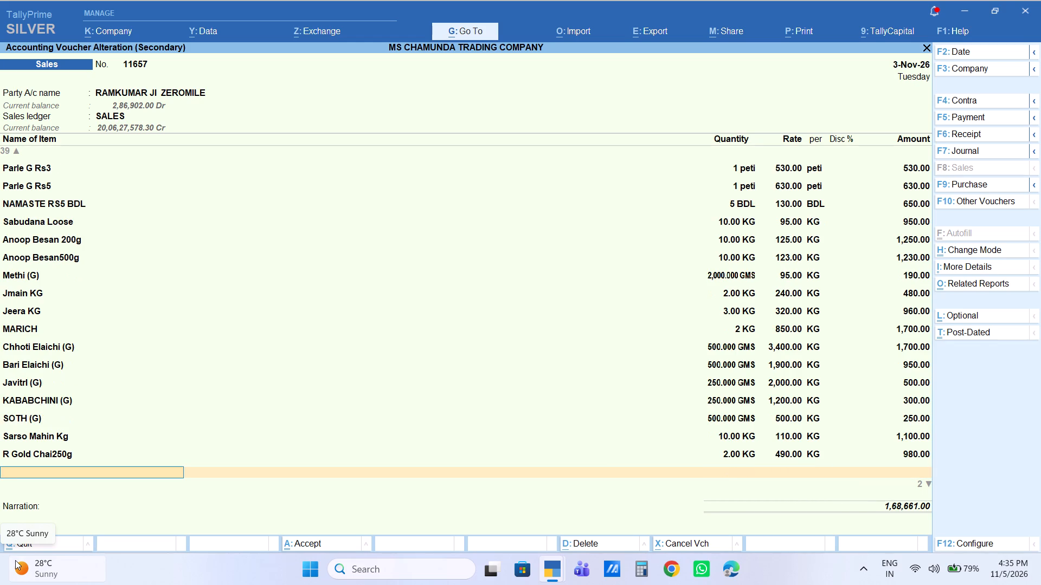
Add an R Chai100g line with a quantity of 2 KG to the sales voucher.
text(r ch)
key(i)
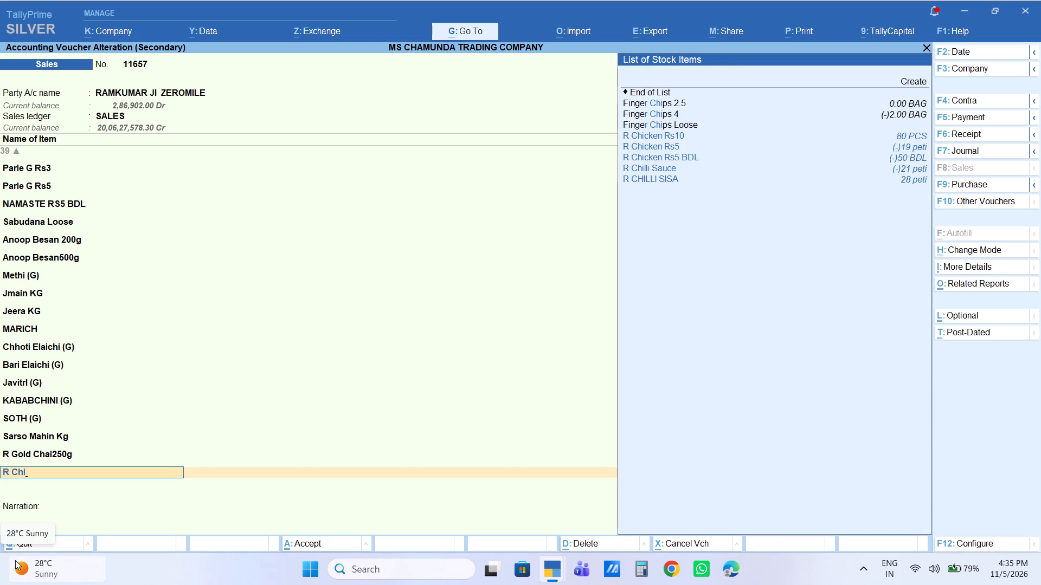
key(Down)
key(Down)
key(Down)
key(Up)
key(Down)
key(Down)
key(Up)
key(Up)
key(Up)
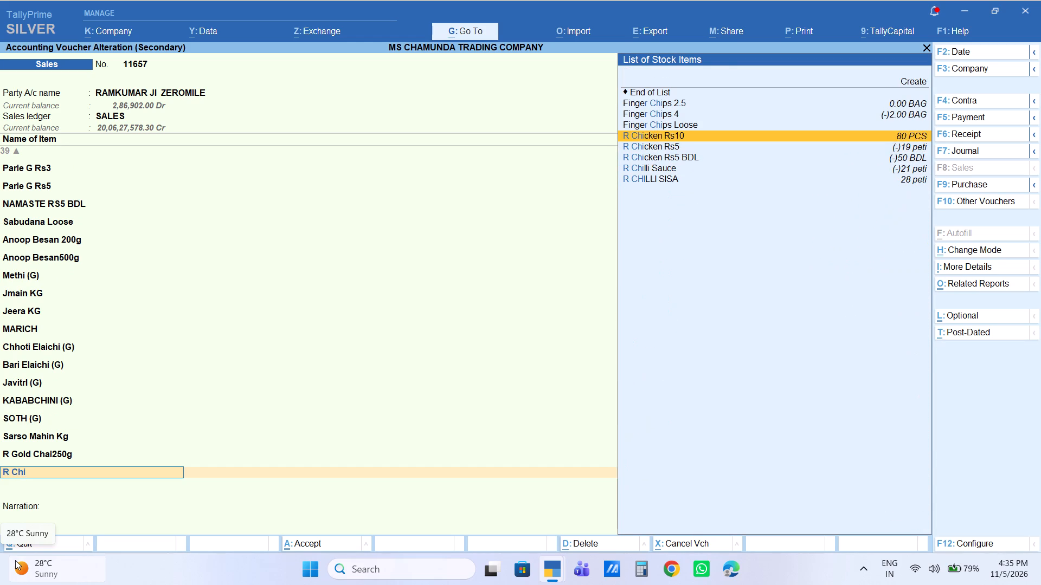
key(BackSpace)
text(ai)
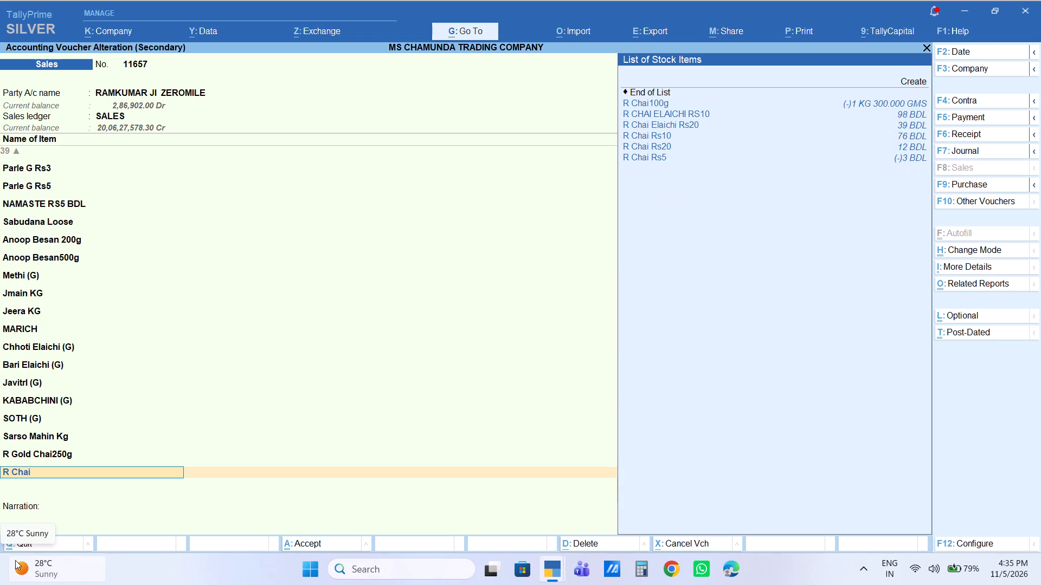
key(Down)
key(Return)
key(2)
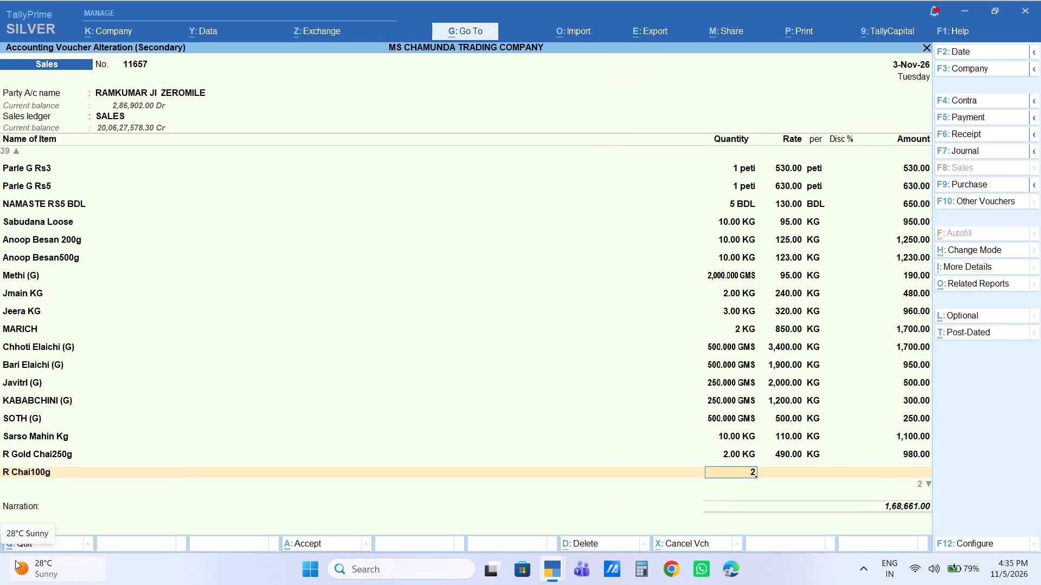
key(Return)
key(Return)
key(Return)
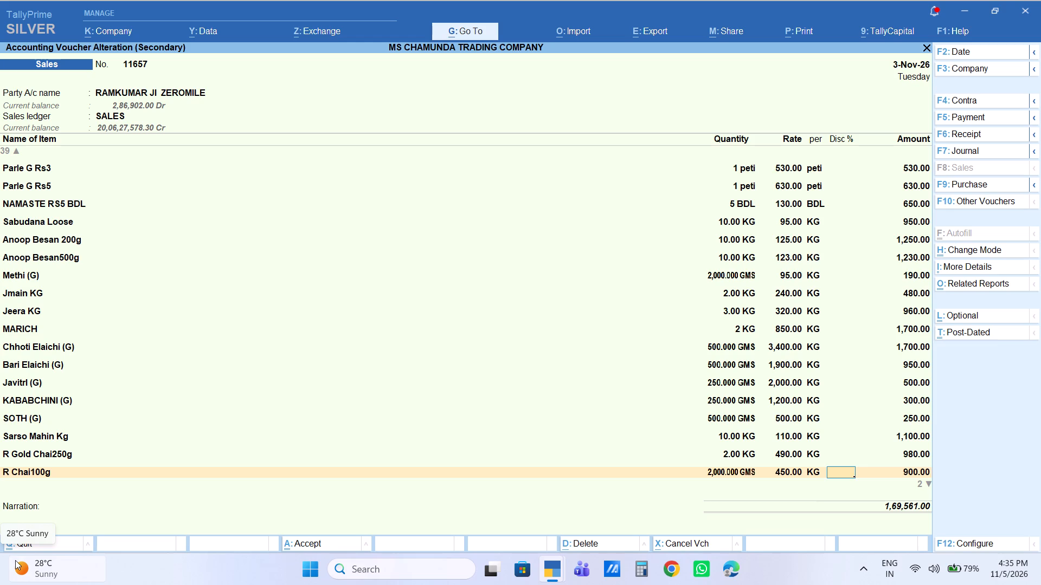
Set the rate of the R Chai100g line to 440 per KG and complete the line.
key(BackSpace)
key(BackSpace)
text(440)
key(Return)
key(Return)
key(Return)
key(Return)
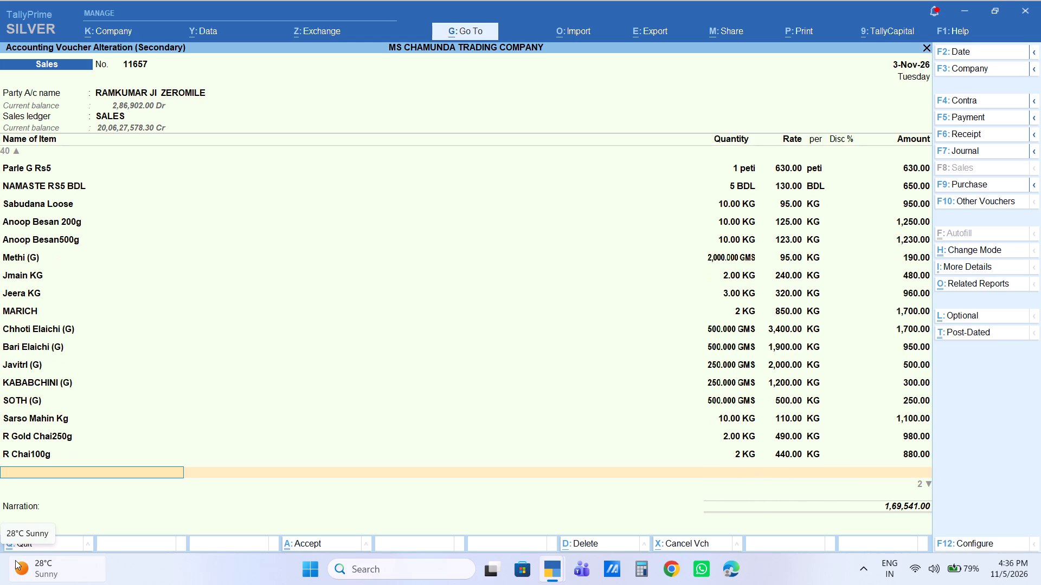
Add a Kaju 100g line of 3 KG at the default rate of 850.00 per KG.
text(kaju)
key(Down)
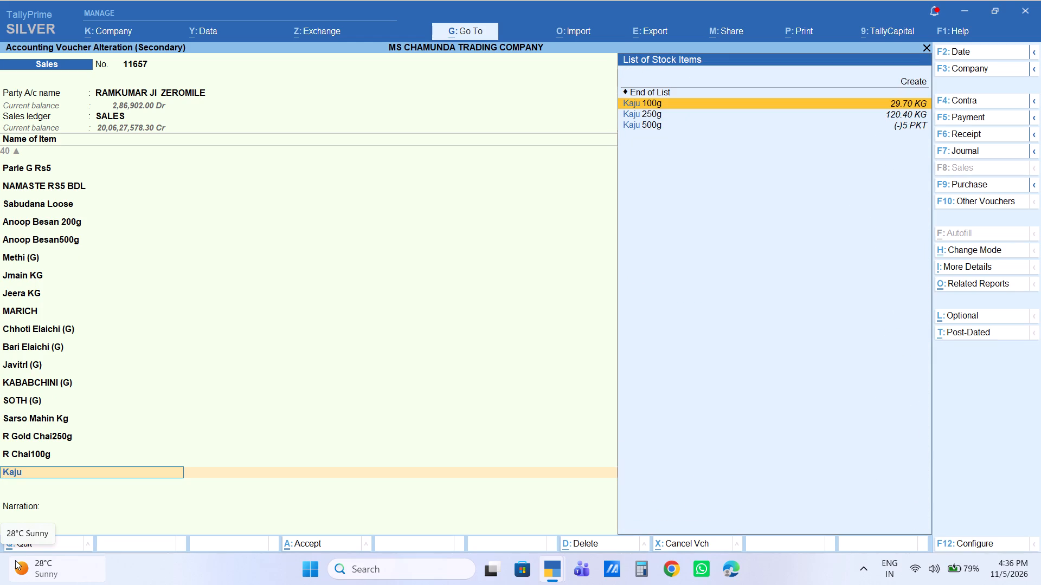
key(Return)
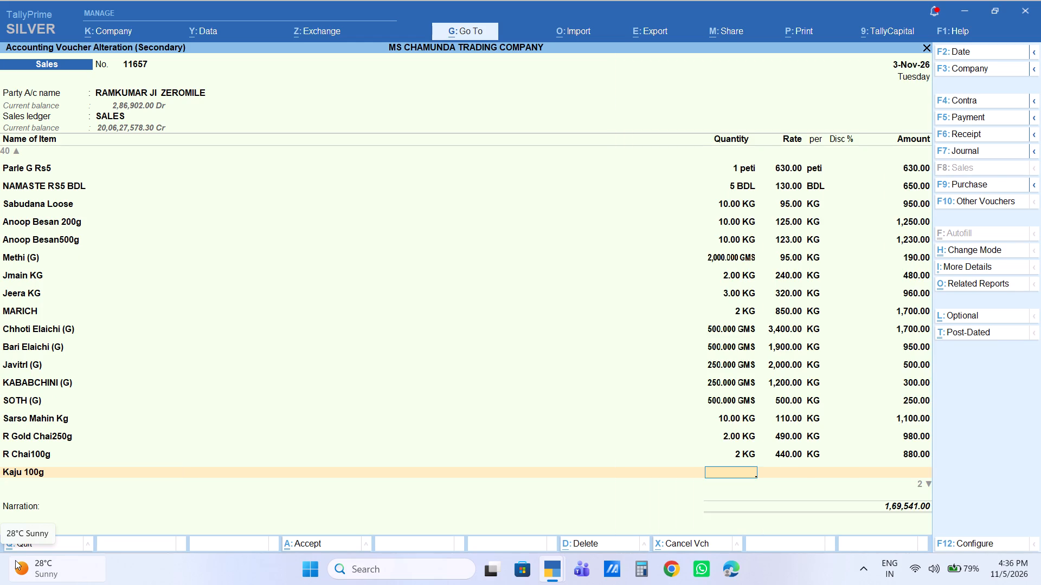
key(2)
key(BackSpace)
key(3)
key(Return)
key(Return)
key(Return)
key(Return)
key(Return)
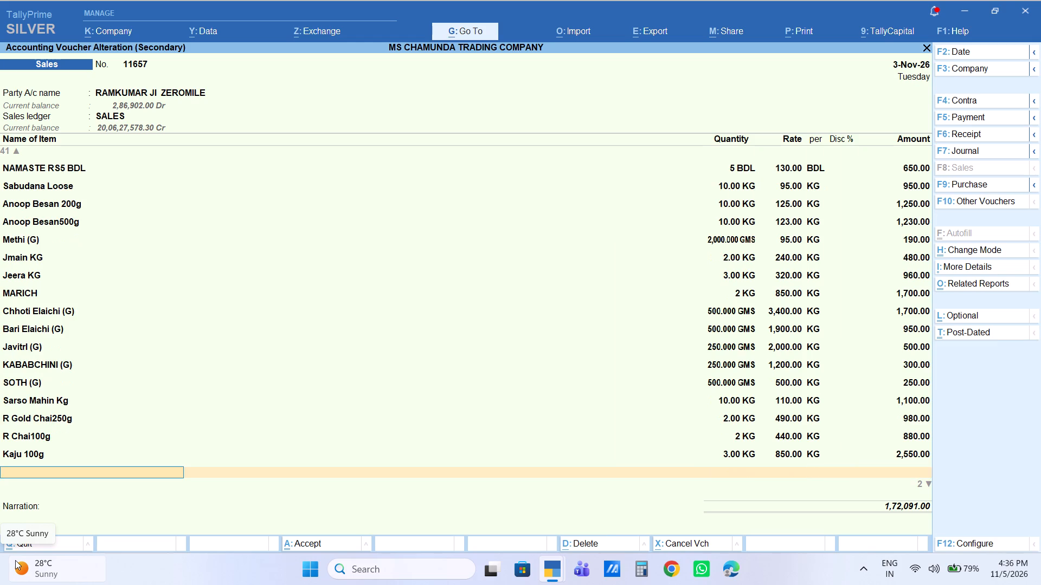
Look up the Til Tel stock items for a new line in the sales voucher.
text(til te)
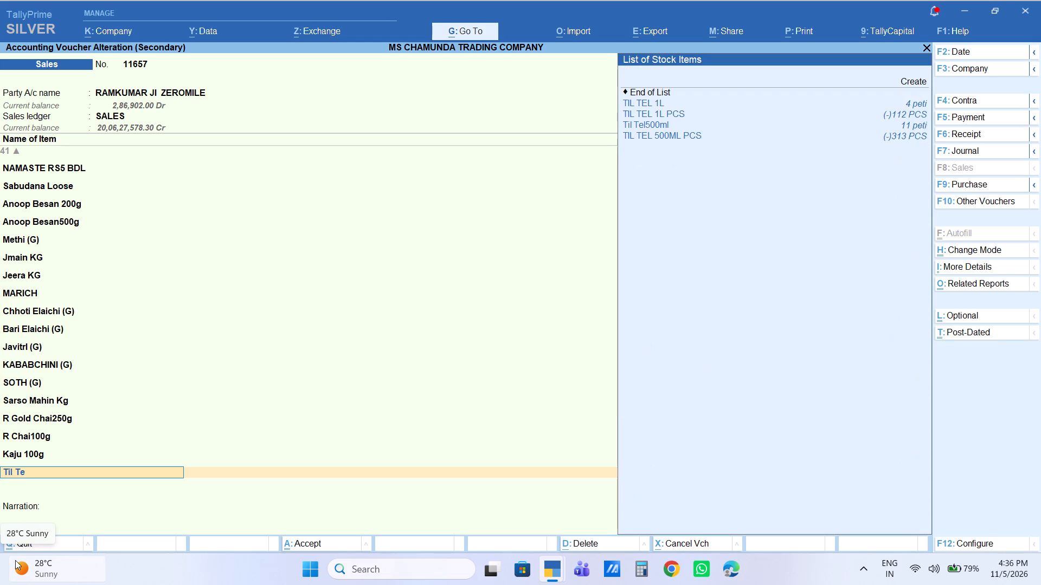
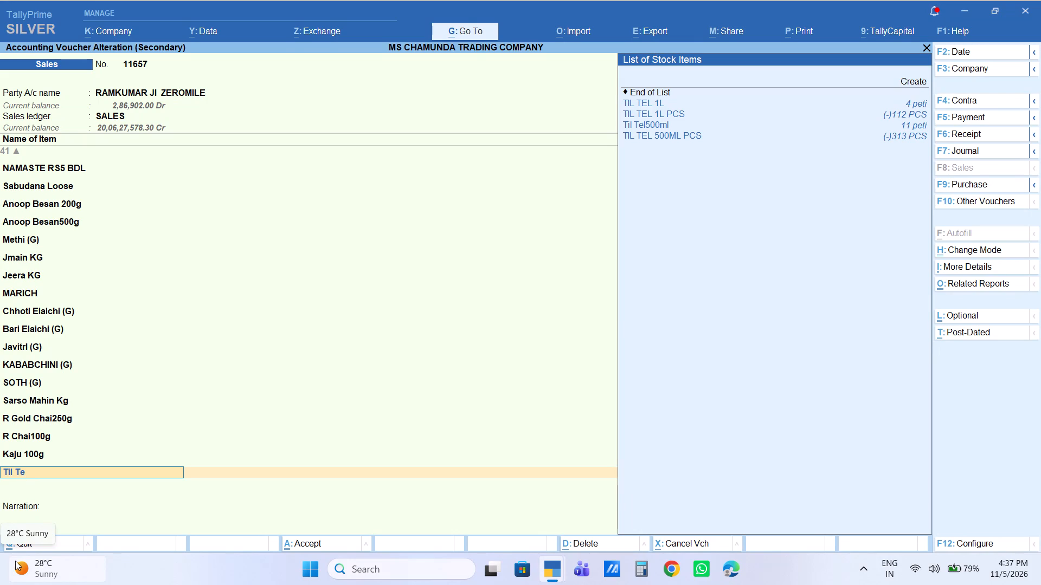
Add a Til Tel500ml line of 1 peti at a rate of 2160 to the sales voucher.
key(Down)
key(Down)
key(Down)
key(Down)
key(Up)
key(Return)
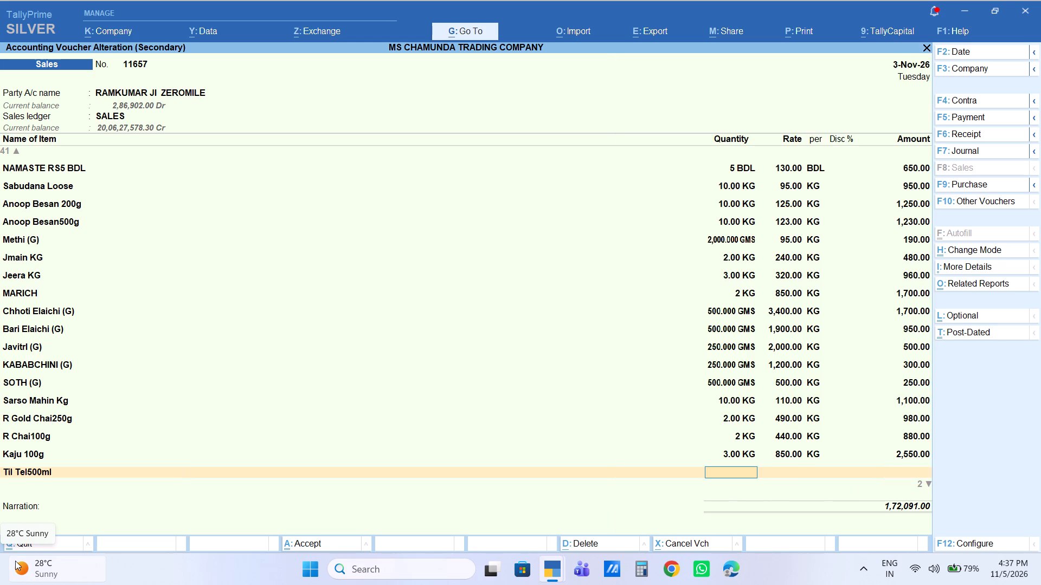
key(1)
key(Return)
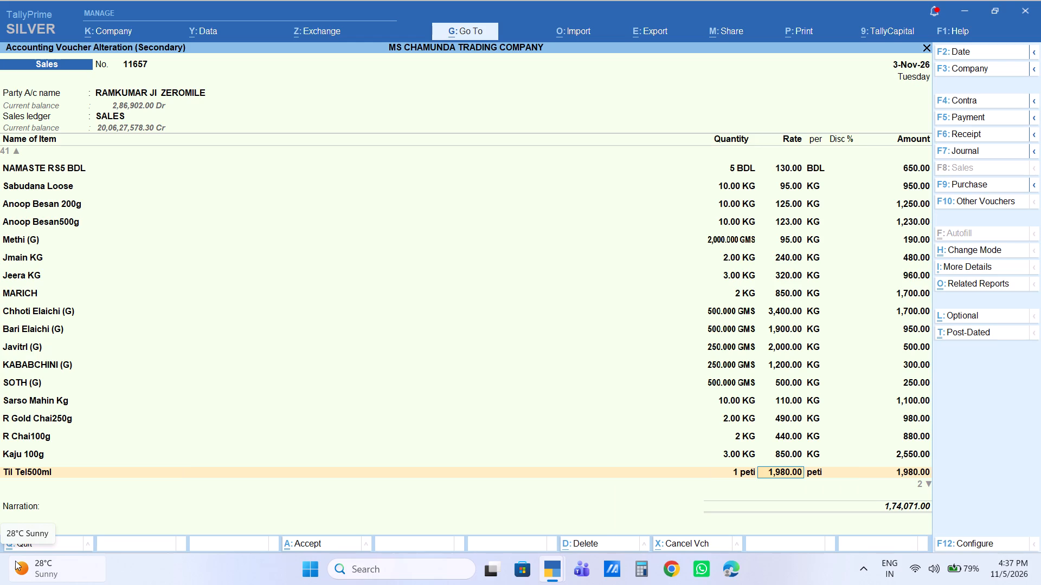
text(2160)
key(Return)
key(Return)
key(Return)
key(Return)
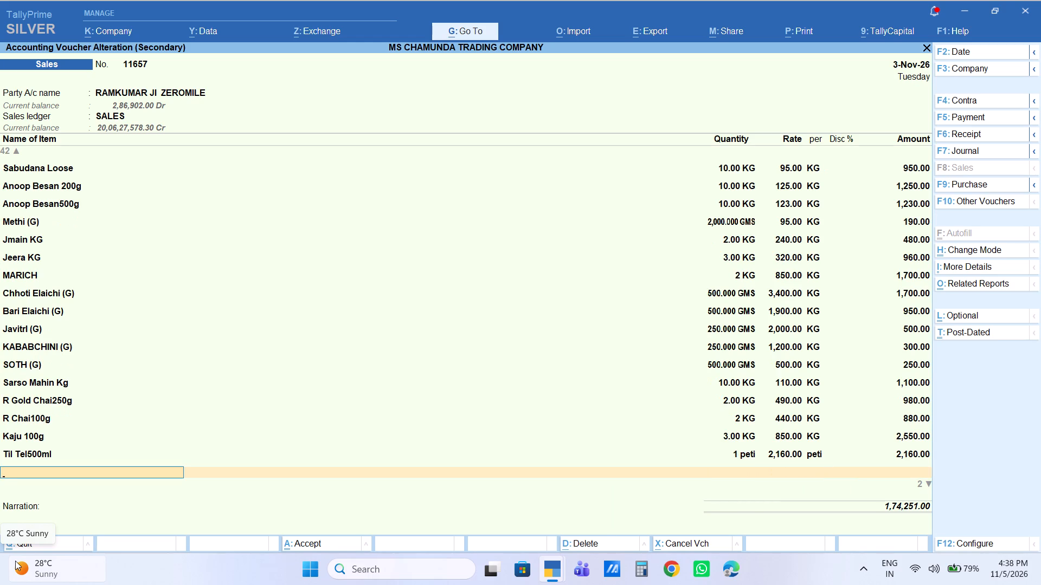
Add a P Dudh BiscuitRS5 line of 1 peti at the default rate of 860.00.
text(p du)
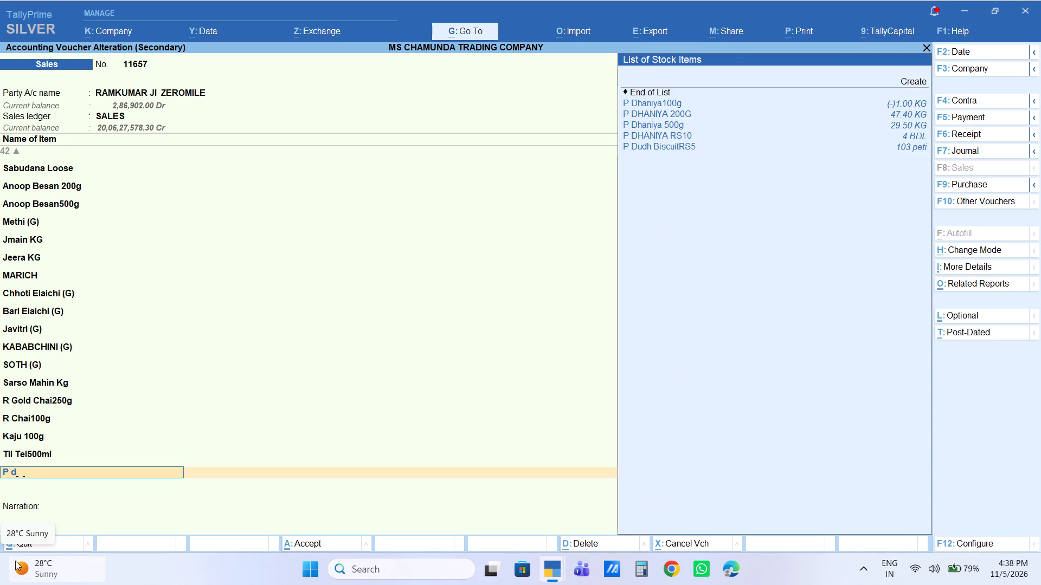
key(Return)
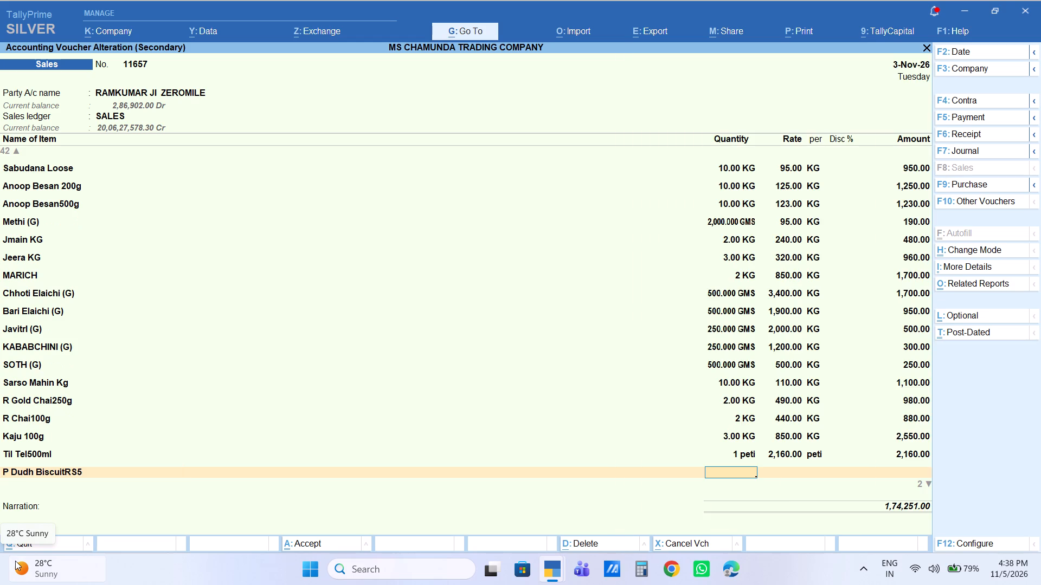
key(1)
key(Return)
key(Return)
key(Return)
key(Return)
key(Return)
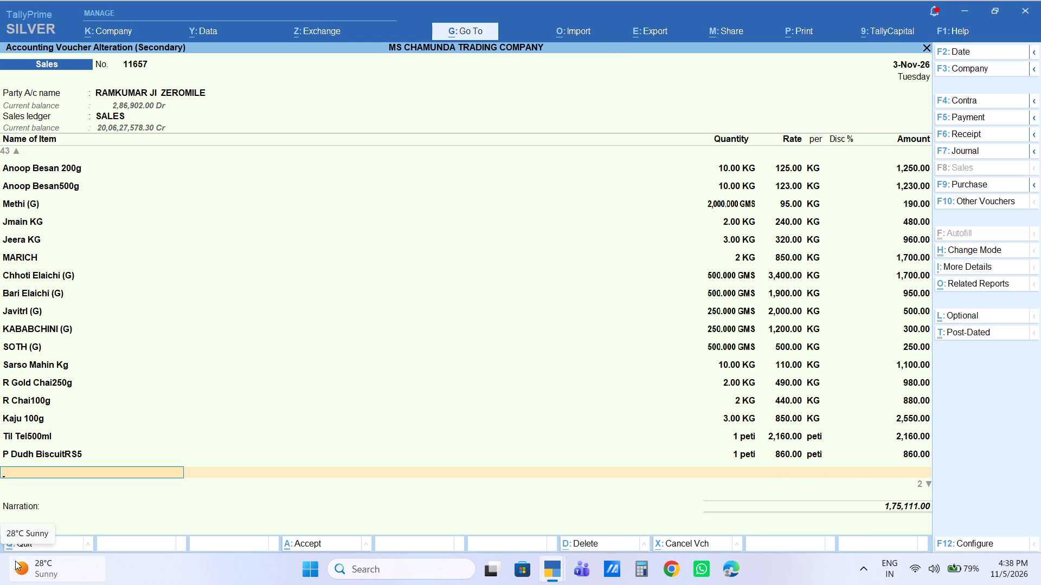
Add an R Meat Rs5 BDL line of 5 BDL at the default rate of 190.00.
text(r mea)
key(Down)
key(Down)
key(Down)
key(Down)
key(Down)
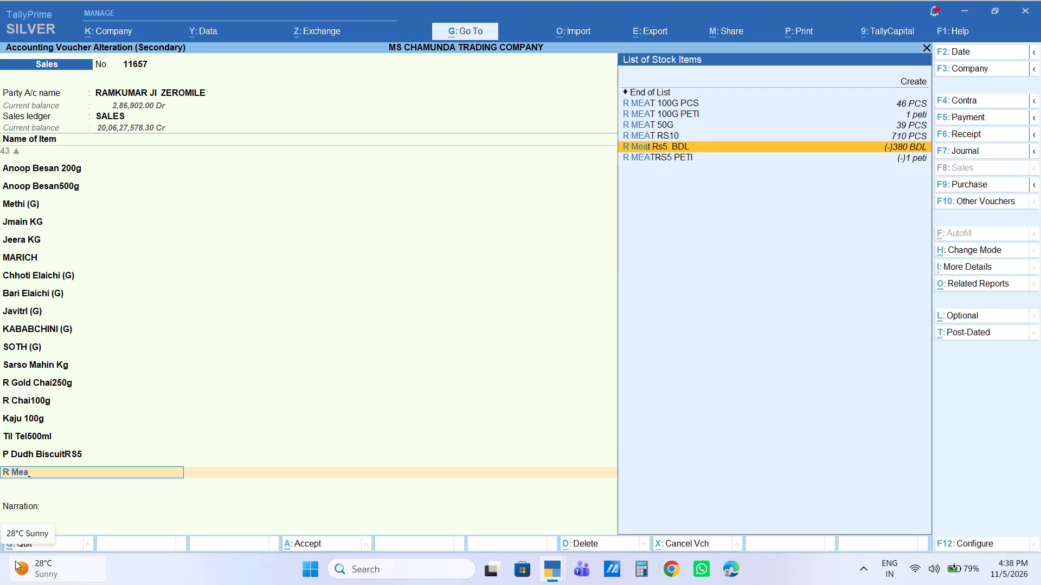
key(Return)
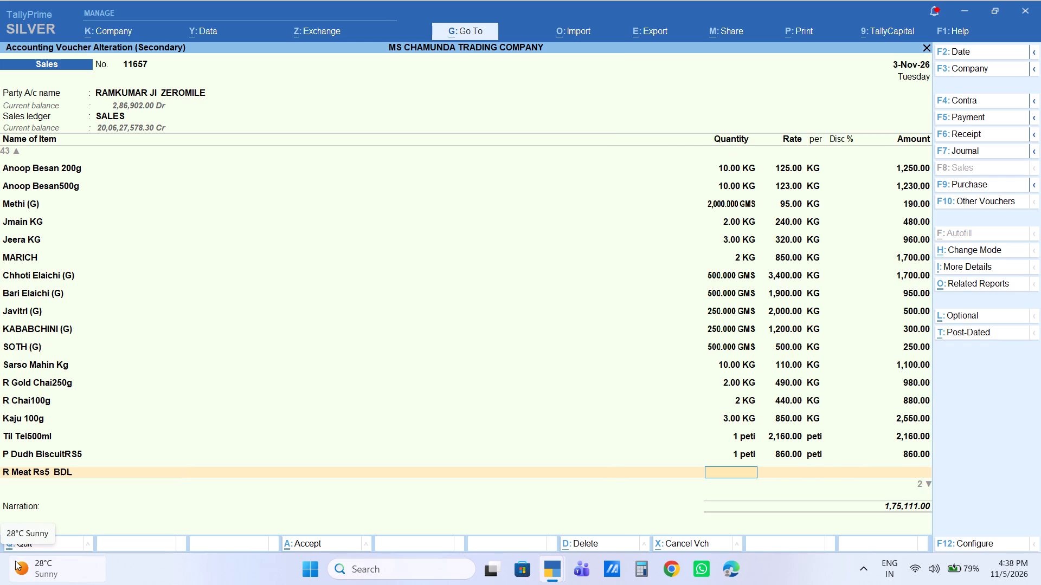
key(5)
key(Return)
key(Return)
key(Return)
key(Return)
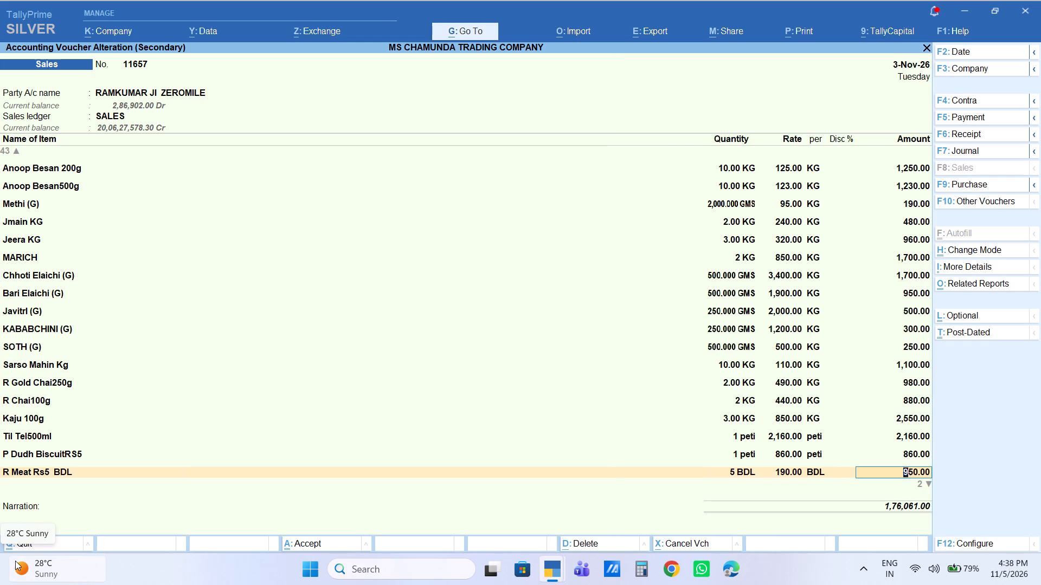
key(Return)
Add an R GARAM RS5 BdL line of 5 BDL at the default rate of 190.00.
text(r gaera)
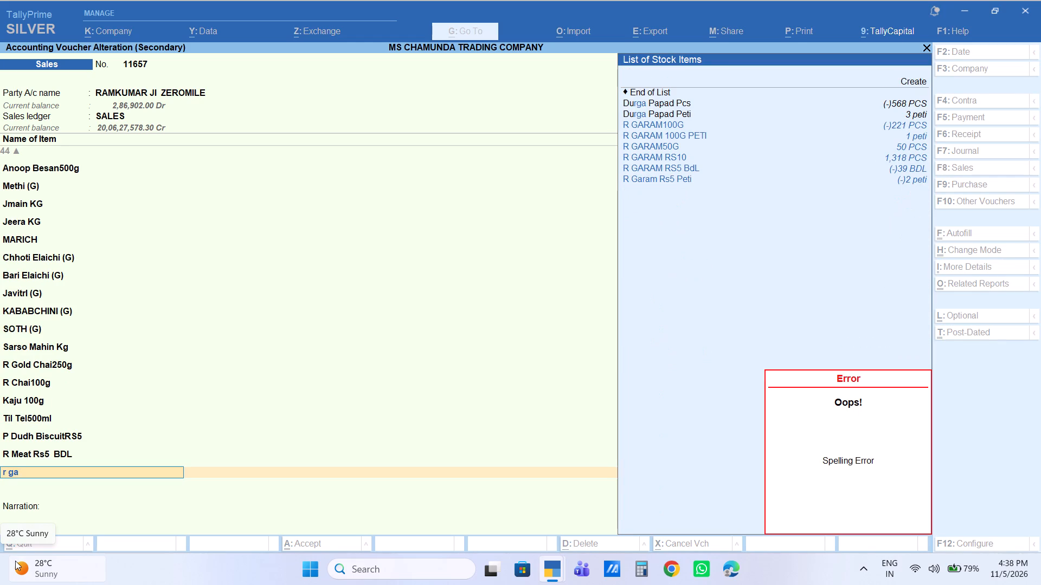
key(Down)
key(Down)
key(Down)
key(Down)
key(Down)
key(Return)
key(5)
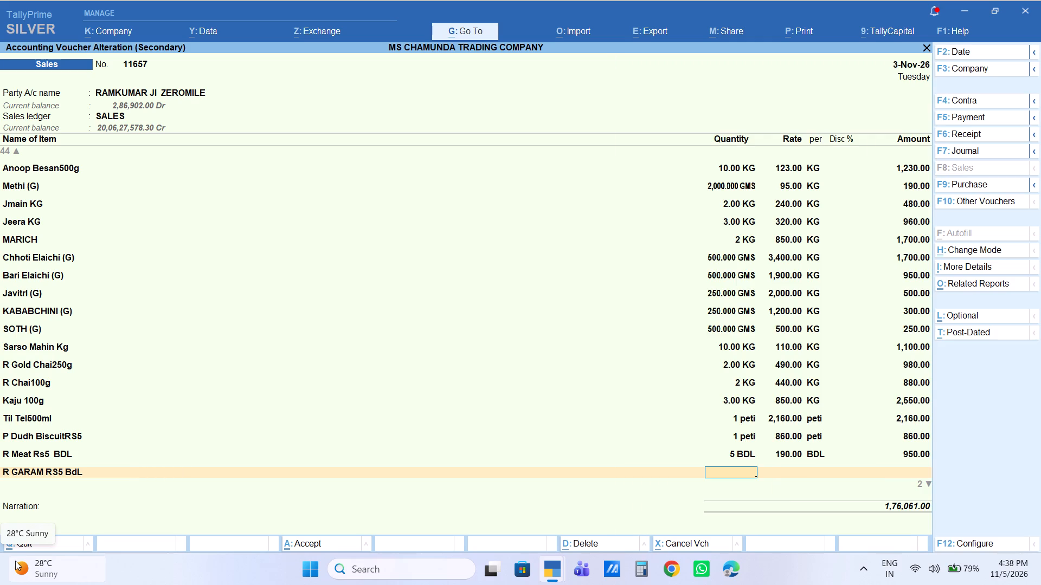
key(Return)
key(Return)
key(Return)
key(Return)
key(Return)
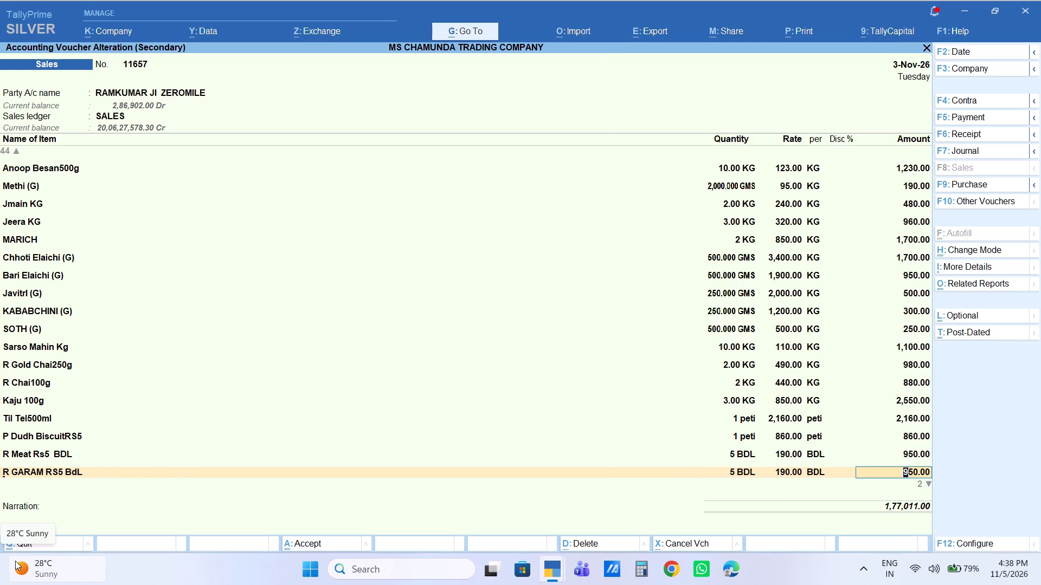
Add a Bikaji Papad Kg line of 5 KG at the default rate of 260.00 per KG.
text(bikaji)
key(Right)
key(Down)
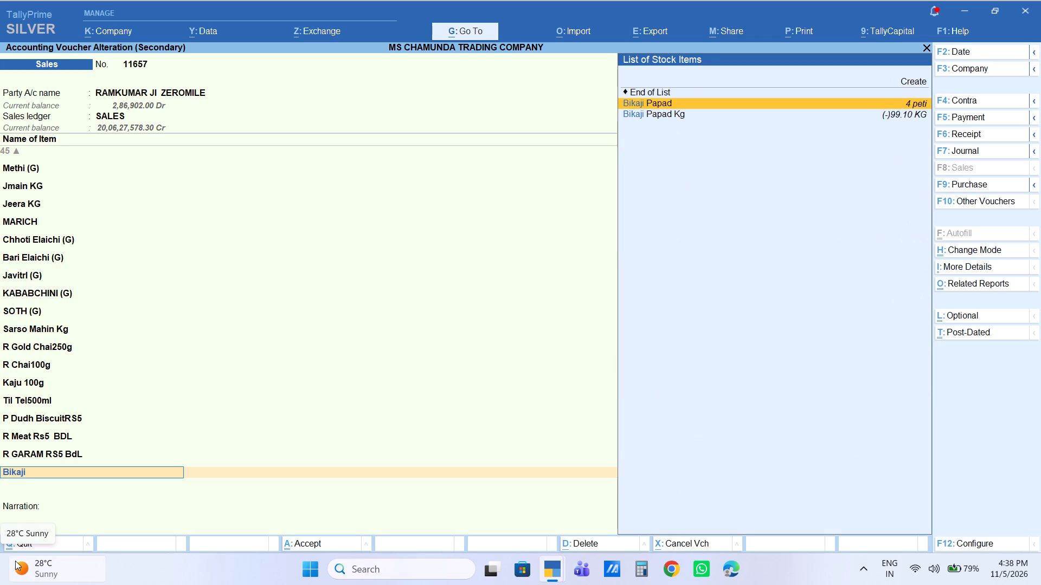
key(Down)
key(Down)
key(Return)
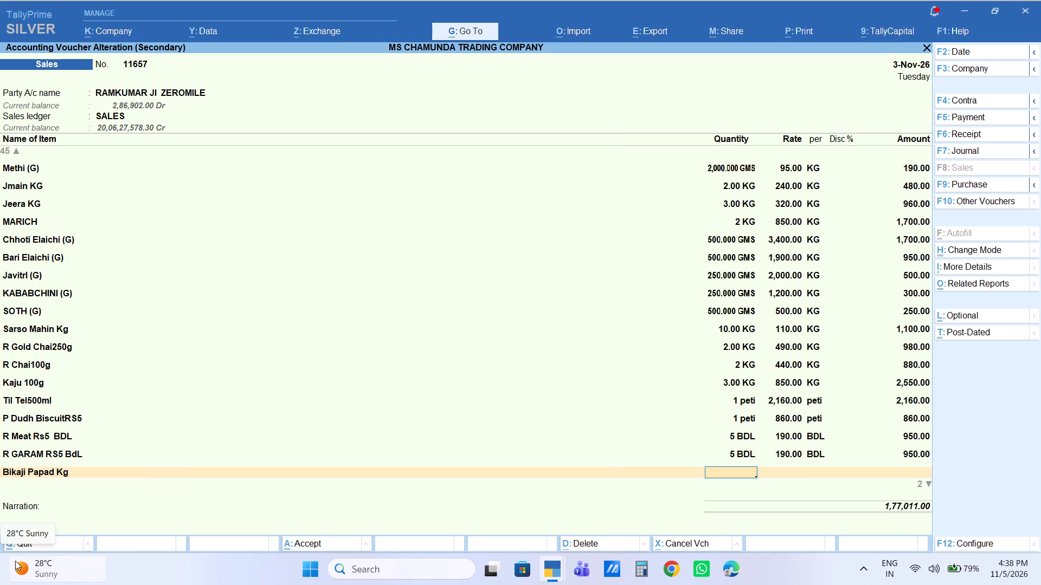
key(5)
key(Return)
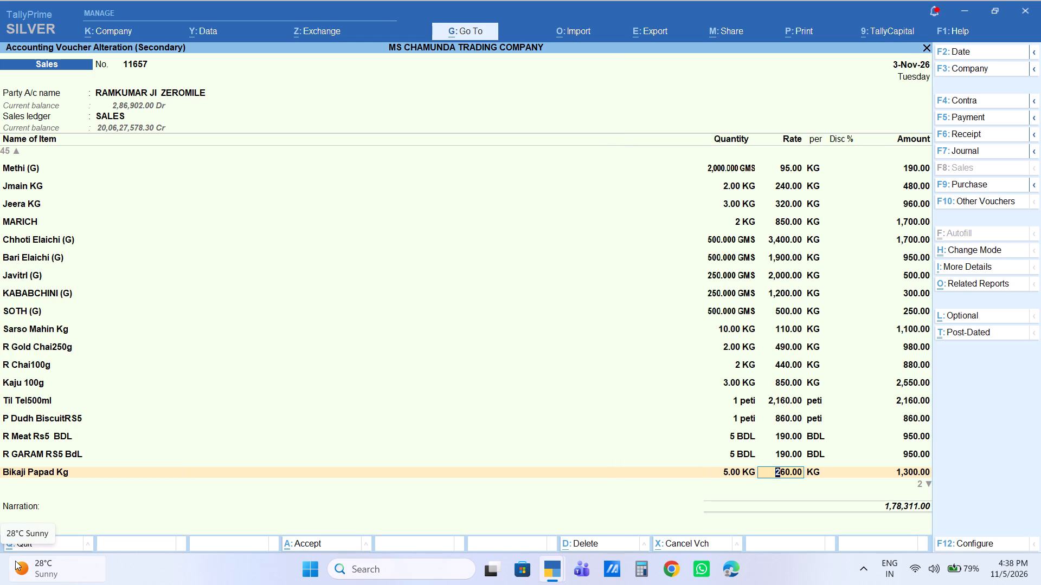
key(Return)
key(Return)
key(Return)
key(Return)
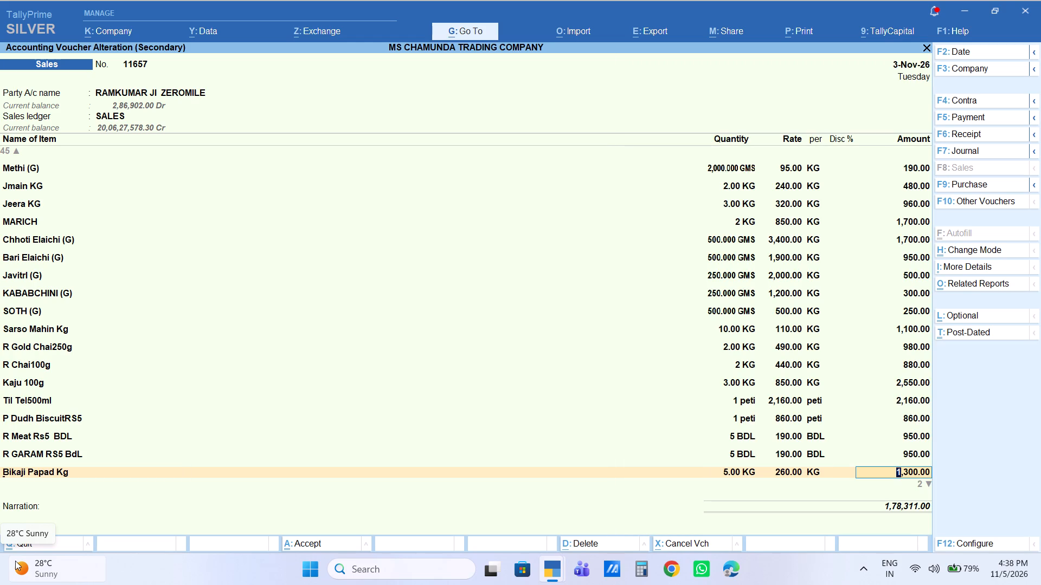
Add a Round Mombatti line of 15 BDL at a rate of 40 per BDL.
text(momba)
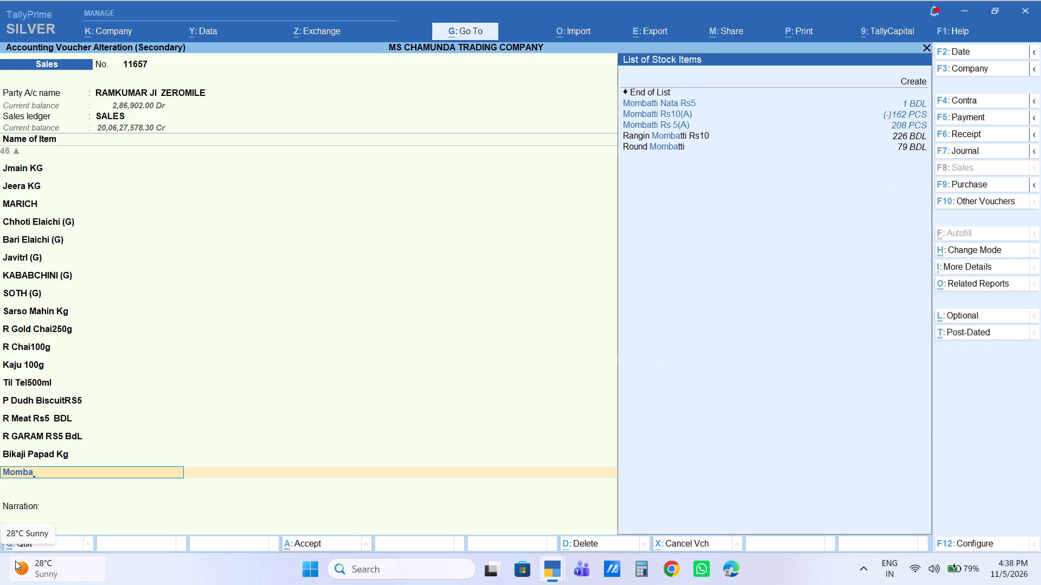
key(Down)
key(Down)
key(Down)
key(Down)
key(Down)
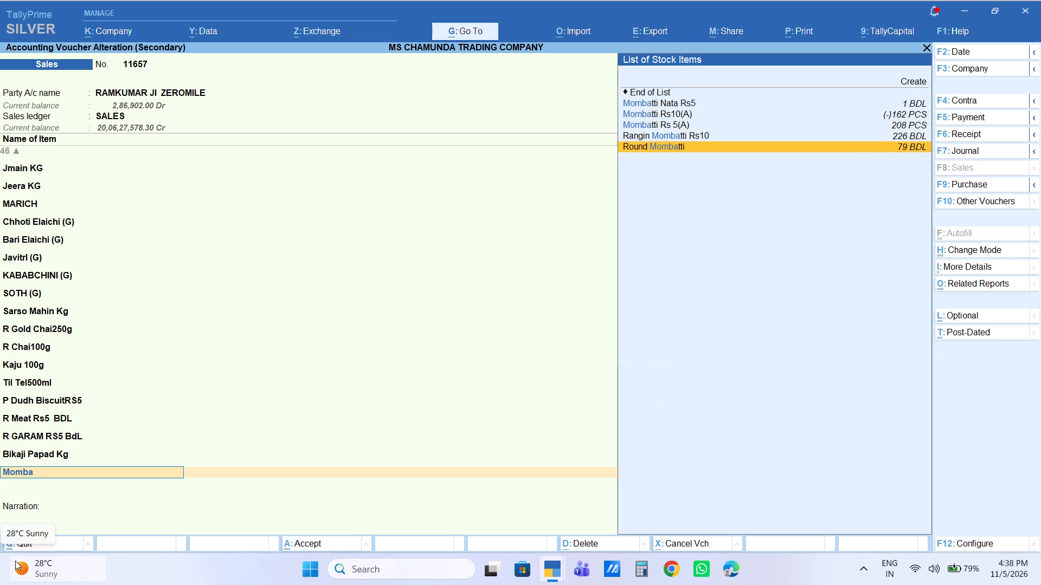
key(Return)
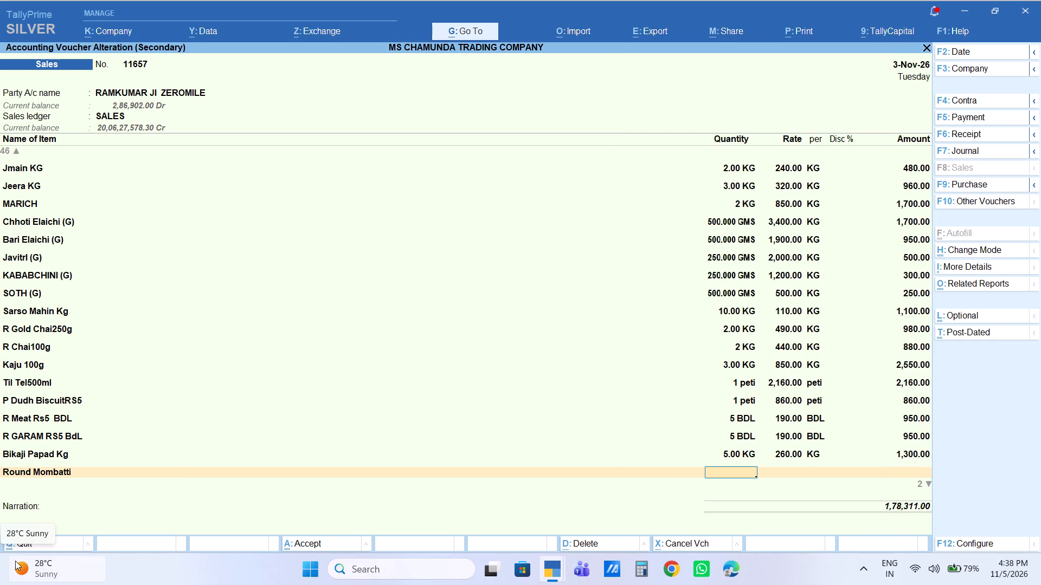
text(15)
key(Return)
text(40)
key(Return)
key(Return)
key(Return)
key(Return)
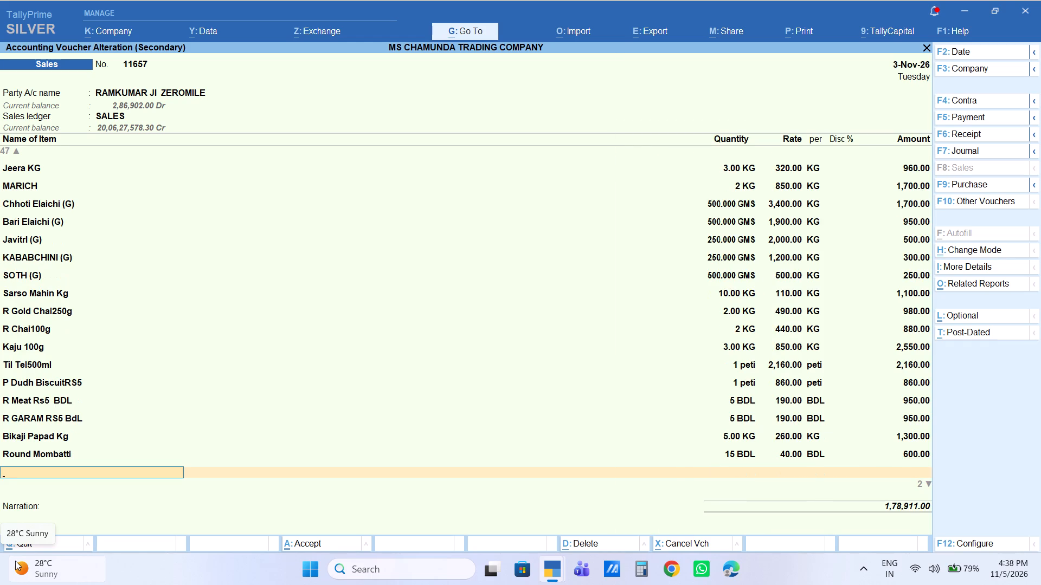
Add a Rangin Mombatti Rs10 line of 20 BDL at a rate of 30 per BDL.
text(moba)
key(Down)
key(Down)
key(Down)
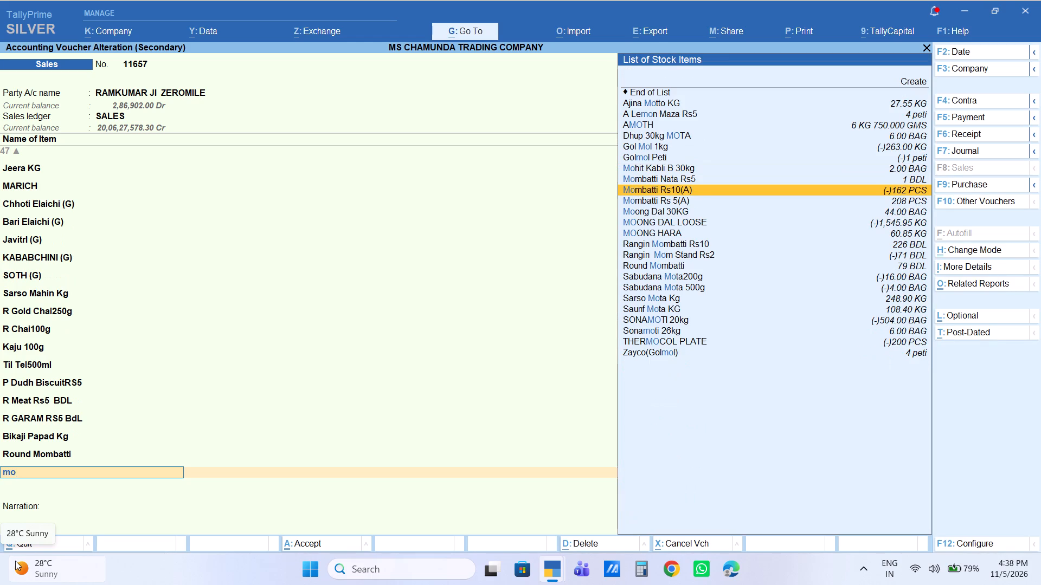
key(Down)
key(Down)
key(Down)
key(Down)
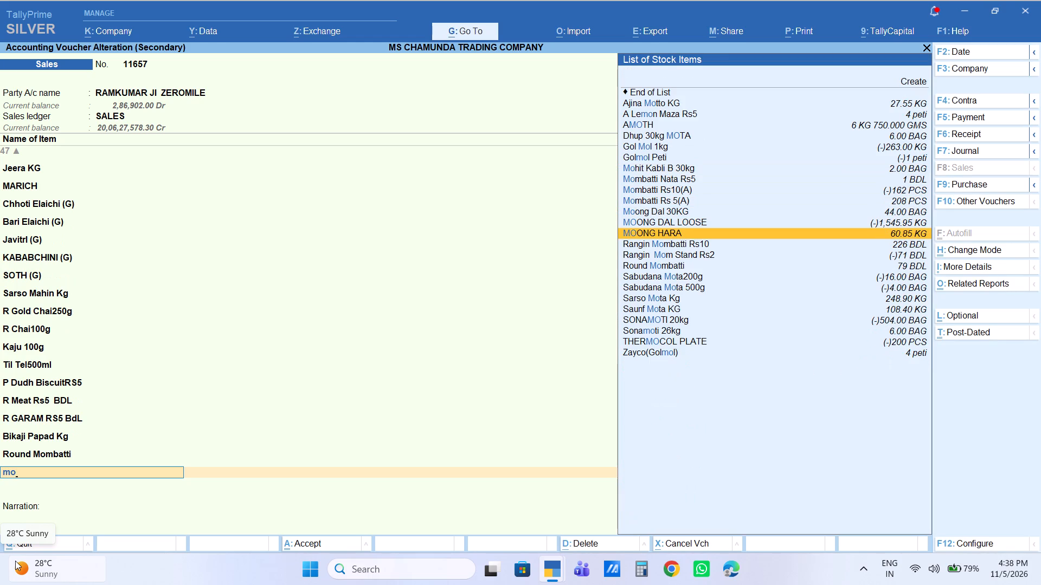
key(Down)
key(Return)
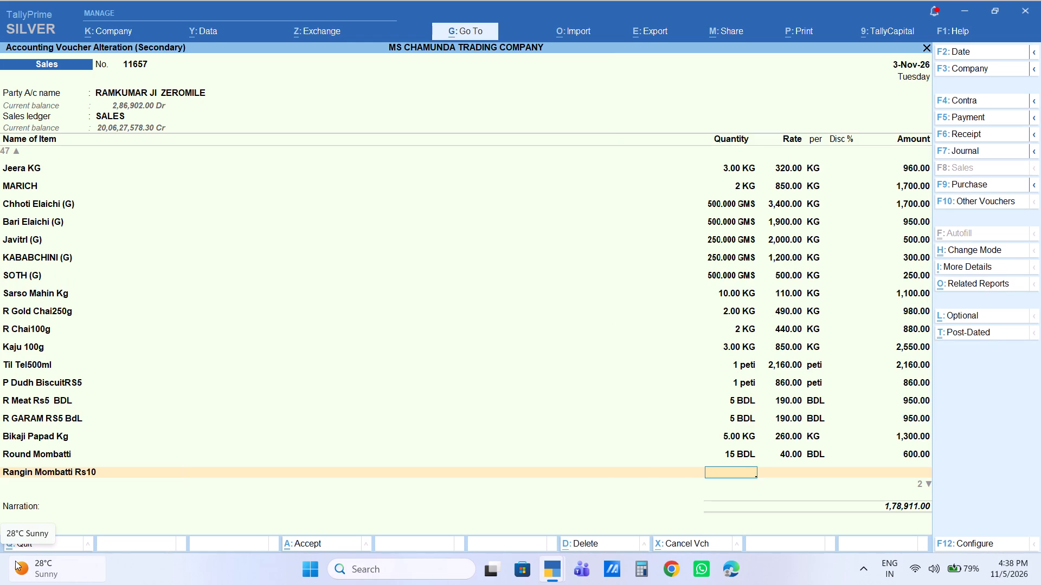
text(20)
key(Return)
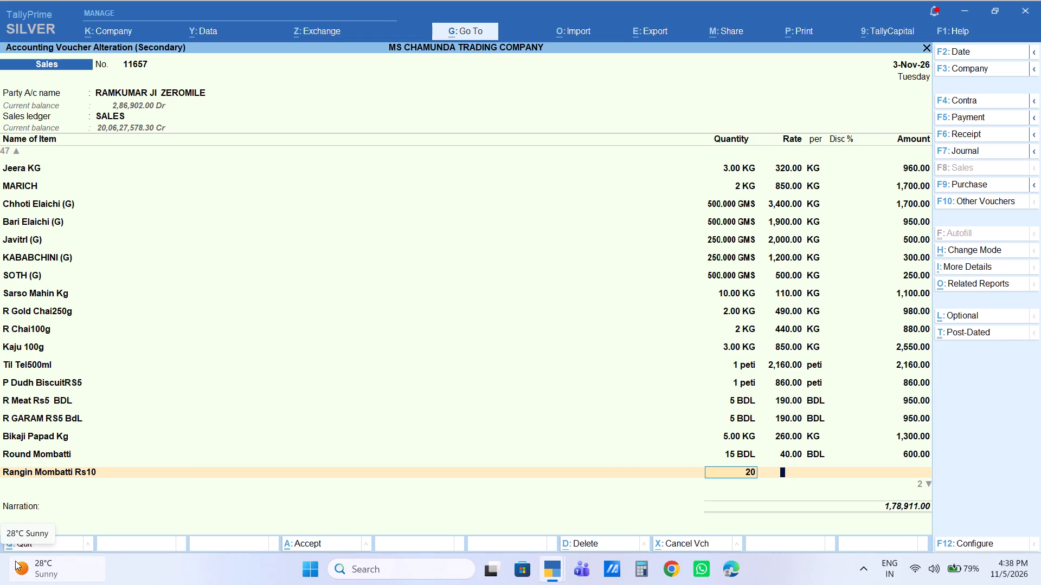
text(30)
key(Return)
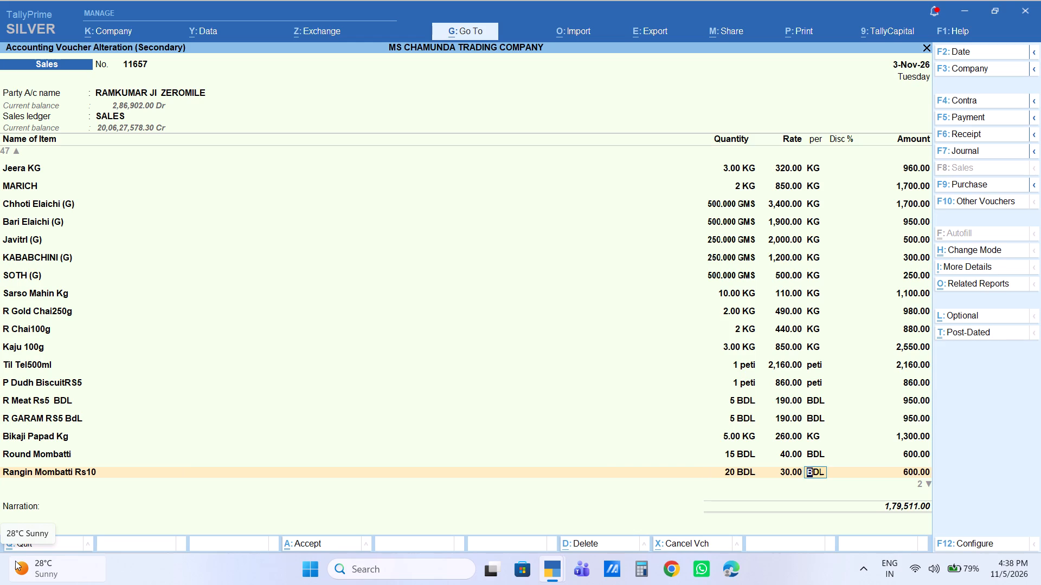
key(Return)
key(Return)
key(Return)
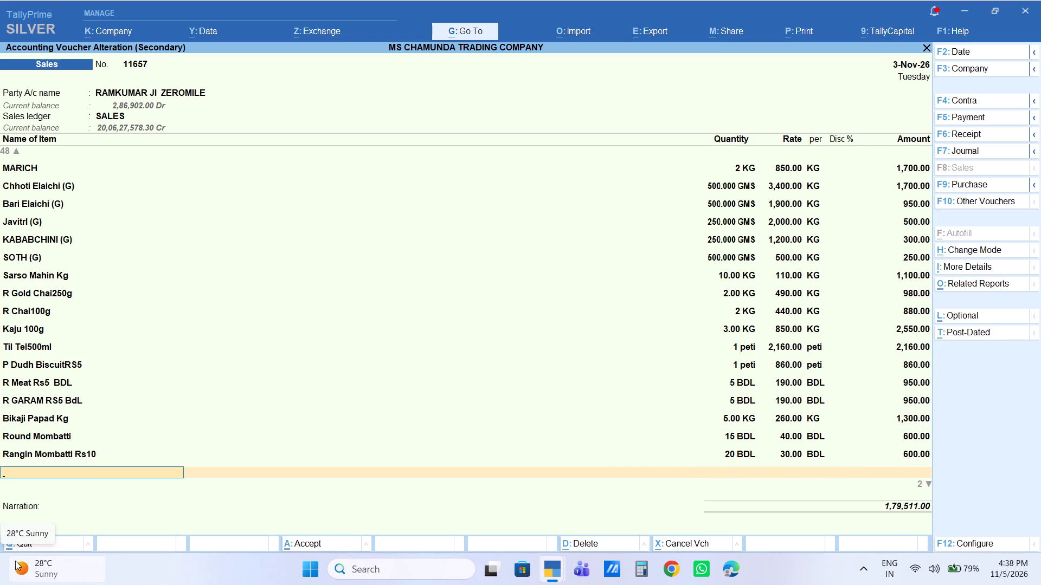
Add a Rangin Mom Stand Rs2 line of 10 BDL at the default rate of 120.00 per BDL.
text(mom)
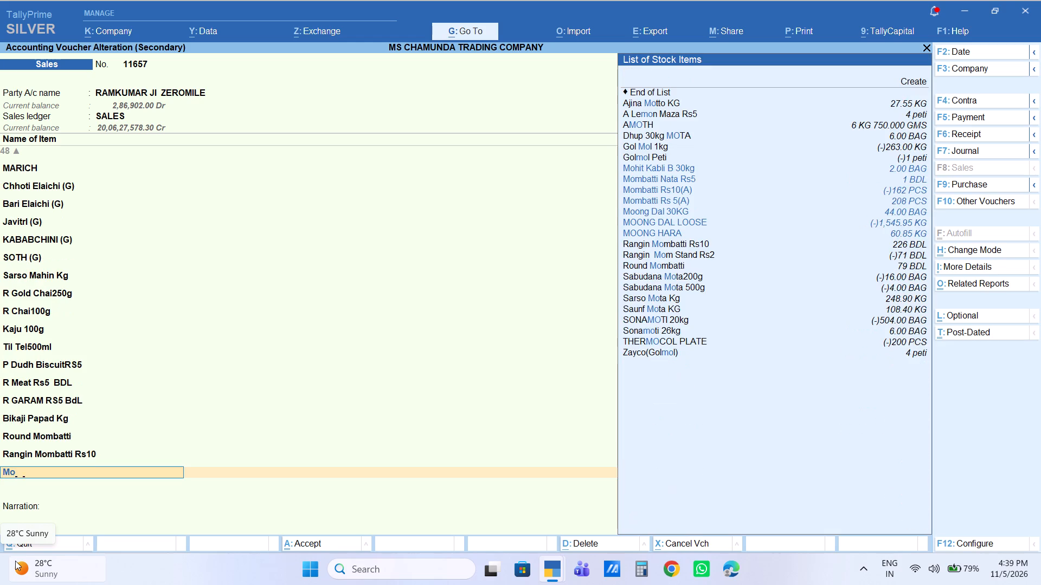
key(Down)
key(Down)
key(Down)
key(Down)
key(Down)
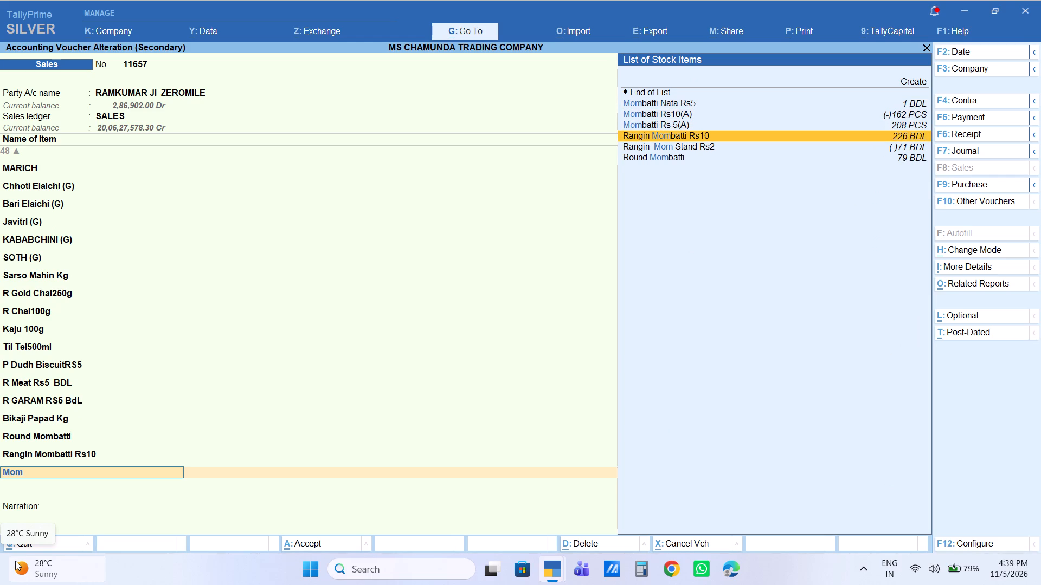
key(Return)
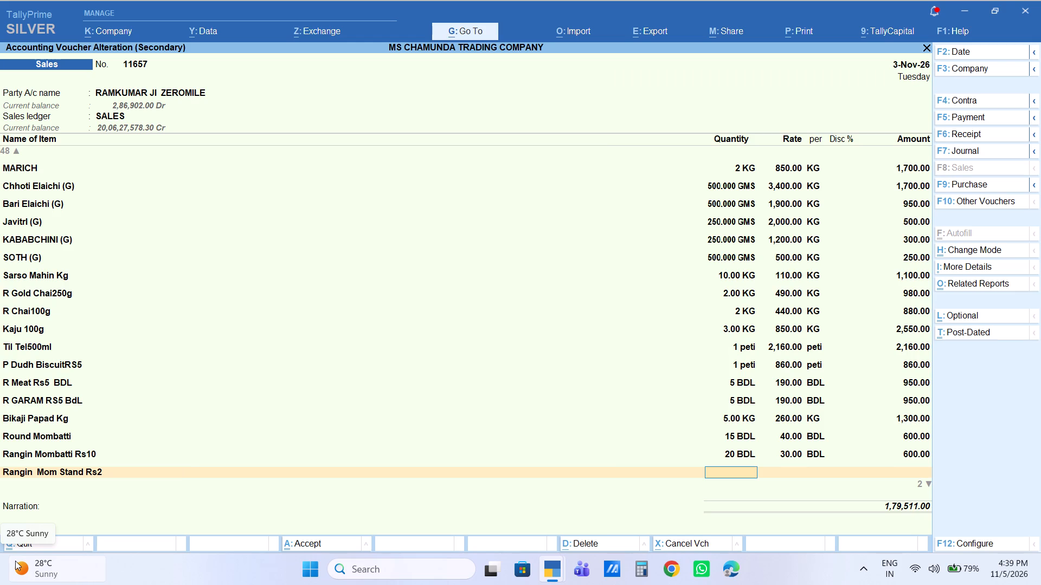
text(10)
key(Return)
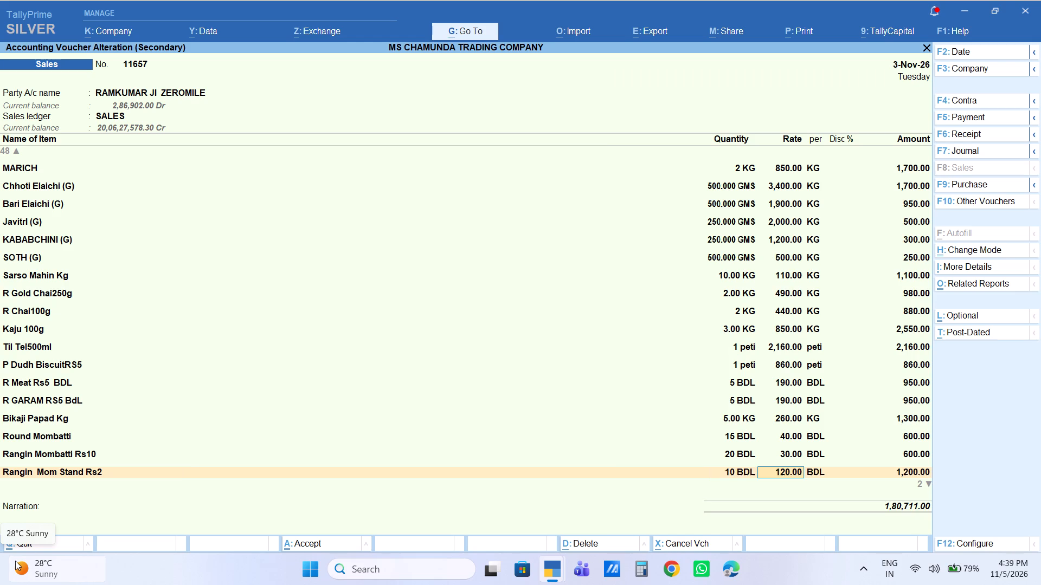
key(Return)
key(Return)
key(Return)
key(Return)
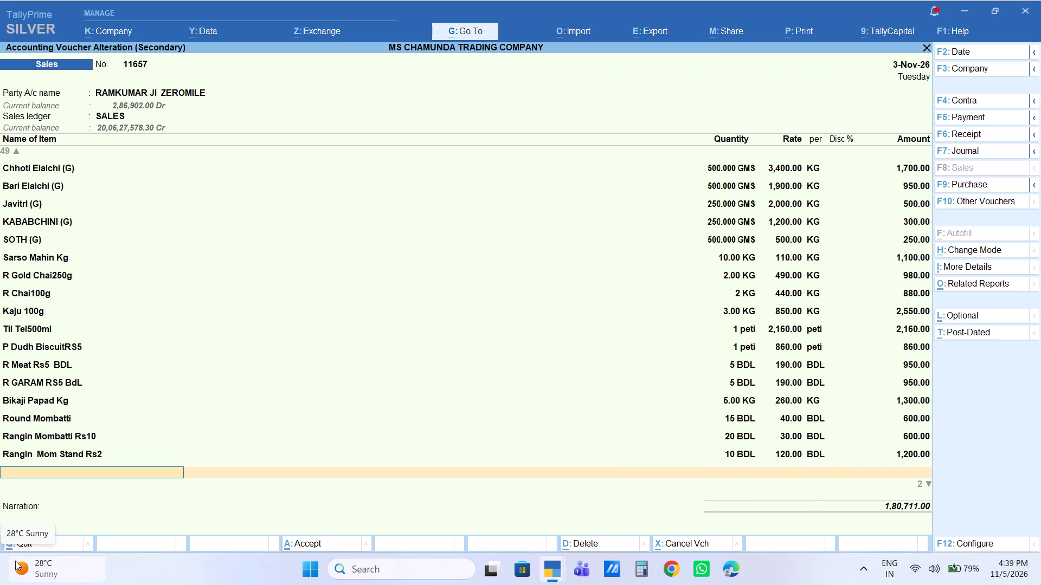
Add a Mombatti Rs10(A) line of 25 PCS at the default rate of 30.00 per PCS.
text(momn)
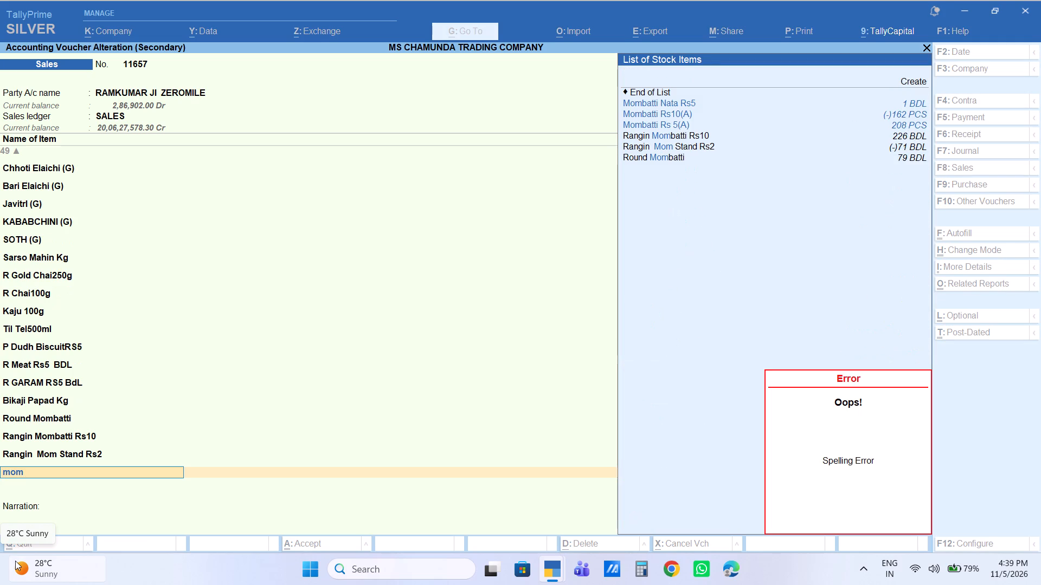
key(Down)
key(Down)
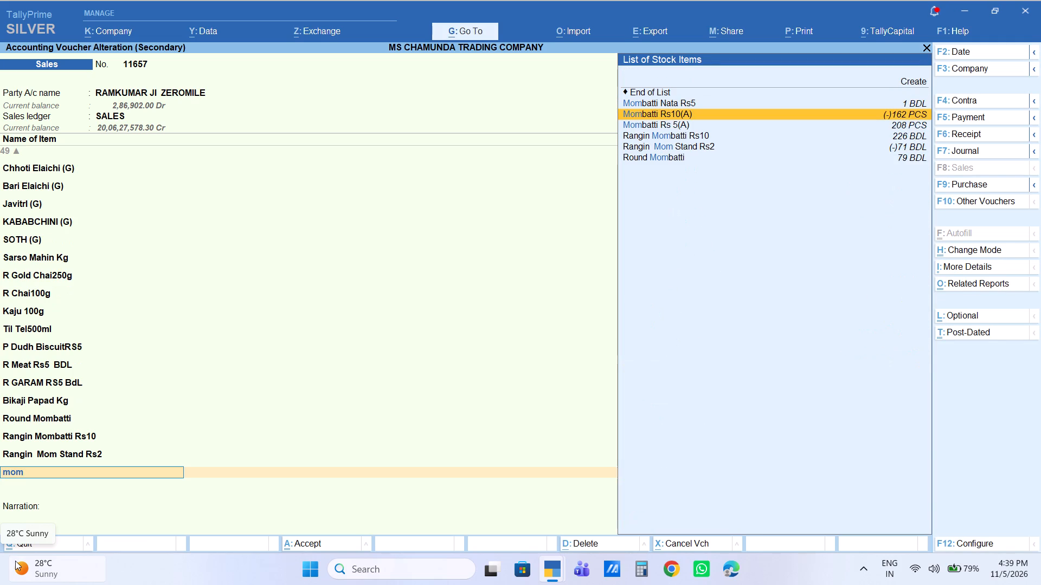
key(Return)
text(25)
key(Return)
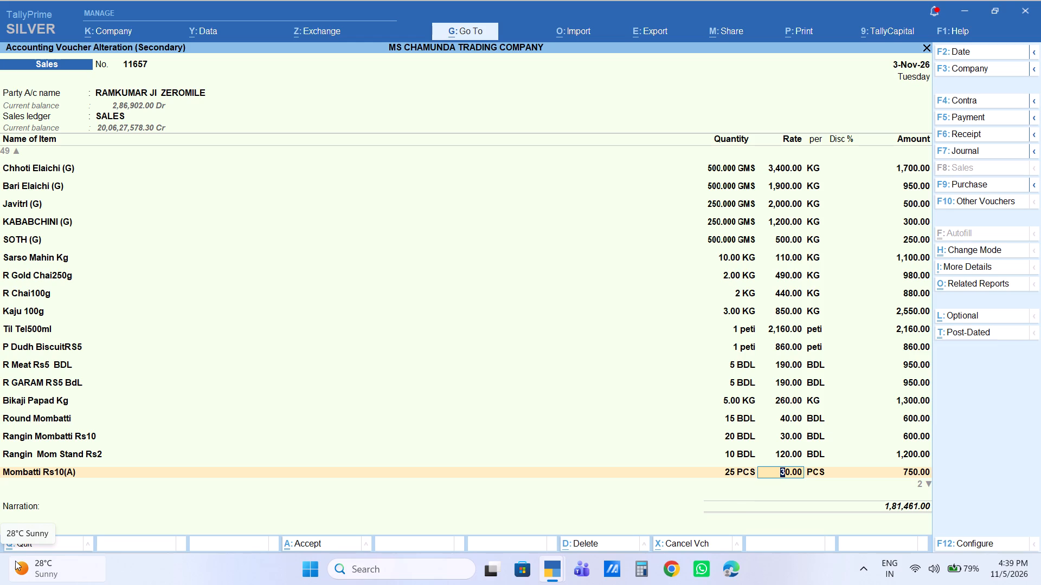
key(Return)
key(Return)
key(Return)
key(Return)
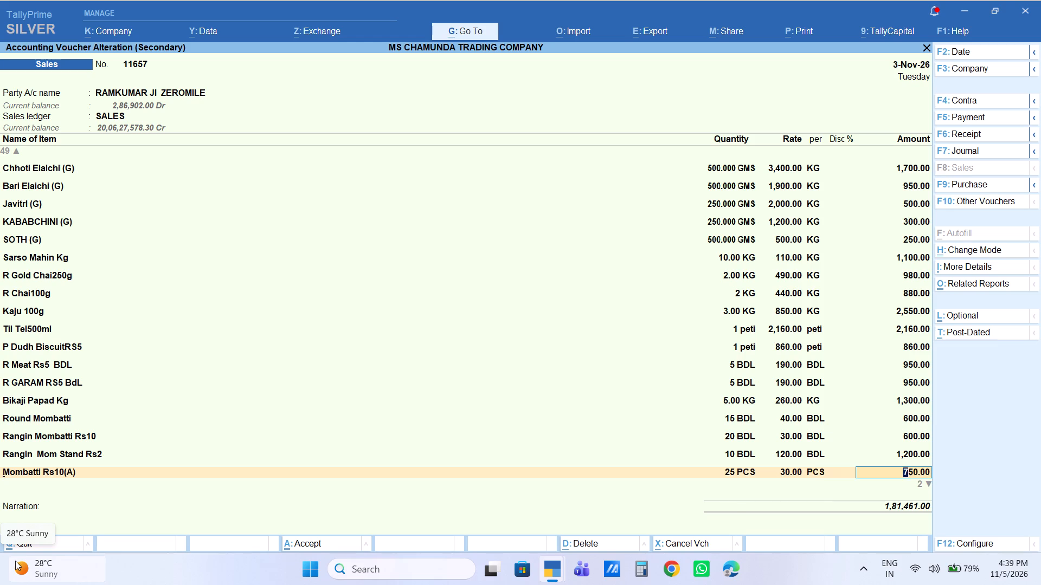
Add a Mombatti Rs 5(A) line of 50 PCS at the default rate of 10.00 per PCS.
text(momba)
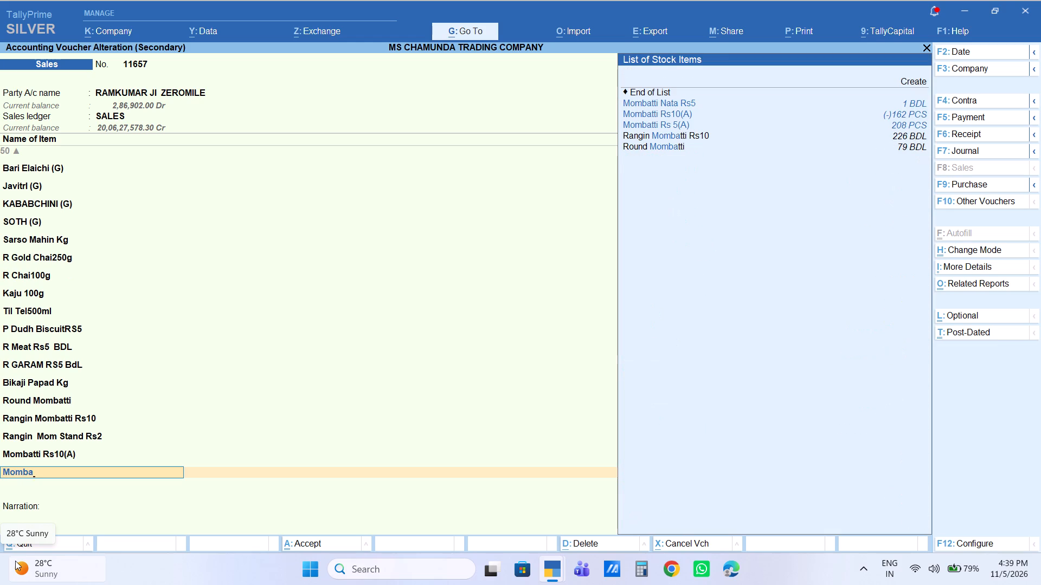
key(Down)
key(Down)
key(Down)
key(Return)
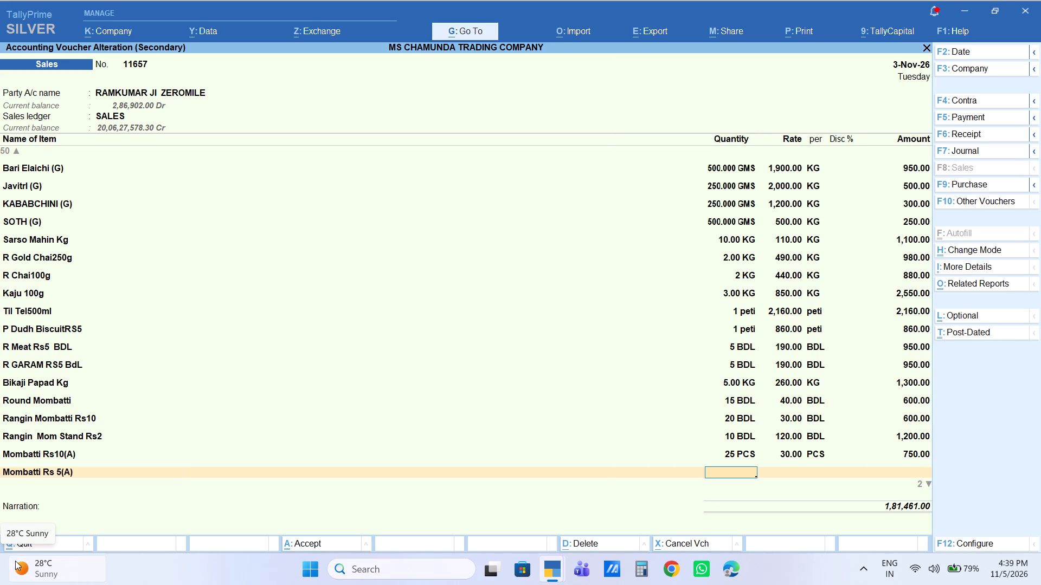
text(50)
key(Return)
key(Return)
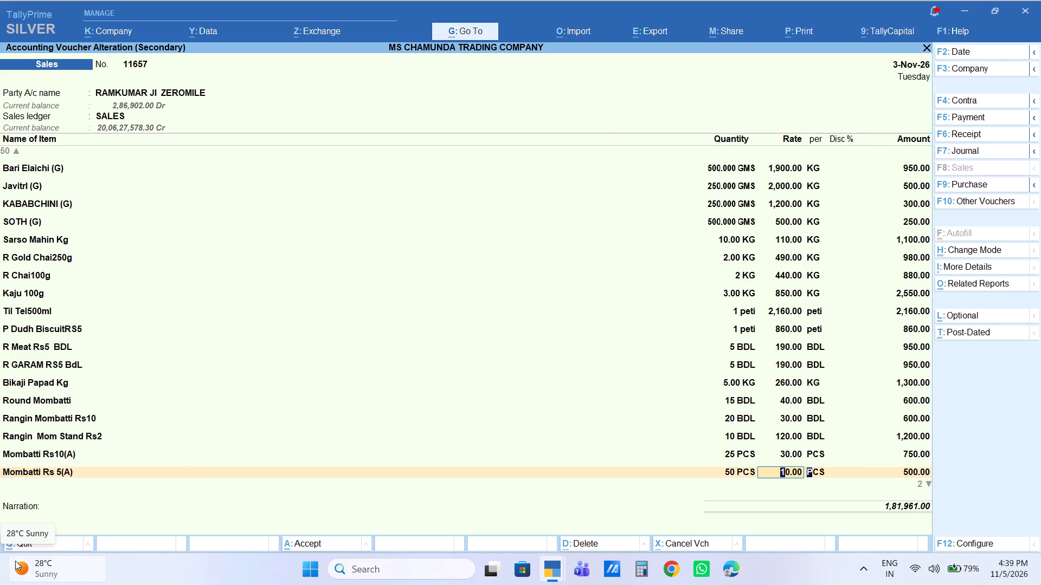
key(Return)
key(BackSpace)
key(BackSpace)
key(Return)
key(Return)
key(Return)
key(Return)
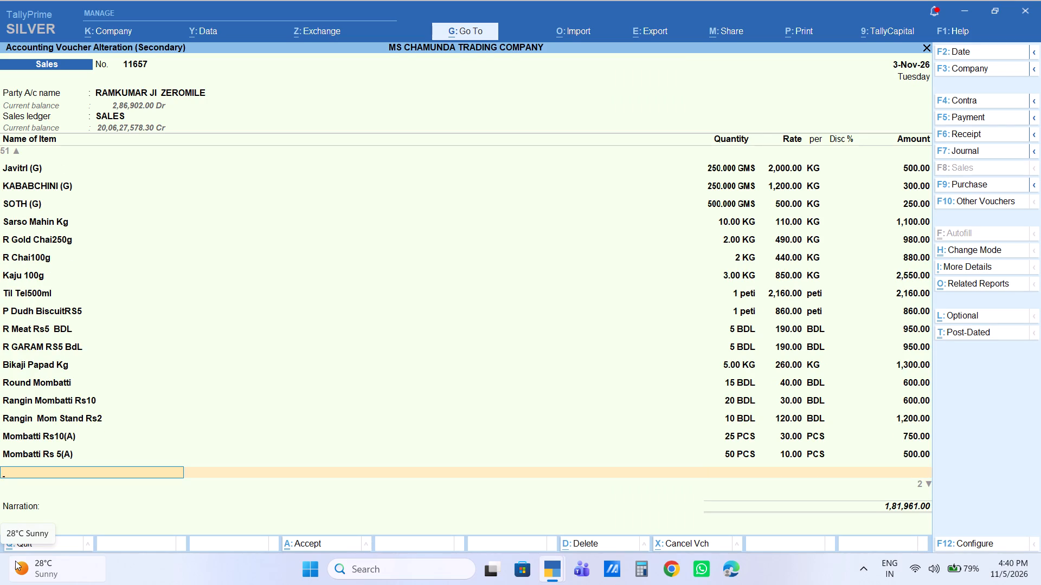
Add a Machis Rs2 (Kitchen) line of 2 peti at the default rate of 425.00 per peti.
text(machis)
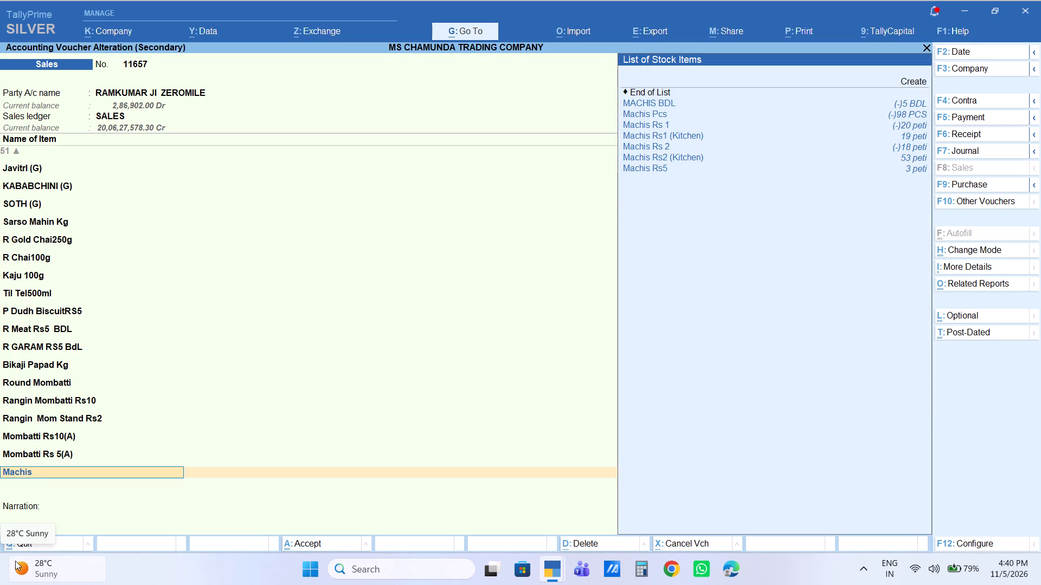
key(Down)
key(Down)
key(Down)
key(Down)
key(Down)
key(Down)
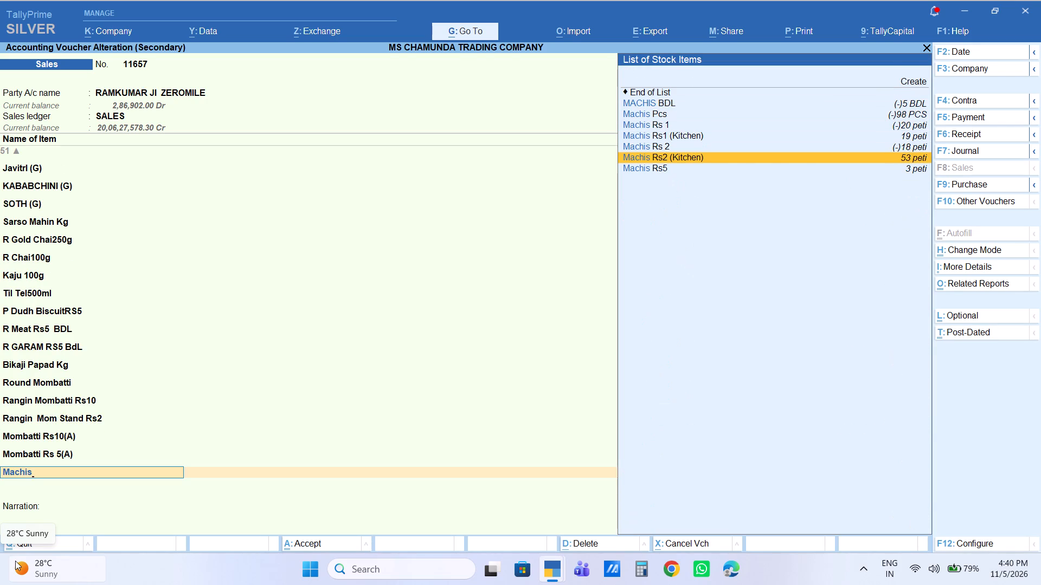
key(Return)
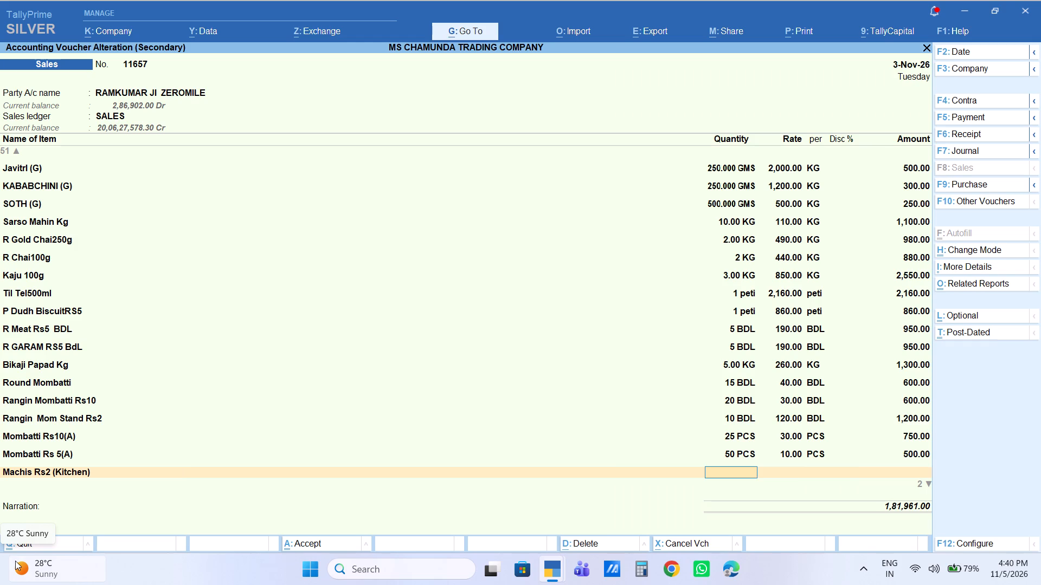
key(2)
key(Return)
key(Return)
key(Return)
key(Return)
key(Return)
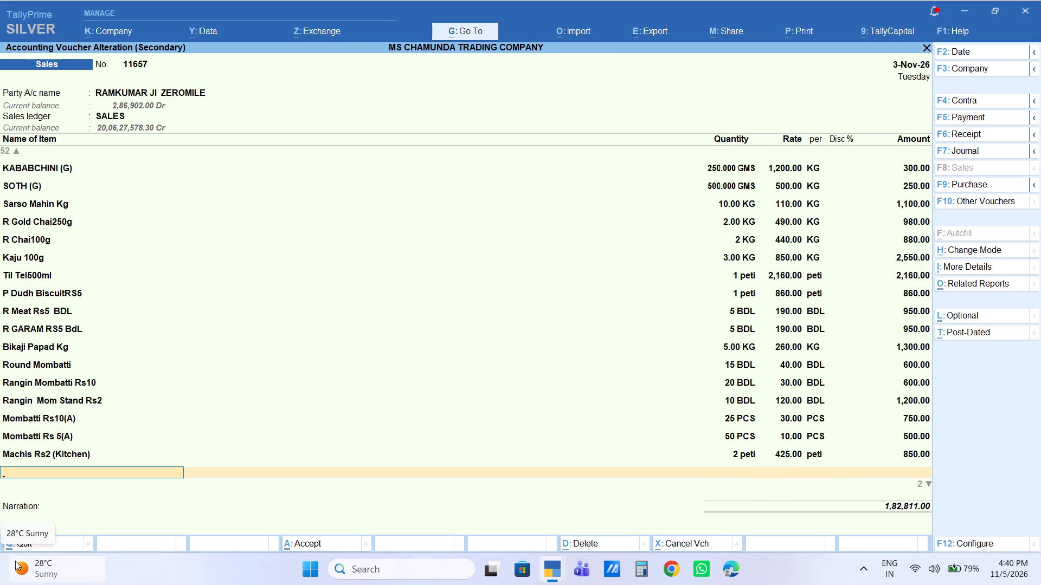
Add a Kerao line of 20 KG at the default rate of 65.00 per KG.
text(kera)
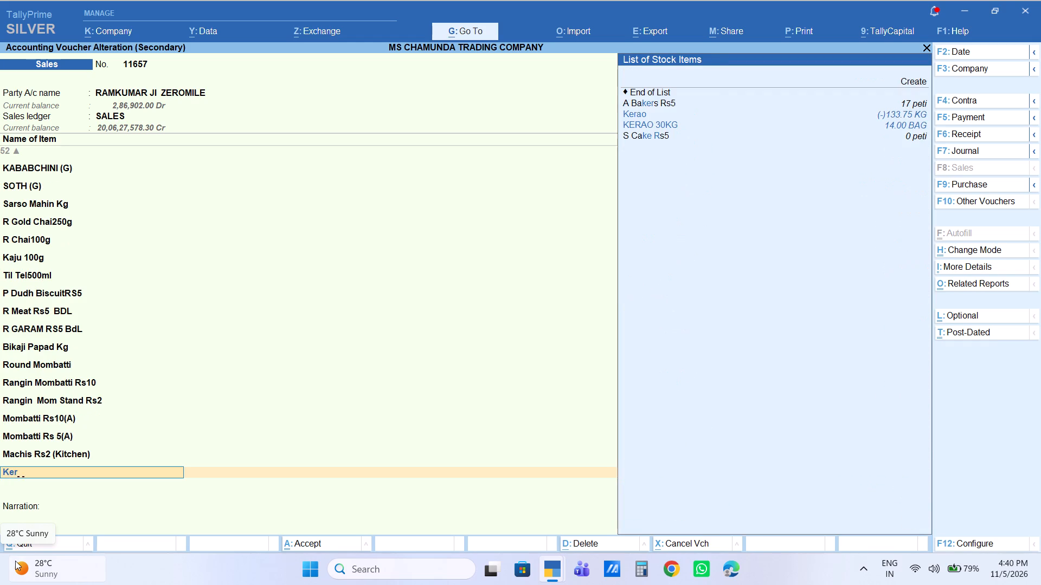
key(Down)
key(Return)
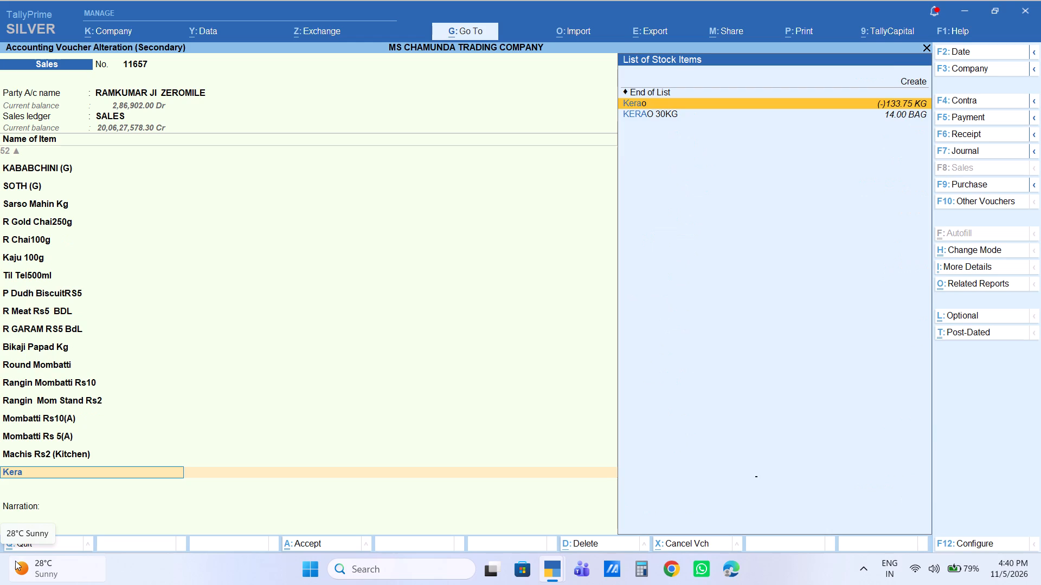
text(20)
key(Return)
key(Return)
key(Return)
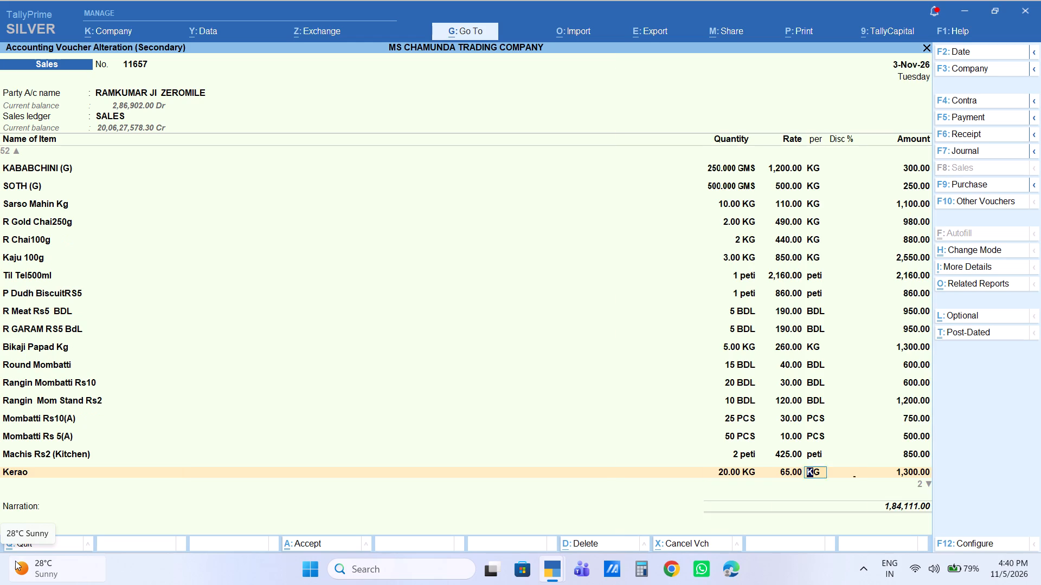
key(Return)
key(Return)
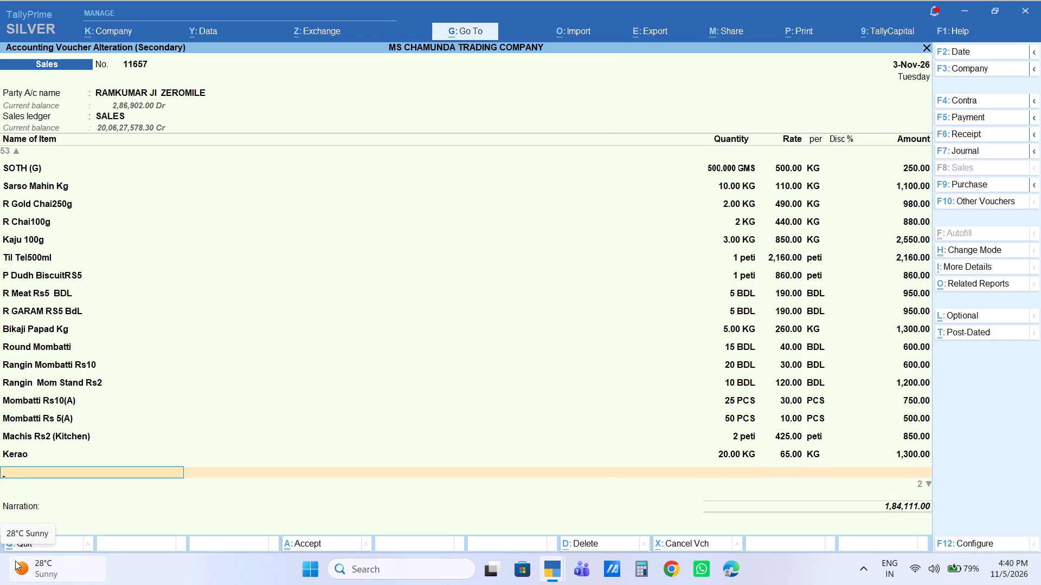
Add a Safed Matar KG line of 20 KG at the default rate of 60.00 per KG.
text(matar)
key(Down)
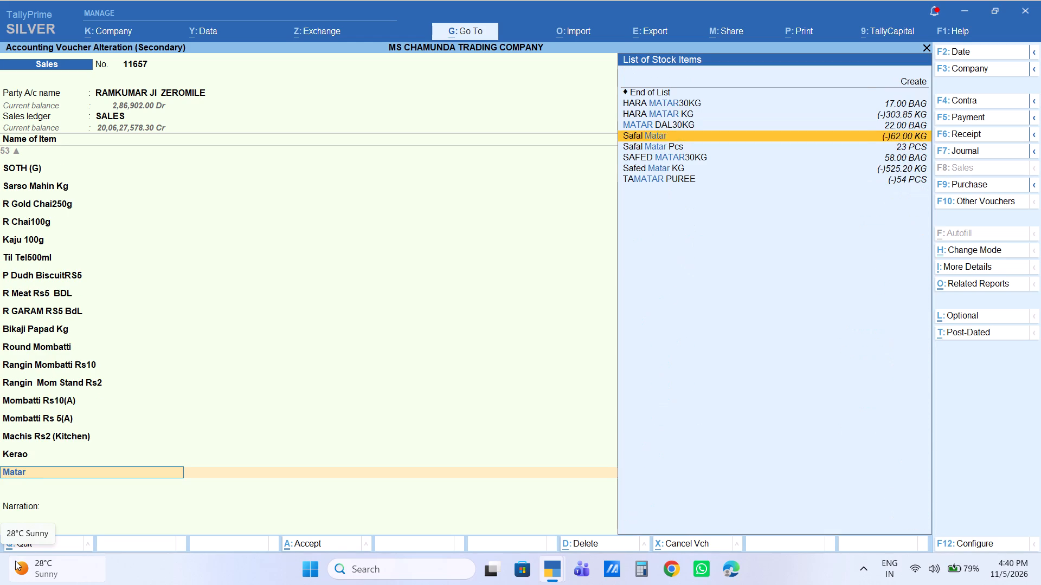
key(Down)
key(Down)
key(Down)
key(Return)
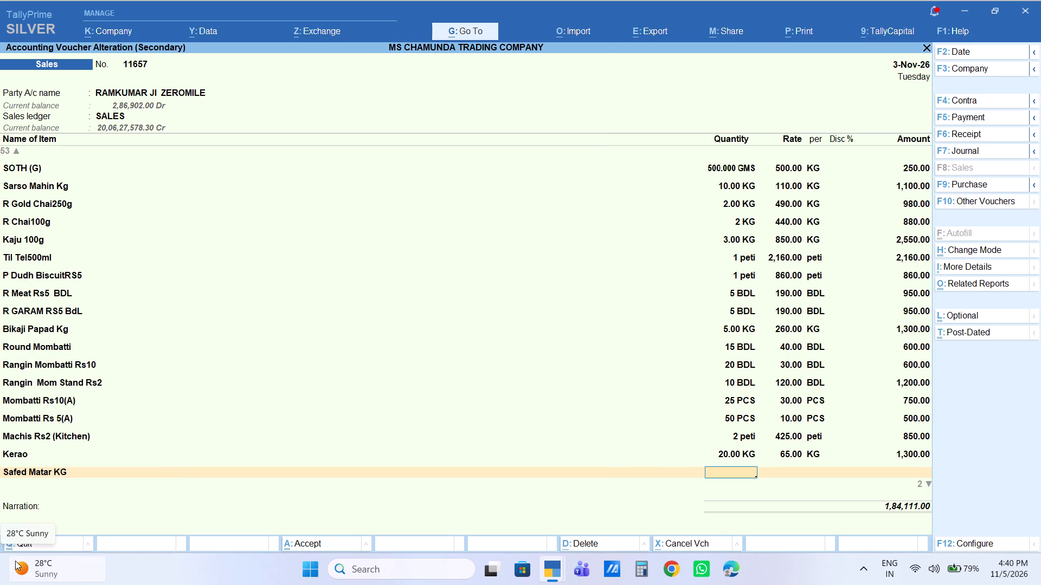
text(20)
key(Return)
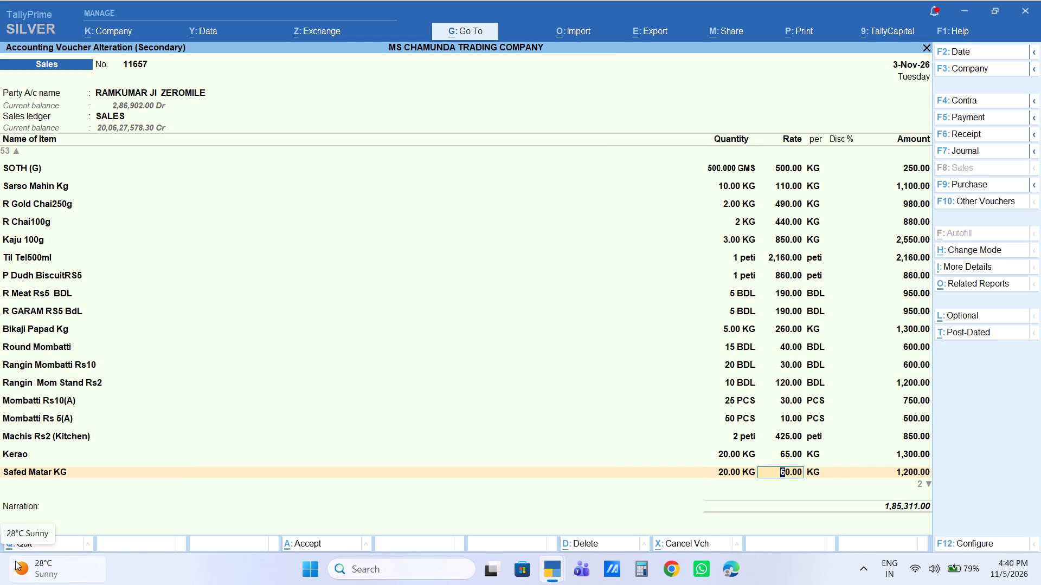
key(Return)
key(Return)
key(Return)
key(Return)
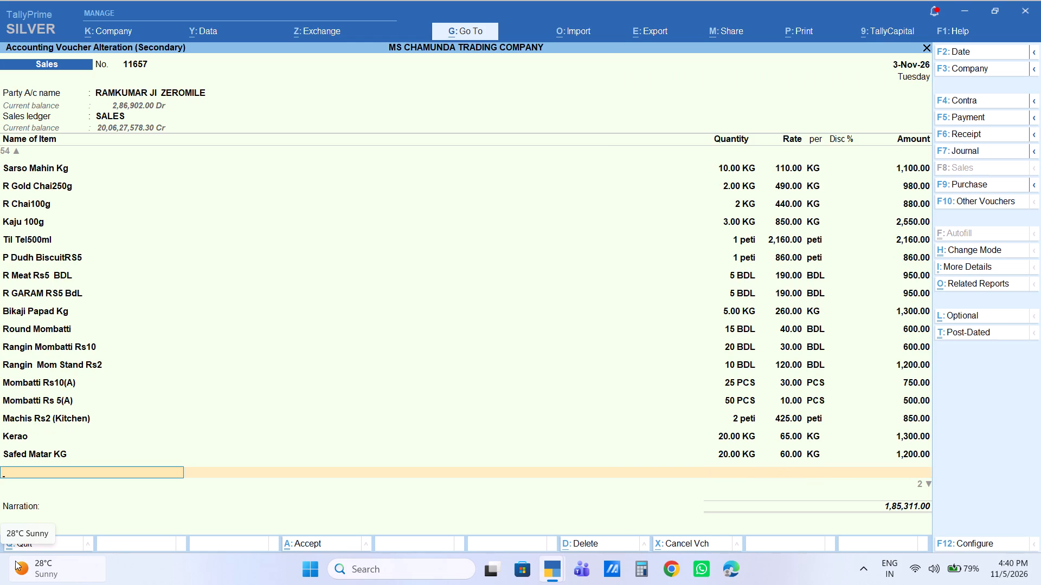
Add a Sathi Chawal line of 15 KG at the default rate of 50.00 per KG.
text(sathi)
key(Return)
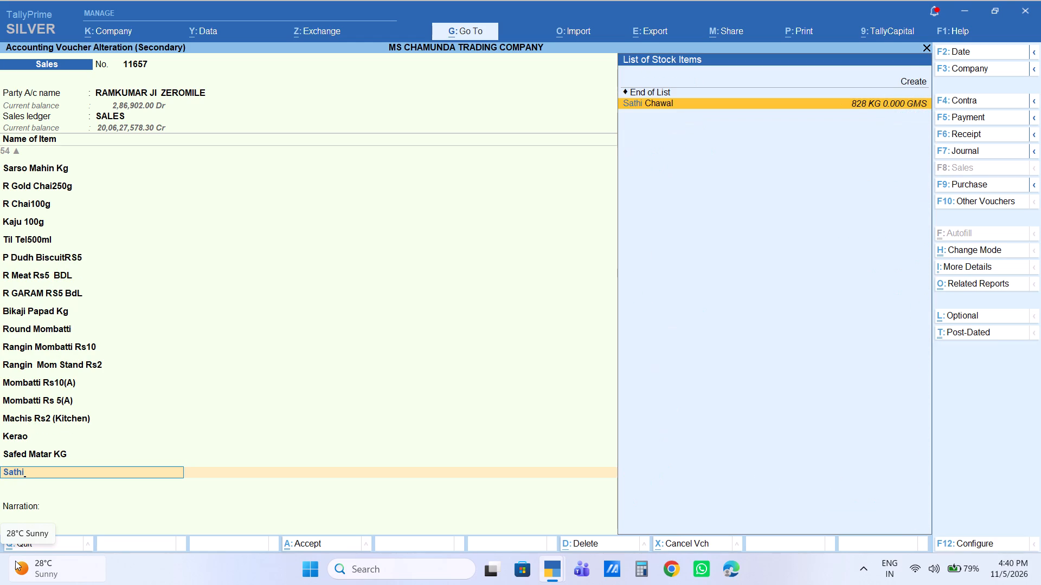
text(15)
key(Return)
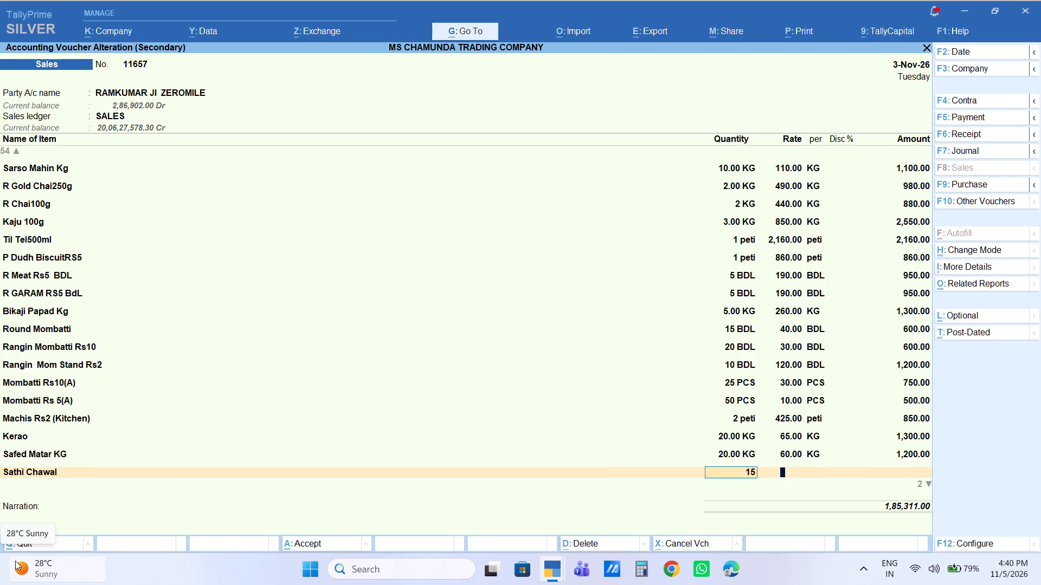
key(Return)
key(Return)
key(Return)
key(Return)
End the item list and add a Labour Charge ledger line below the subtotal, leaving its rate blank.
key(Return)
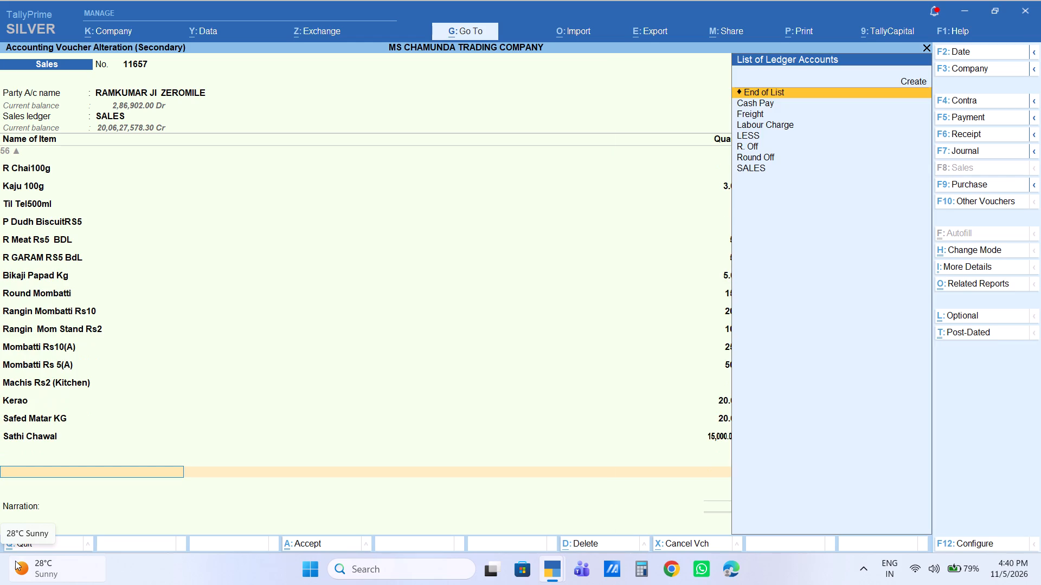
key(Down)
key(Down)
key(Down)
key(Return)
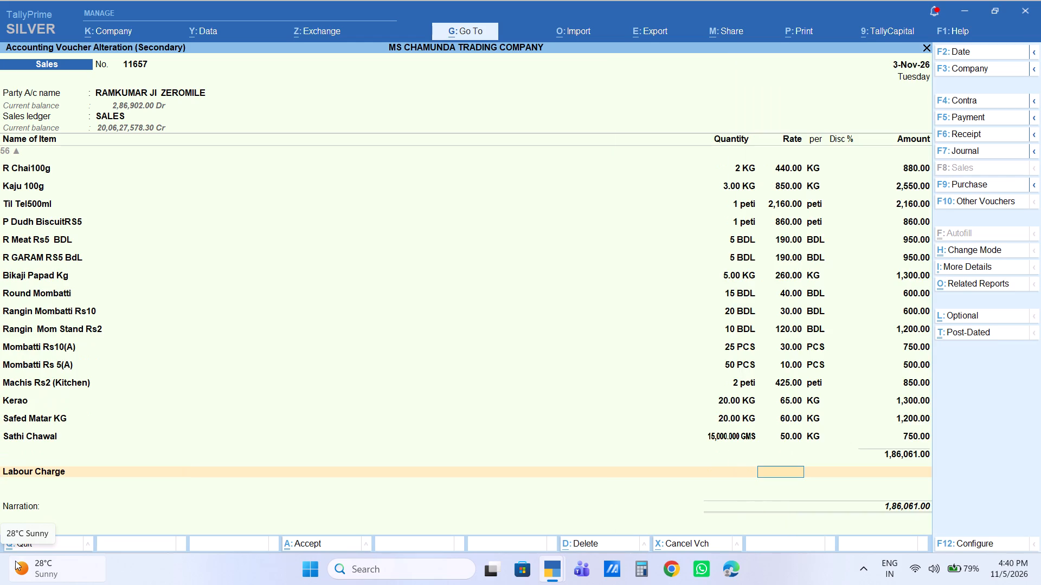
key(Return)
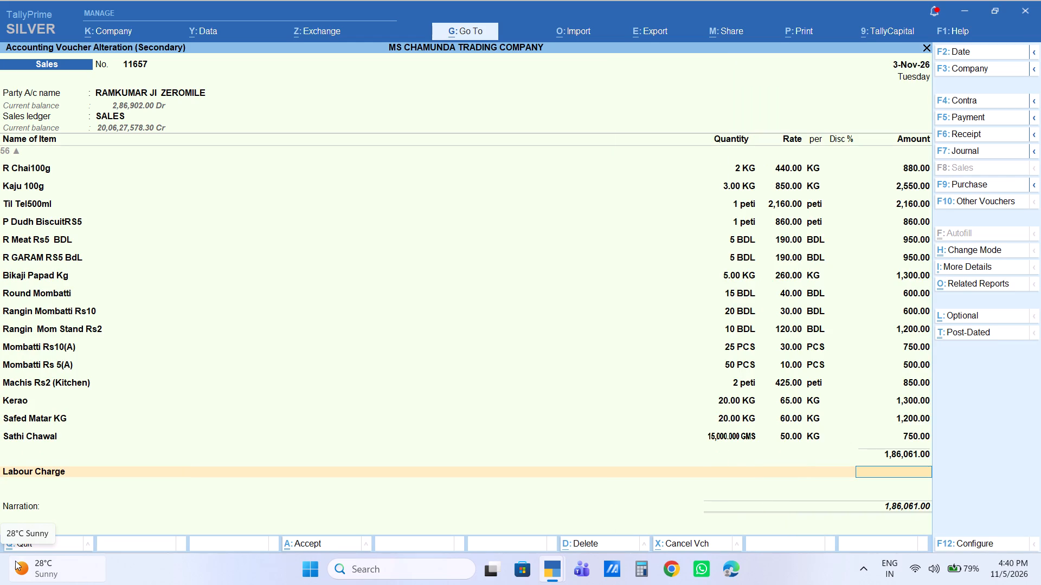
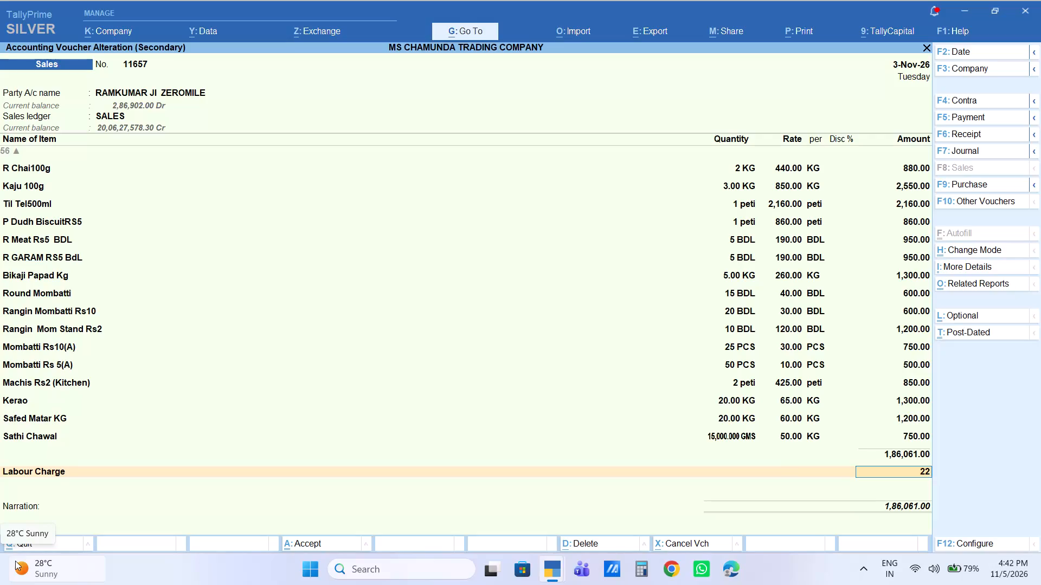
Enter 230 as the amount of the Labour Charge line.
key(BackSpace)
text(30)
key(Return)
Go back into the item list and add a 4094 25kg line of 8 BAG at 1,075 per BAG below Sathi Chawal.
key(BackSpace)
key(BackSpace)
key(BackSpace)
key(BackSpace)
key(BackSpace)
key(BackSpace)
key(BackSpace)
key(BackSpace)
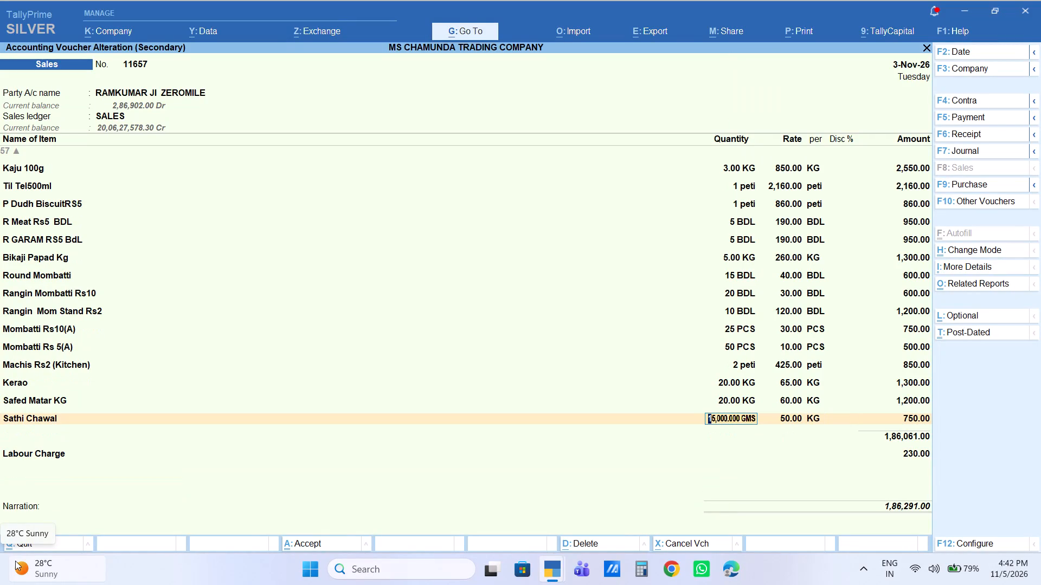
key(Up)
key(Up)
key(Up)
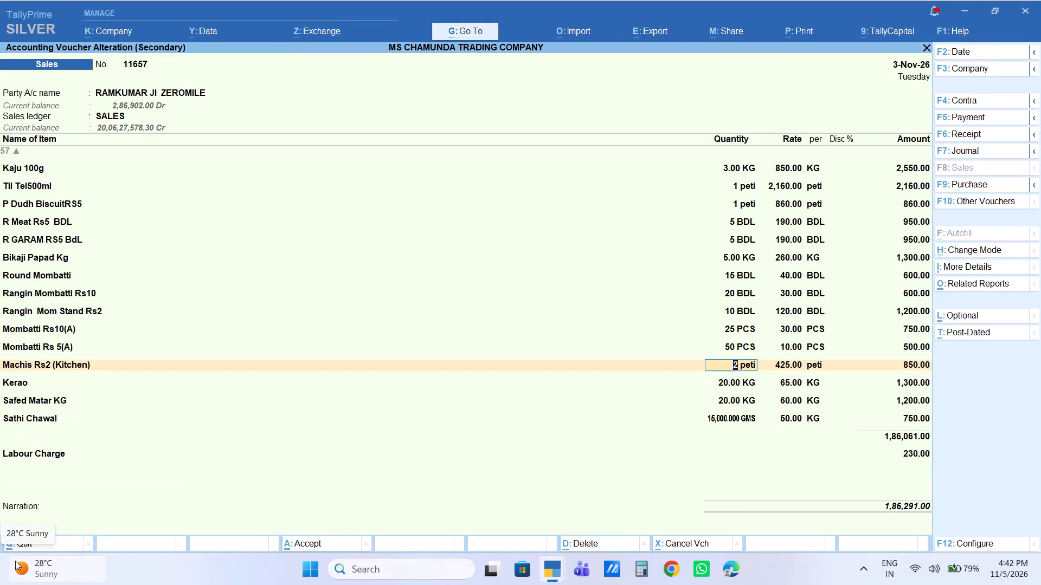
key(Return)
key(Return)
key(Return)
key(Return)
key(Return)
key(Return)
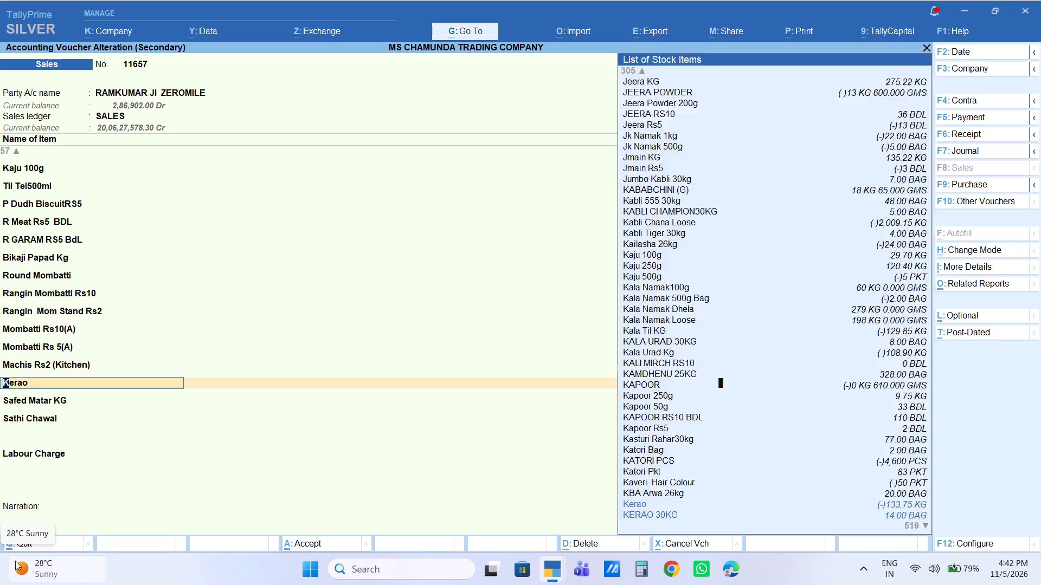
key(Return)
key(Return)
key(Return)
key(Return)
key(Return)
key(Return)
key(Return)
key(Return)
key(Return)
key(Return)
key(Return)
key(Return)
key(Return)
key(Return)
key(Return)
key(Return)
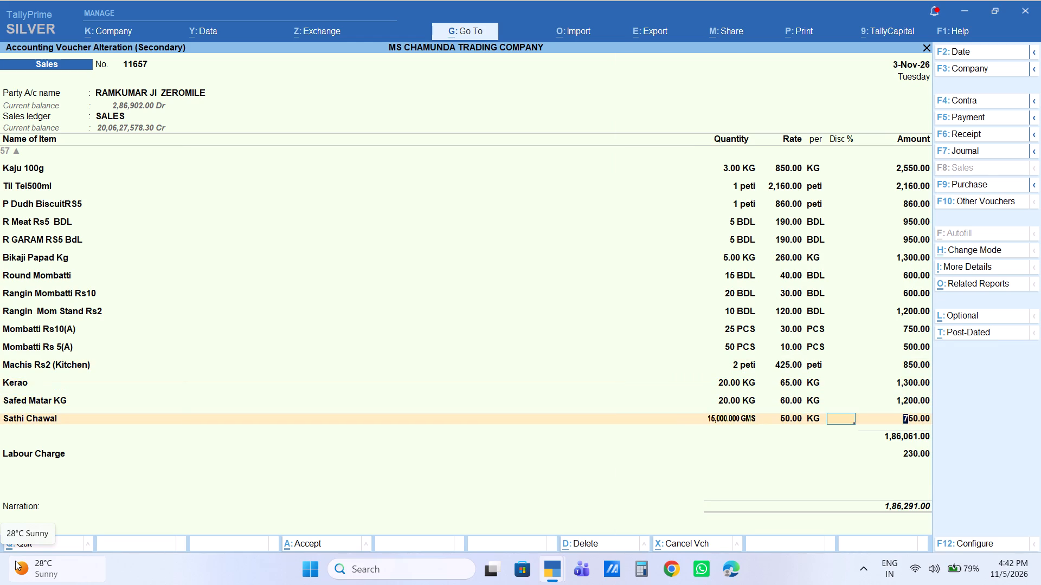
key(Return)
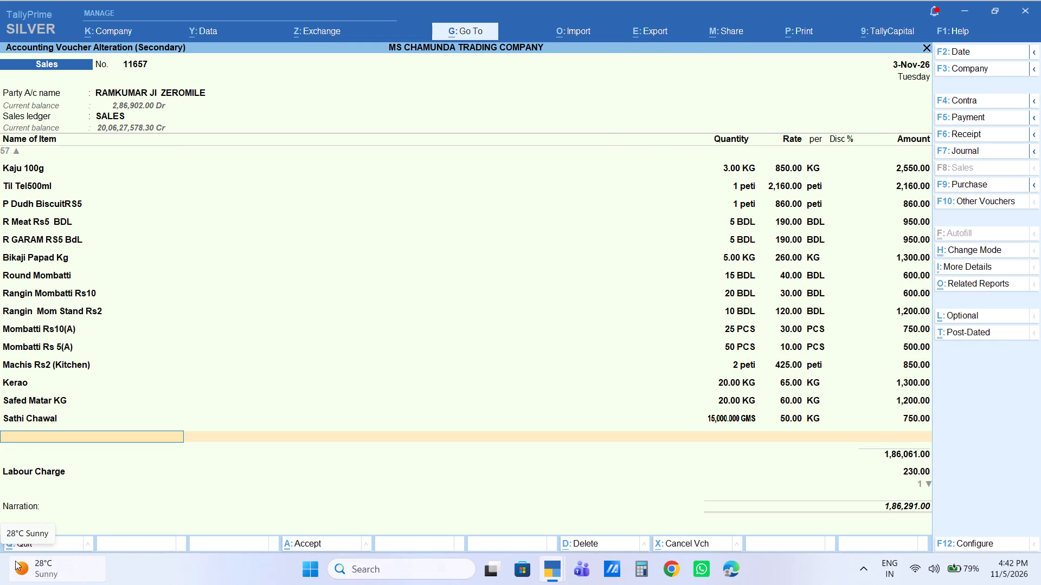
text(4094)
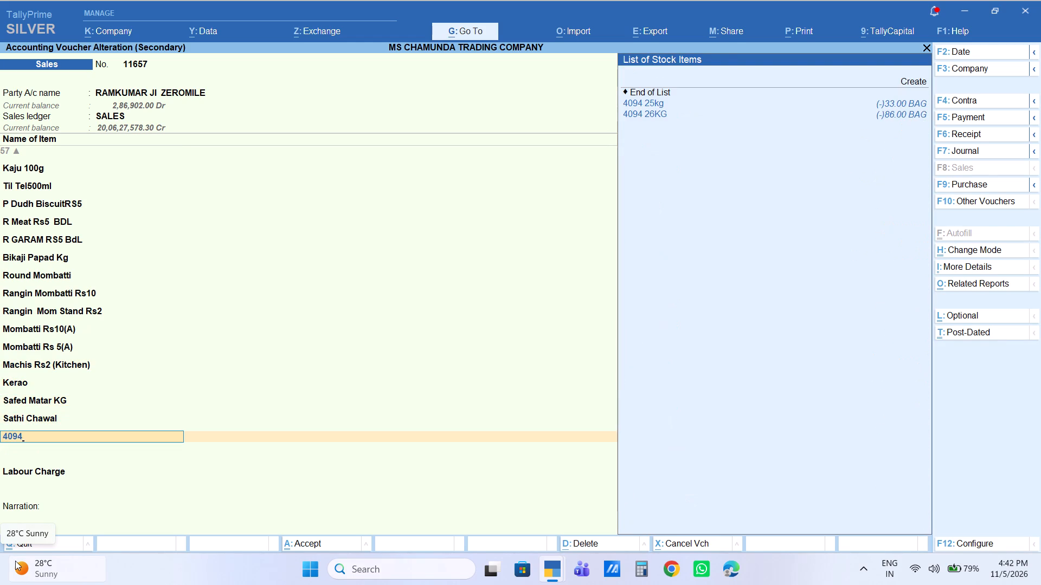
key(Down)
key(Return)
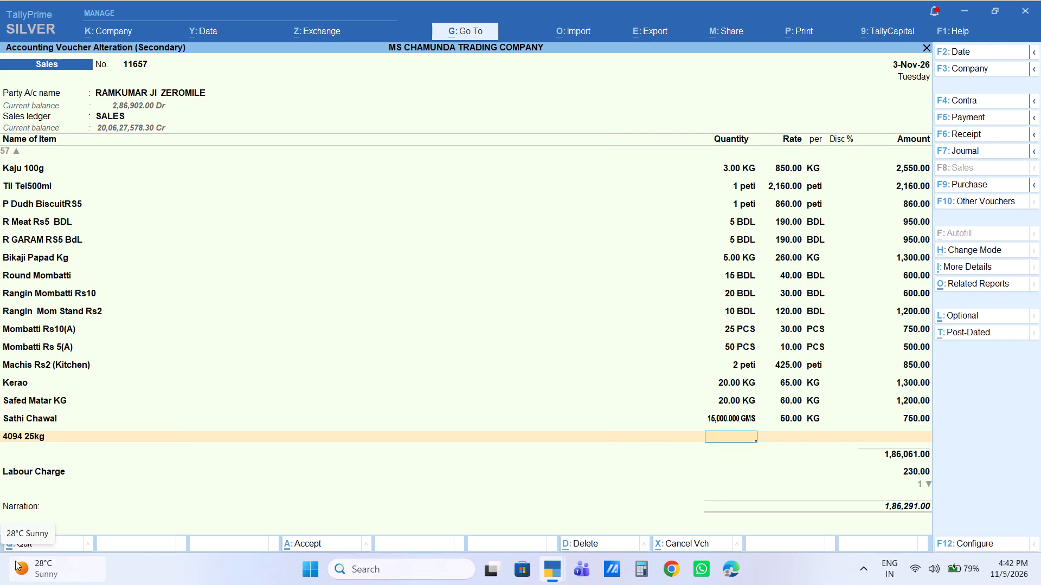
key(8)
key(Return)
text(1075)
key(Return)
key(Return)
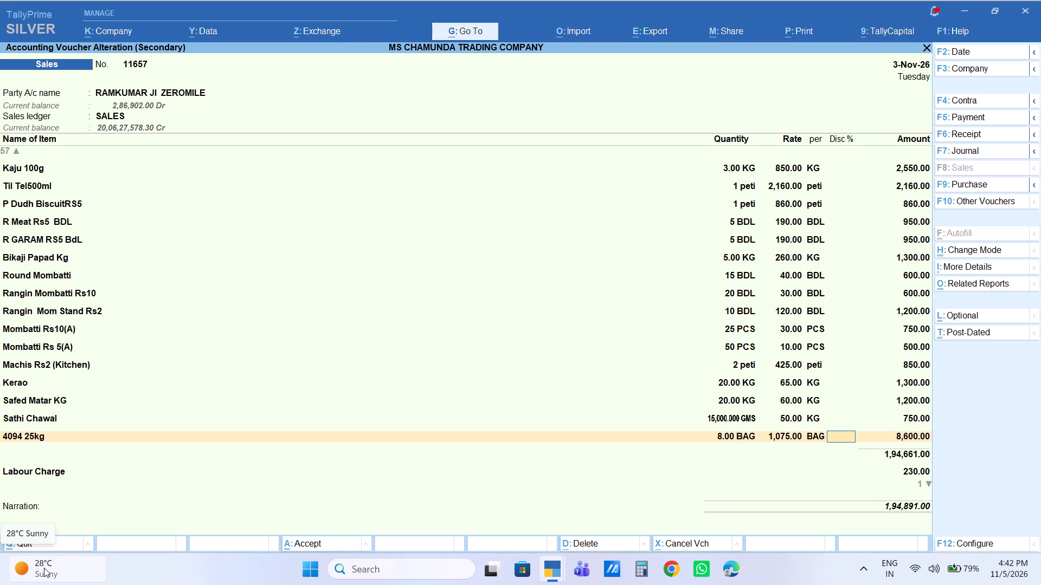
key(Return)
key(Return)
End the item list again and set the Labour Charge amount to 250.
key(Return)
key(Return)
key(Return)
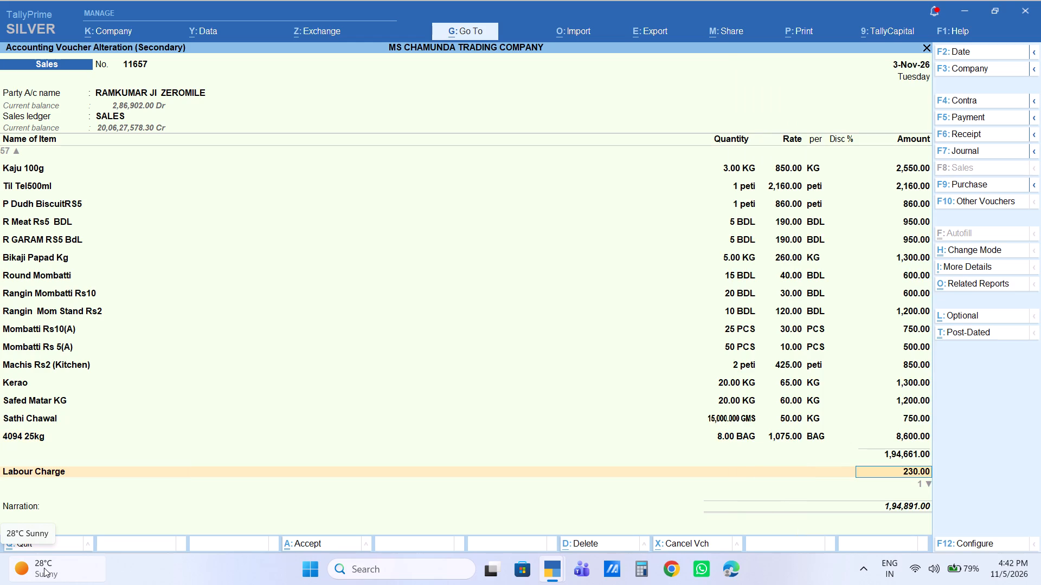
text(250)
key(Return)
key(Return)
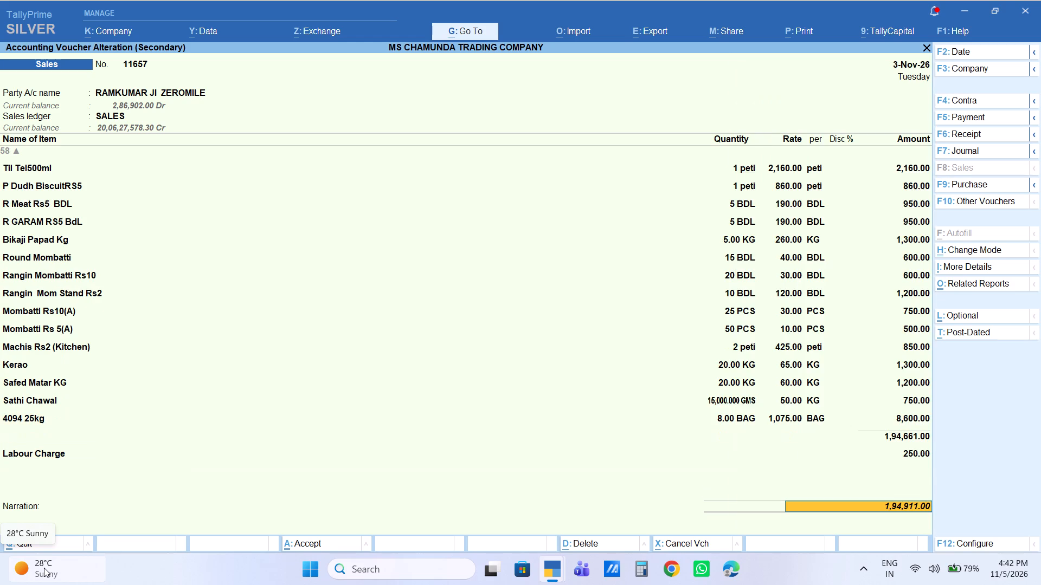
Set the Labour Charge amount to 249 and end the ledger list.
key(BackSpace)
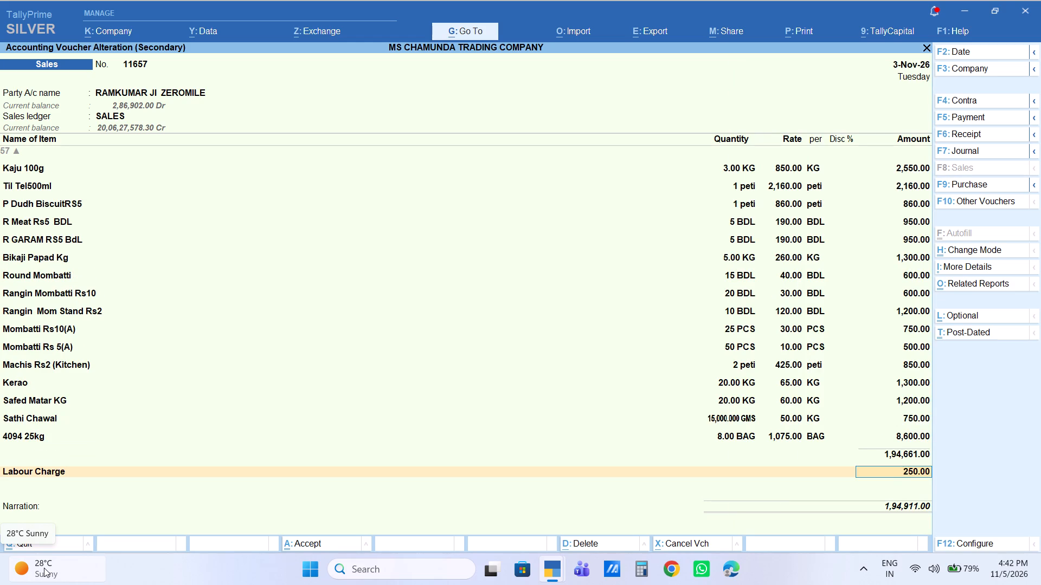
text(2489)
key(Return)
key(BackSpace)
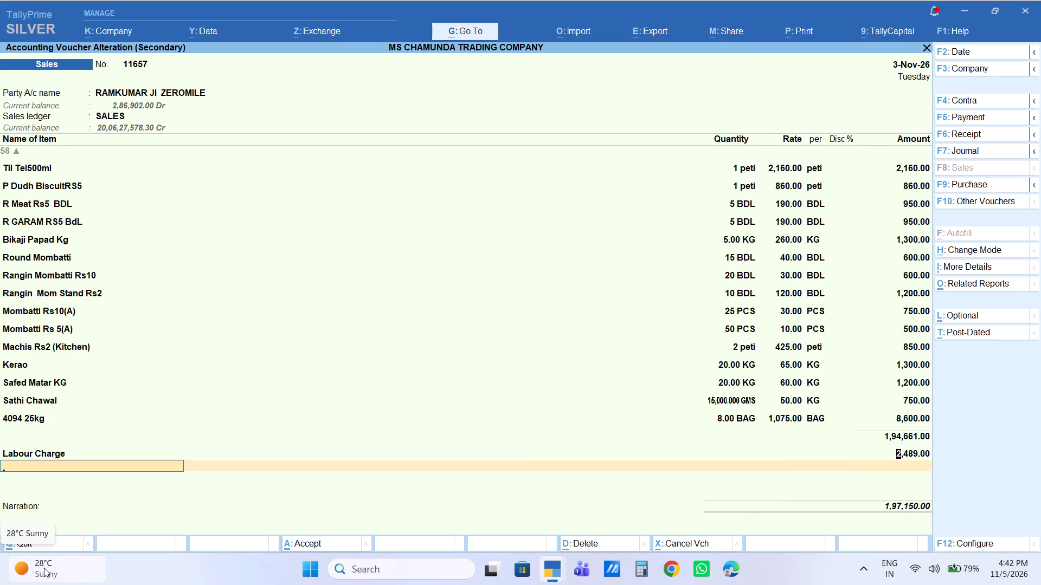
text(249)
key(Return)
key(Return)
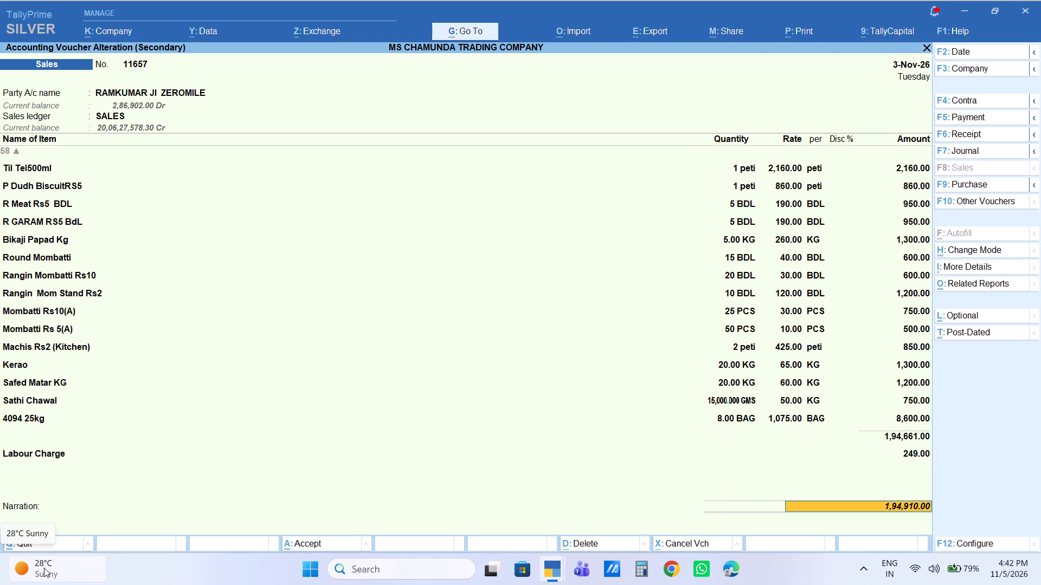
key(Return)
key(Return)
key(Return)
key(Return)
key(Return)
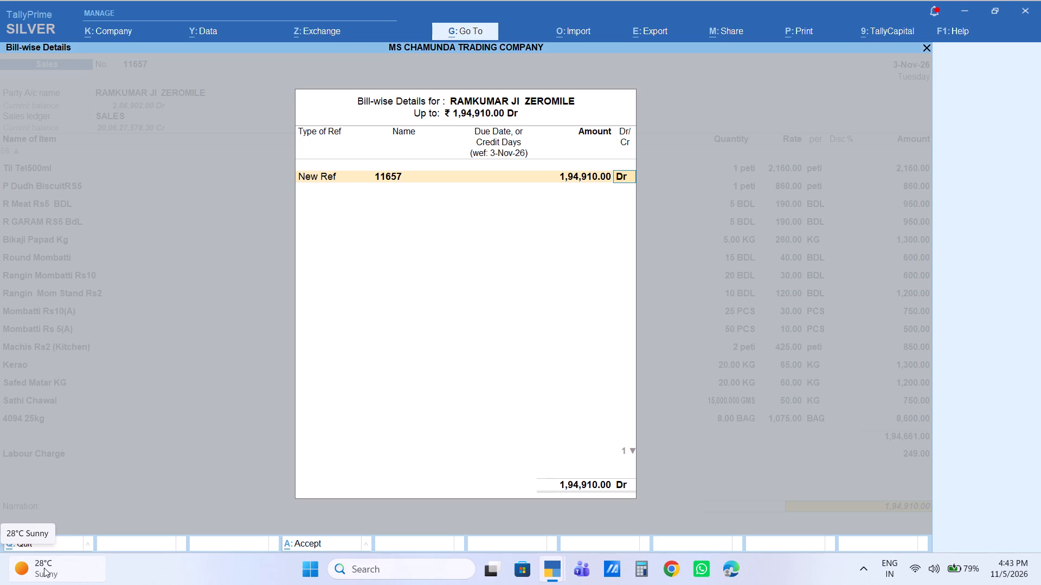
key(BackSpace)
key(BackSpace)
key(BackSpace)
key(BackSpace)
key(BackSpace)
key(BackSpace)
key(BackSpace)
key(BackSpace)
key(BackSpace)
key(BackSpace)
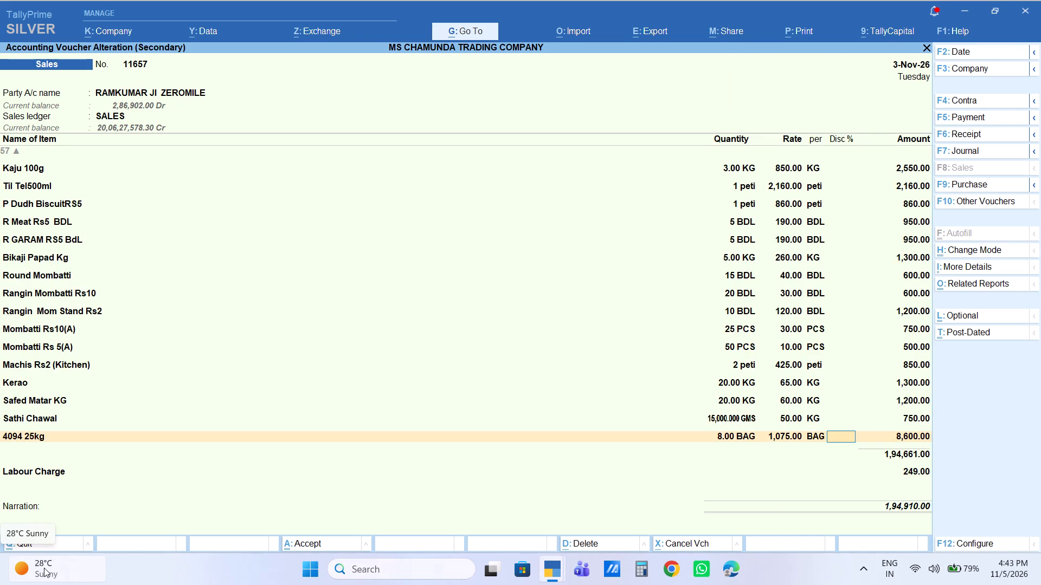
Add a HALDI POWDER line of 10 KG at the default rate of 160.00 per KG below the 4094 25kg line.
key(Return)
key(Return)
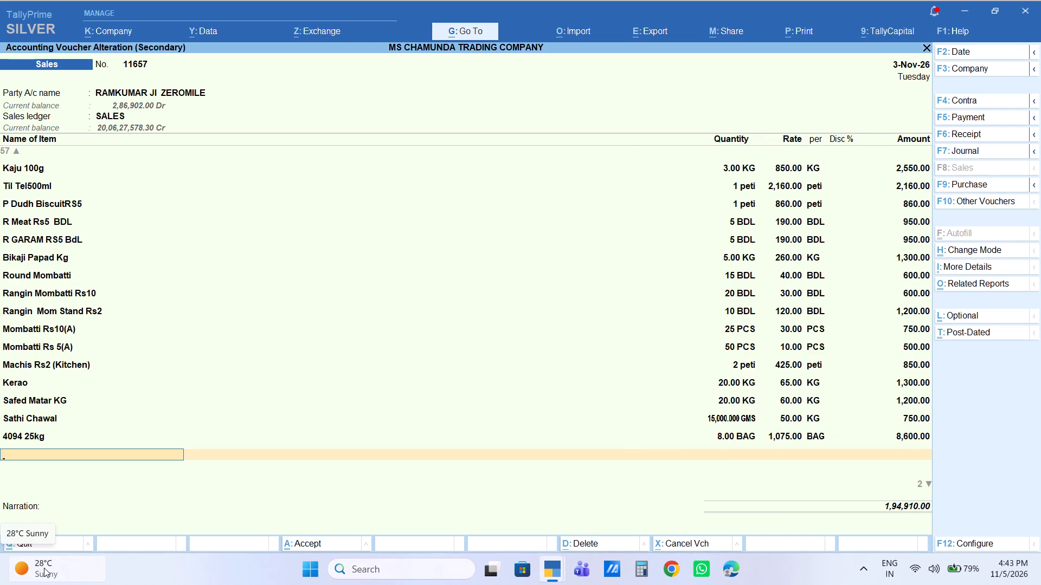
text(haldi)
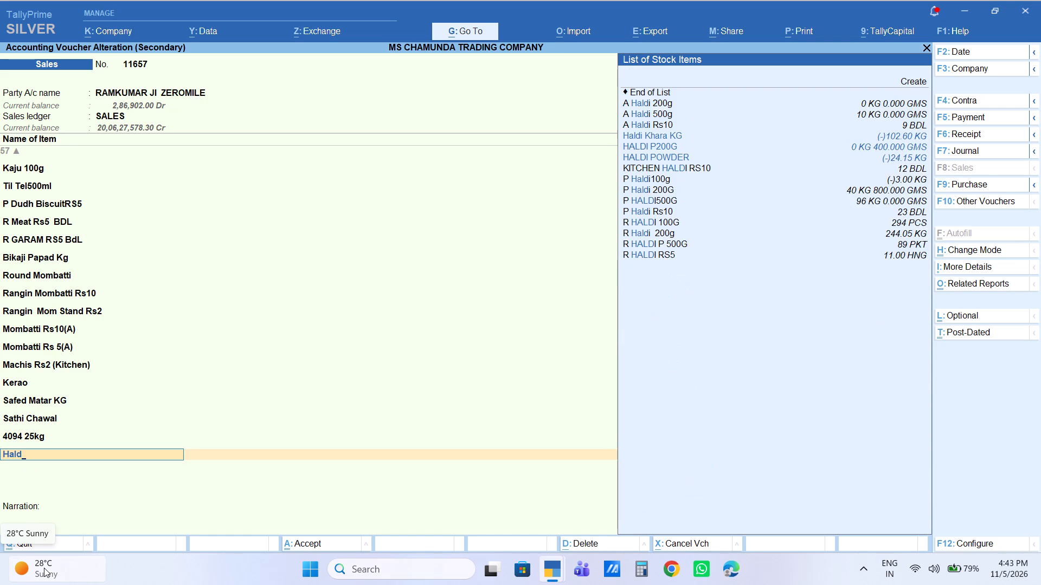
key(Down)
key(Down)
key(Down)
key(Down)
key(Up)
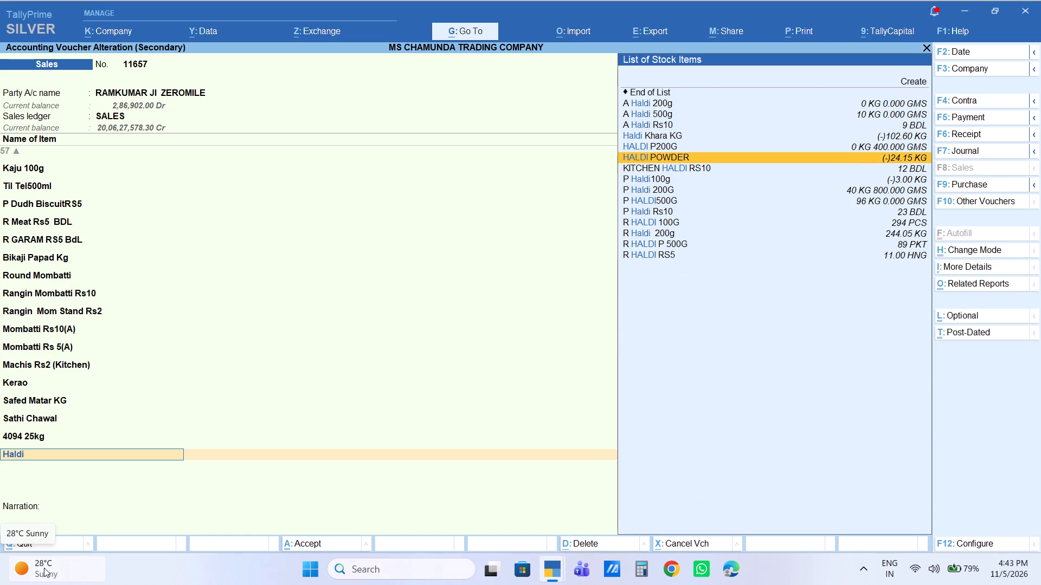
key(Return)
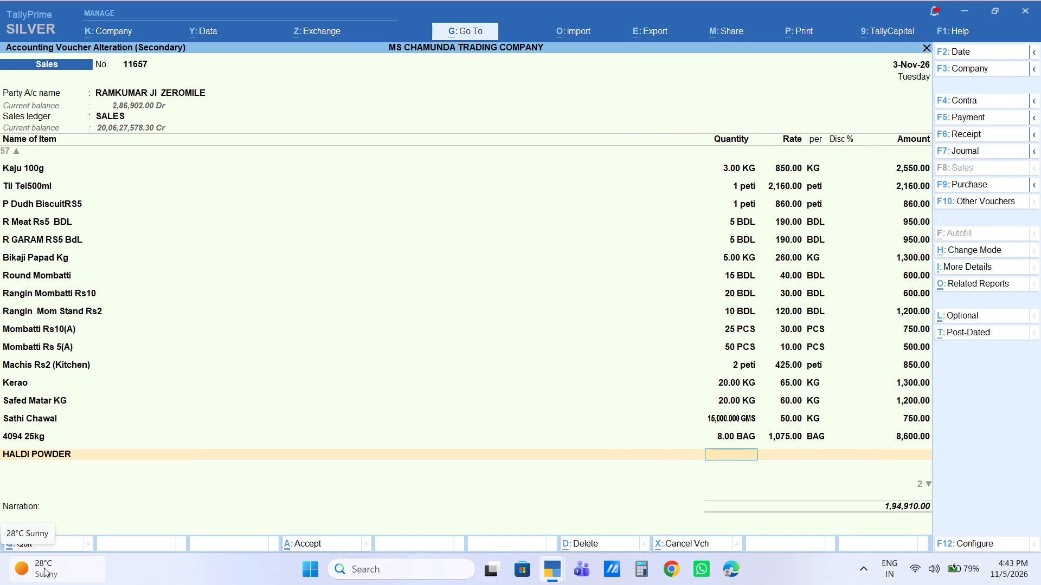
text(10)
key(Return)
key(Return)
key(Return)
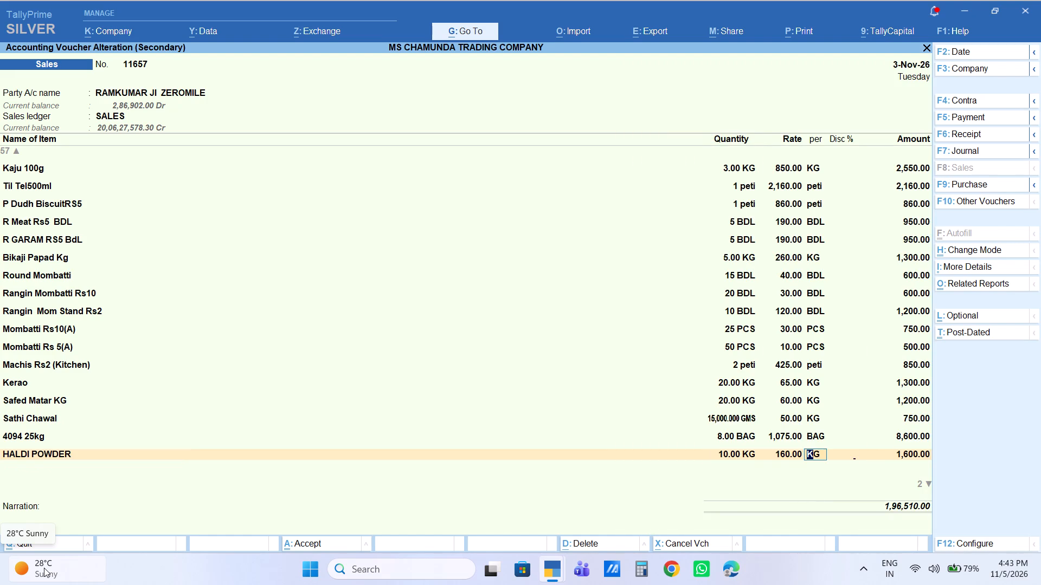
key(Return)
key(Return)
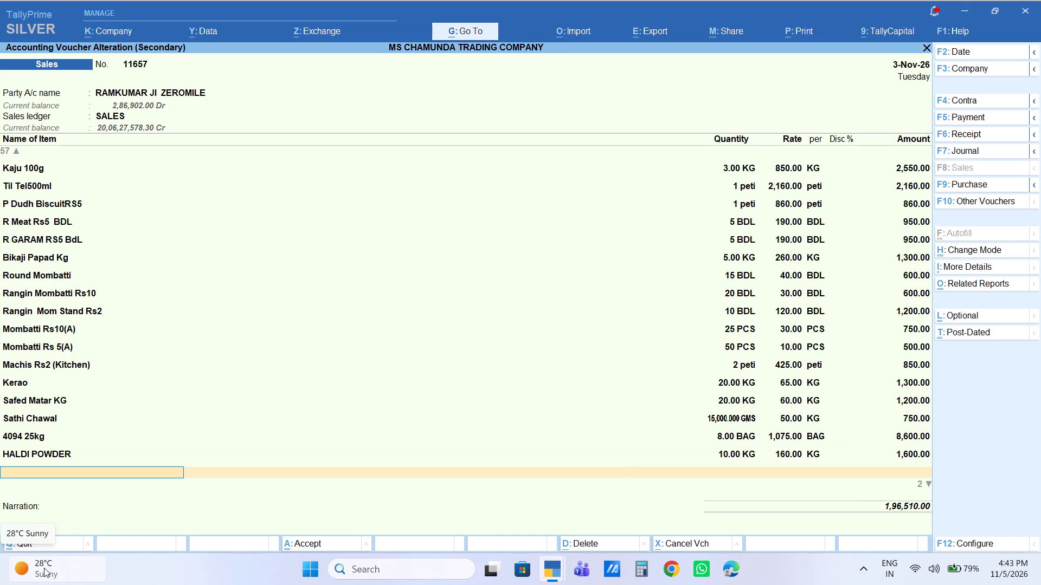
Add a KISMIS line of 2 KG at a rate of 400 per KG.
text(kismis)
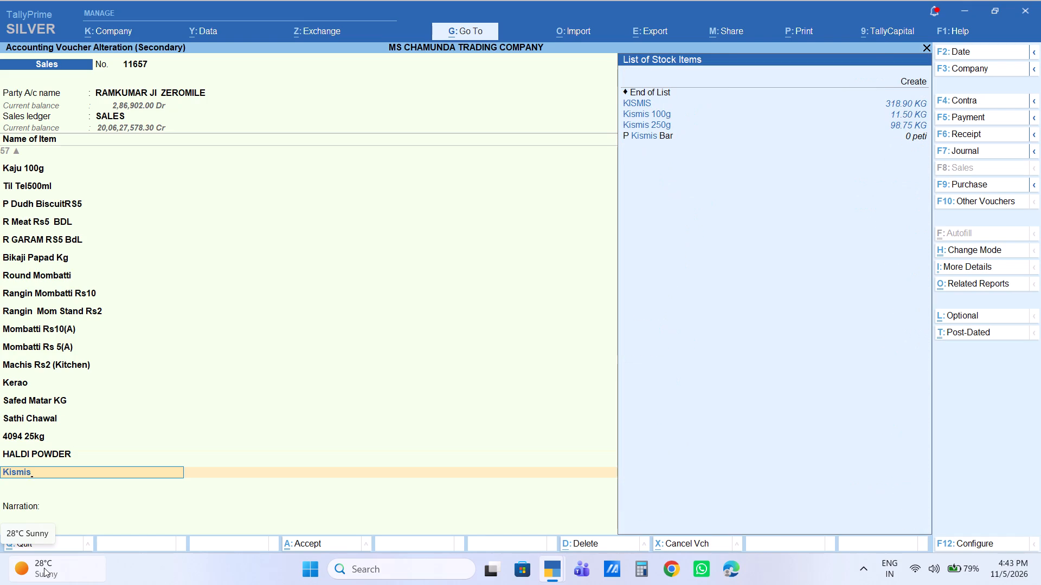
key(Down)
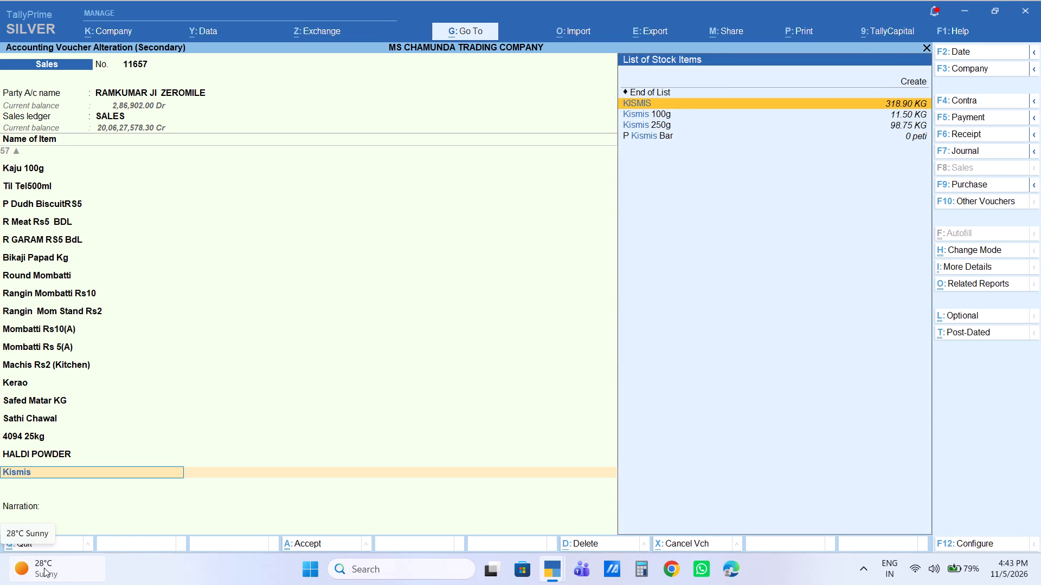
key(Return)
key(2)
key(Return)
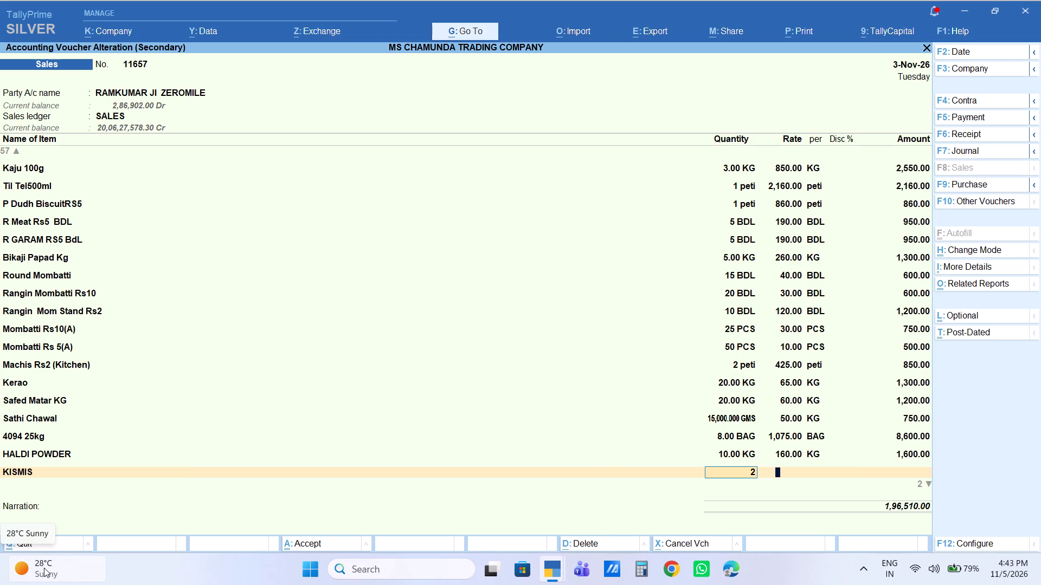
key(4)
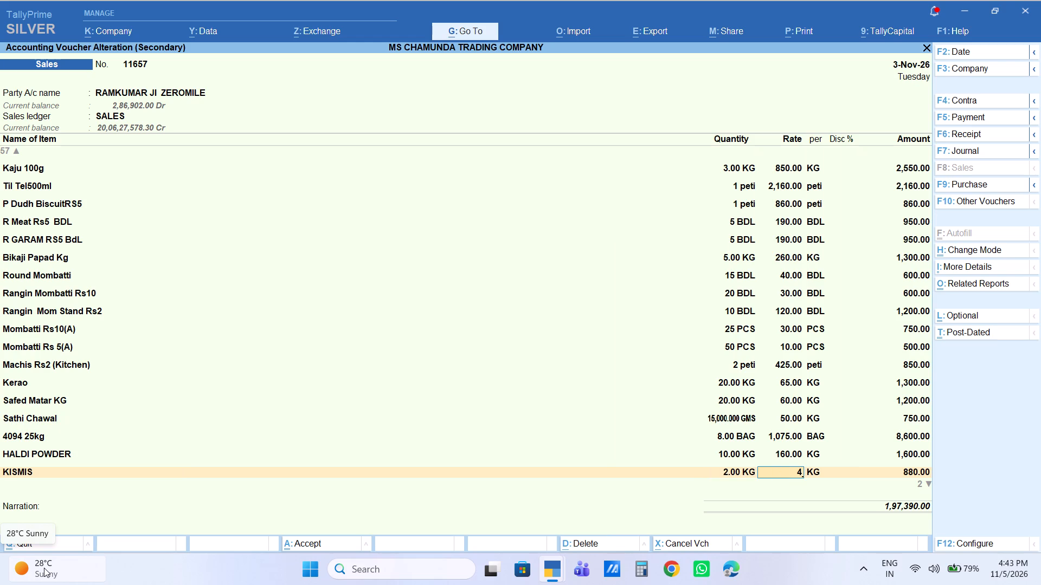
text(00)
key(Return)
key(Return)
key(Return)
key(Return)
Finish sales voucher 11657, keeping the Labour Charge and bill-wise details and leaving the narration blank, and save it.
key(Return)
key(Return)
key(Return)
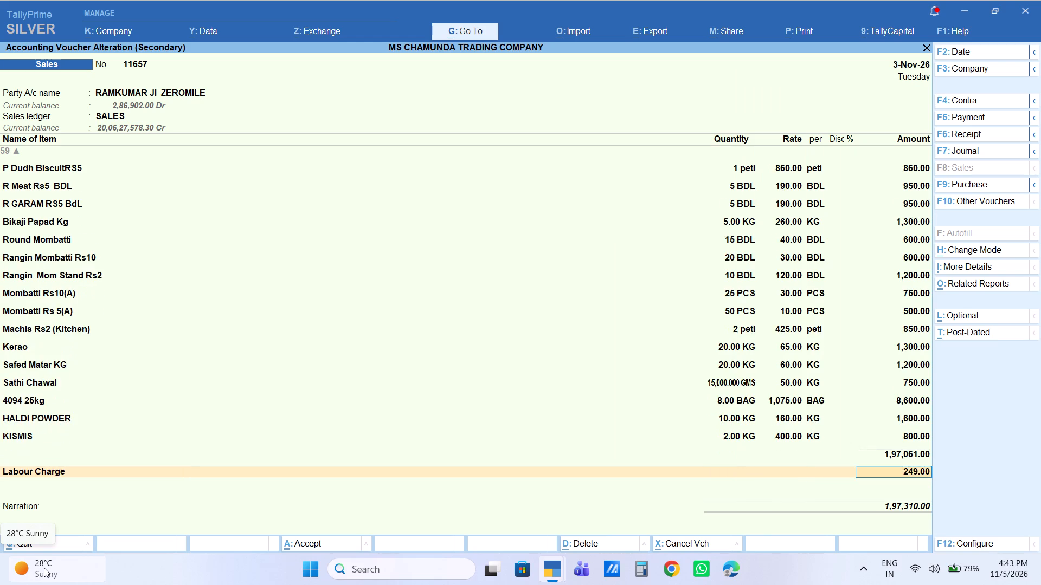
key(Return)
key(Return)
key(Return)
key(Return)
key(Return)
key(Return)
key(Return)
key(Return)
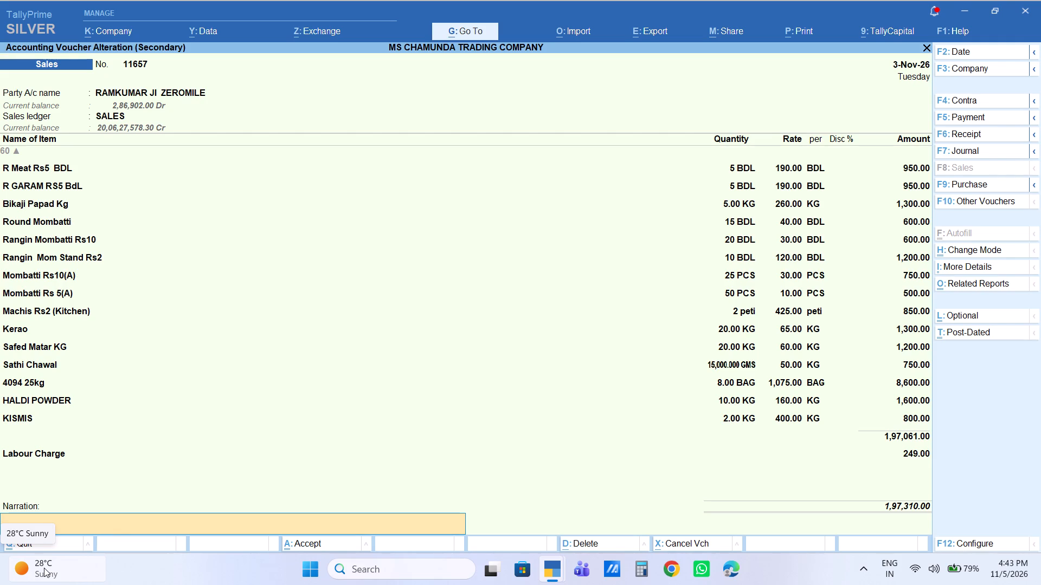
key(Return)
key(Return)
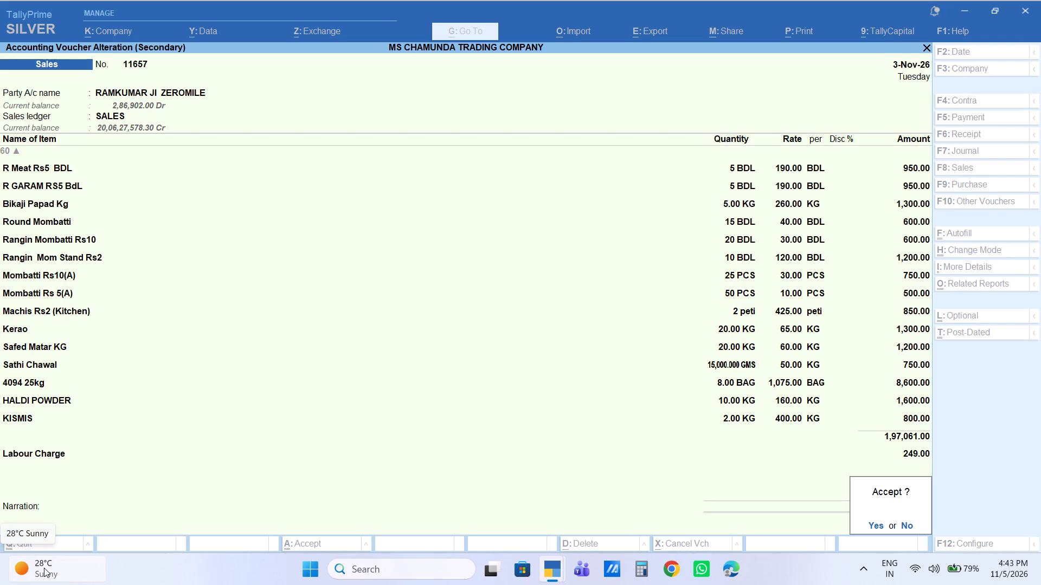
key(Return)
Print the saved sales voucher 11657.
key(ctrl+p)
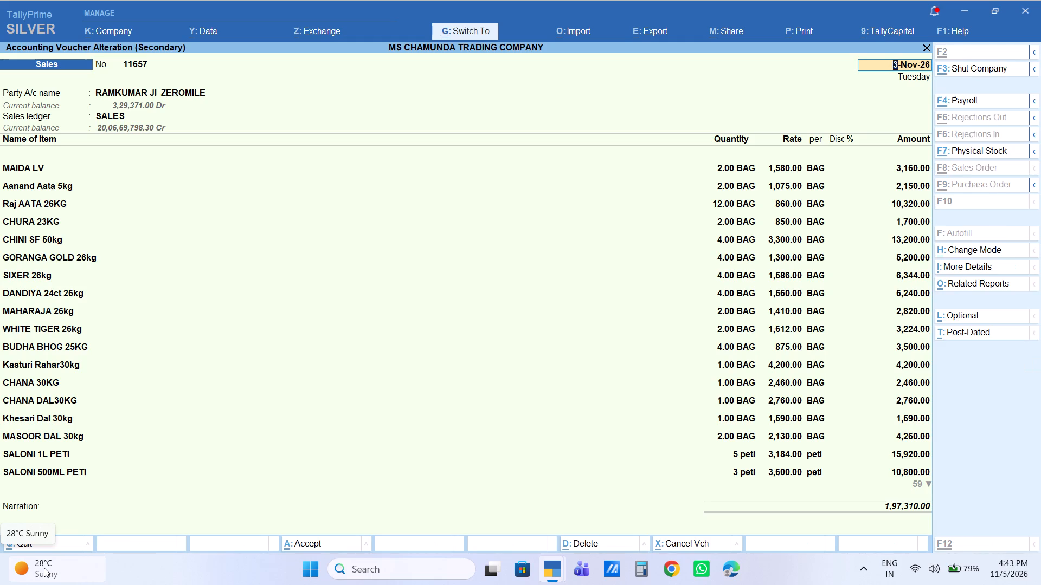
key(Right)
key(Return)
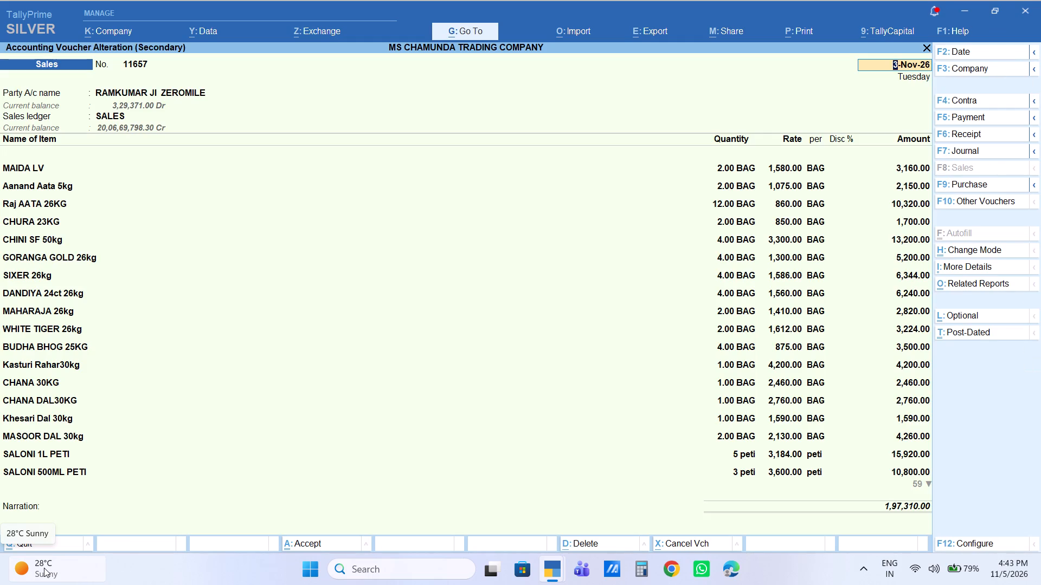
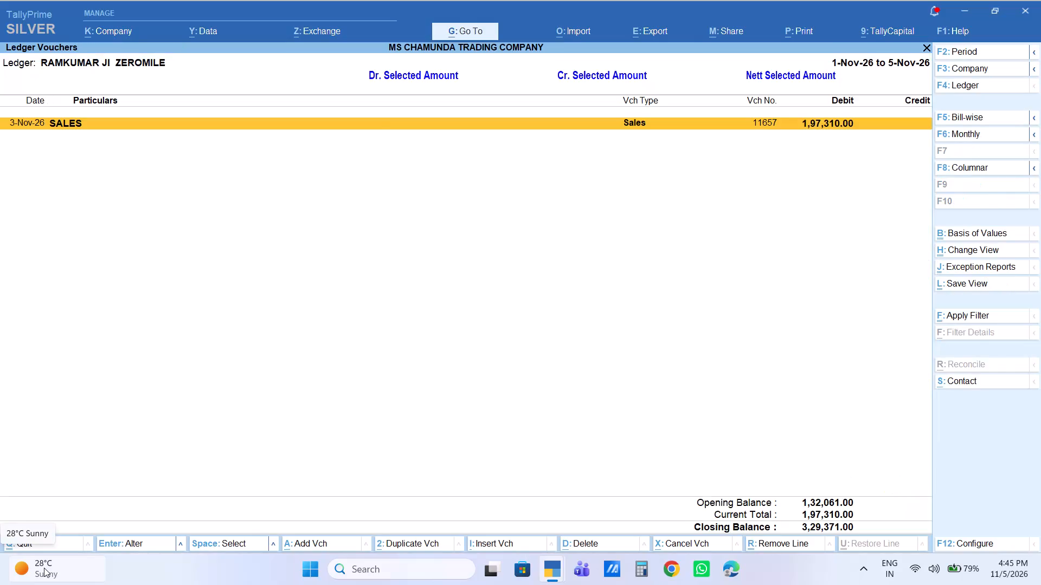
Leave the ledger report, return to the Gateway of Tally and start a new sales voucher.
key(Escape)
key(Escape)
key(Escape)
key(Escape)
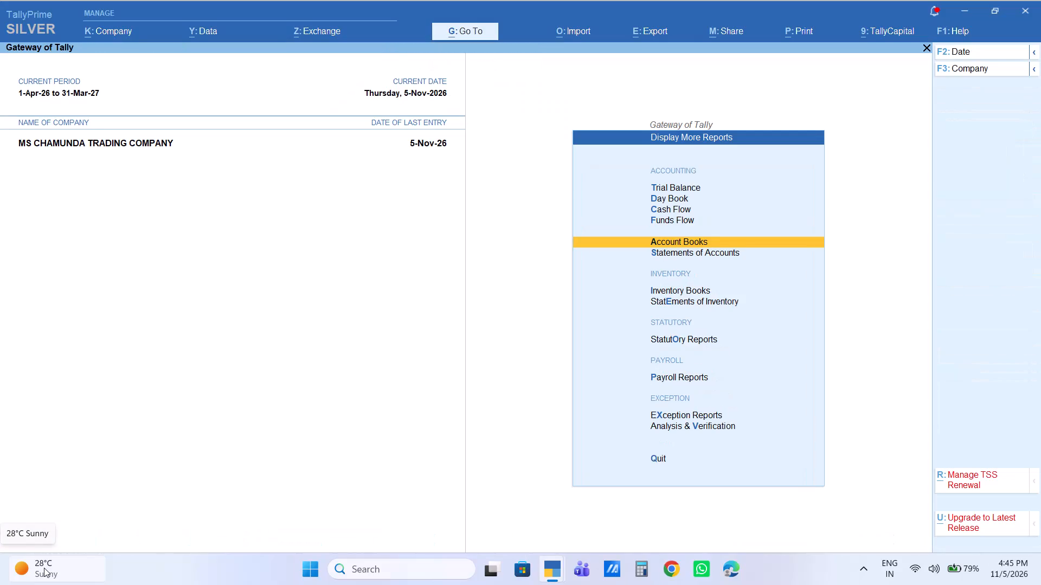
key(Escape)
key(Up)
key(Up)
key(Up)
key(Up)
key(Up)
key(Up)
key(Up)
key(Up)
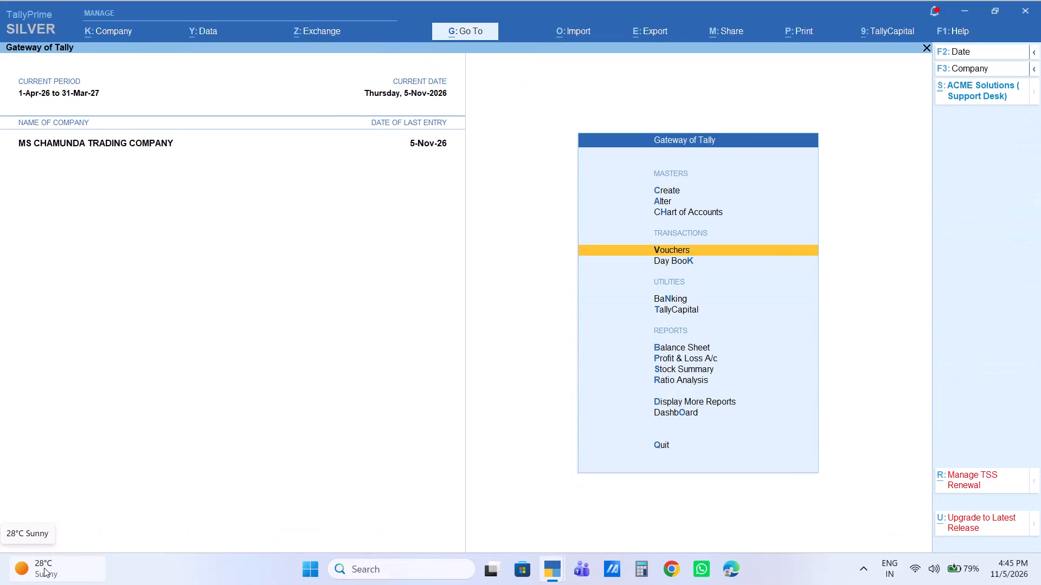
key(Return)
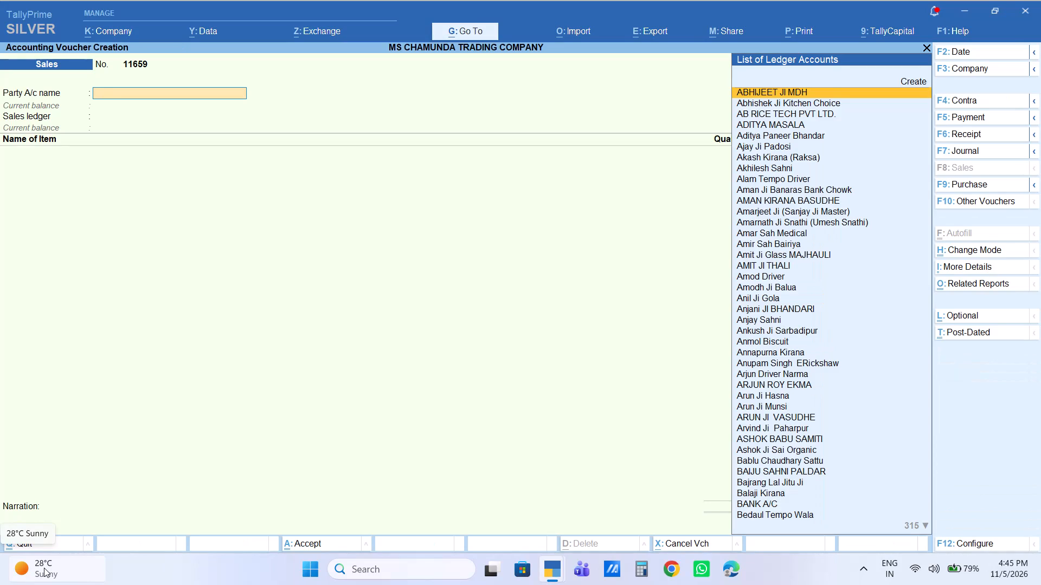
Set Cash as the party, enter the buyer's name, and keep the blank address, Bihar, India and the SALES ledger.
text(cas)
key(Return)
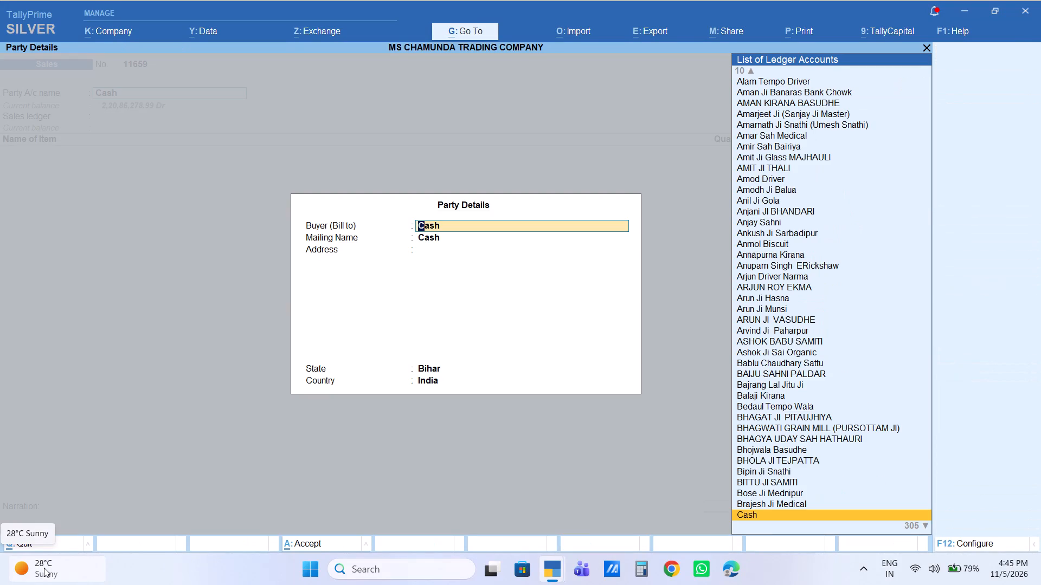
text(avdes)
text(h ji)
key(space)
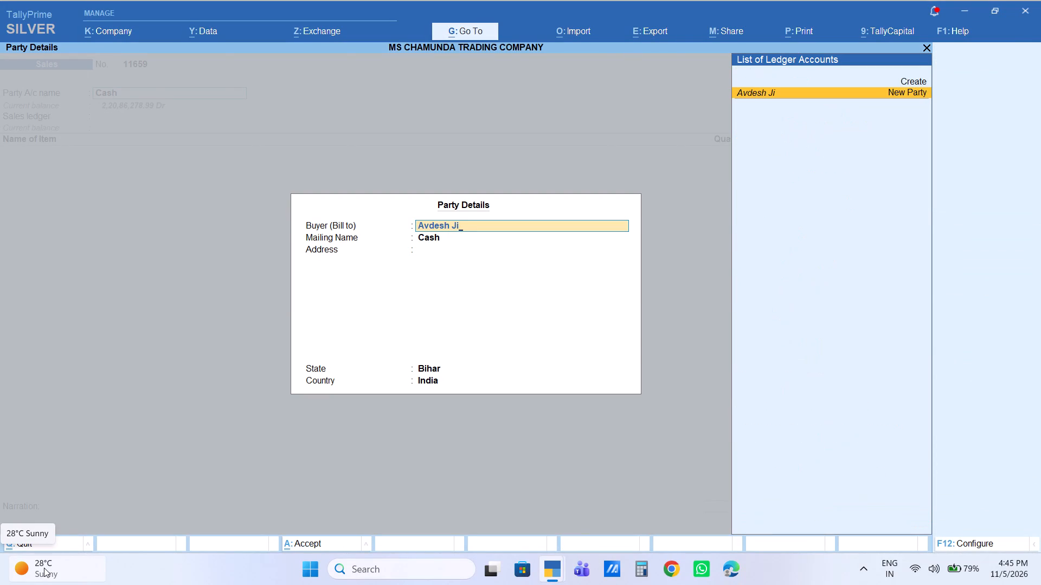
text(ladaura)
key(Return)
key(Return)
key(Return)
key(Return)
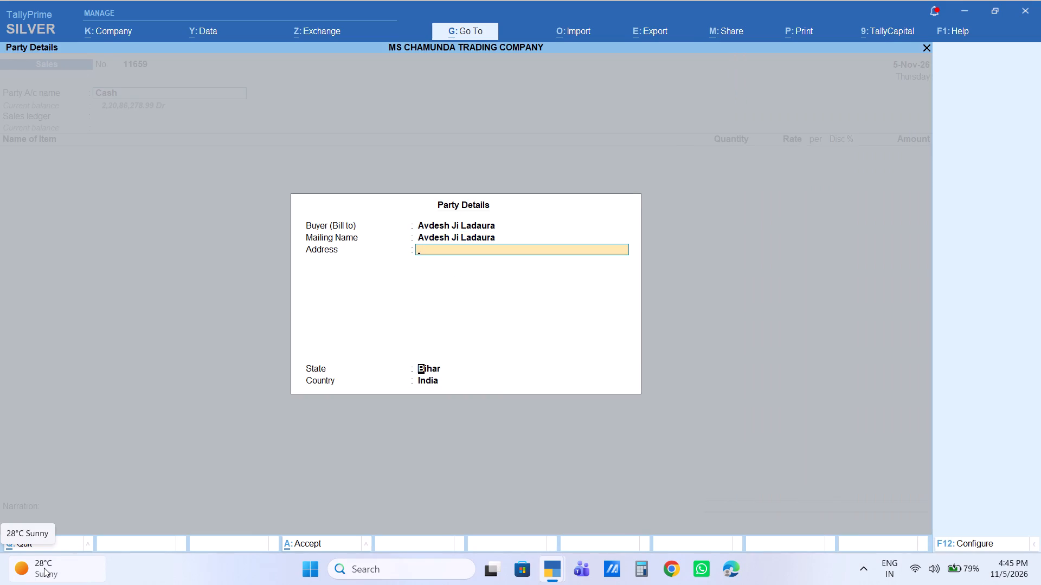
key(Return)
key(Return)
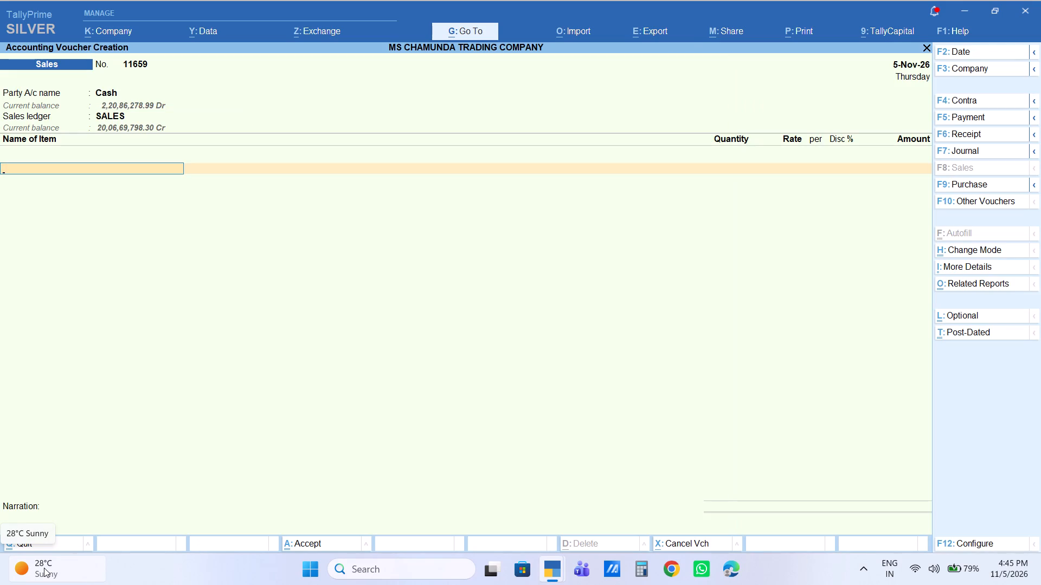
Add a CHANA DAL30KG line of 5 BAG with an amount of 13,500.
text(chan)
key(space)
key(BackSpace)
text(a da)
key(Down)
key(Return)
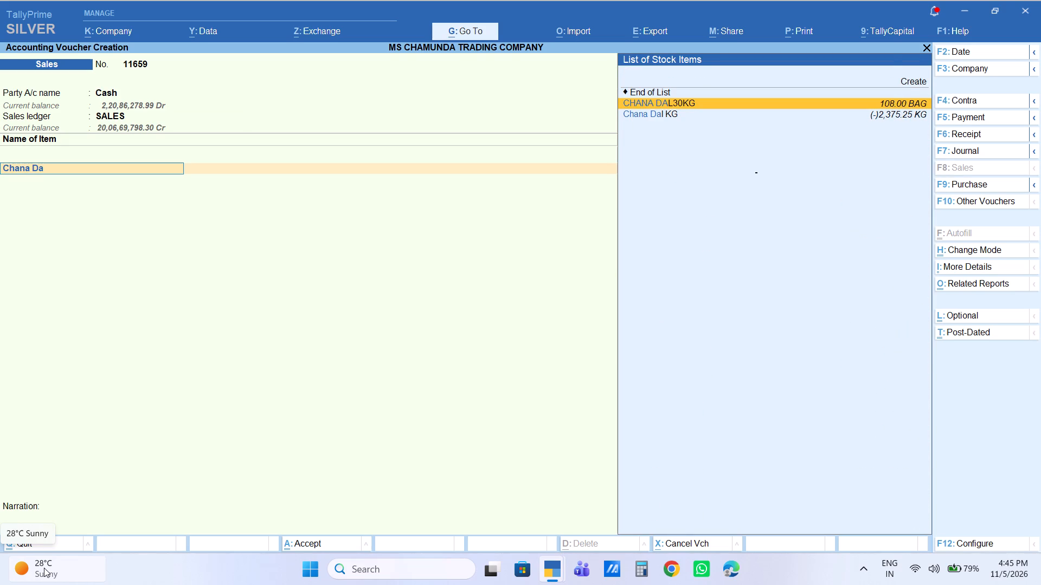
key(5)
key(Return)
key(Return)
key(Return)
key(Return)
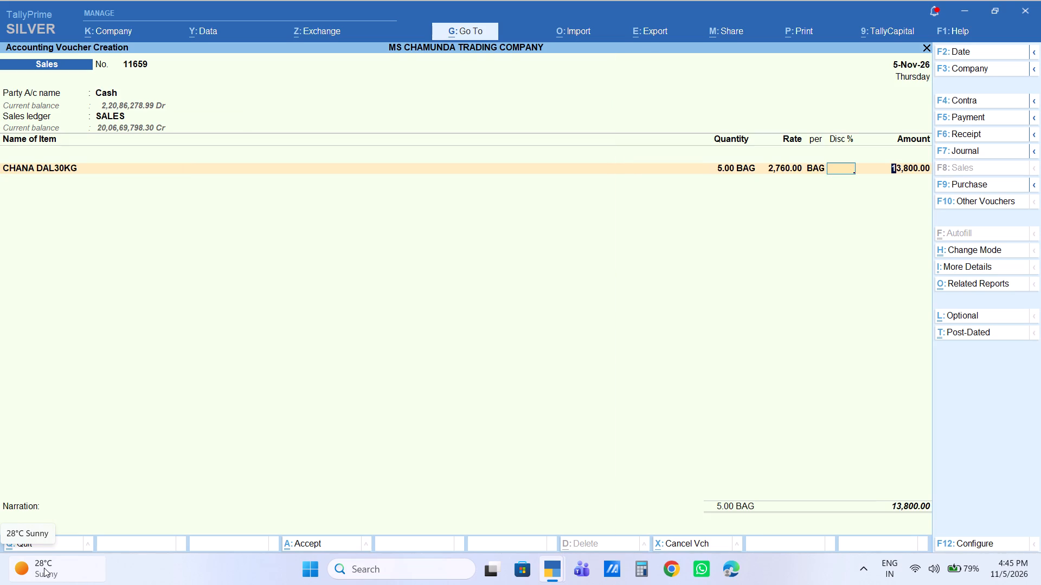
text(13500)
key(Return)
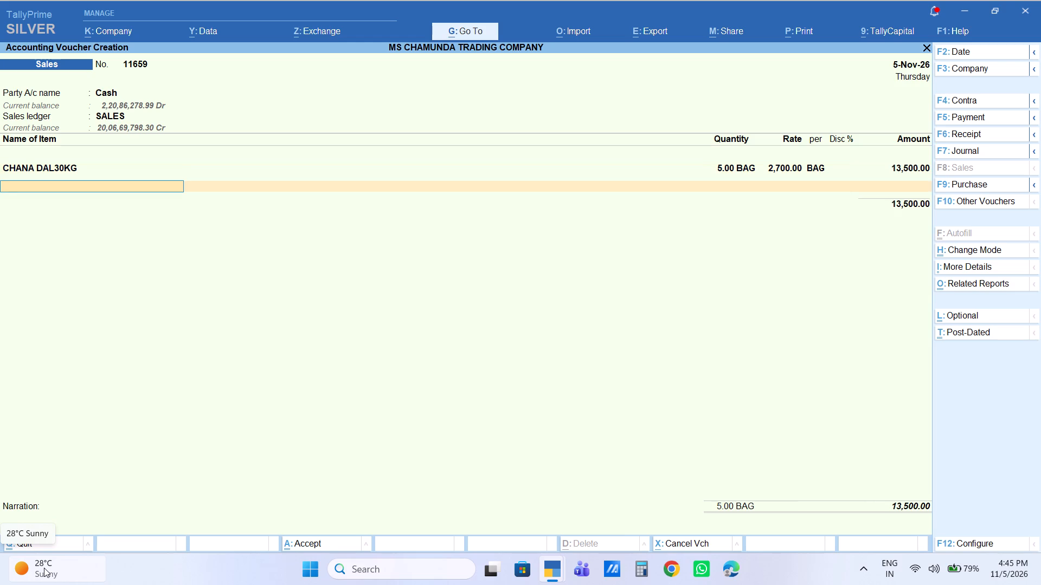
Add a CHANA 30KG line of 1 BAG with an amount of 2,460.
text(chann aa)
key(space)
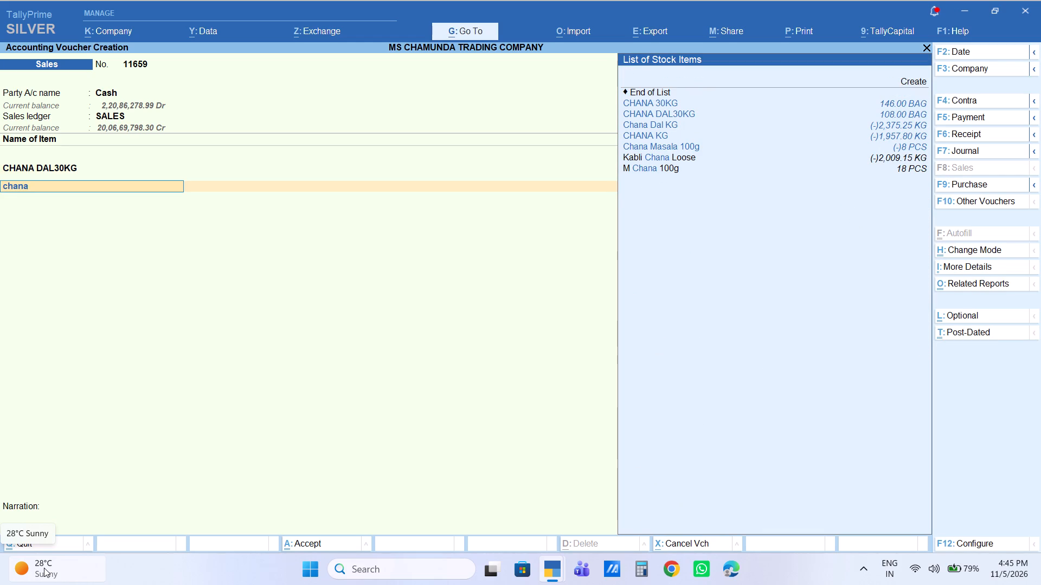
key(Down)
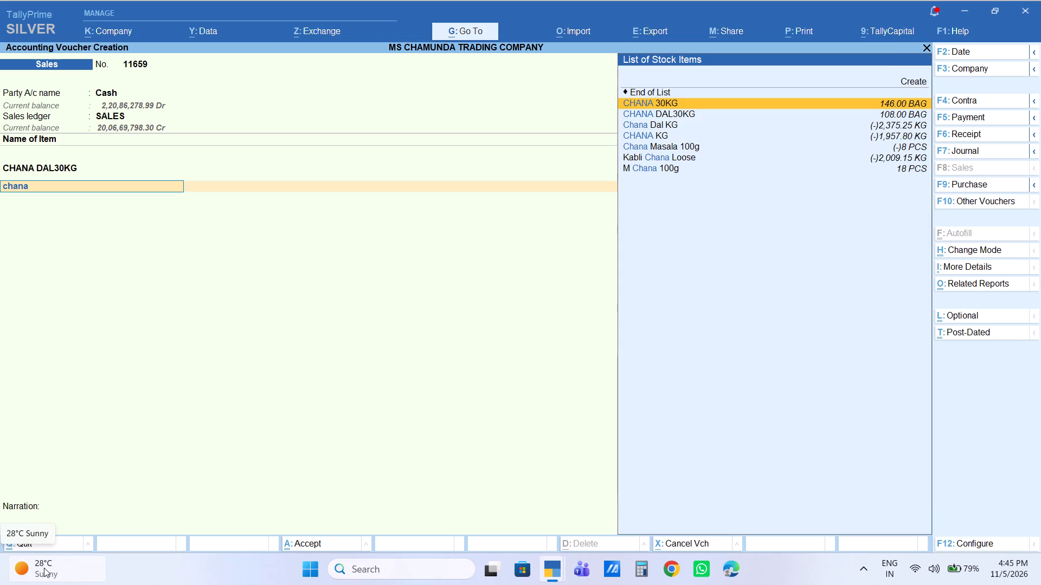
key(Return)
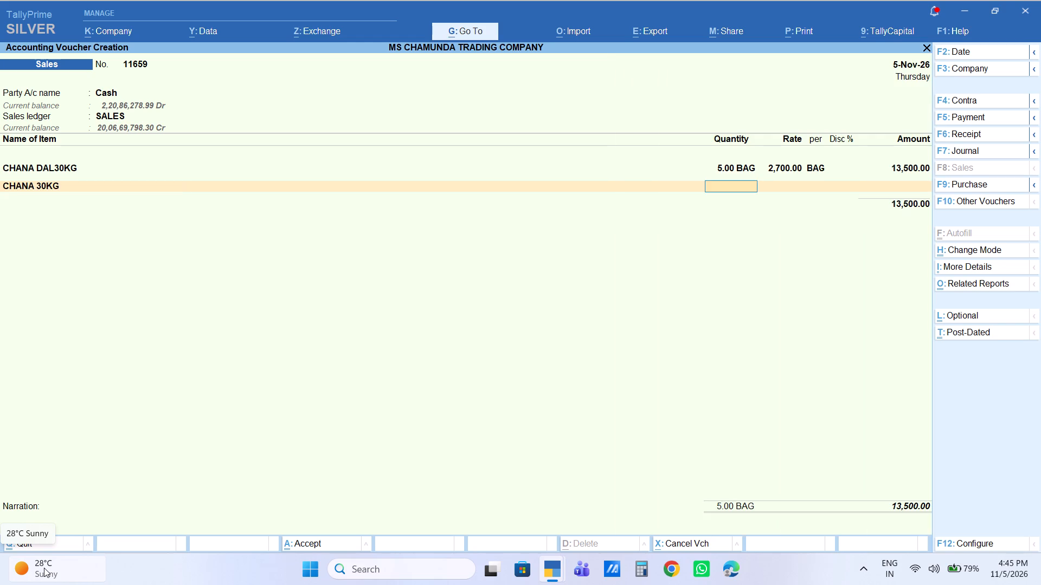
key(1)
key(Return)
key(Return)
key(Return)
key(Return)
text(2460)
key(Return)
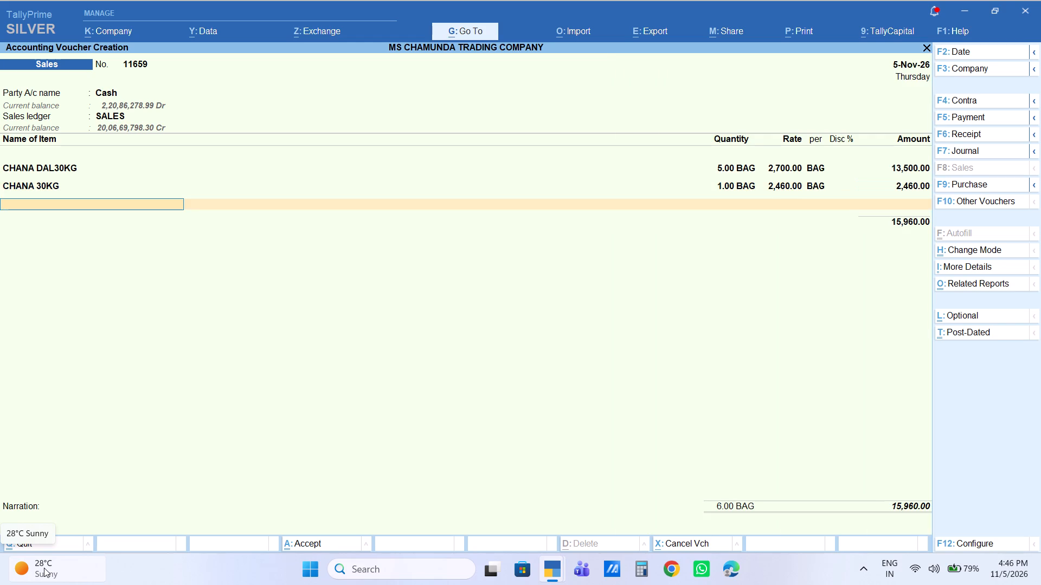
Add a Soyabin 20kg line of 1 BAG at the default rate of 1,460.00 per BAG.
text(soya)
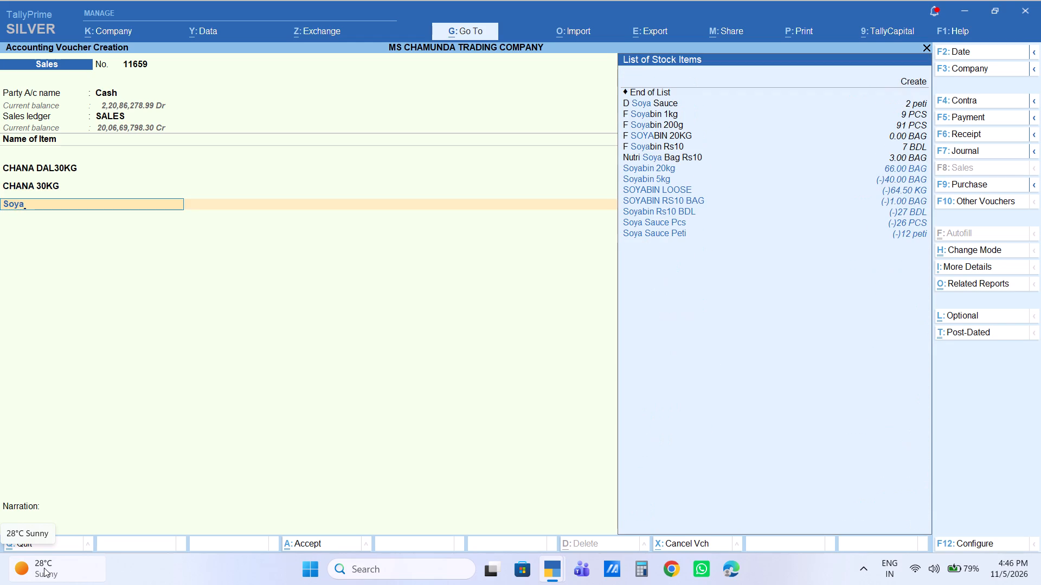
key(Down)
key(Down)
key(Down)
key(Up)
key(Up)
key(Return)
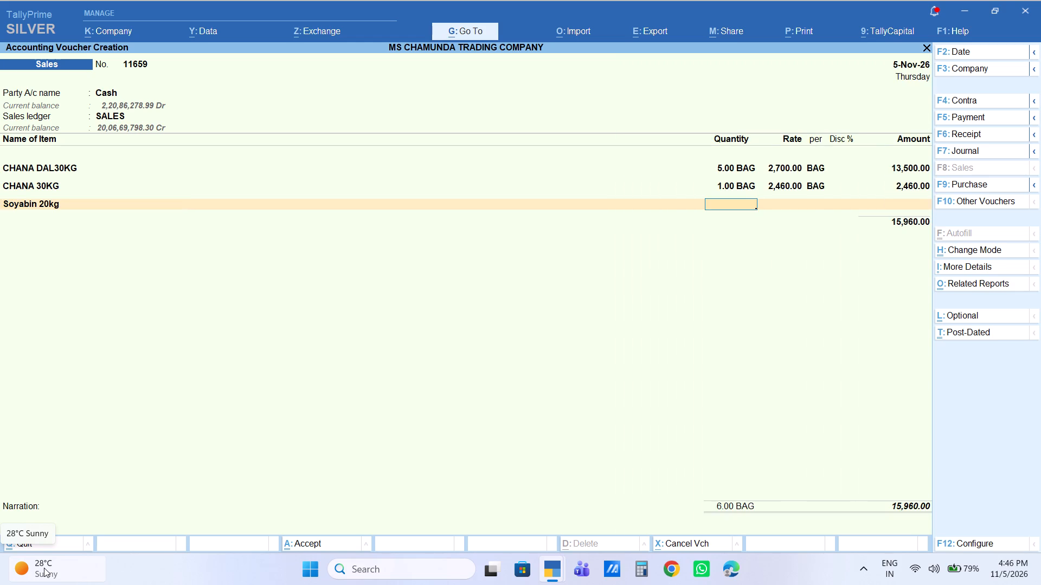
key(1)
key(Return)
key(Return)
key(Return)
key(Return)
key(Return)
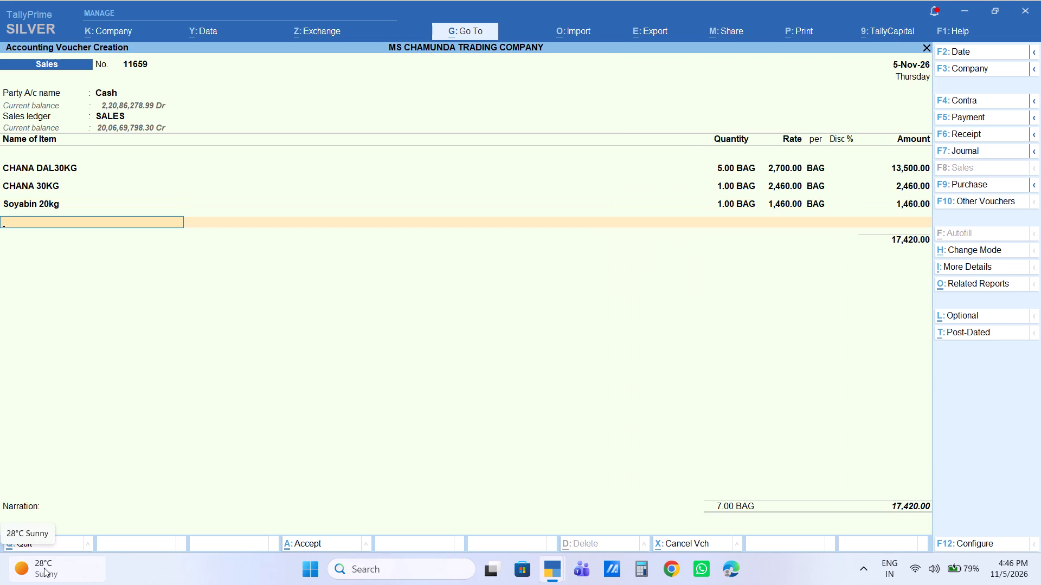
Add a MASOOR DAL 30kg line of 5 BAG with an amount of 10,500.
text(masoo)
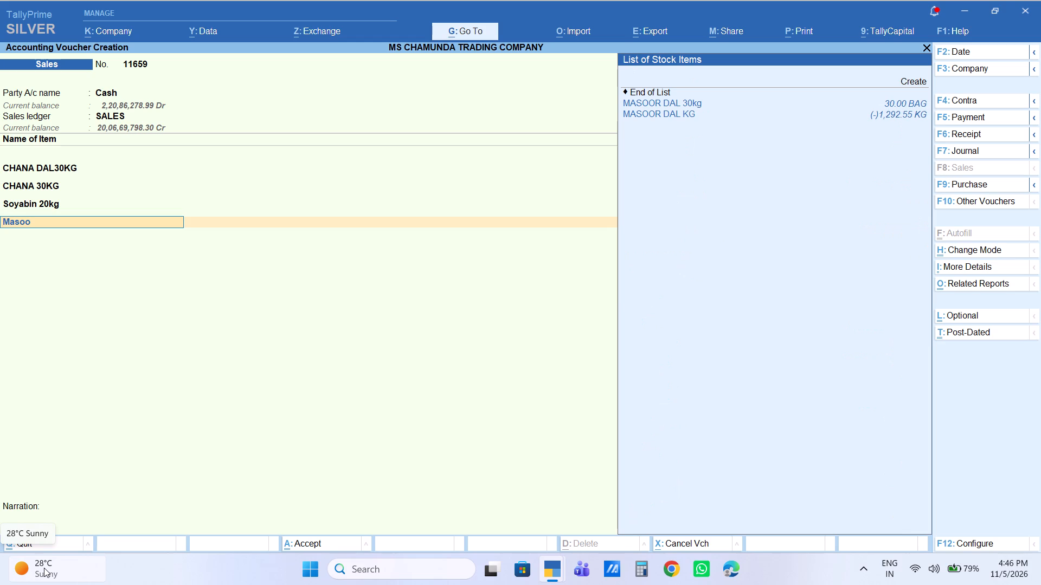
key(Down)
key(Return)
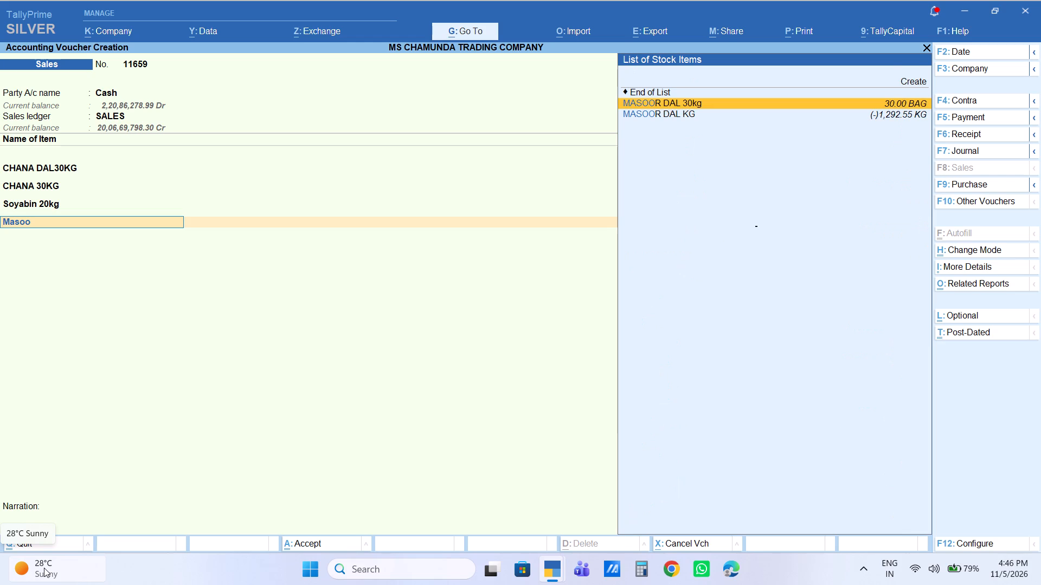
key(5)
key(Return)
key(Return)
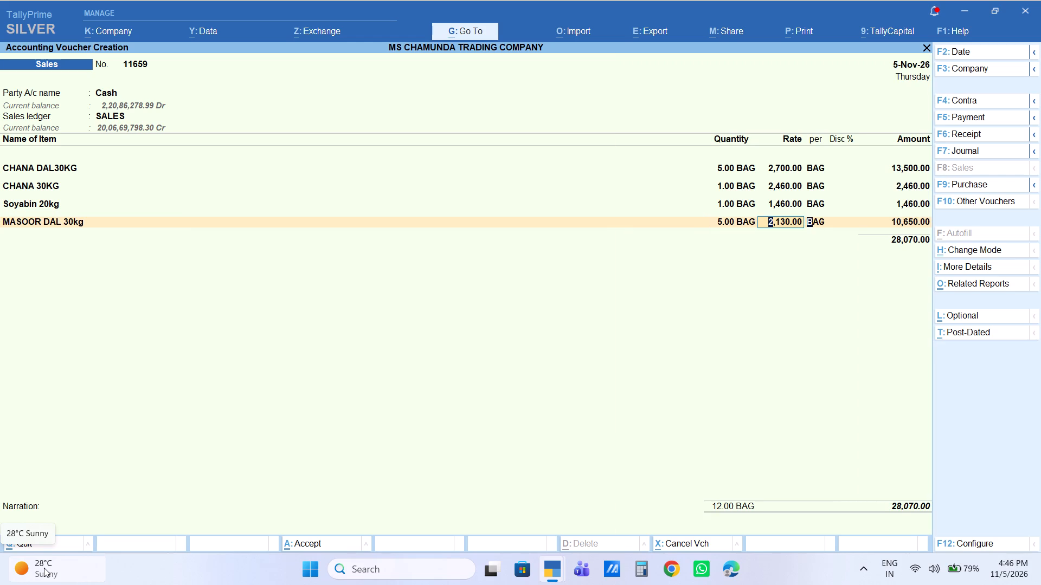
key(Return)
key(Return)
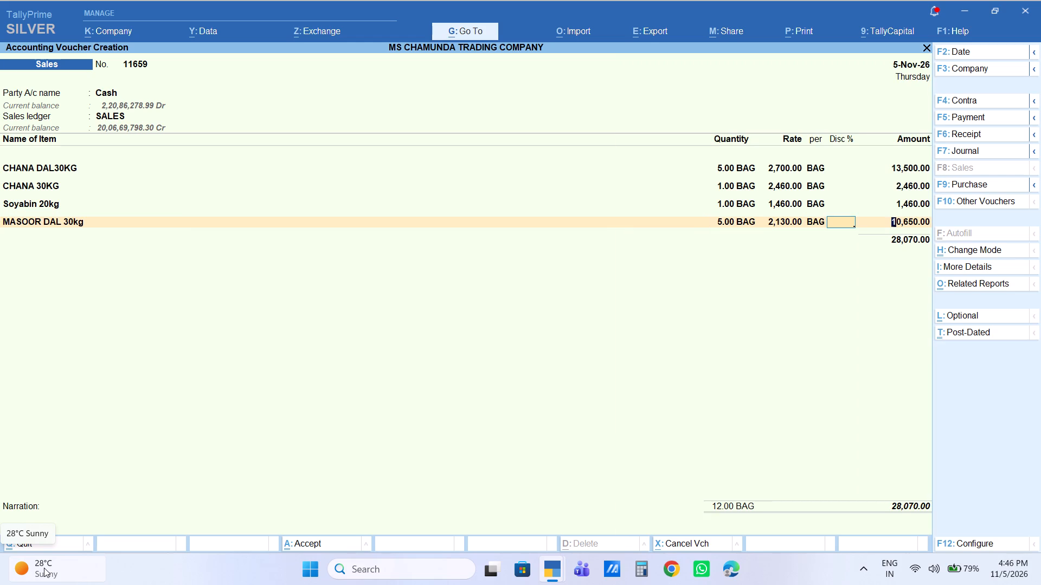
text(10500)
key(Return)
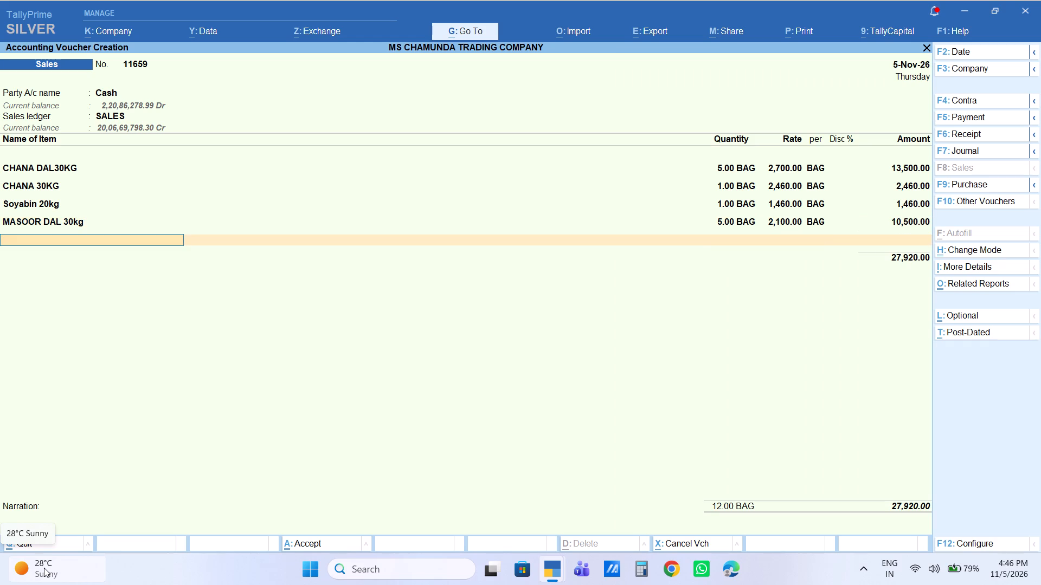
Add a Sathi Chawal line of 25 KG with an amount of 1,125.
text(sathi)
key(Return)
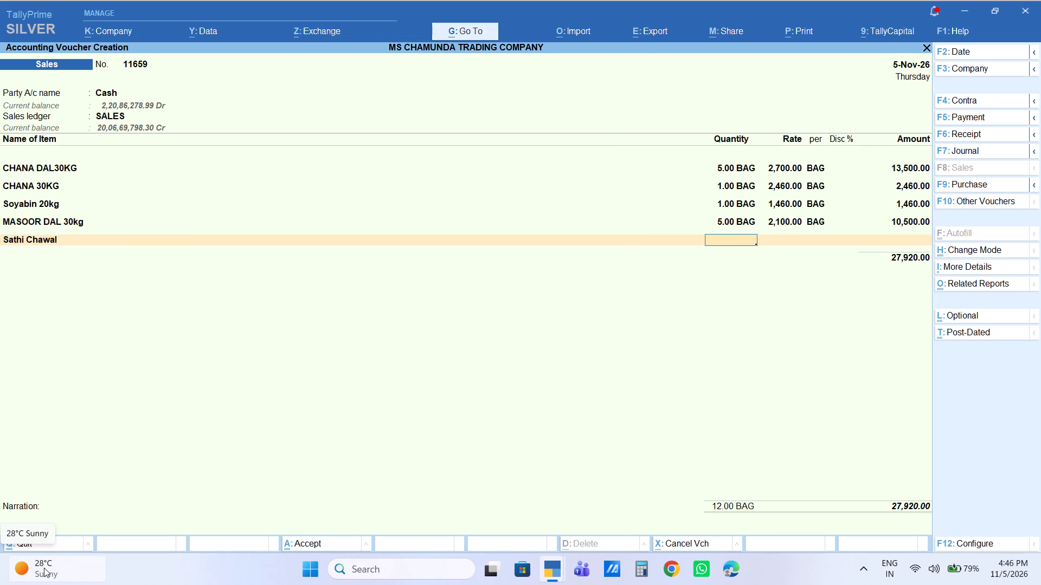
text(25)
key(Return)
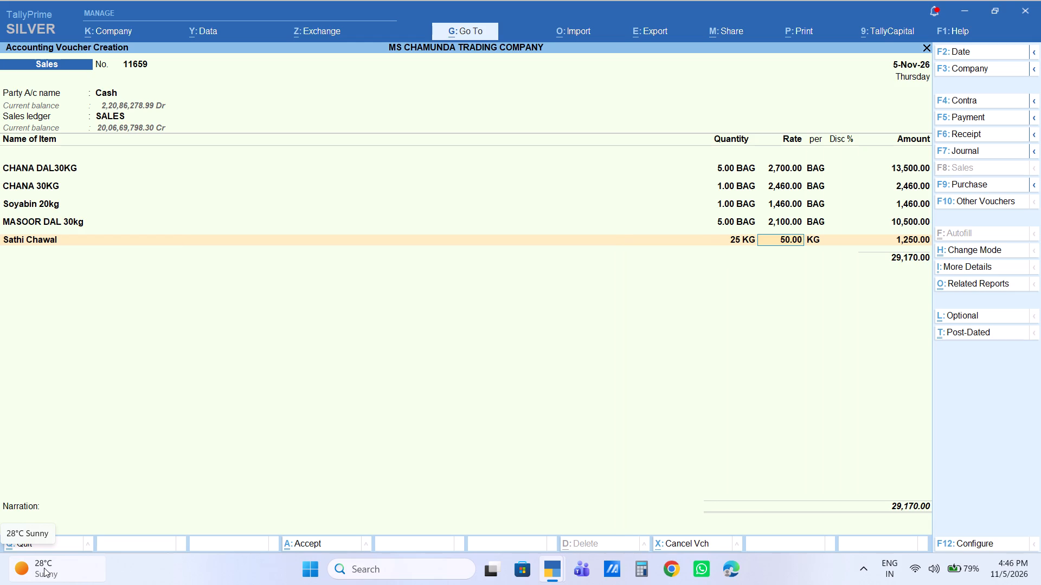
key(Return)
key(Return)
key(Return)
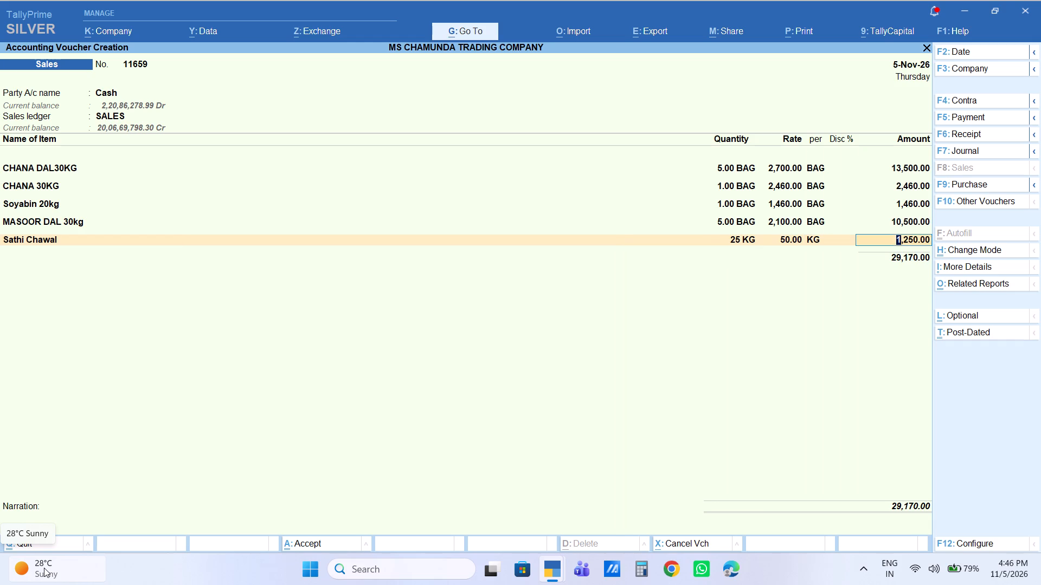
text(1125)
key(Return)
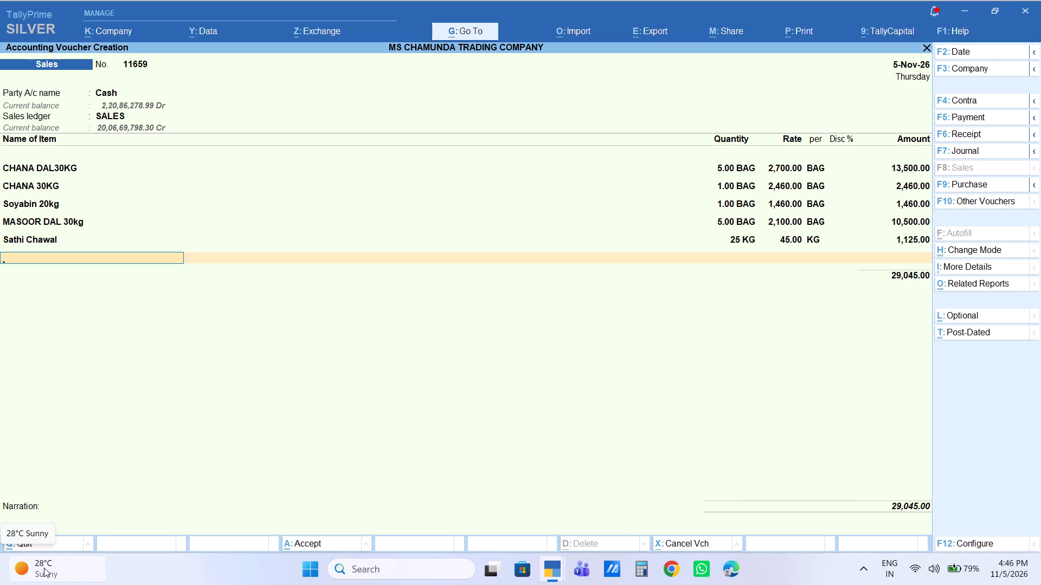
Add a Mircha 10kg line of 1 BAG at the default rate of 2,450.00 per BAG.
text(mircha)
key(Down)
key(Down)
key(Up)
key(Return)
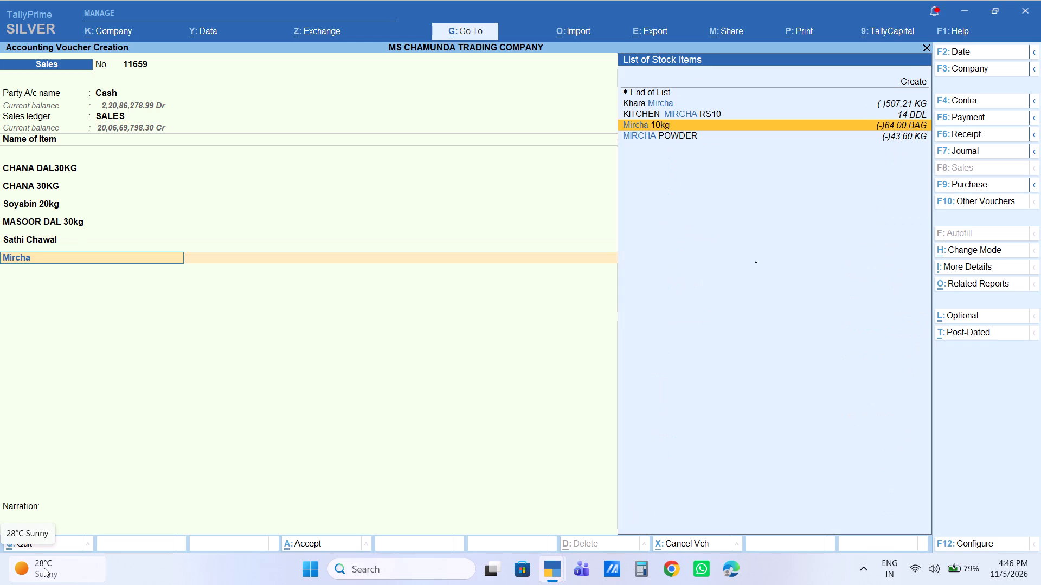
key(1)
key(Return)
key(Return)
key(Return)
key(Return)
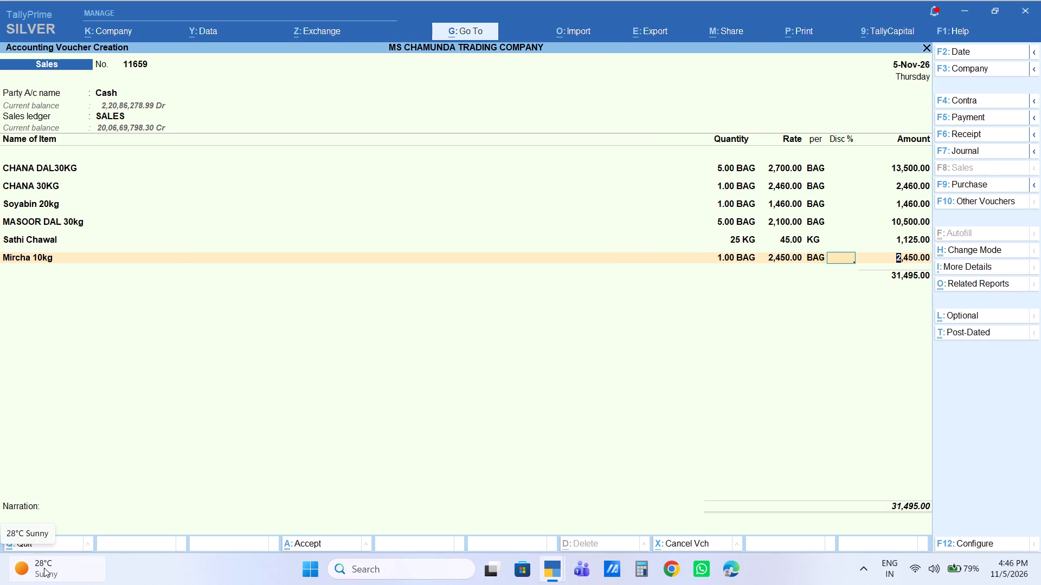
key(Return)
Add a MAHARAJA 26kg line of 1 BAG with an amount of 1,410.
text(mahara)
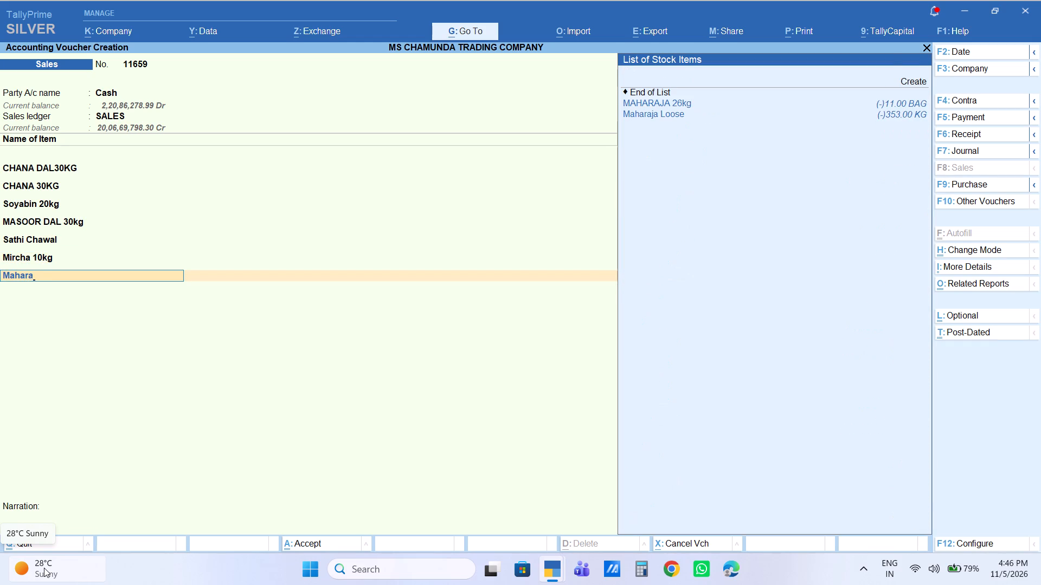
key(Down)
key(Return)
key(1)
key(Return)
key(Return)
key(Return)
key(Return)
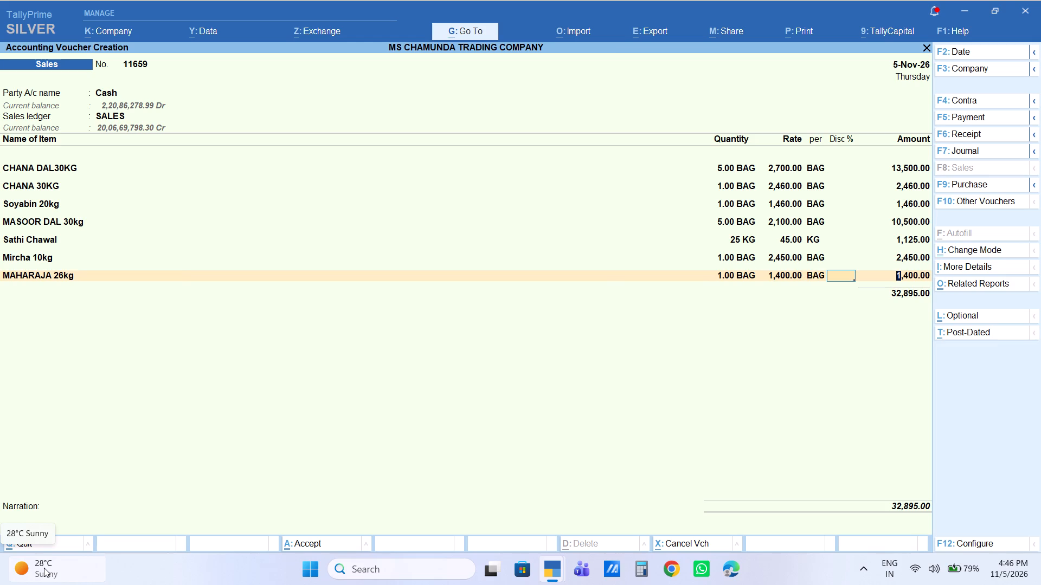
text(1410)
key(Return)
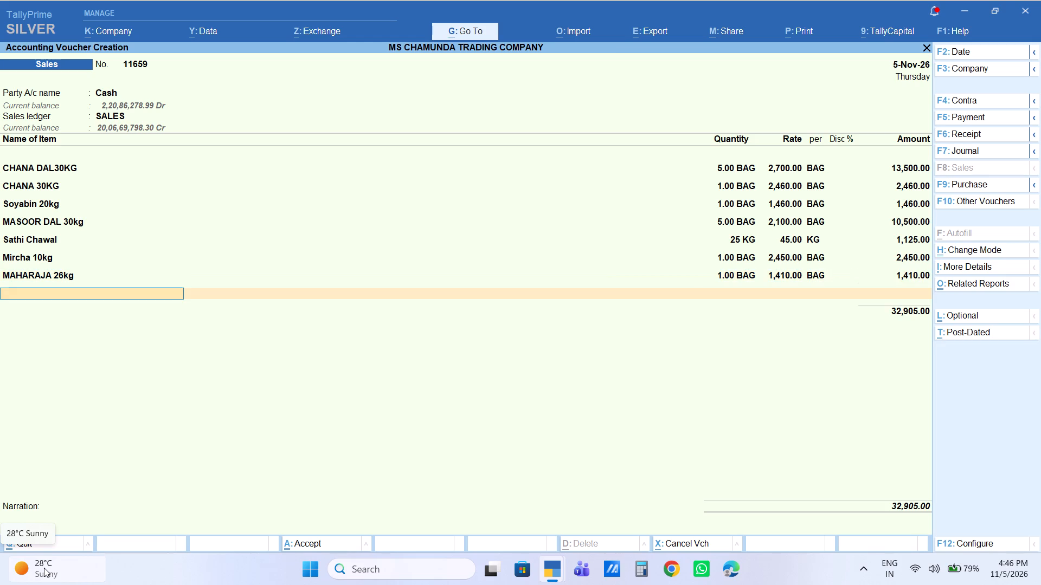
Add a Jeera KG line of 5 KG at the default rate of 320.00 per KG.
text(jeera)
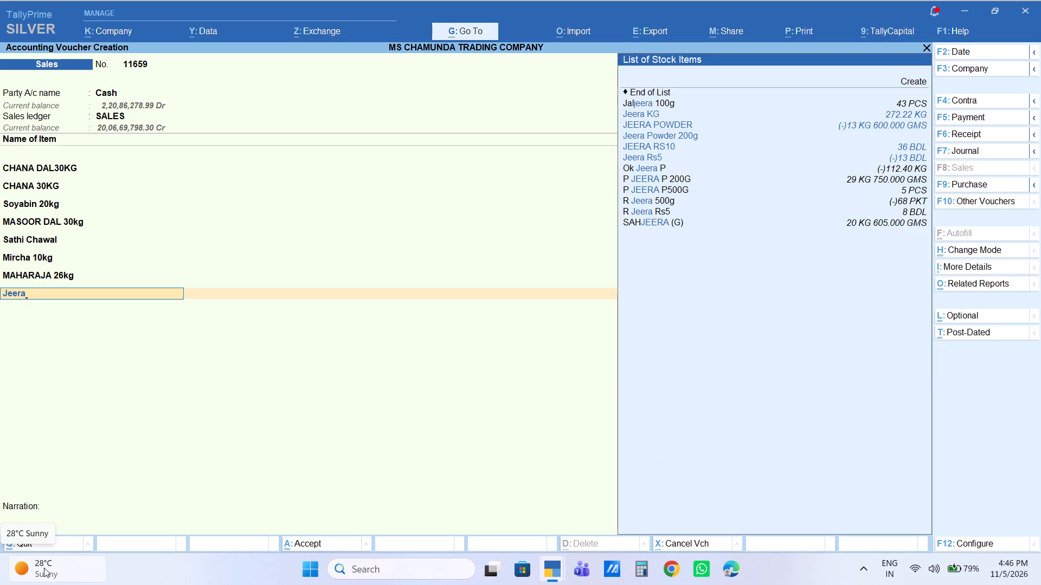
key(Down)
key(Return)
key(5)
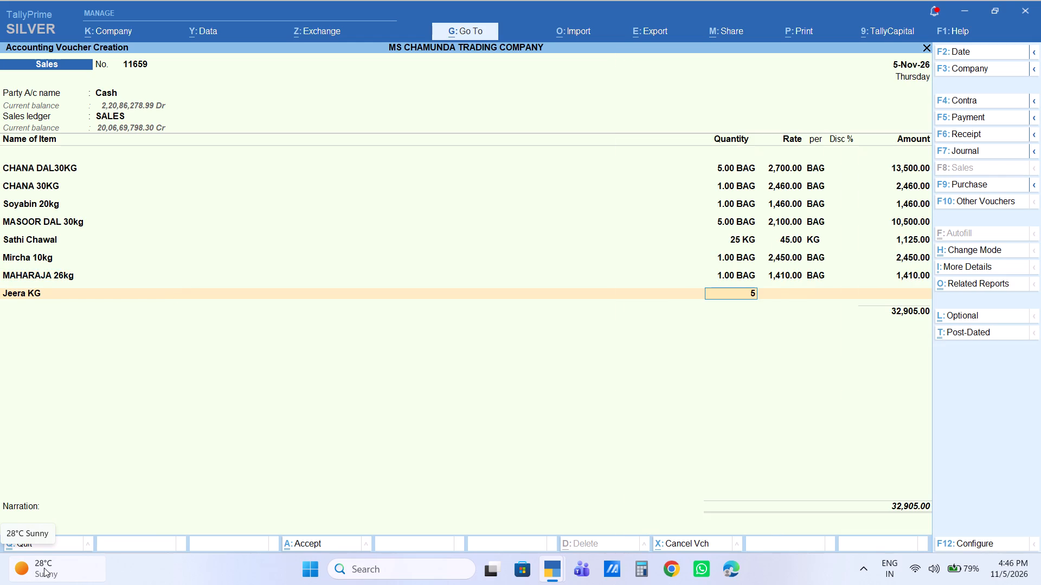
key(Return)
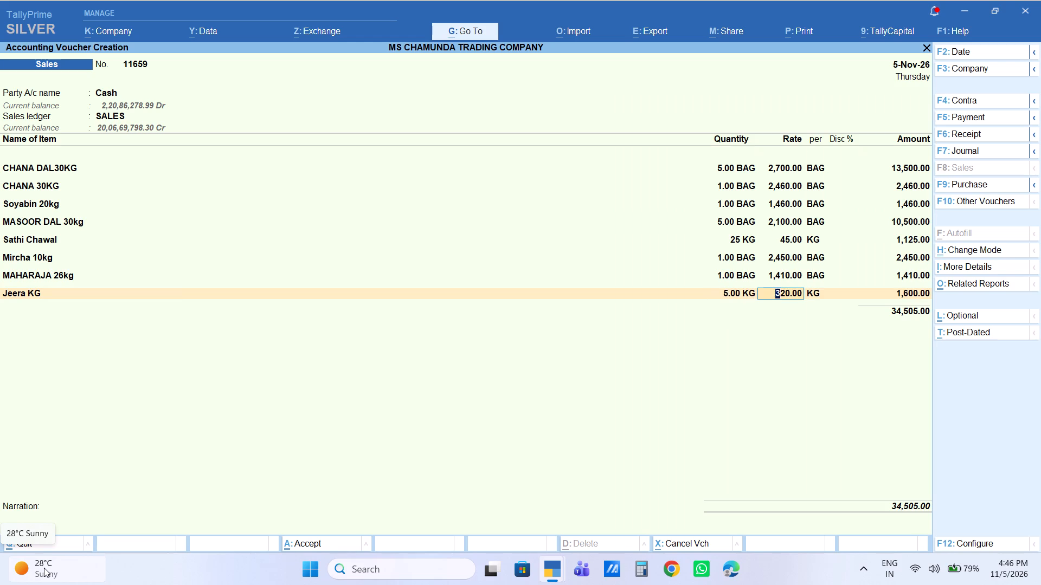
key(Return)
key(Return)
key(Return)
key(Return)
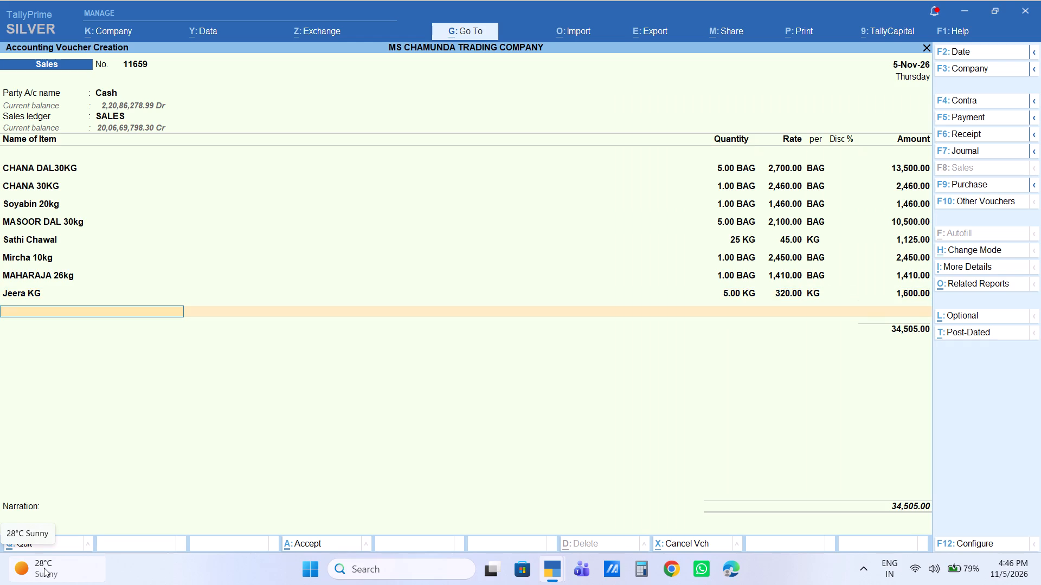
Add a MARICH line of 3 KG with an amount of 2,550.
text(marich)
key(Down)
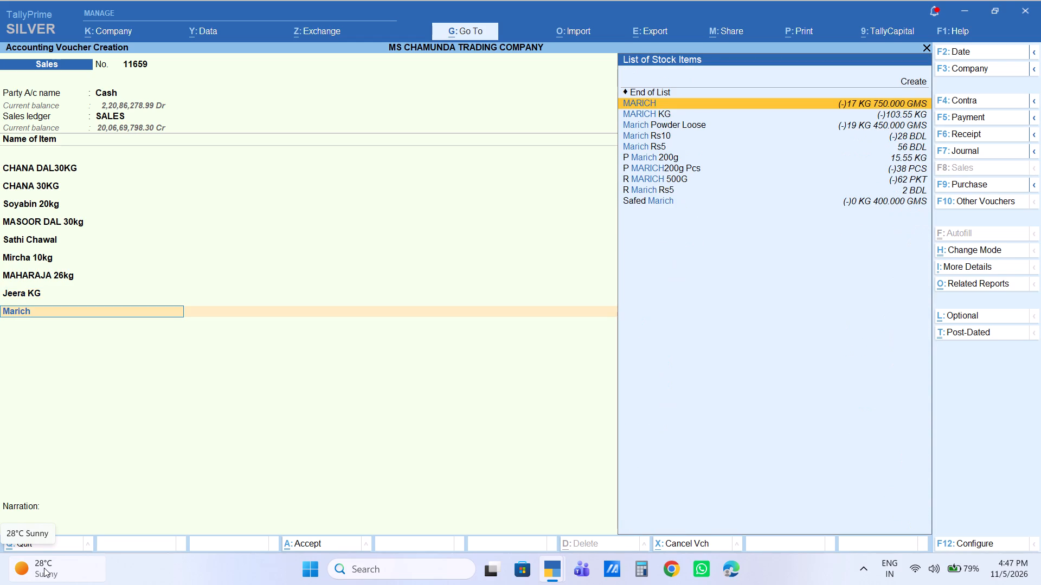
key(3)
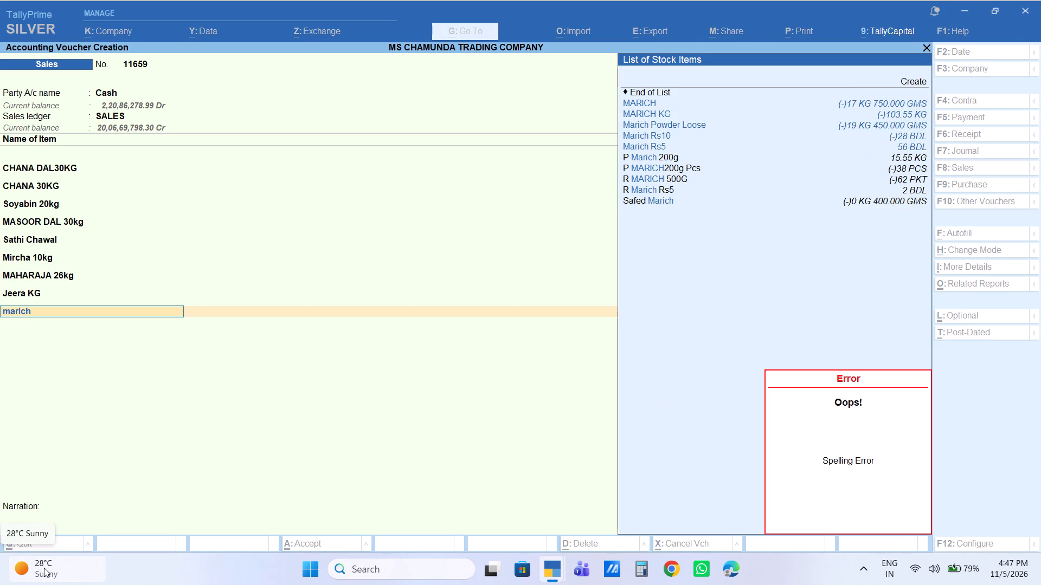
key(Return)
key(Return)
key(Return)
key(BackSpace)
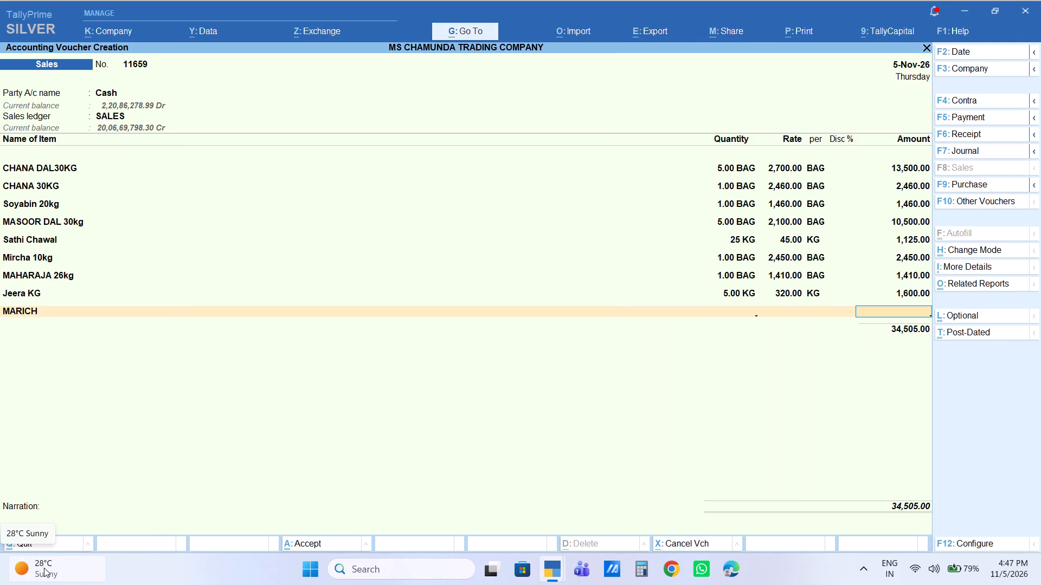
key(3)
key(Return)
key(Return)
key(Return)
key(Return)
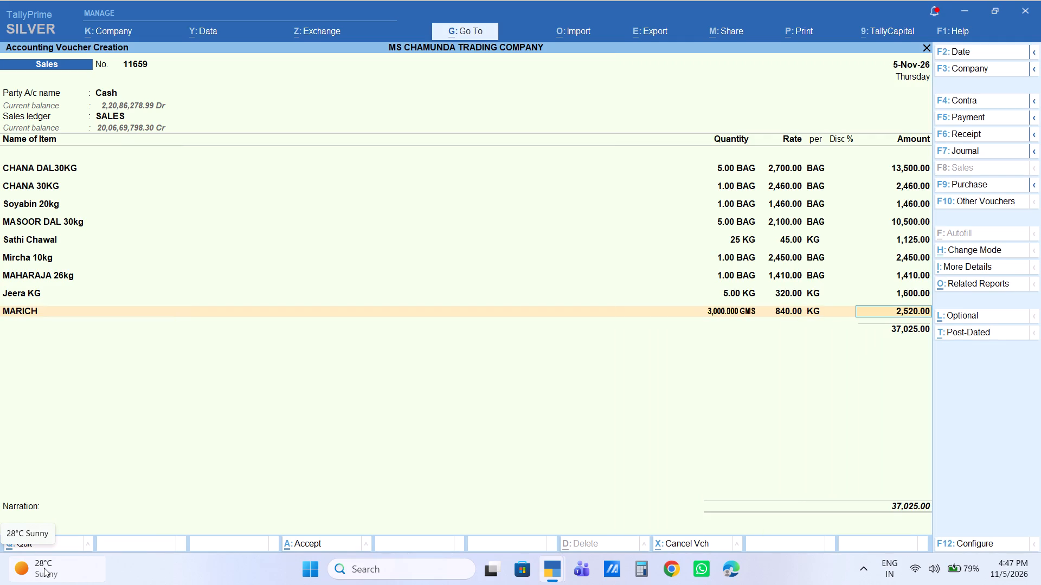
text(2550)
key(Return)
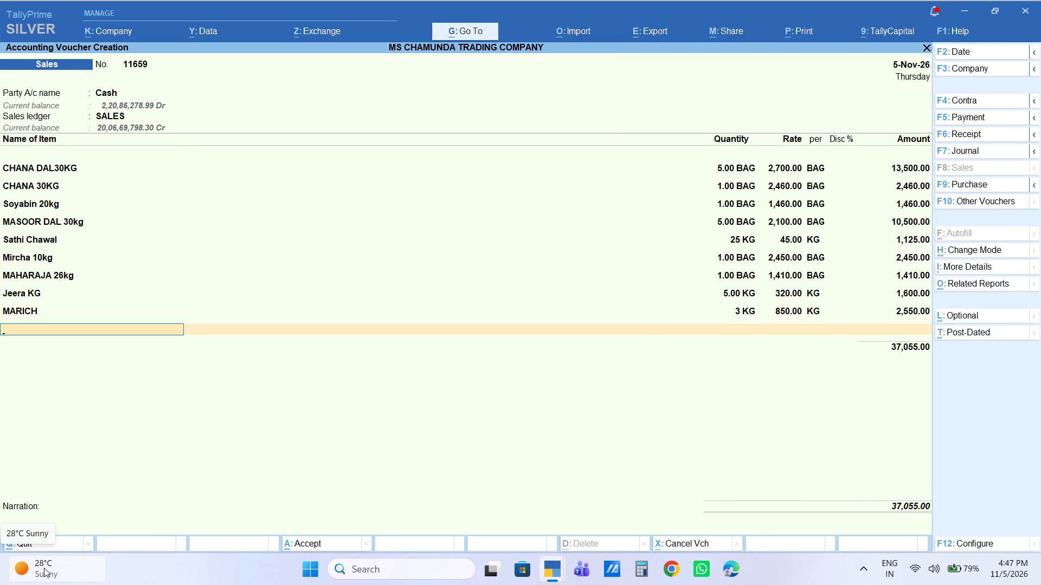
Add a Nepali 1L line of 5 peti at the default rate of 1,050.00 per peti.
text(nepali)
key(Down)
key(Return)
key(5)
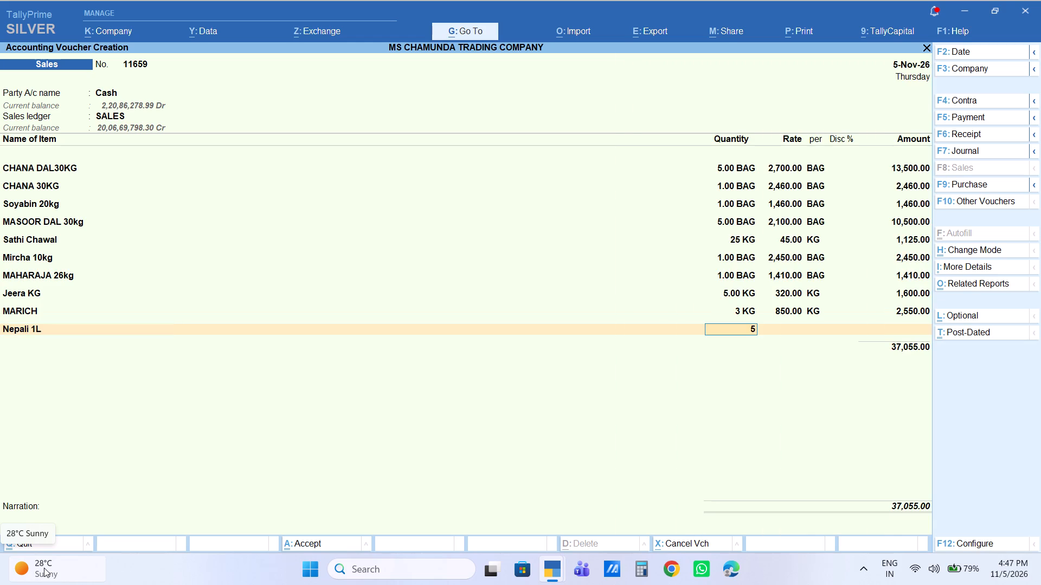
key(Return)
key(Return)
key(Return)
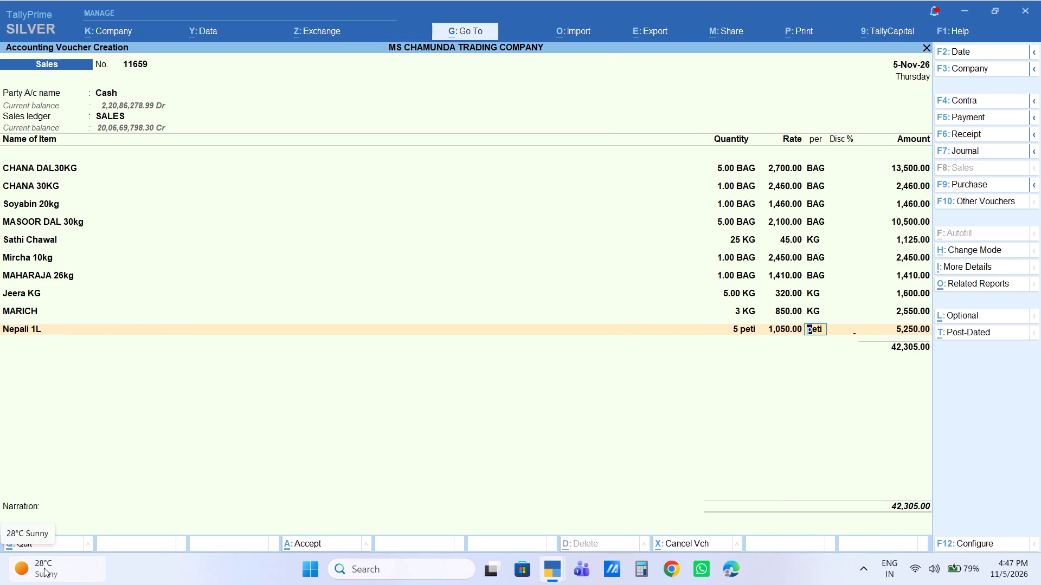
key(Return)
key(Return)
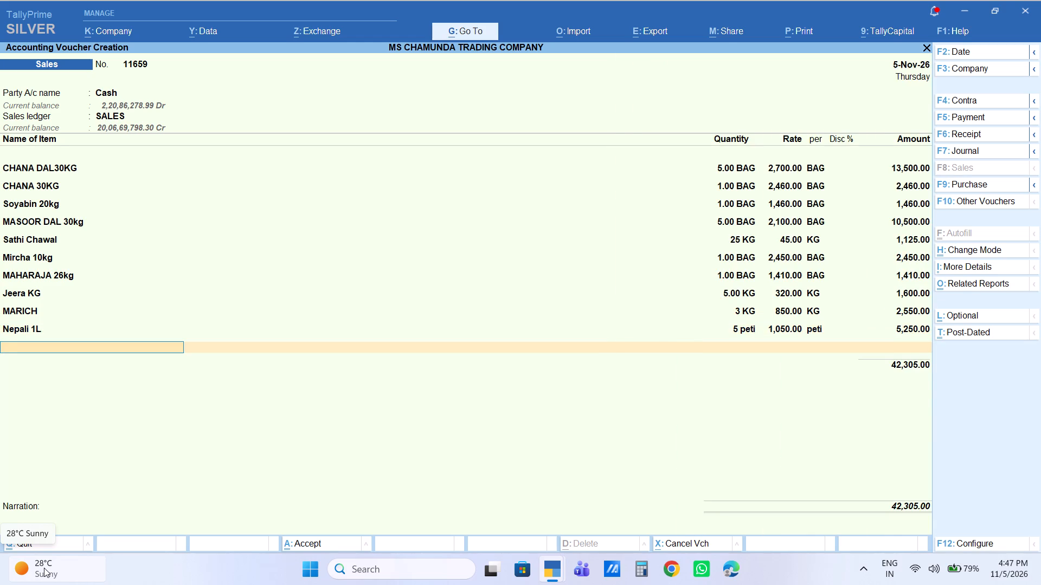
Add a Nepali 500ML line of 5 peti at the default rate of 1,060.00 per peti.
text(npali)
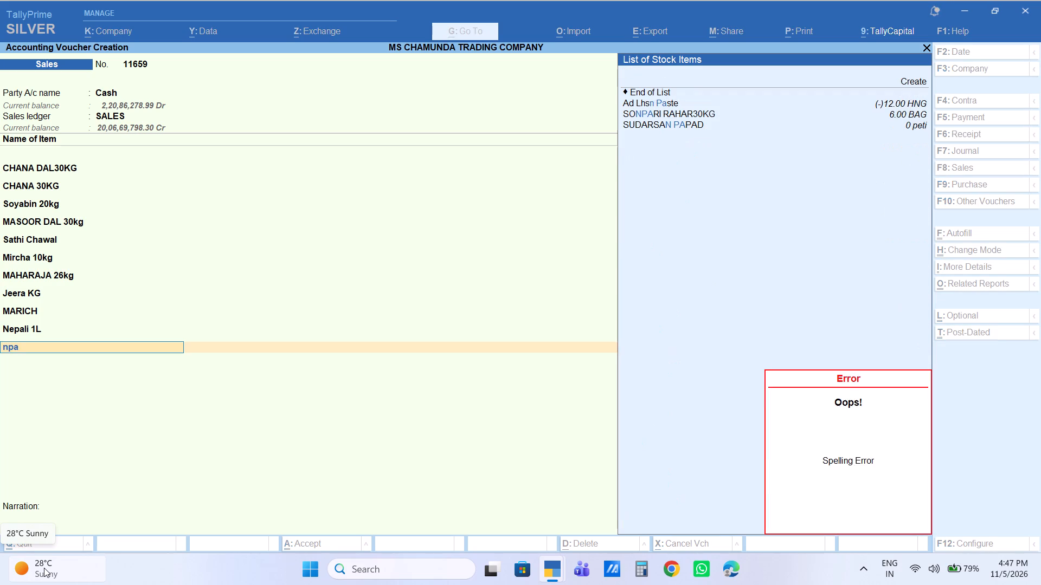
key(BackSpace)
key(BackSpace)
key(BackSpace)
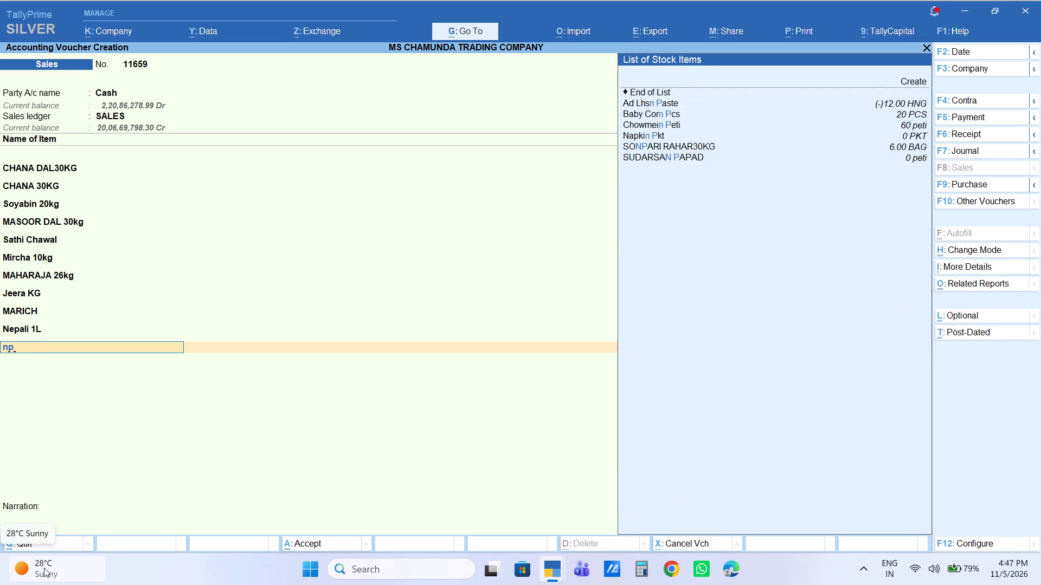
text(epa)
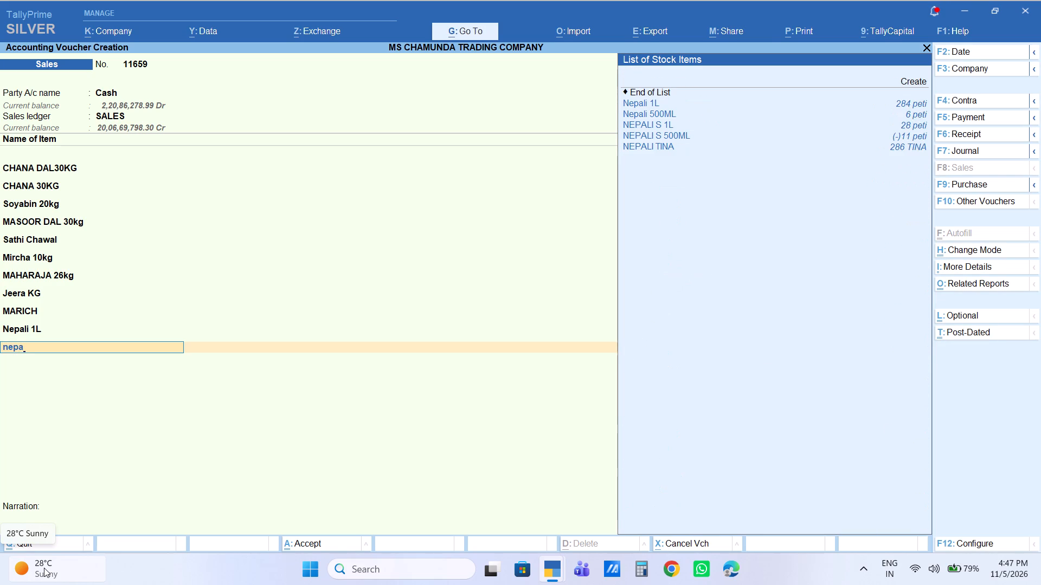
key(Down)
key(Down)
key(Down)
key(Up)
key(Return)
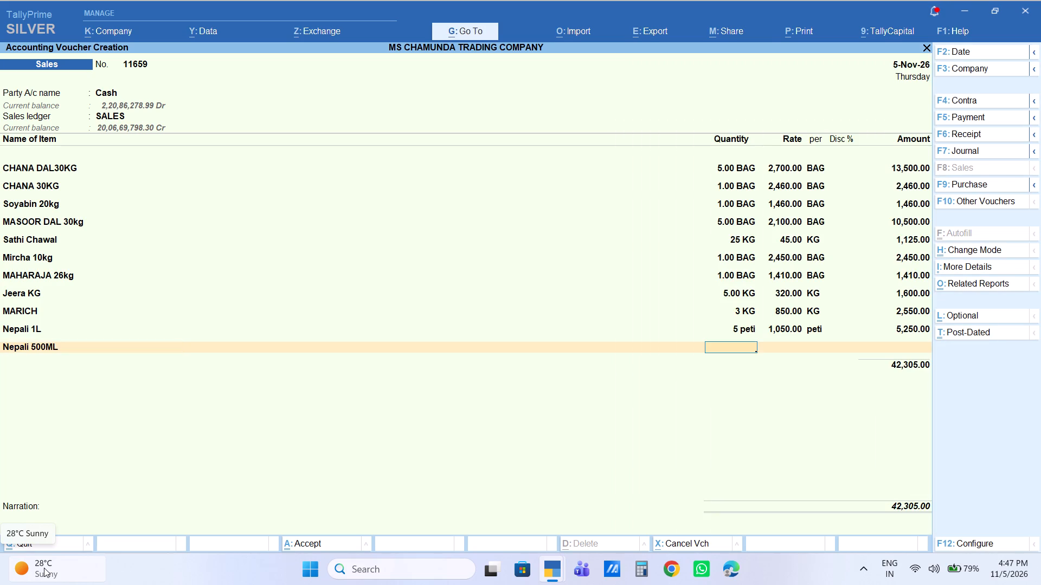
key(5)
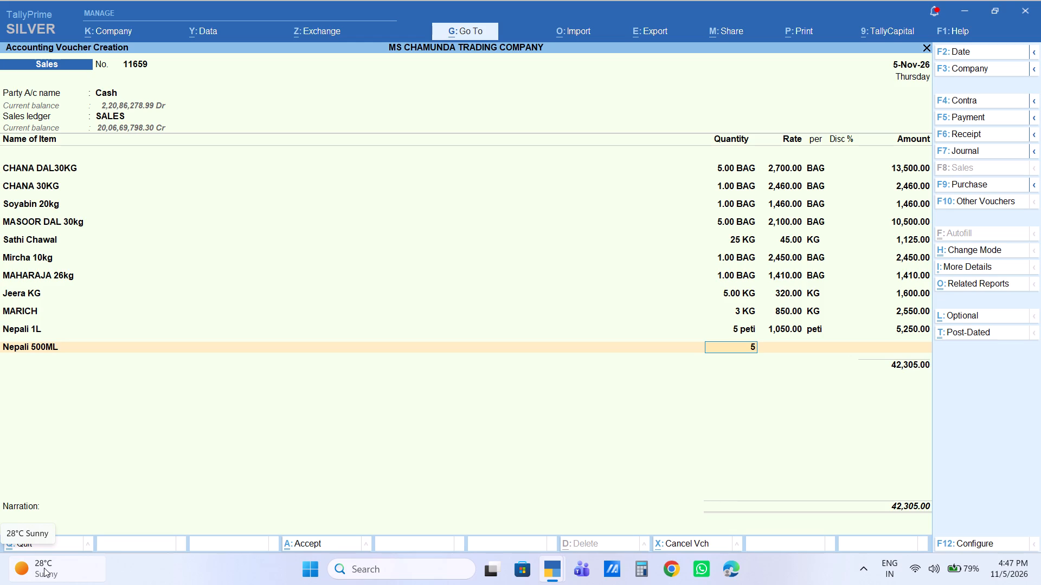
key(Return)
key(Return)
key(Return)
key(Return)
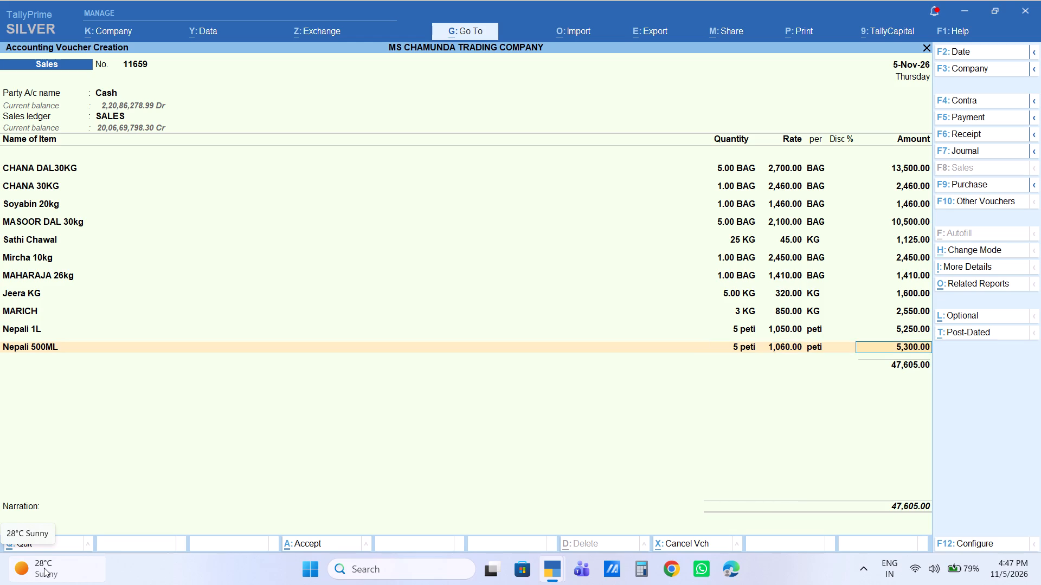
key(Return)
Add a FORTUNE 1L PETI line of 2 peti at a rate of 2,620 per peti.
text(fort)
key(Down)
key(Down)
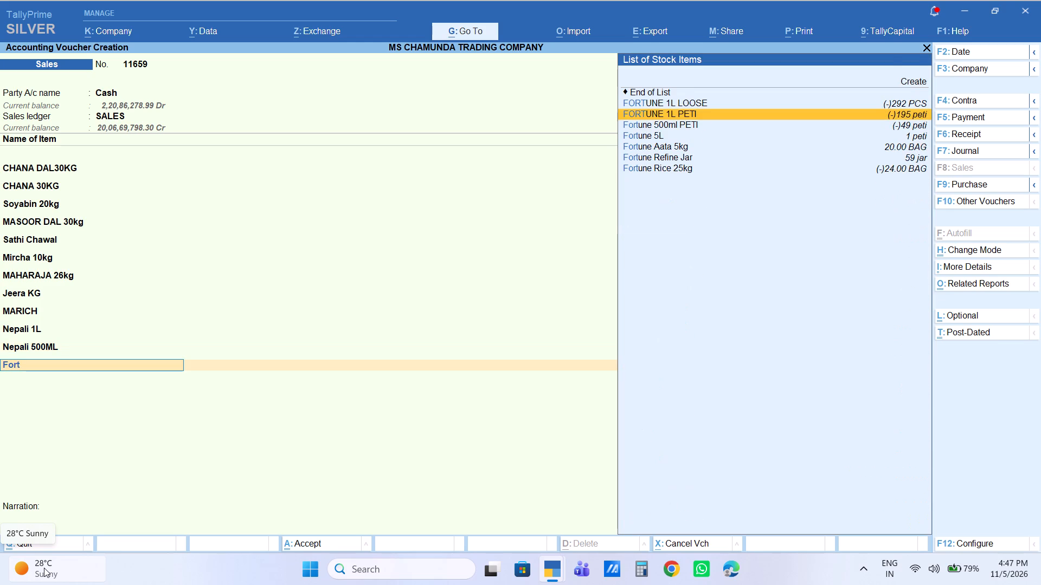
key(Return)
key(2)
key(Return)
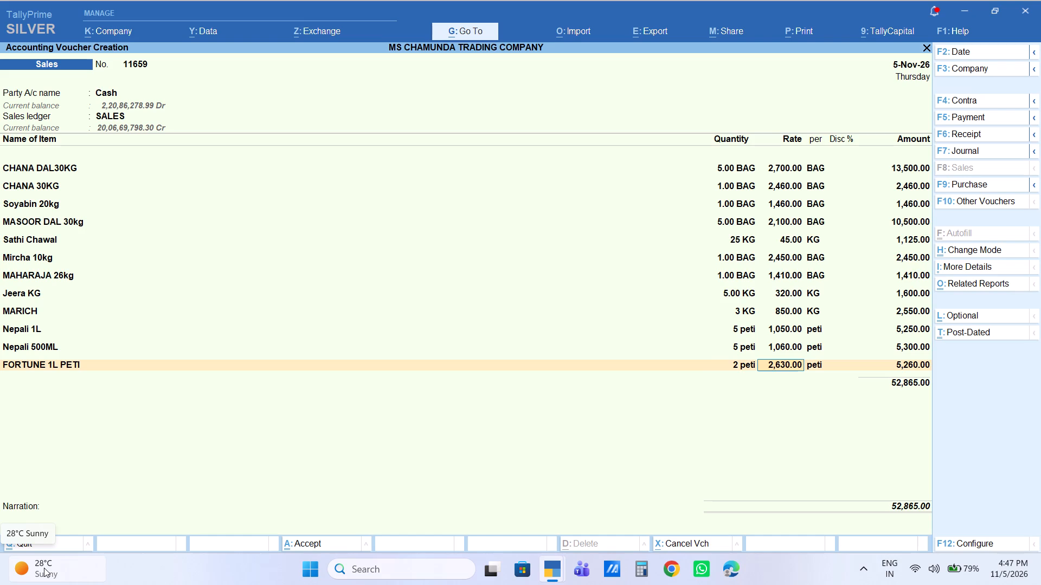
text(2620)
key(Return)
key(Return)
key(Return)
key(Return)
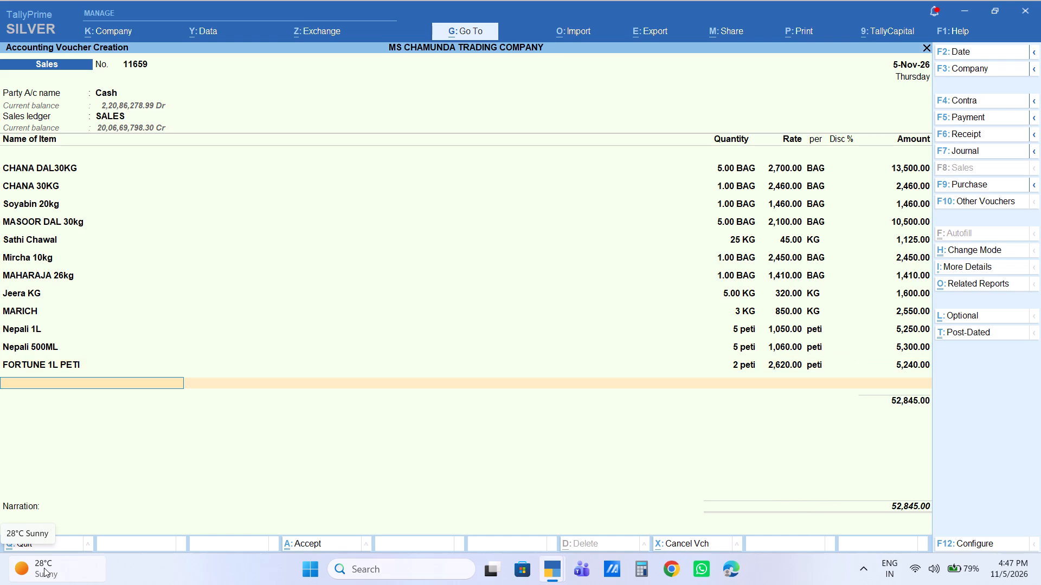
Add a Fortune 500ml PETI line of 2 peti at the default rate of 2,020.00 per peti.
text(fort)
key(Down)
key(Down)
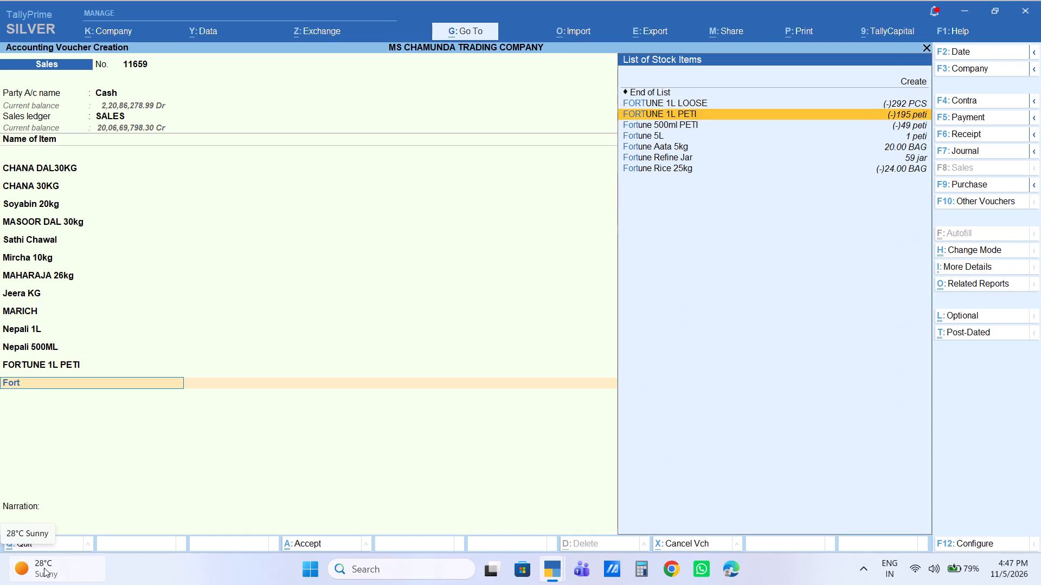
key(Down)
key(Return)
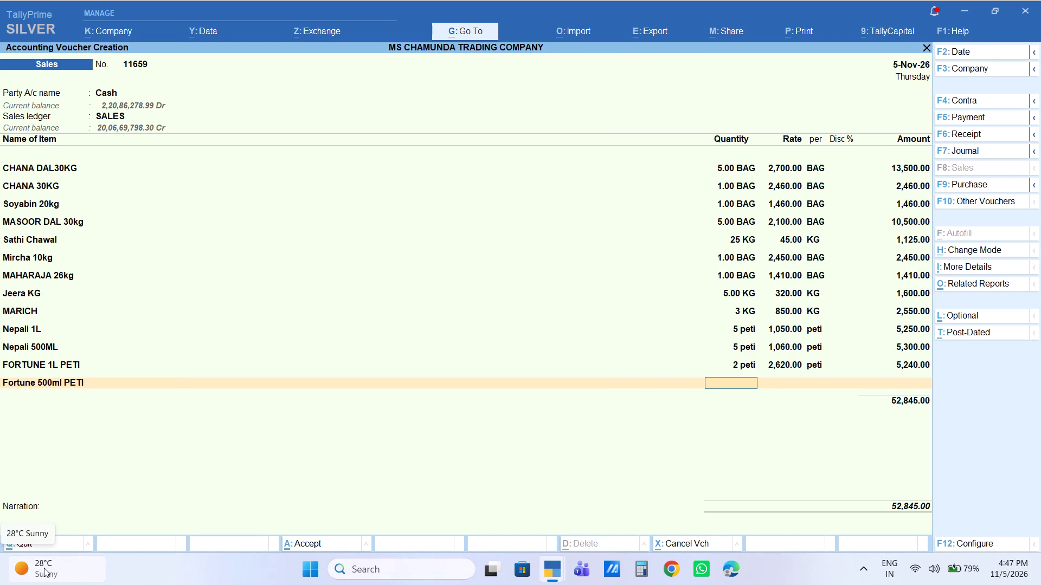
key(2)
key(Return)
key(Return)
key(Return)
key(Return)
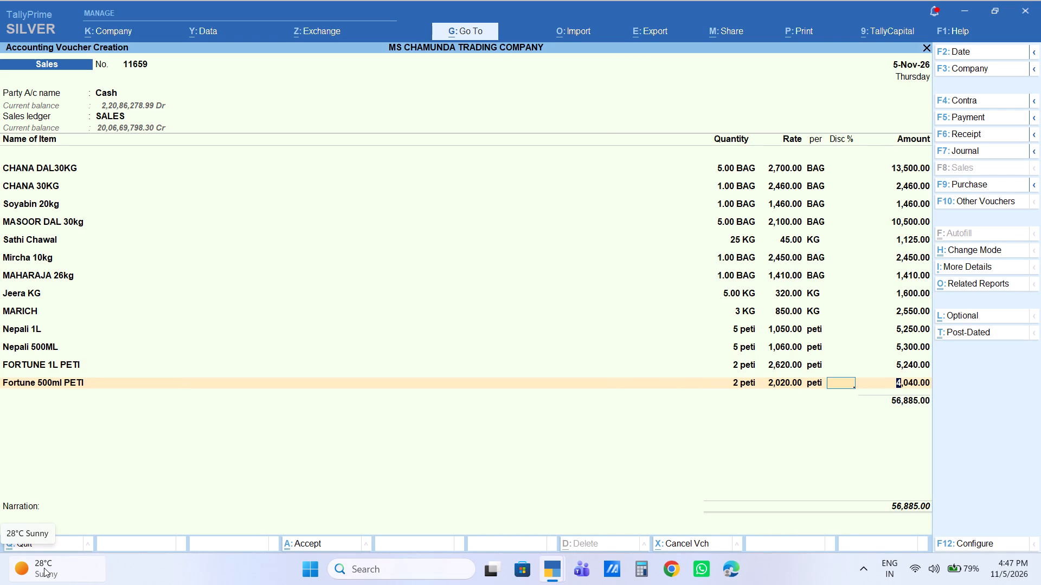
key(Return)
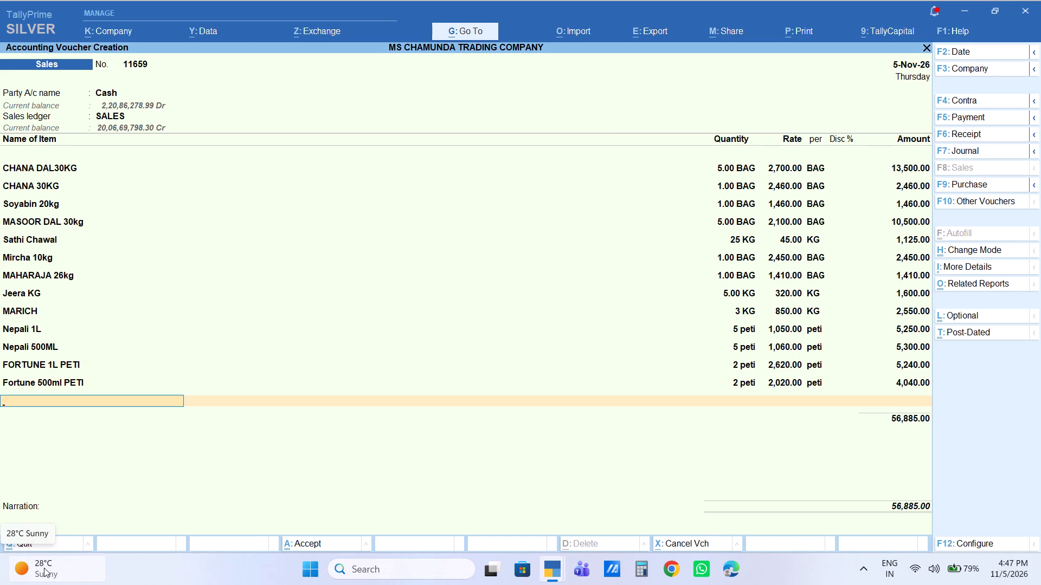
End the item list and add the Labour Charge ledger below it, leaving its rate blank.
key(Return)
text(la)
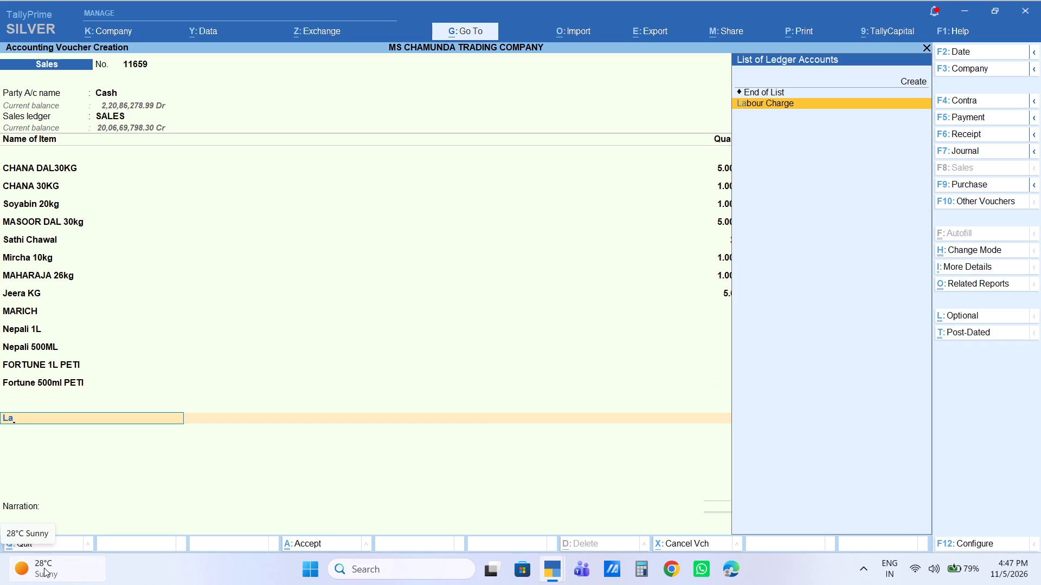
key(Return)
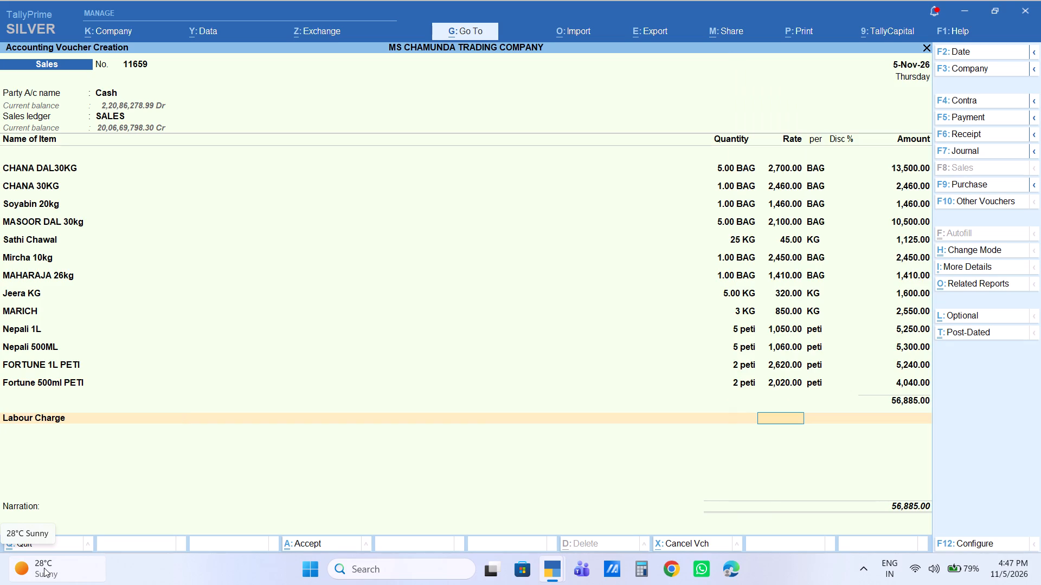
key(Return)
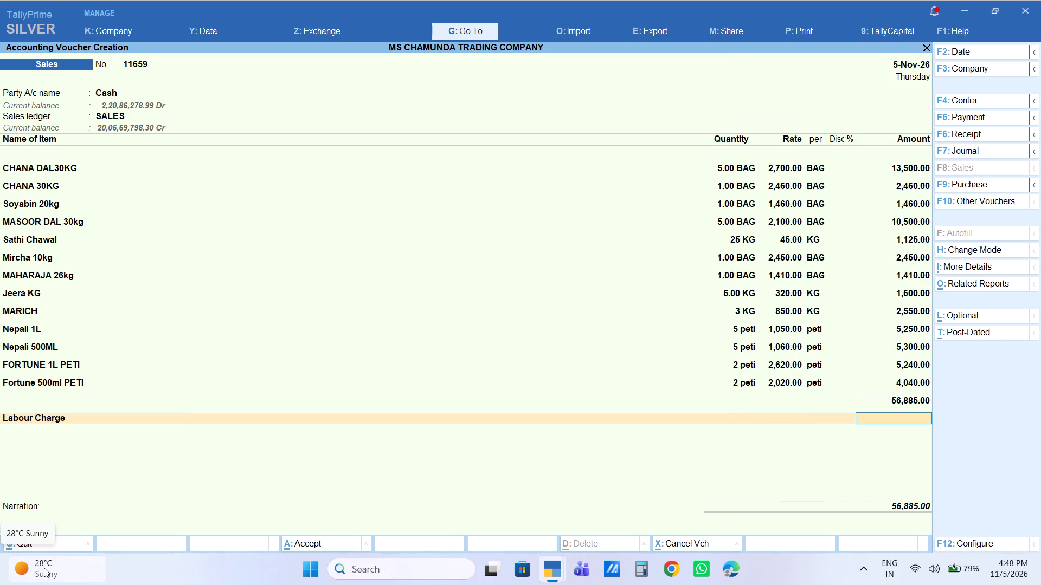
Review the entered item lines from Fortune 500ml PETI up to CHANA DAL30KG and back down.
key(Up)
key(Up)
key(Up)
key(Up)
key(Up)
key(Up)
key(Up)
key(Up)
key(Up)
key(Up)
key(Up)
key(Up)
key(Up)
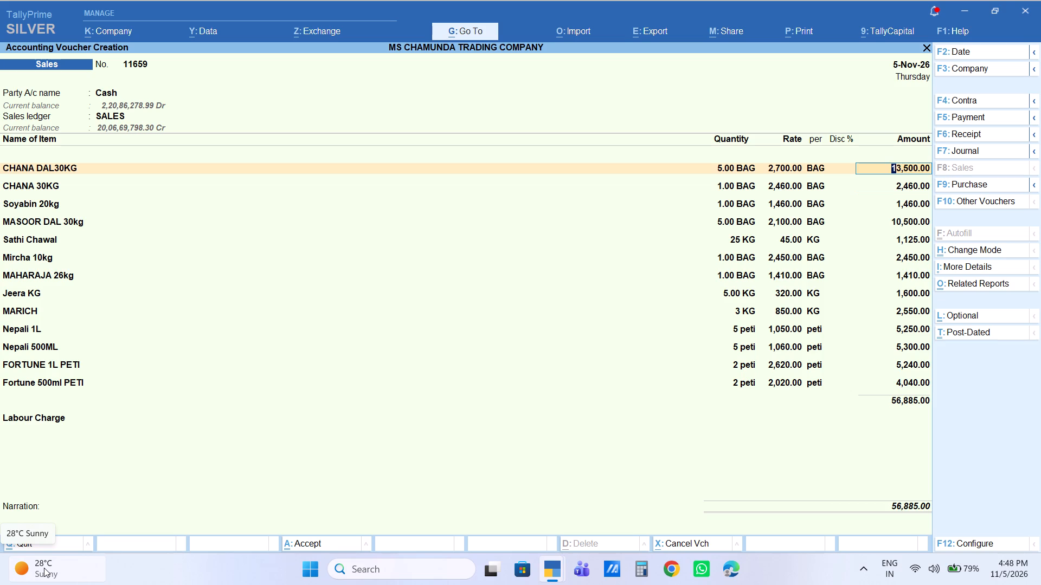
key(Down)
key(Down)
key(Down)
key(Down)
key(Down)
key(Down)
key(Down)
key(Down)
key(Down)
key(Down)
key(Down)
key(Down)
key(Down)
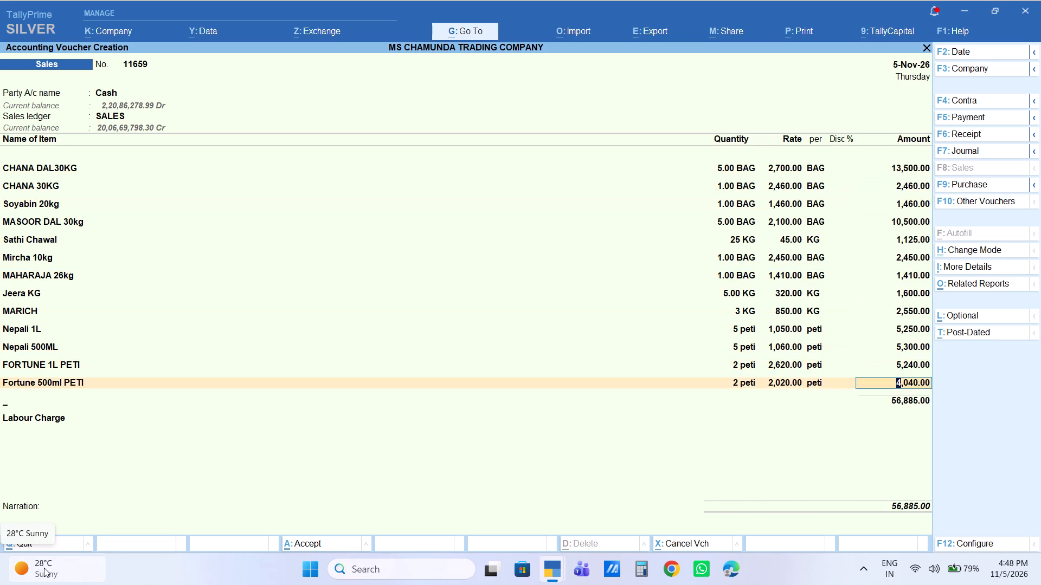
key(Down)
Set the Labour Charge amount to 55 and finish the ledger lines.
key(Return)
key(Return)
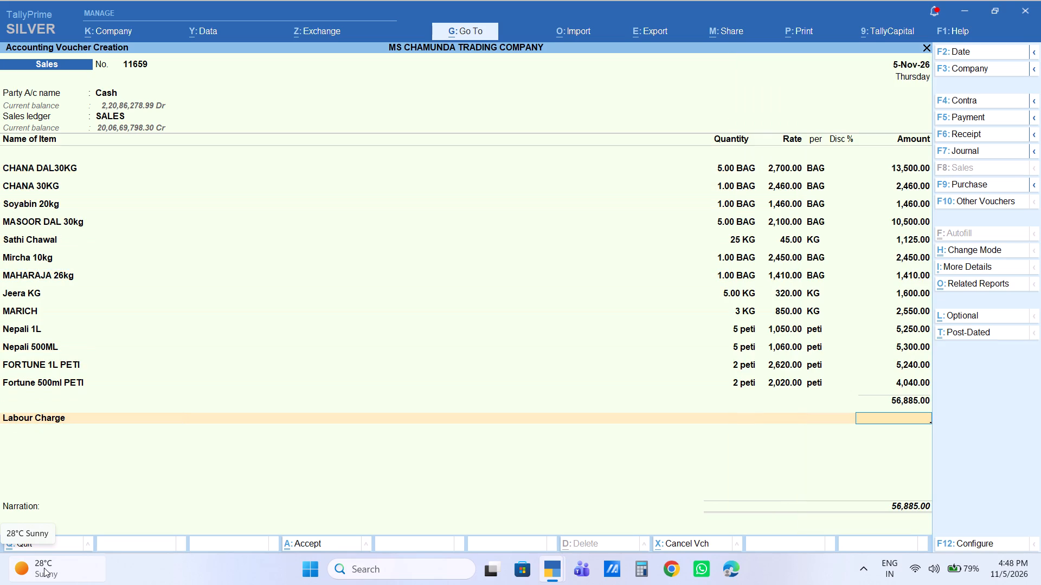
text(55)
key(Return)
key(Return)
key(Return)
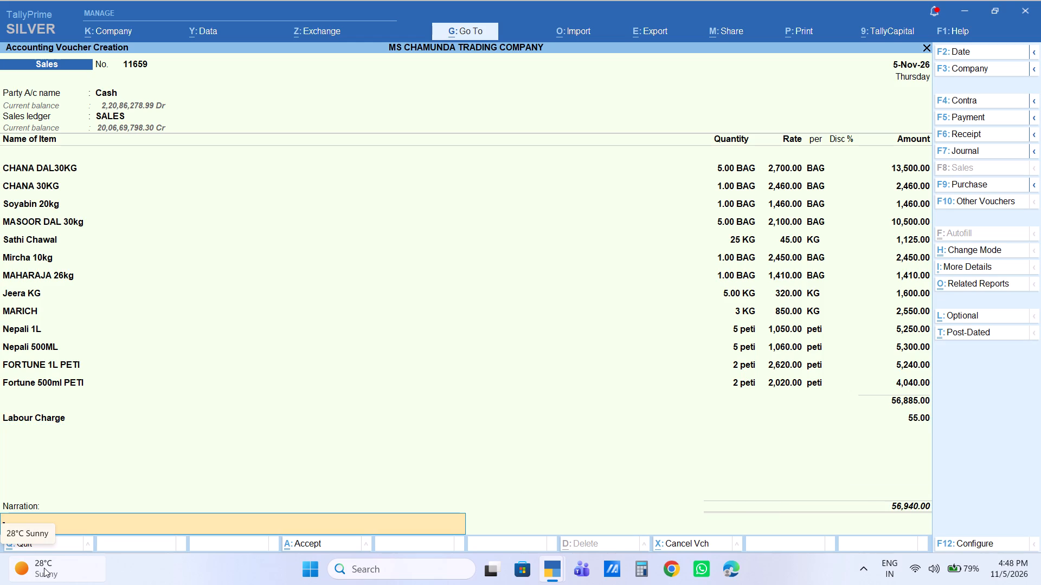
Go back to the voucher's Party A/c name, search for the customer's first name, and start creating a new ledger there.
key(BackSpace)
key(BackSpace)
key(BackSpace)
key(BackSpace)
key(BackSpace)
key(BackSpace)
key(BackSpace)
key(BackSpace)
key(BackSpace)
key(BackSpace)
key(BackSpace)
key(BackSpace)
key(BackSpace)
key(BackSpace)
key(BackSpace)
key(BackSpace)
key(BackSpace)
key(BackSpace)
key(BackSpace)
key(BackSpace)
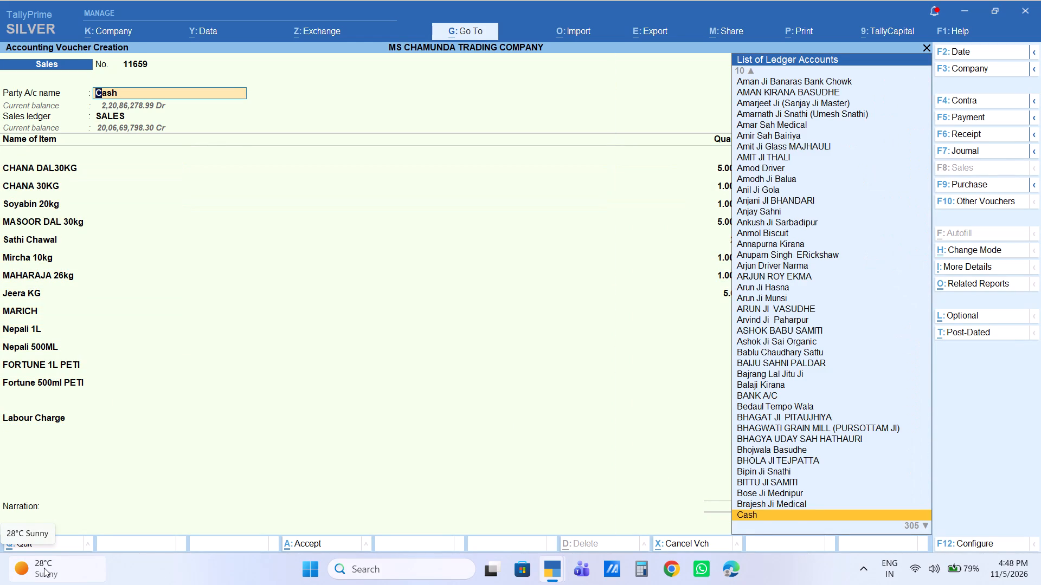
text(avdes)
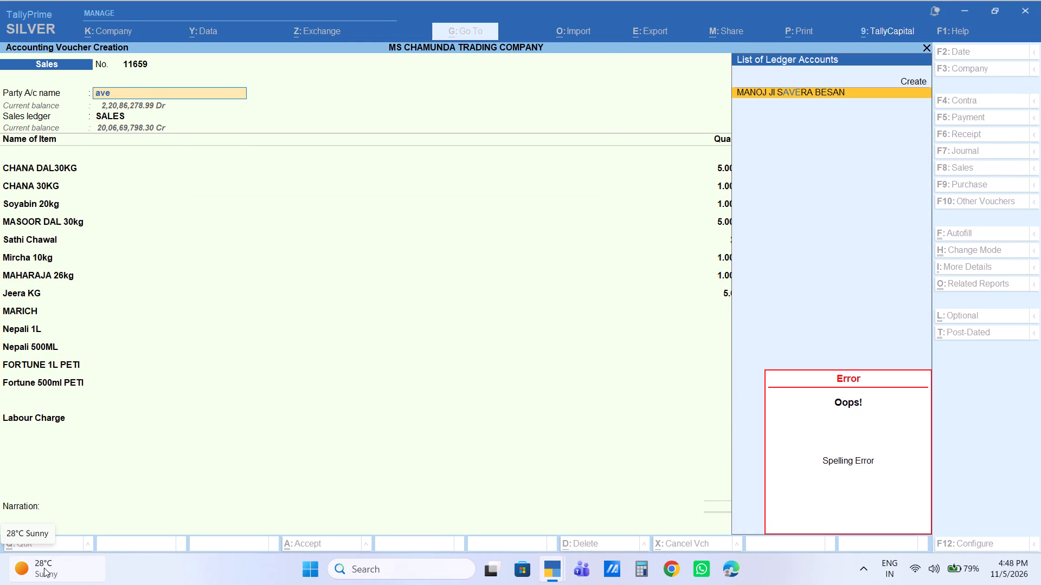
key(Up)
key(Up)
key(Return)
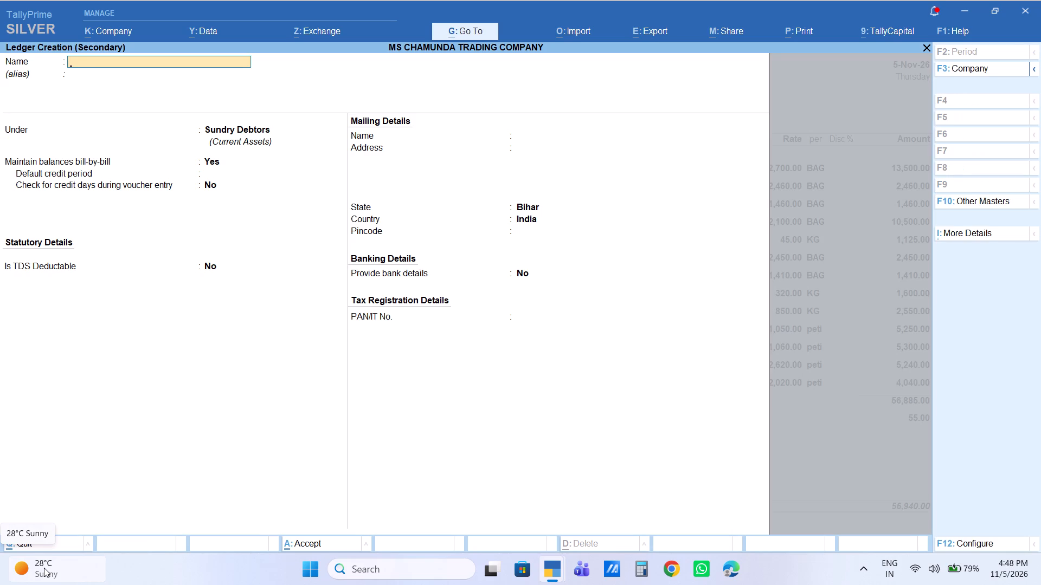
Name the new ledger with the customer's first name followed by Ji Ladaura, leave the alias blank and keep the Sundry Debtors group.
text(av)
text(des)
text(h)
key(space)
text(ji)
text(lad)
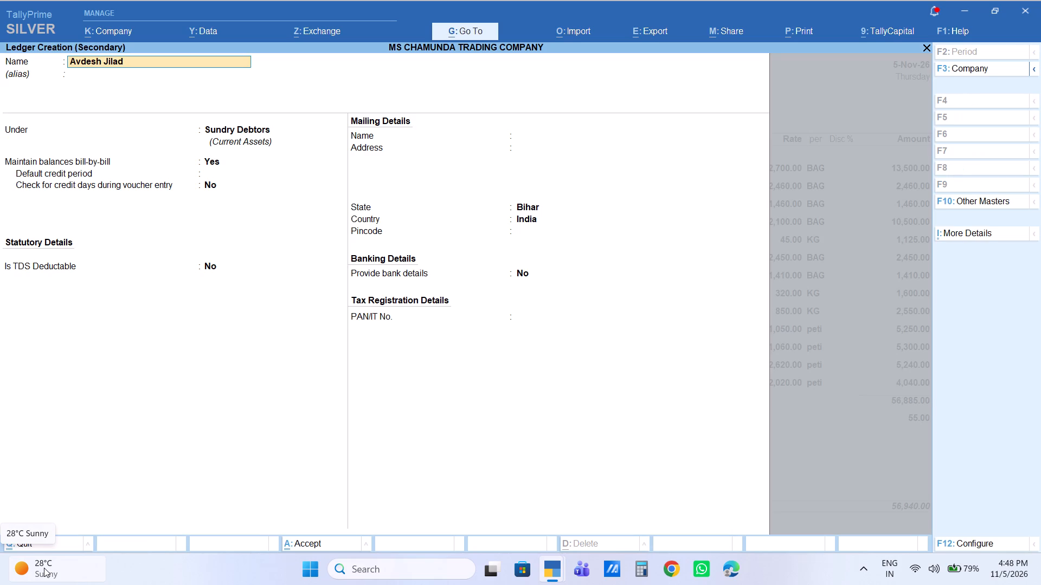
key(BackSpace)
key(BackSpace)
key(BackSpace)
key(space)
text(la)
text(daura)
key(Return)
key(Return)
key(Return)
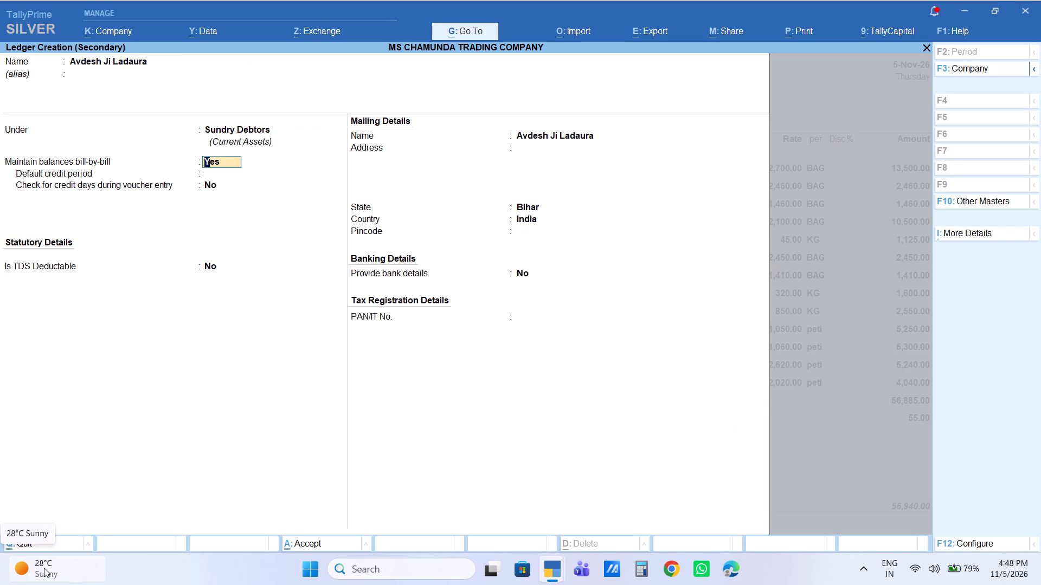
Keep bill-by-bill balances at Yes and all other ledger defaults, save the ledger and use it as the voucher's party.
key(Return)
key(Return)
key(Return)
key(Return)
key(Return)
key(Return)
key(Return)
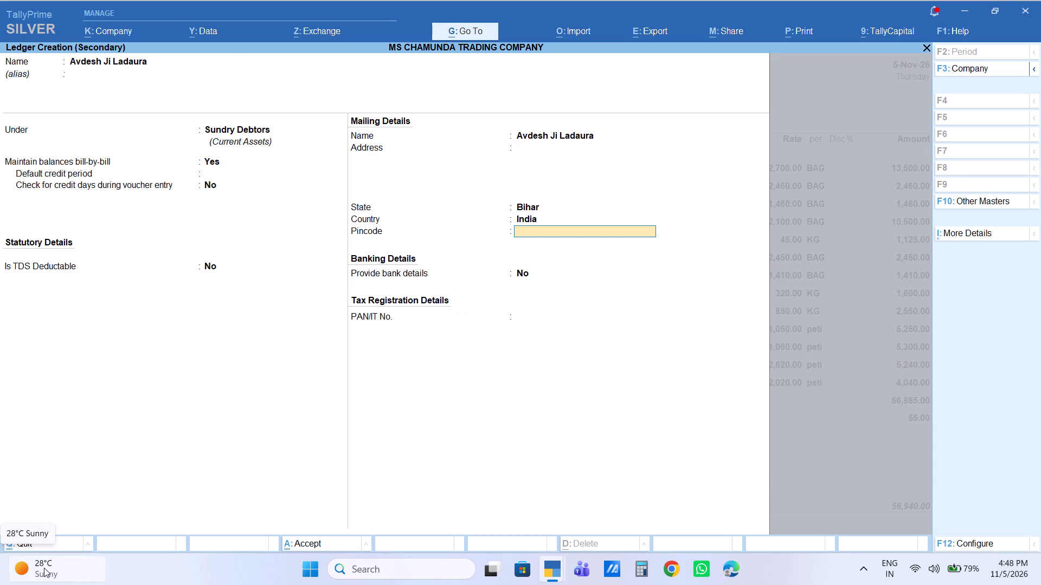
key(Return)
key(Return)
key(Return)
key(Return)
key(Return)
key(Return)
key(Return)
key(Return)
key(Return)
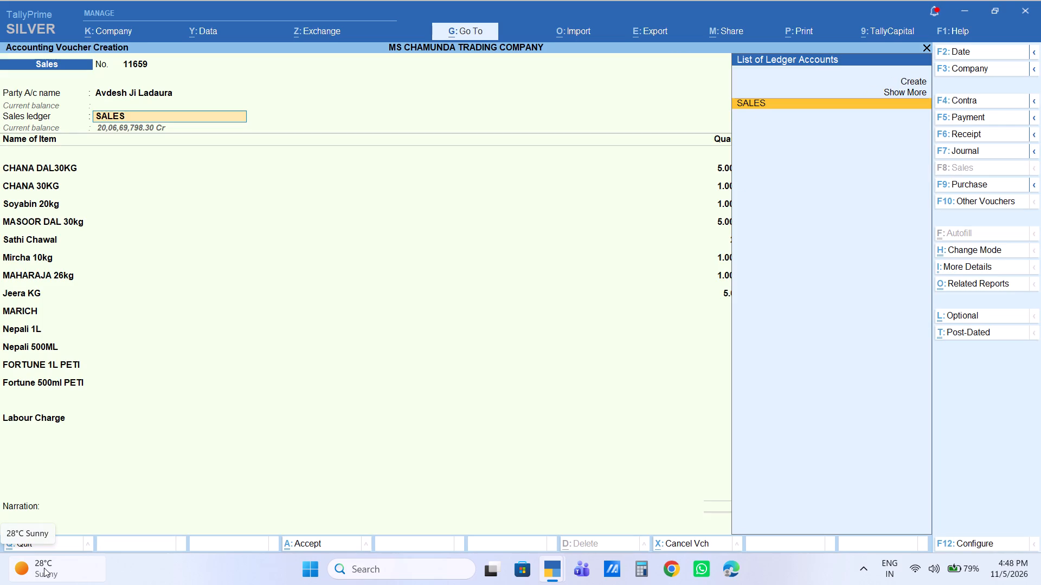
Review the item lines from CHANA DAL30KG down to Fortune 500ml PETI, and return to the Party A/c name.
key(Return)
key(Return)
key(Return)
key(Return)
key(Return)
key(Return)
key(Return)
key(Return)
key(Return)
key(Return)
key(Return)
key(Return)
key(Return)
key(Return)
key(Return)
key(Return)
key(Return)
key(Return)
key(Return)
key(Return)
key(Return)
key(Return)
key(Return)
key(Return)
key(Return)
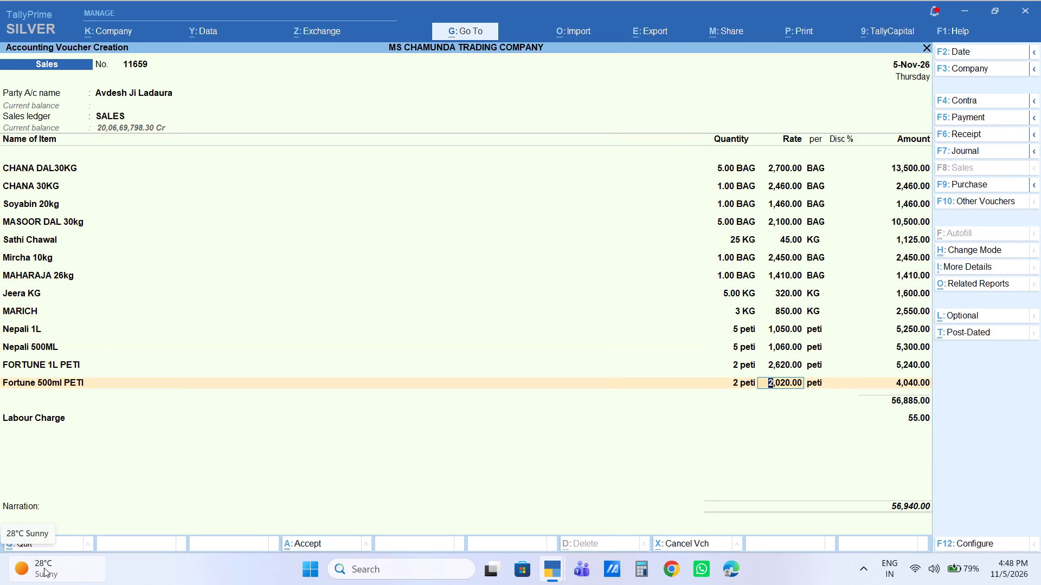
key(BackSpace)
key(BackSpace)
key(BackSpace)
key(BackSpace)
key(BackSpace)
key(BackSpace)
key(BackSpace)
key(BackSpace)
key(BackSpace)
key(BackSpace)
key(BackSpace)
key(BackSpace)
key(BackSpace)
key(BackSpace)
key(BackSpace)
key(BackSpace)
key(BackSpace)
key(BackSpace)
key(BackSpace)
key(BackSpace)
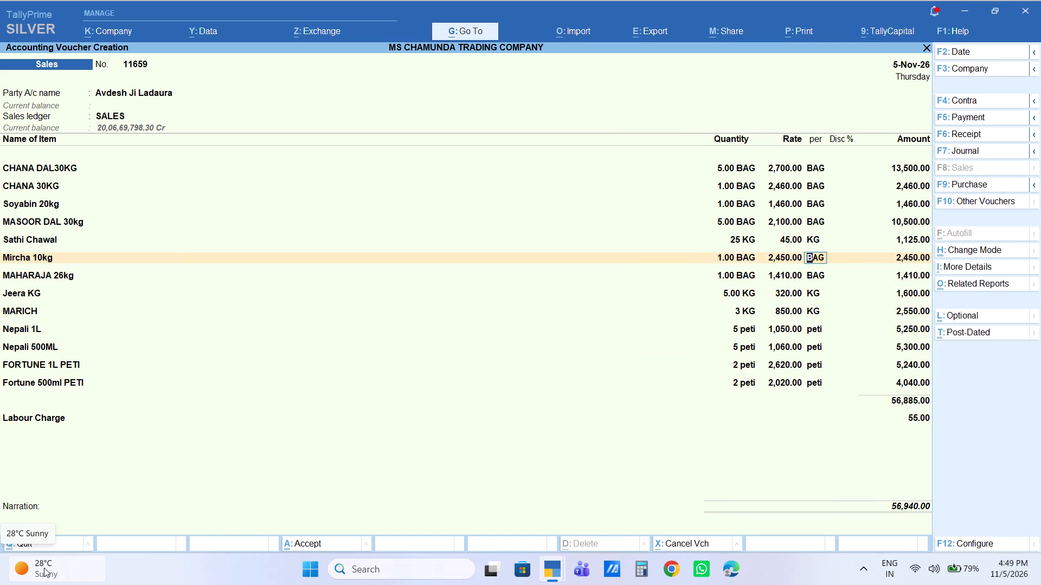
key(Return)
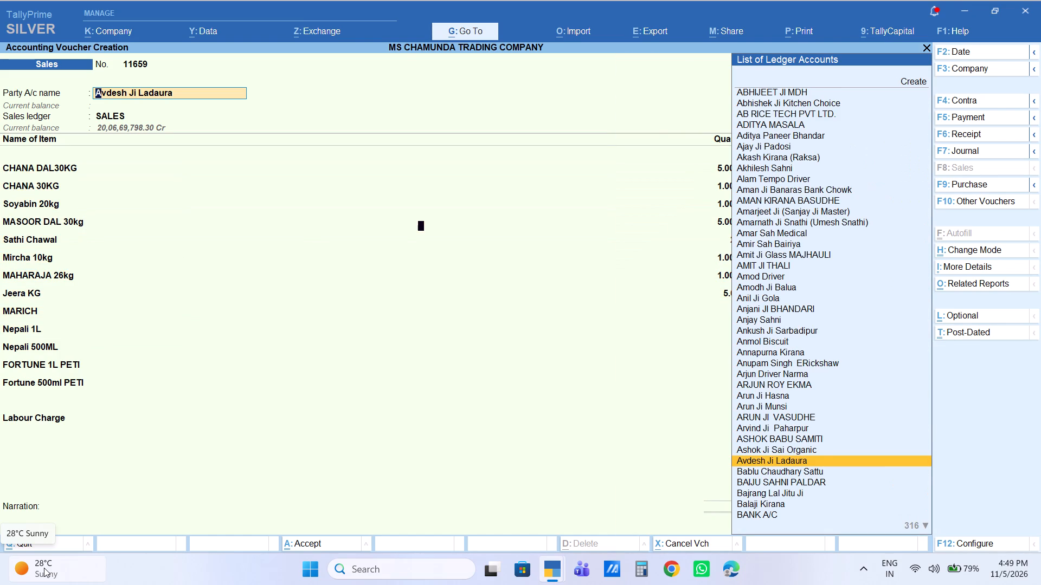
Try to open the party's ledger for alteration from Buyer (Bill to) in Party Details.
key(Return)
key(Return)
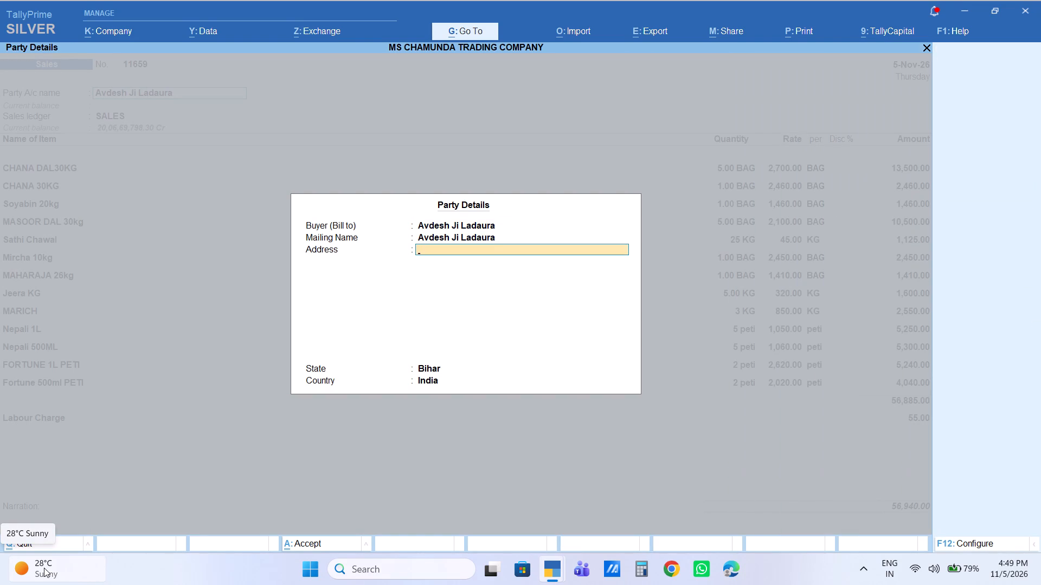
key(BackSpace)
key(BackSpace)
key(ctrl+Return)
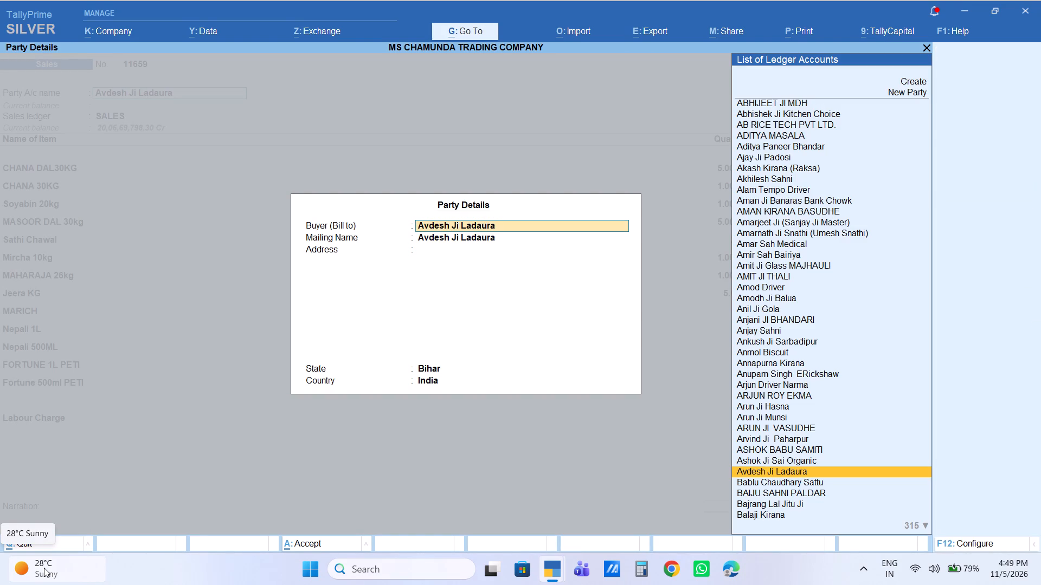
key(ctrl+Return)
Open the new party's ledger for alteration from the Party A/c name and go to its bill-by-bill balances setting.
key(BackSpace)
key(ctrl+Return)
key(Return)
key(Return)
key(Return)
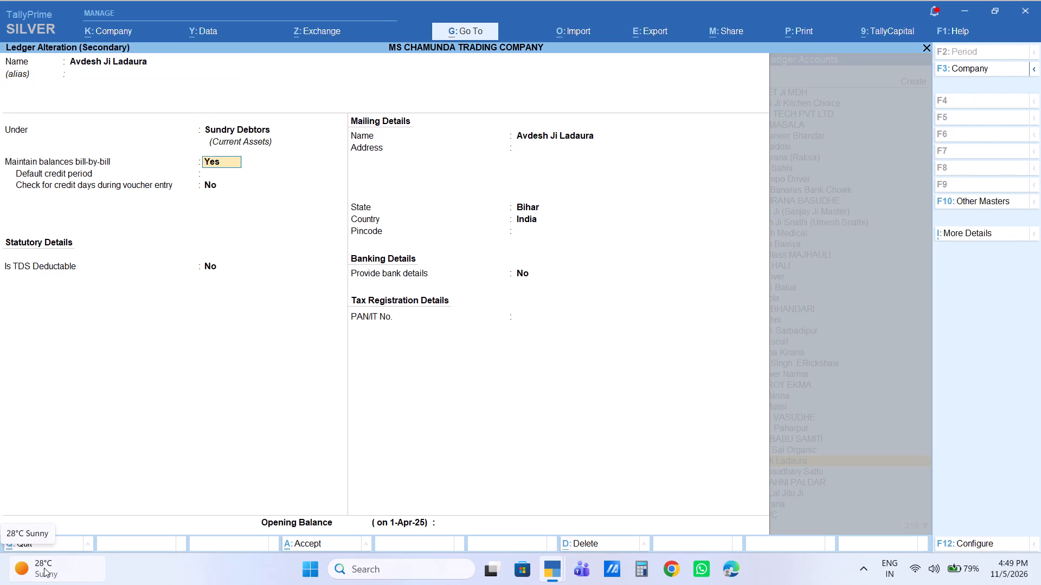
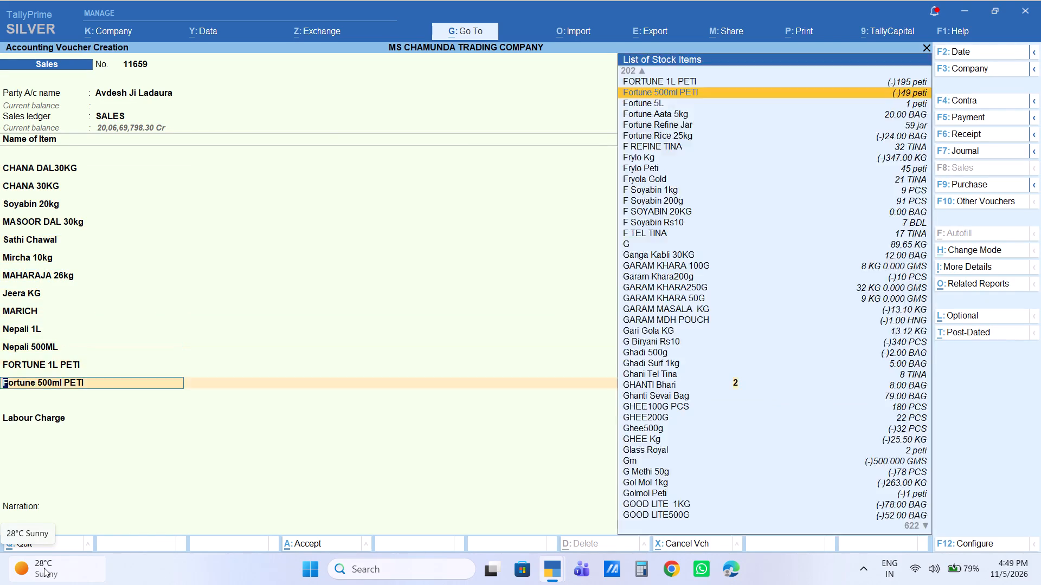
Save sales voucher 11659 with its new party ledger.
key(Return)
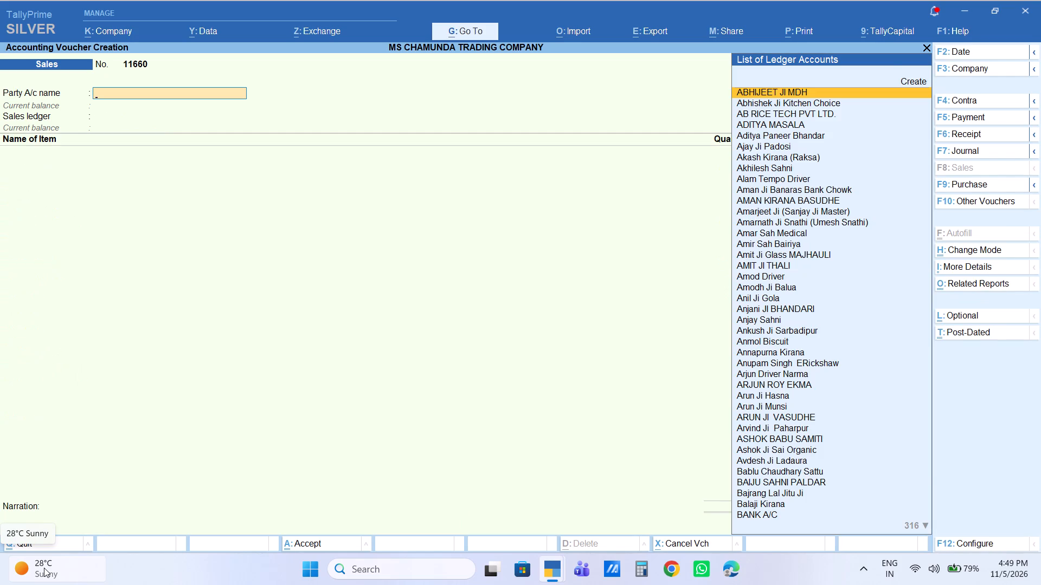
Leave voucher creation and open sales voucher 11659 from the 5-Nov-26 Day Book.
key(Escape)
key(Escape)
key(Down)
key(Return)
key(Down)
key(Down)
key(Down)
key(Down)
key(Down)
key(Down)
key(Down)
key(Down)
key(Down)
key(Down)
key(Down)
key(Down)
key(Down)
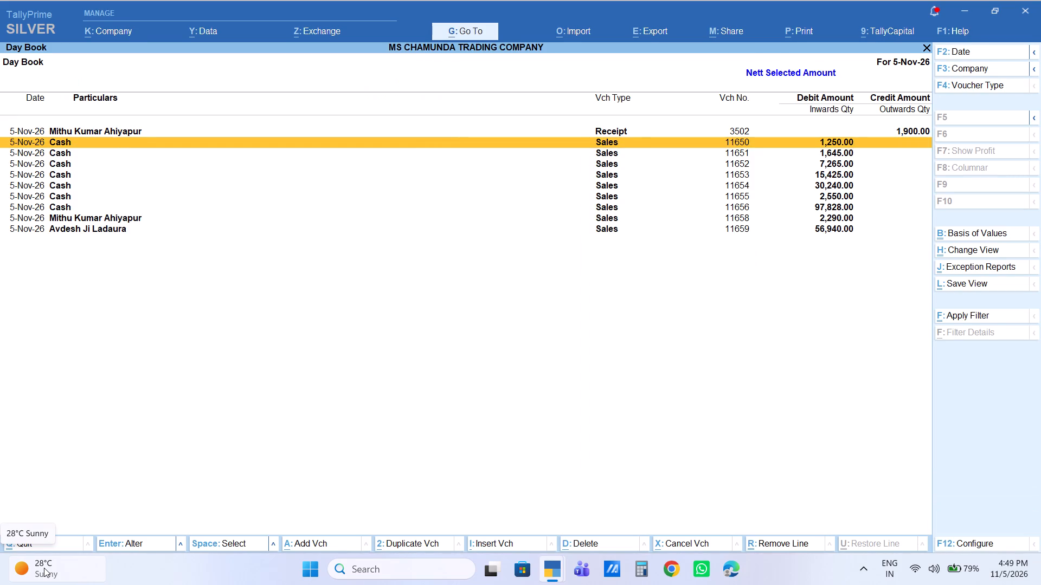
key(Return)
Print sales voucher 11659 and return to the Gateway of Tally.
key(ctrl+p)
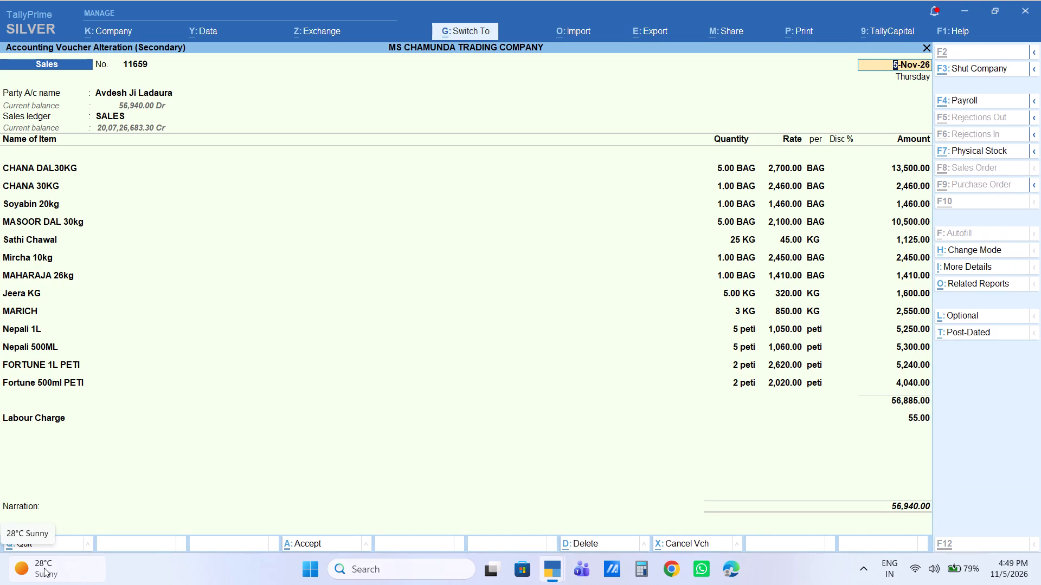
key(Right)
key(Return)
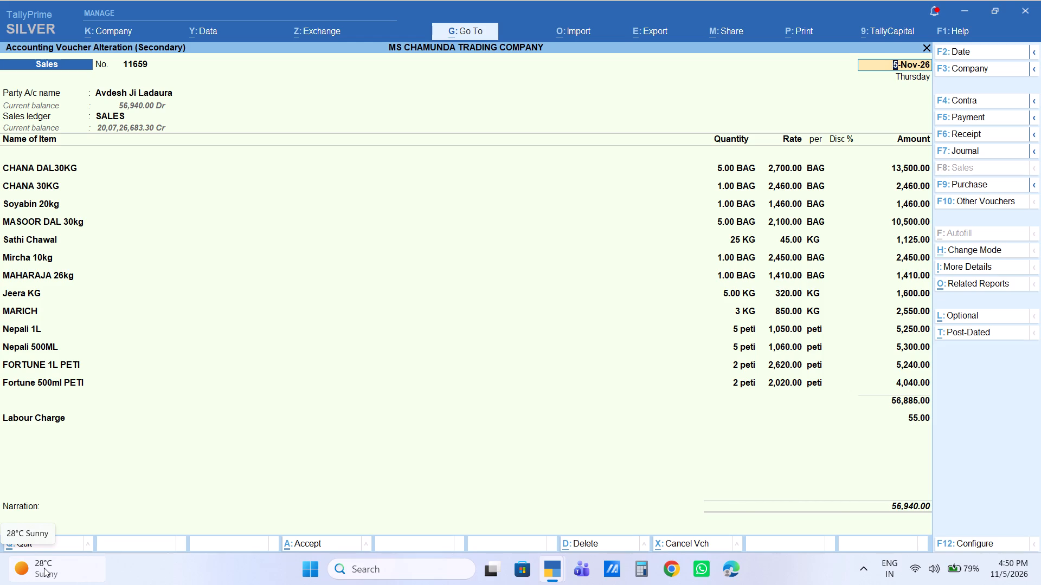
key(Escape)
key(Escape)
key(Escape)
key(Escape)
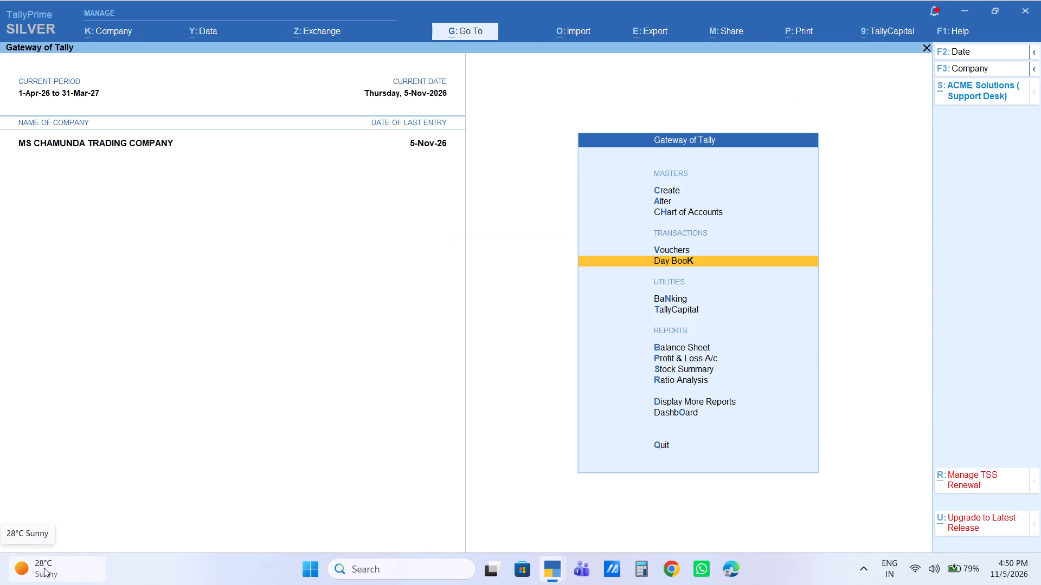
Start a receipt voucher with Cash as the account and the party of sales voucher 11659 as the particulars.
key(Up)
key(Return)
key(F6)
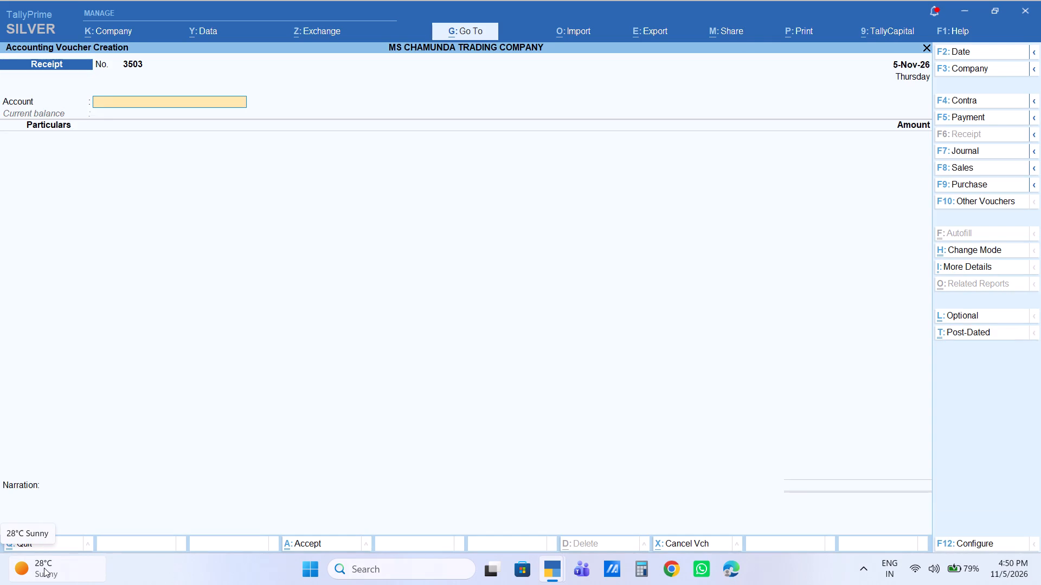
text(ca)
key(Return)
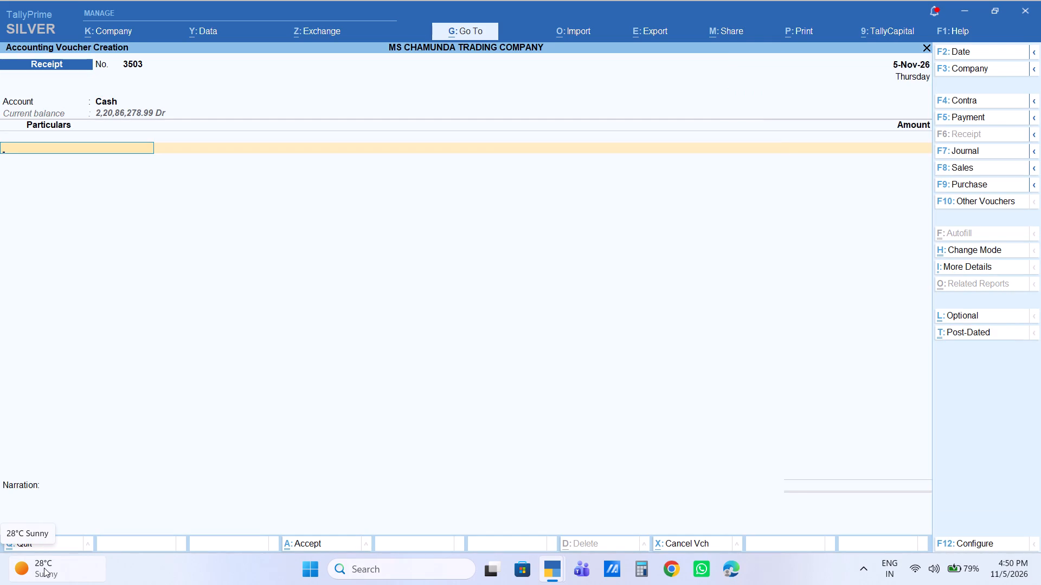
text(avdes)
key(Return)
Allocate 40,000 as Agst Ref to pending bill 11659, leave the narration blank and save the receipt.
key(Return)
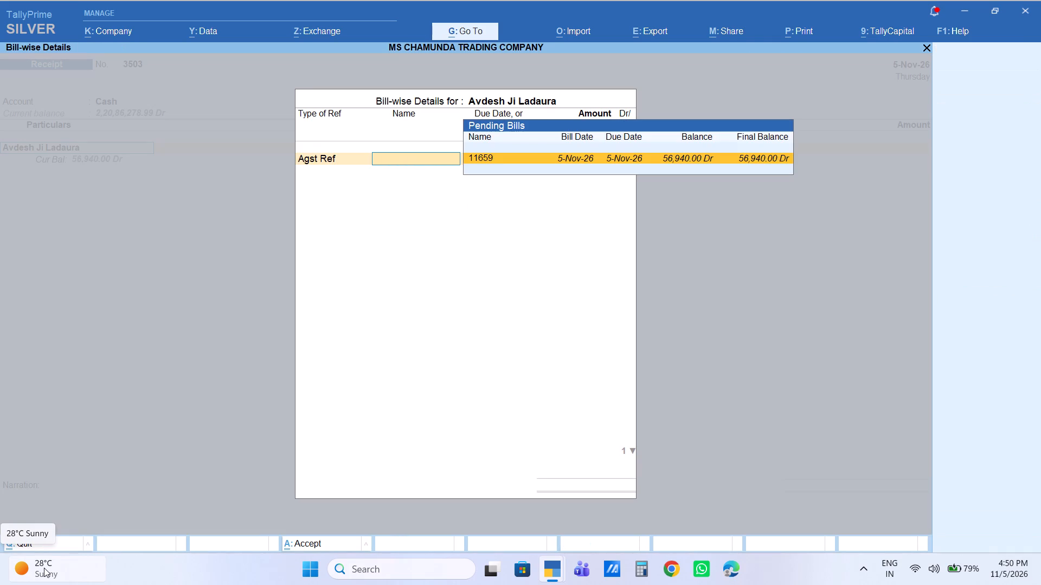
key(Return)
text(40000)
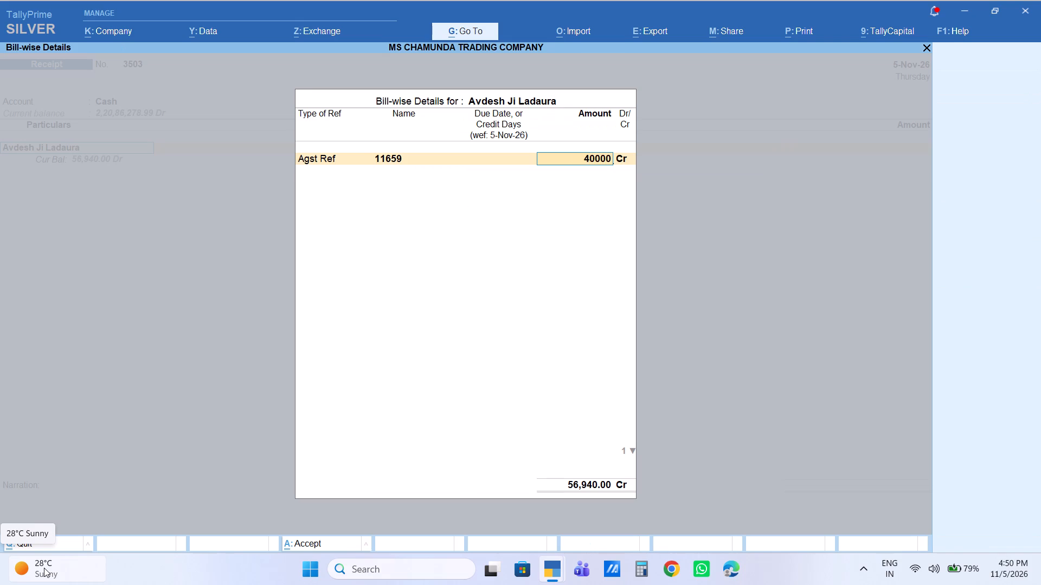
key(Return)
key(Return)
key(Return)
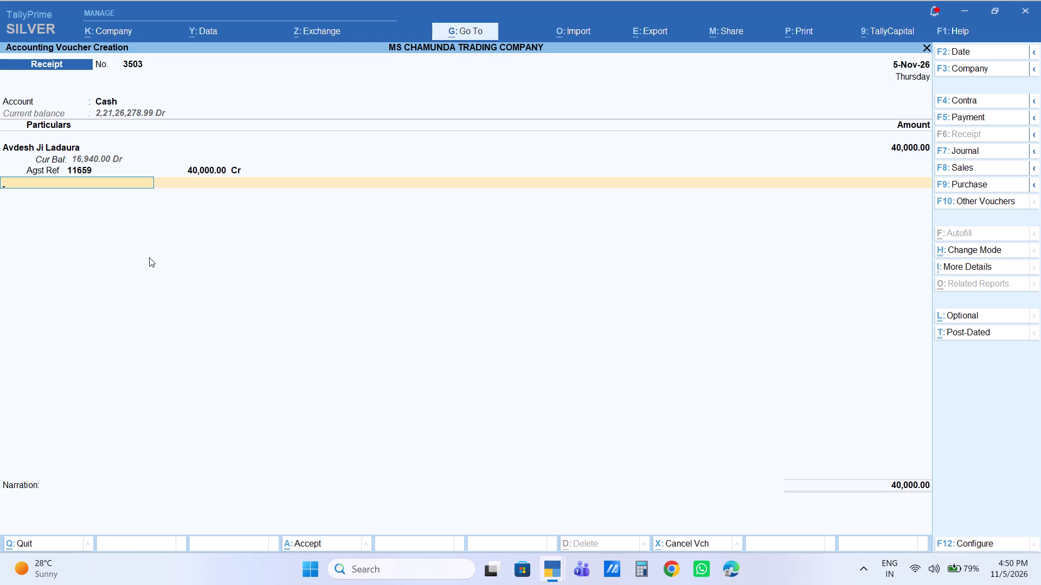
key(Return)
key(Return)
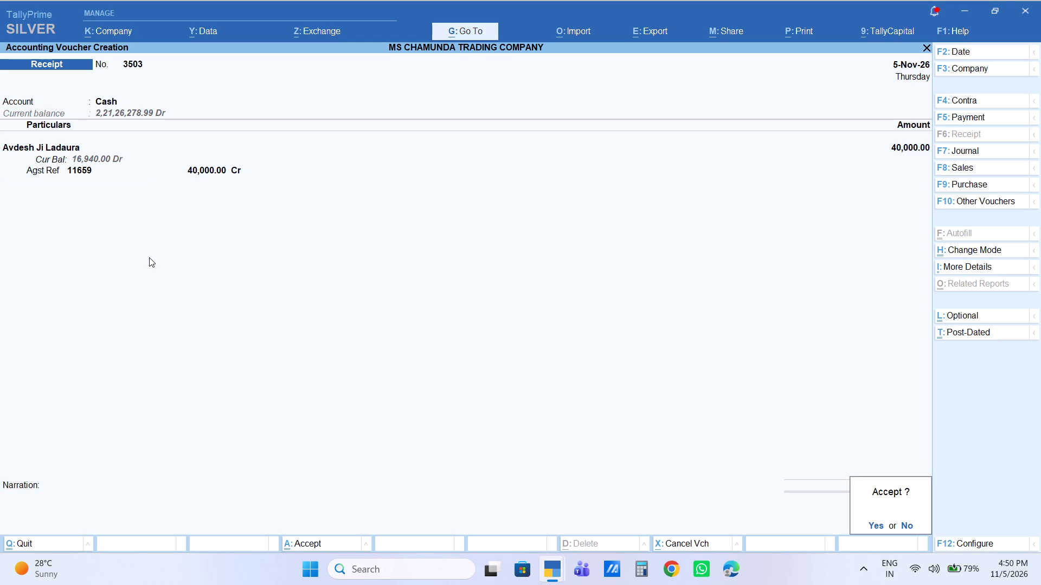
key(Return)
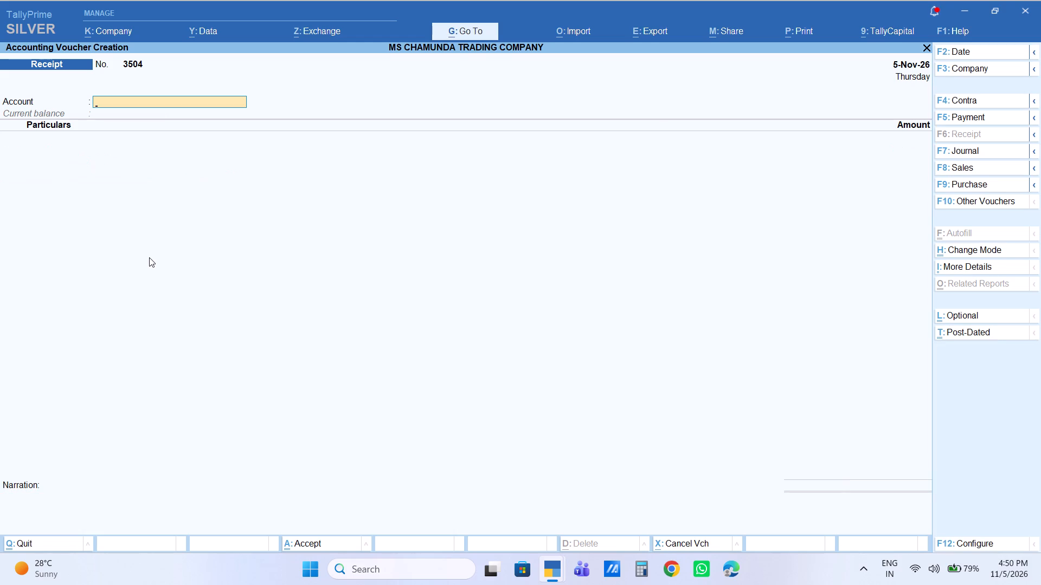
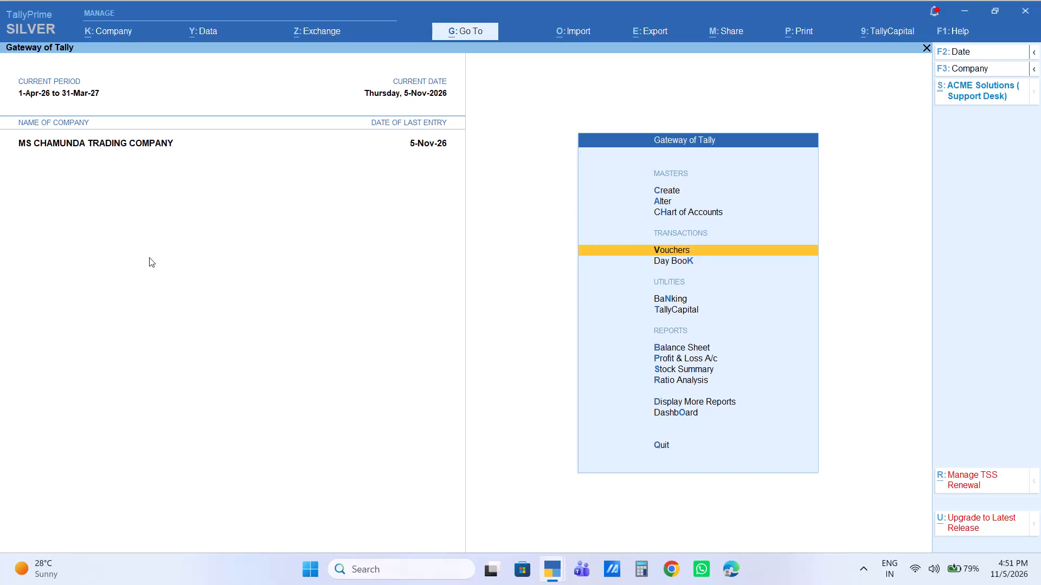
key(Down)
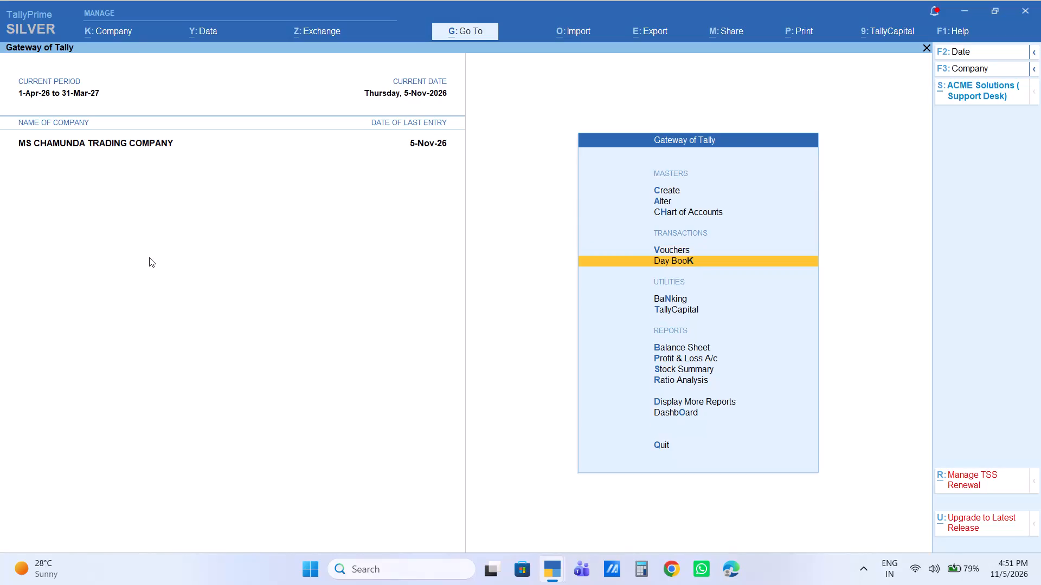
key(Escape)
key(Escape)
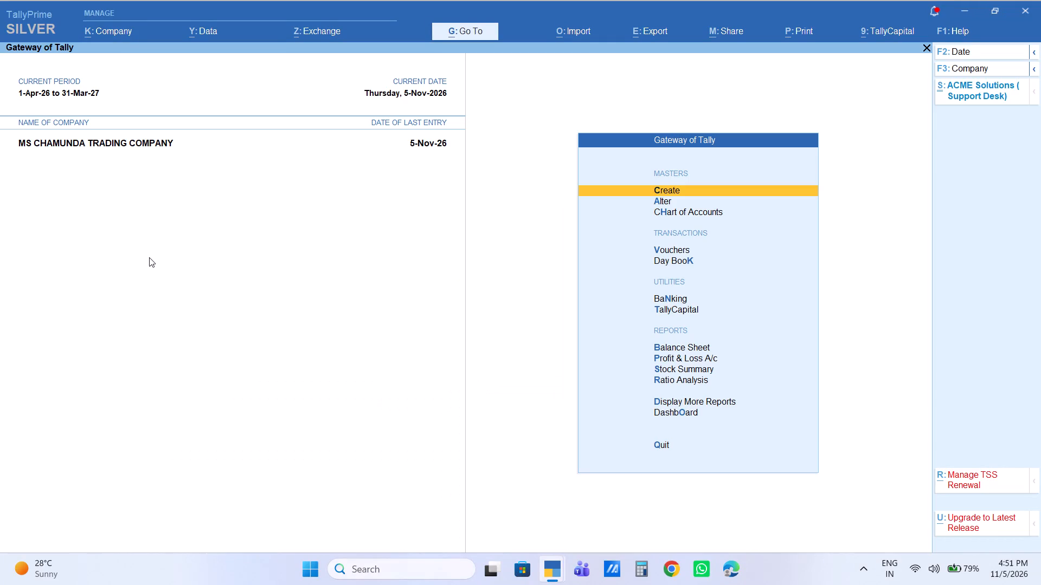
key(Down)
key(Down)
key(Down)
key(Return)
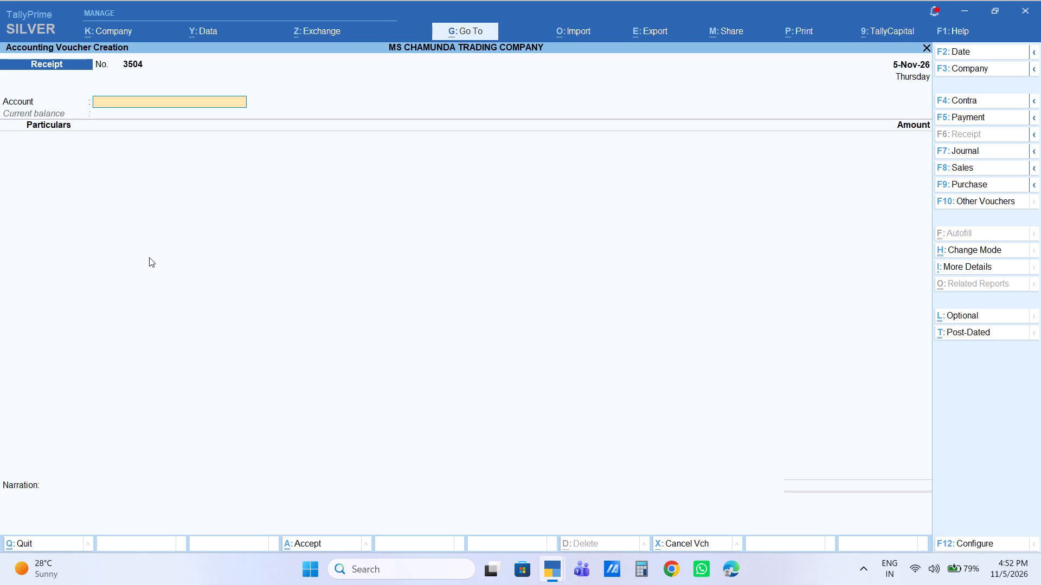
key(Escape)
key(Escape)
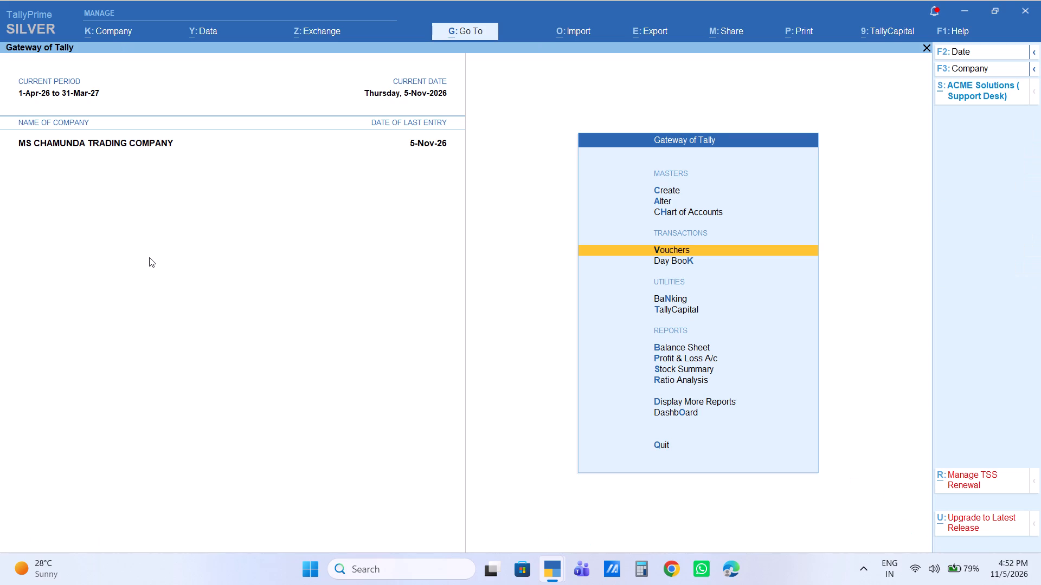
Check the ledger vouchers of the party of sales voucher 11659 and return to the Gateway of Tally.
text(da)
text(lavdes)
key(Return)
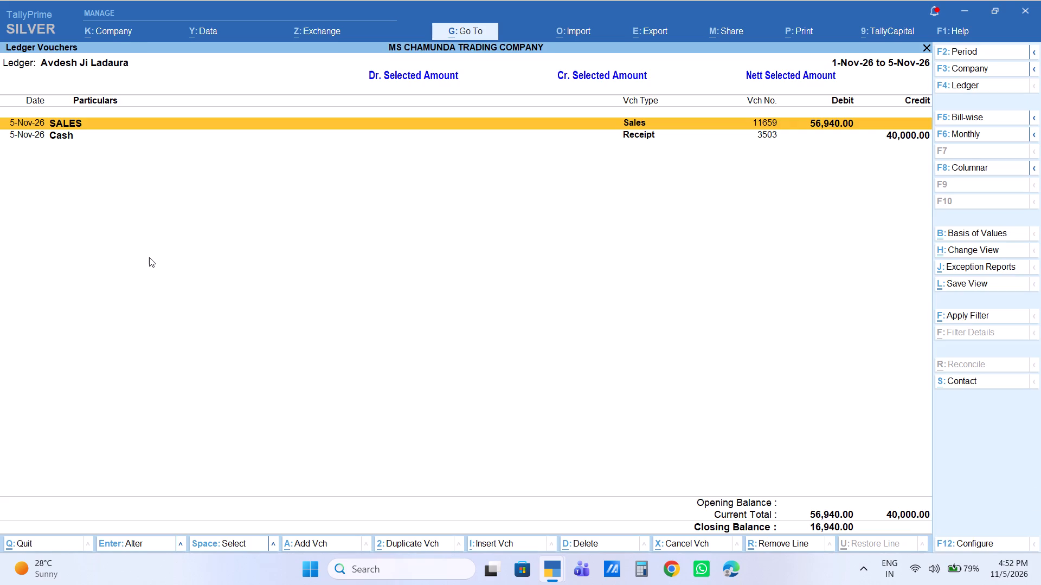
key(BackSpace)
key(BackSpace)
key(BackSpace)
key(Escape)
key(ctrl+Return)
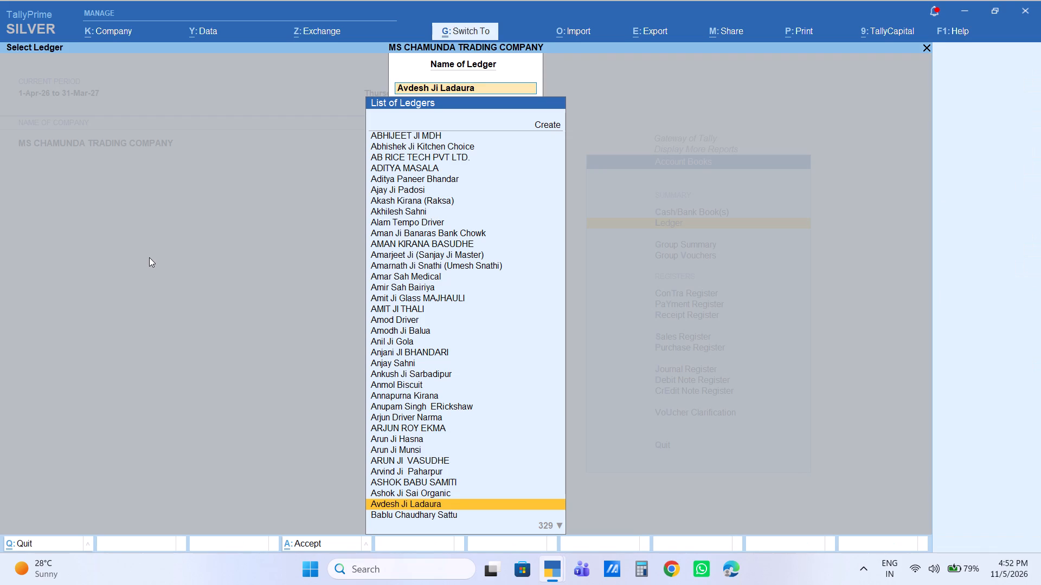
key(Escape)
key(Escape)
key(Escape)
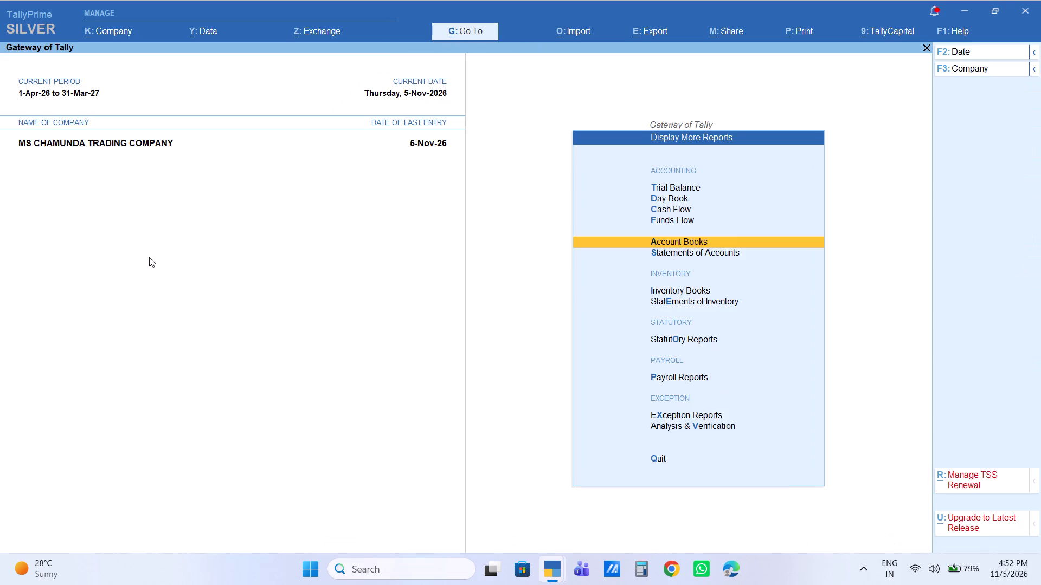
key(Escape)
key(Escape)
key(Escape)
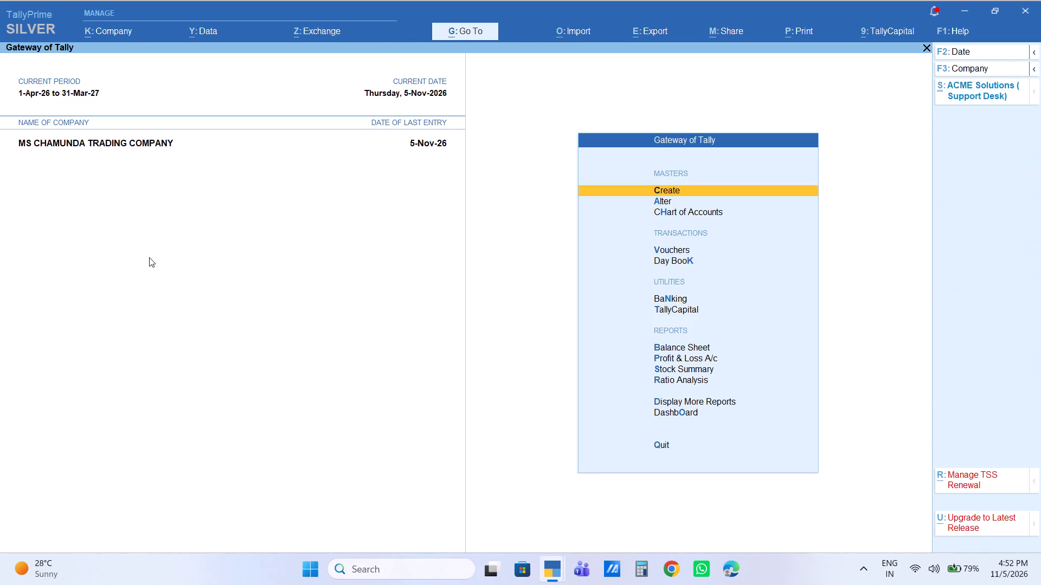
View the ledger master of the party of sales voucher 11659 in Ledger Alteration and leave it without changes.
key(Down)
key(Return)
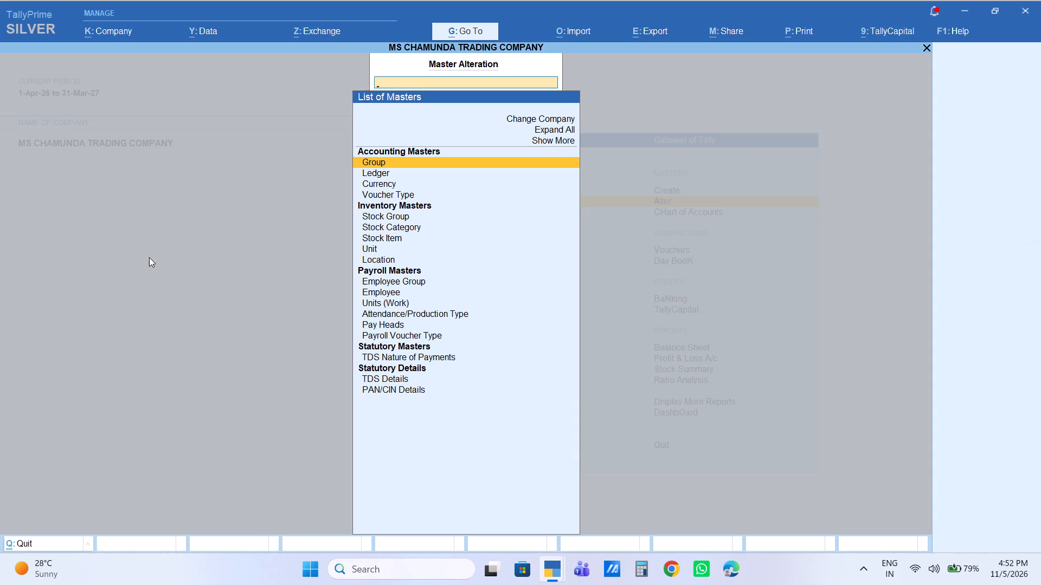
key(Down)
key(Return)
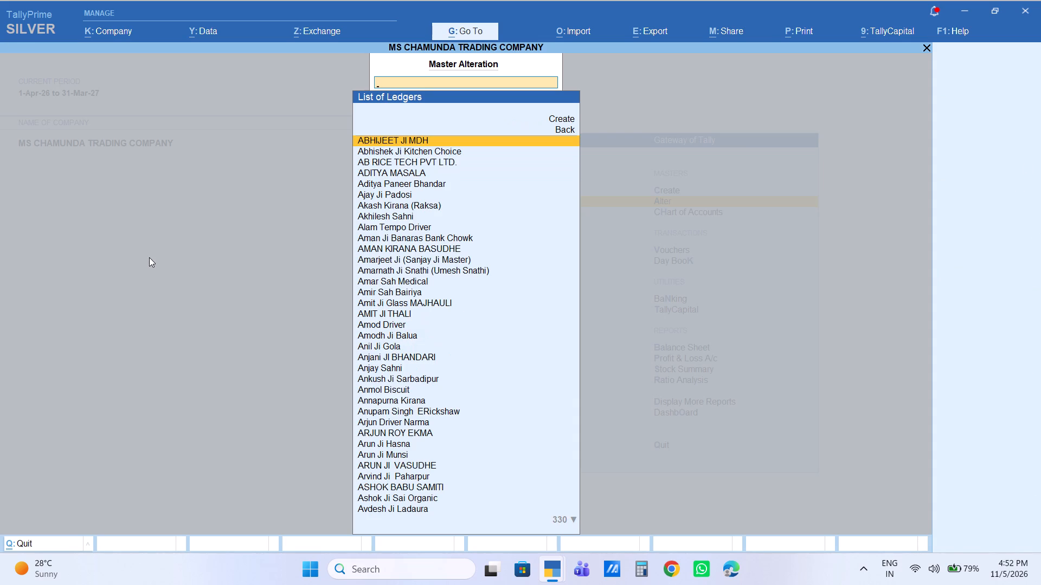
text(avdes)
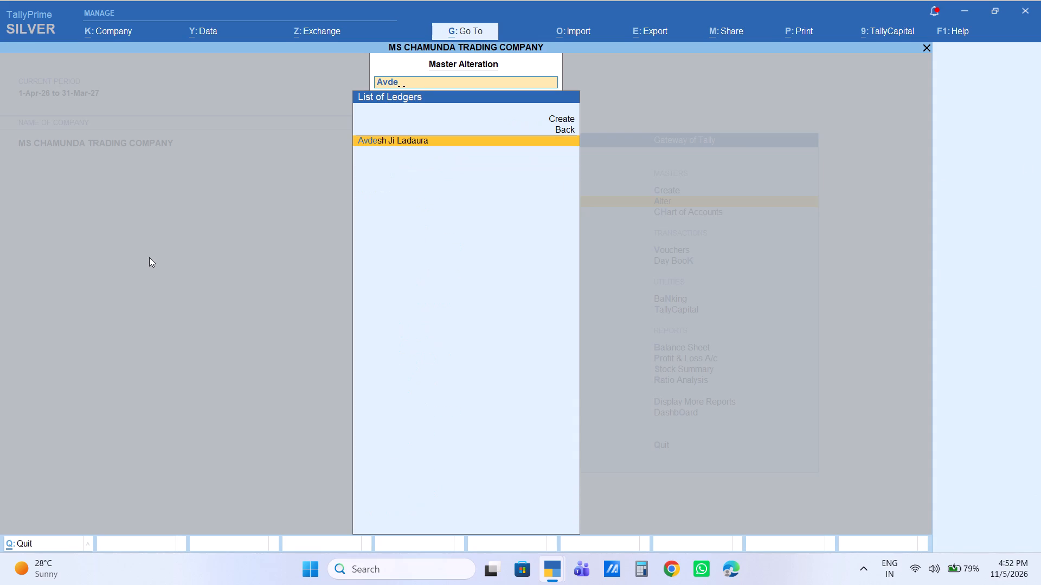
key(Return)
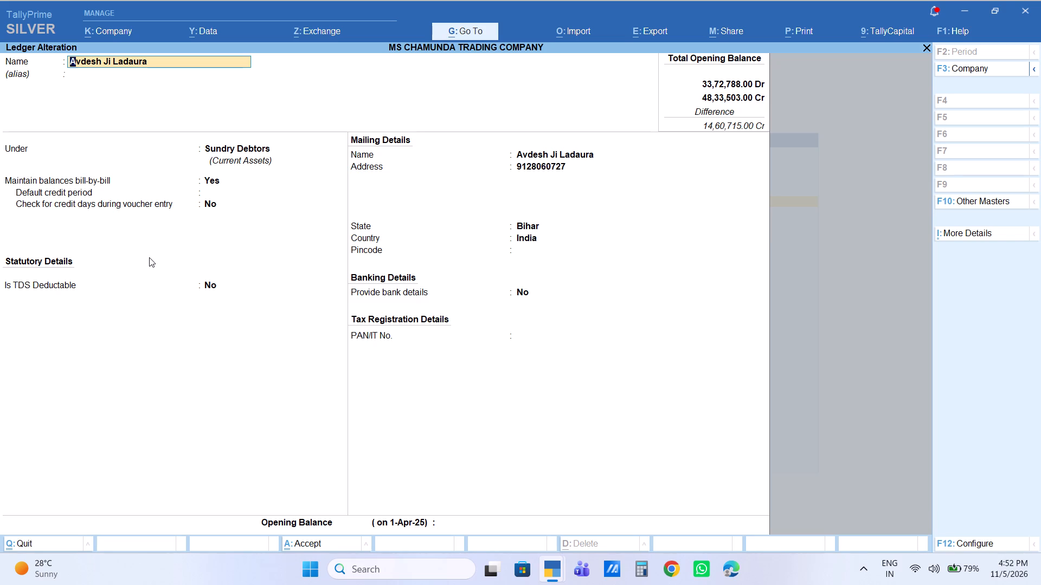
key(Escape)
key(Escape)
key(Escape)
key(Escape)
key(Escape)
key(Escape)
key(Escape)
key(Escape)
key(Escape)
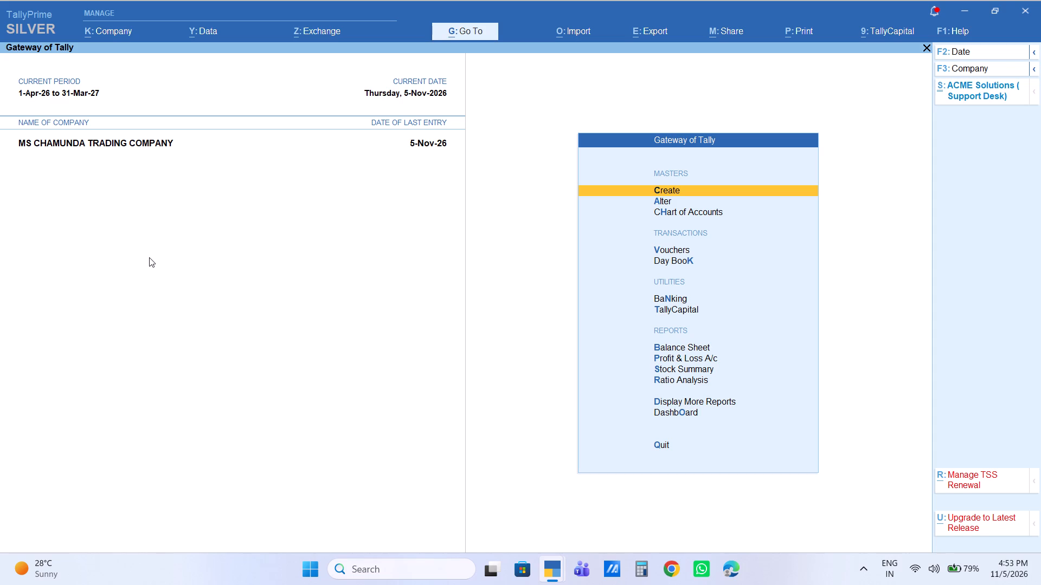
Check the ledger vouchers of the Sahindra party account and return to the Gateway of Tally.
text(da)
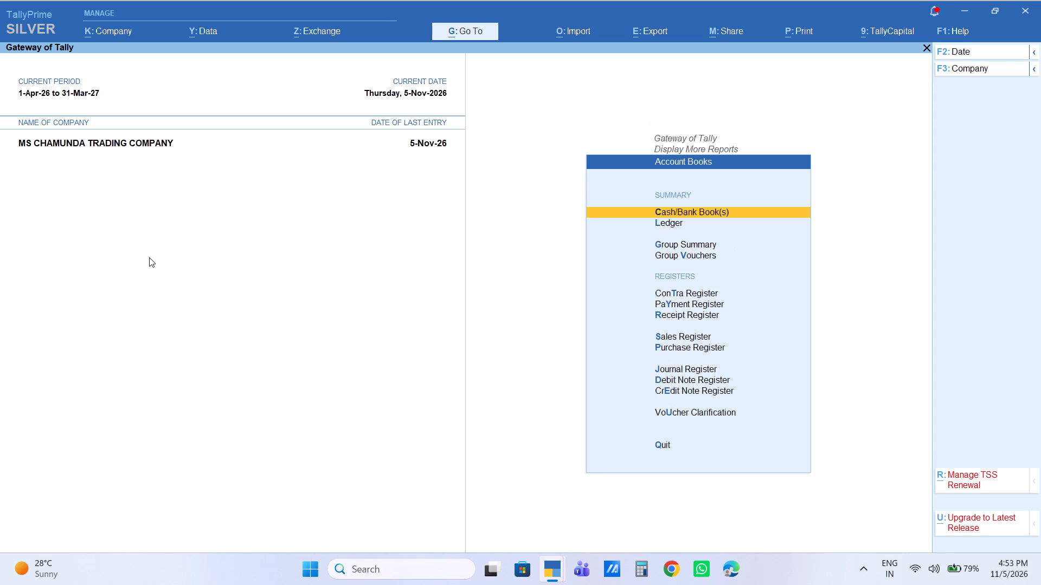
text(lsa)
text(hindra)
key(Return)
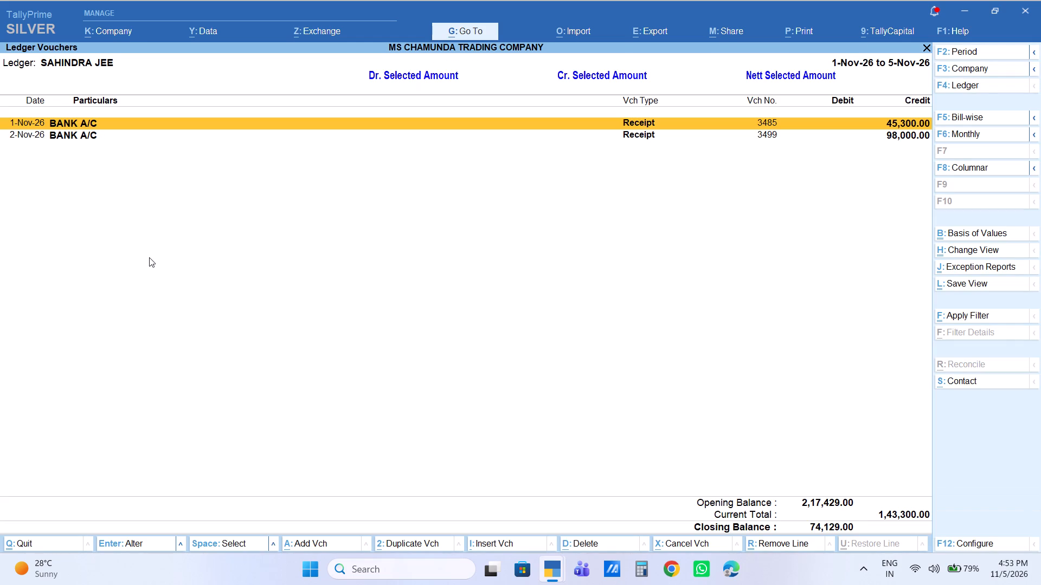
key(Escape)
key(Escape)
key(Escape)
key(Escape)
key(Escape)
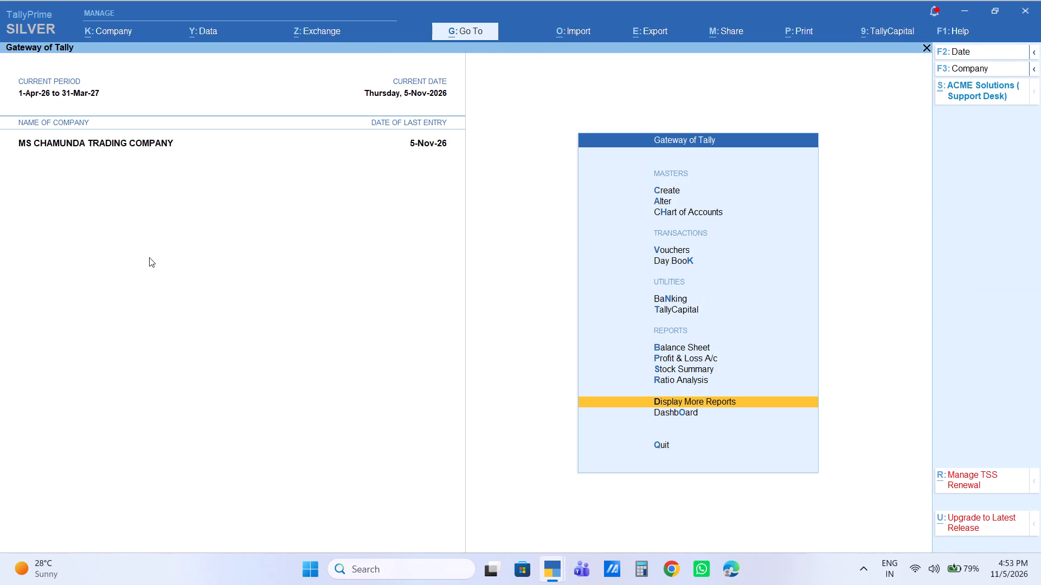
Start a sales voucher with Sahindra as the party account and SALES as the sales ledger.
key(Up)
key(Up)
key(Up)
key(Up)
key(Up)
key(Up)
key(Up)
key(Up)
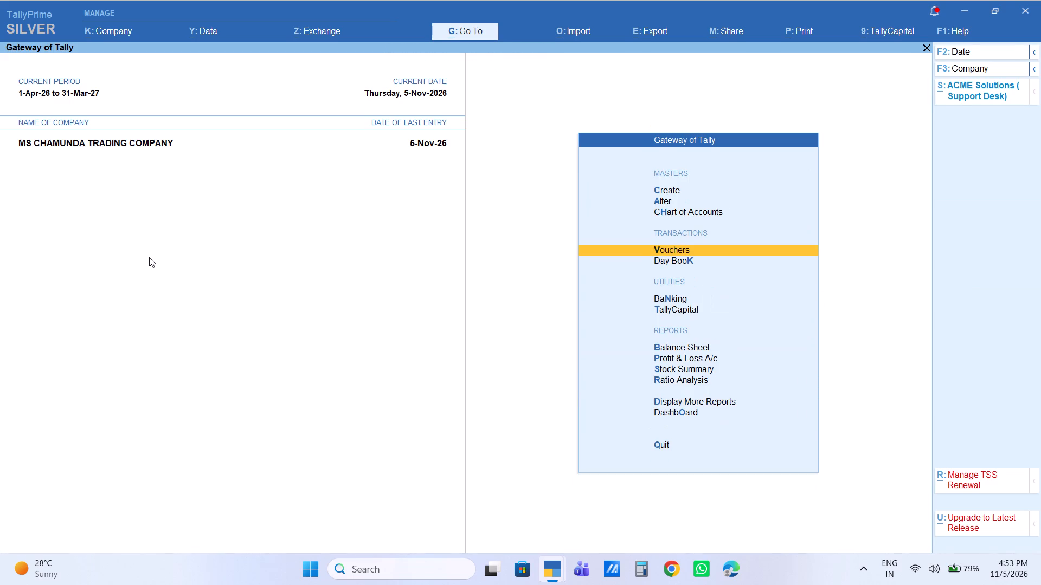
key(Return)
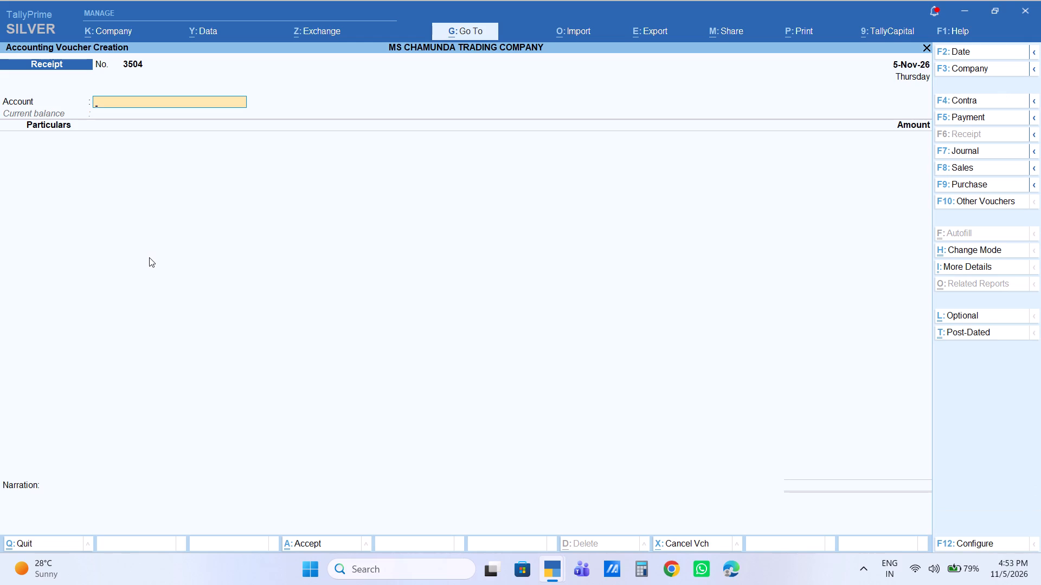
key(F8)
text(sa)
text(hindra)
key(Return)
key(Return)
key(Return)
key(Return)
key(Return)
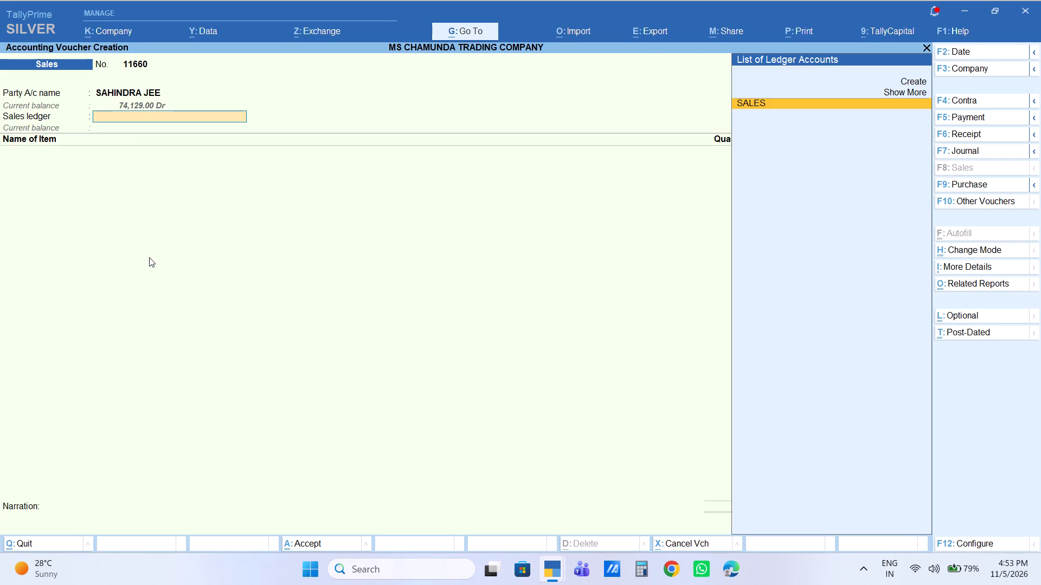
key(Return)
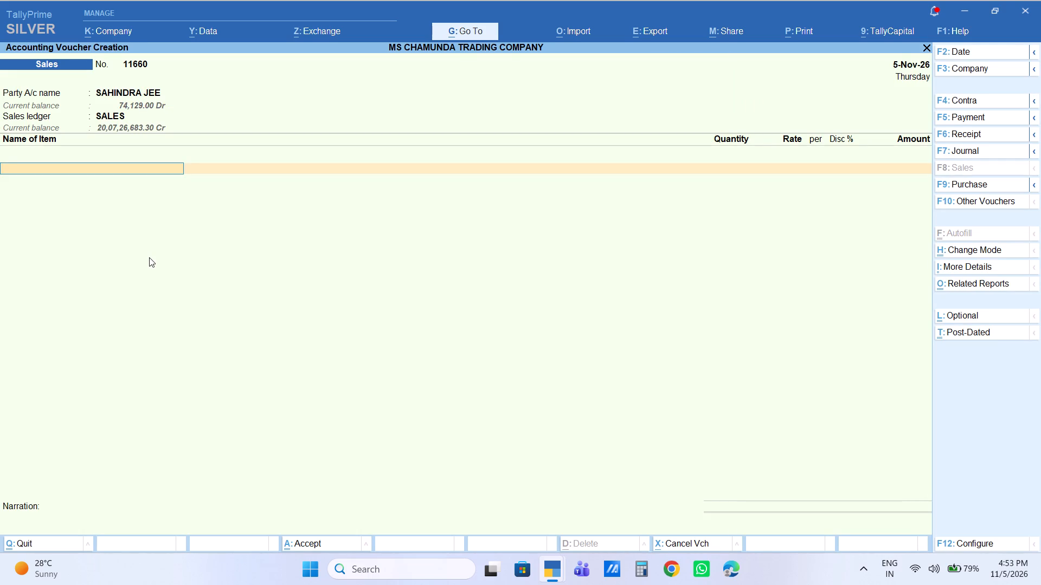
Set the sales voucher date to 3-Nov-26.
key(F2)
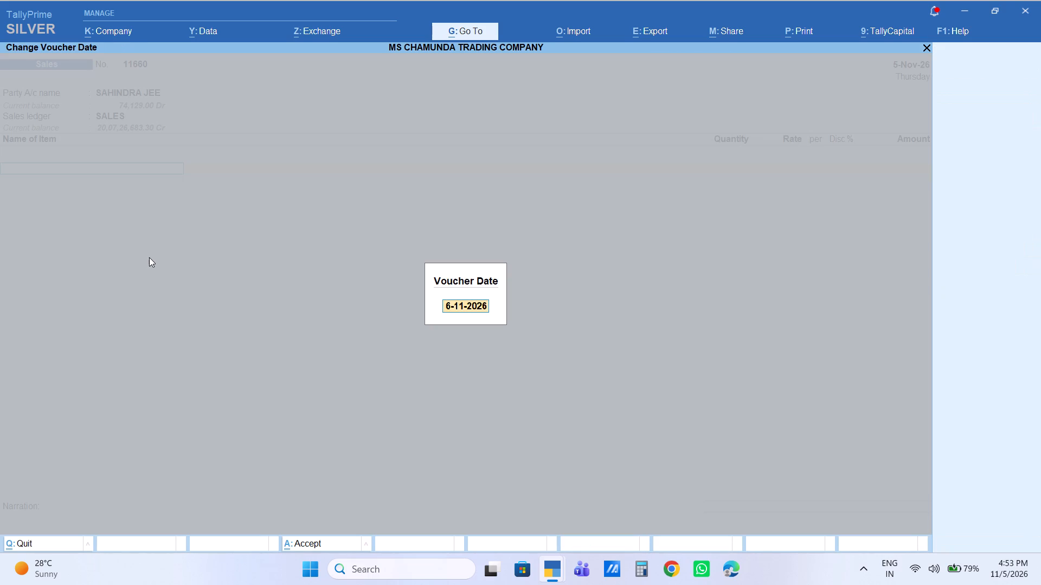
text(03)
key(Return)
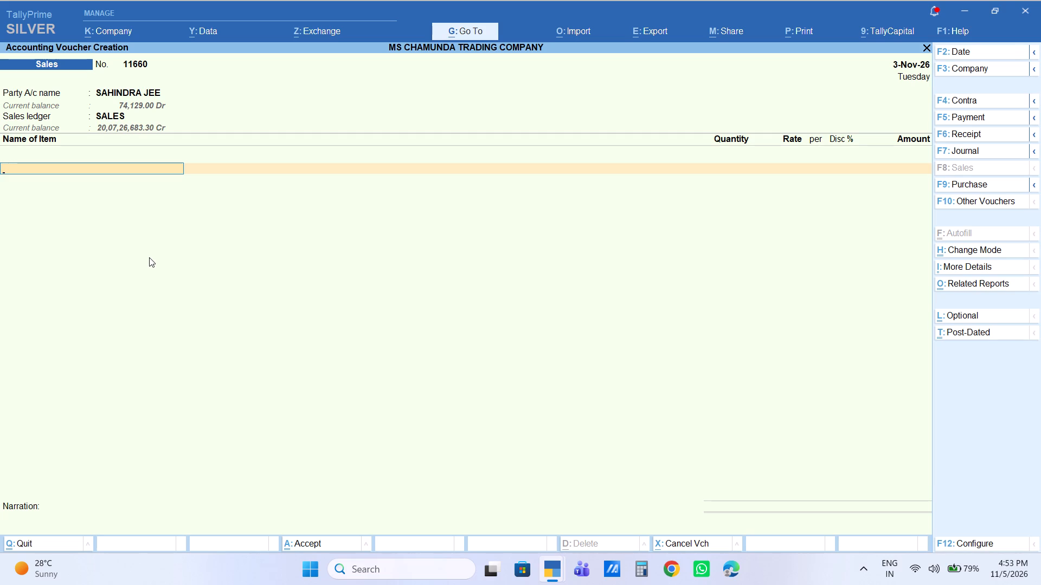
Add the item Sahnai Tina with quantity 5 TINA at a rate of 2,170 and no discount.
text(sahnai)
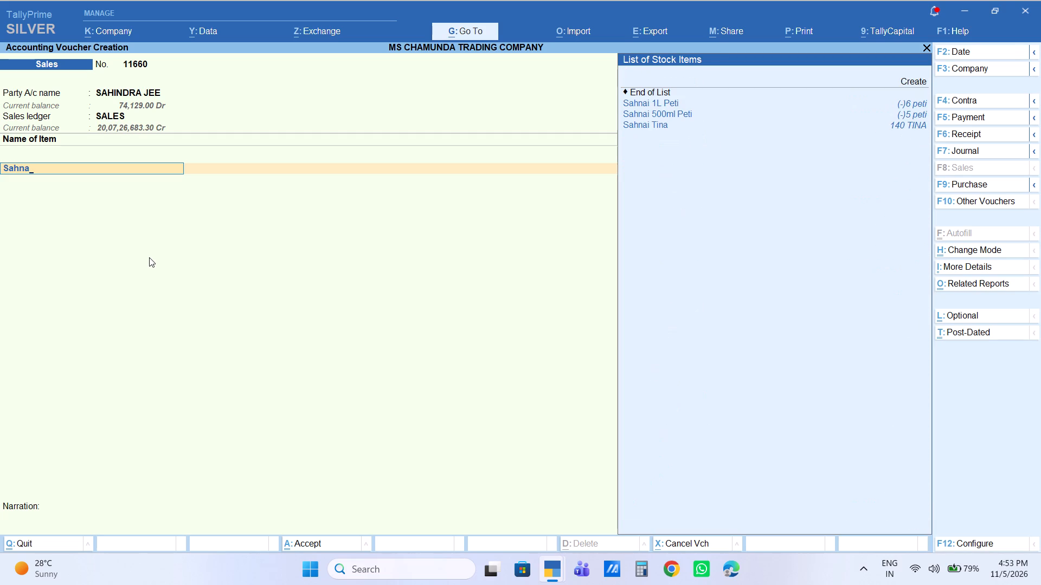
key(Down)
key(Left)
key(Down)
key(Down)
key(Down)
key(Return)
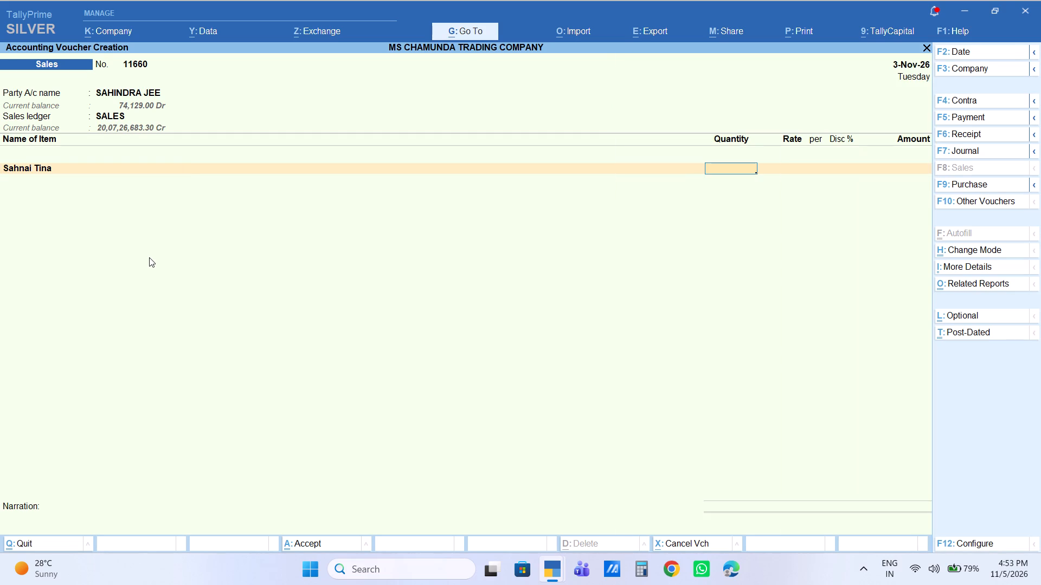
key(5)
key(Return)
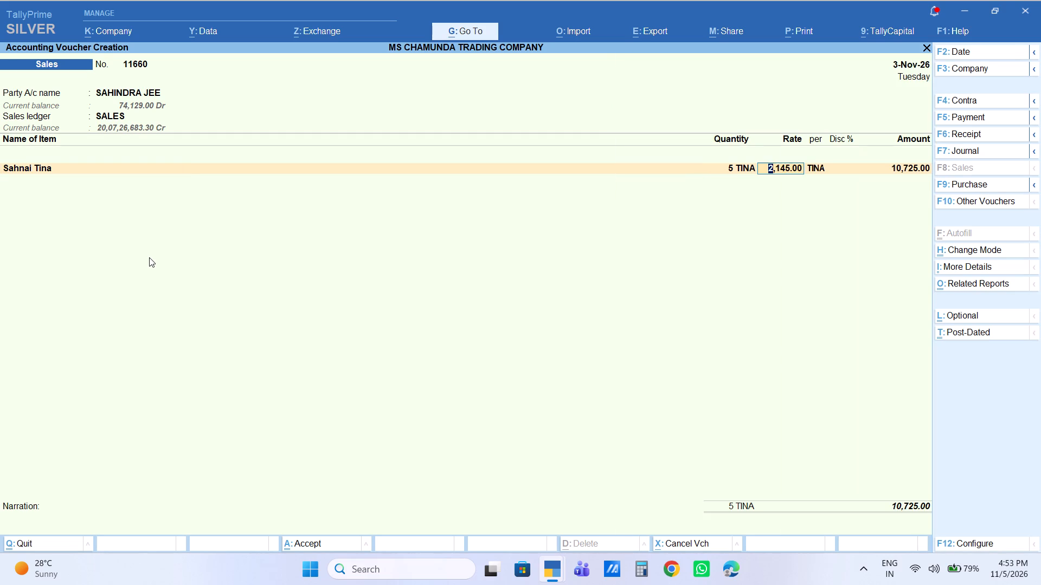
text(2170)
key(Return)
key(Return)
key(Return)
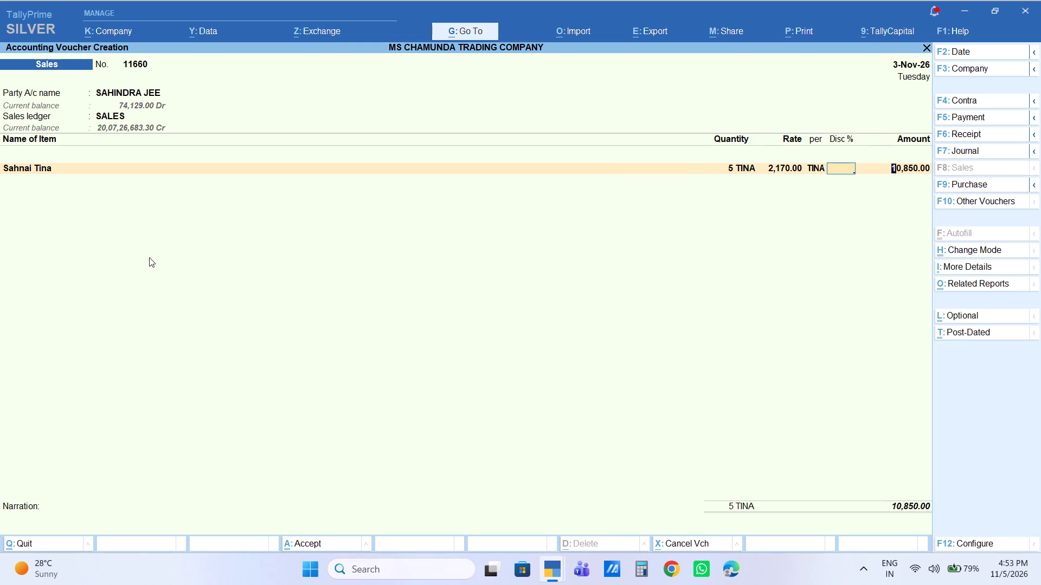
key(Return)
Add the item F TEL TINA with quantity 5 TINA at the default rate of 2,950 and no discount.
text(f te)
key(Return)
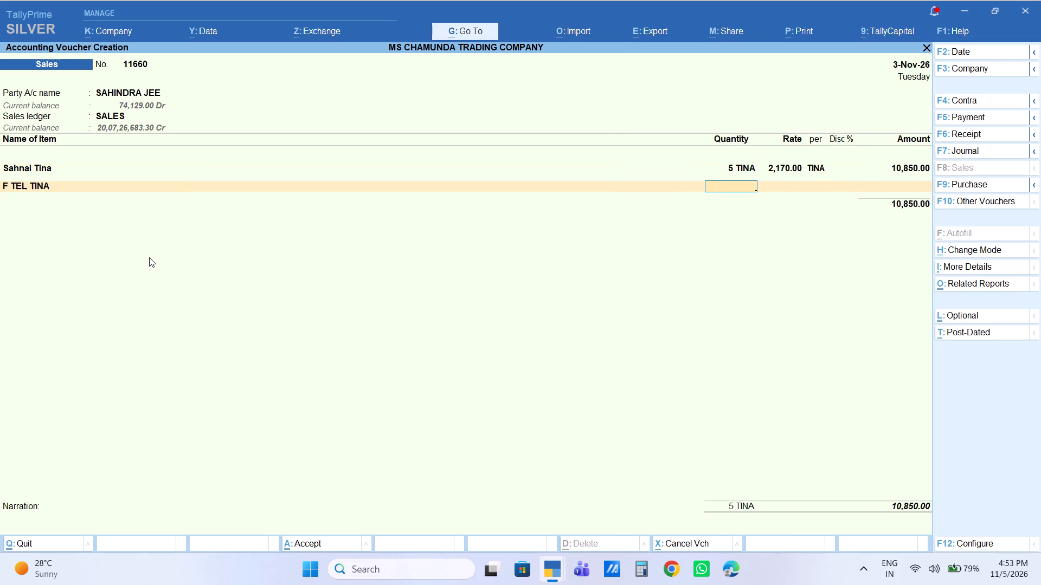
key(5)
key(Return)
key(Return)
key(Return)
key(Return)
key(Return)
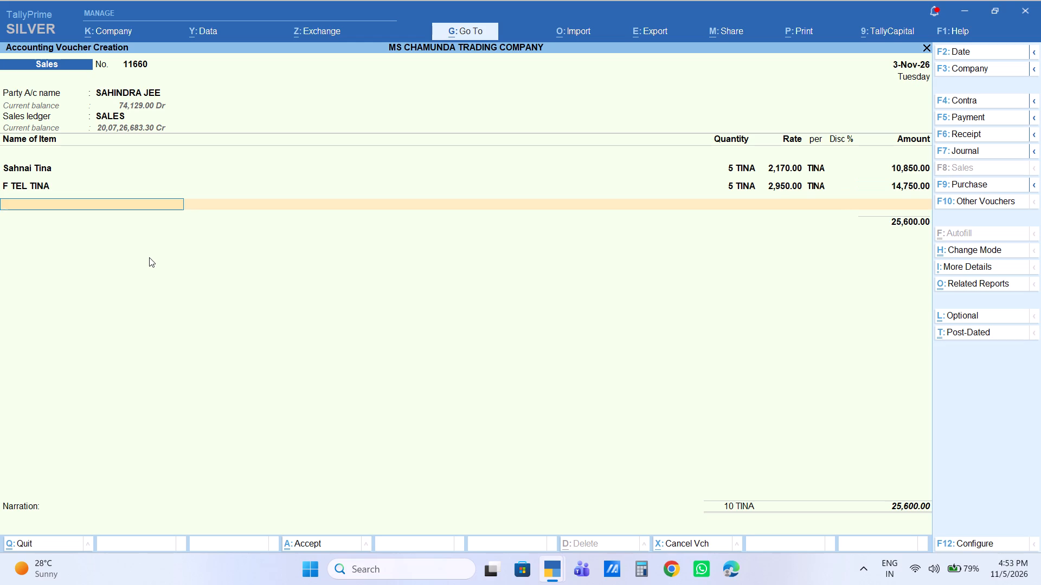
Add the item SALONI 1L PETI with quantity 10 peti at the default rate of 3,184 and no discount.
text(saloni1)
key(Down)
key(Down)
key(Down)
key(Return)
text(10)
key(Return)
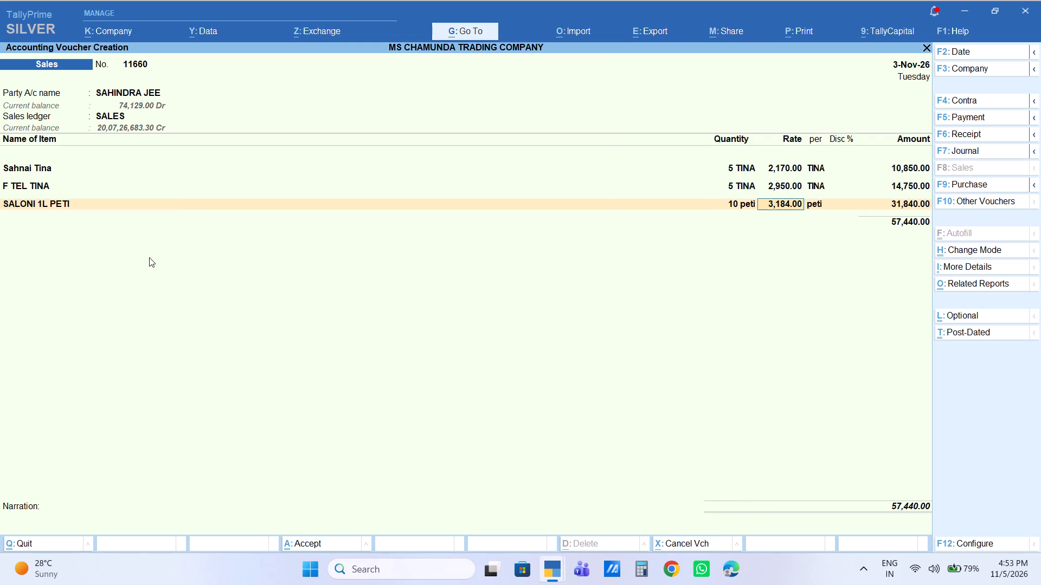
key(Return)
key(Return)
key(Return)
key(Return)
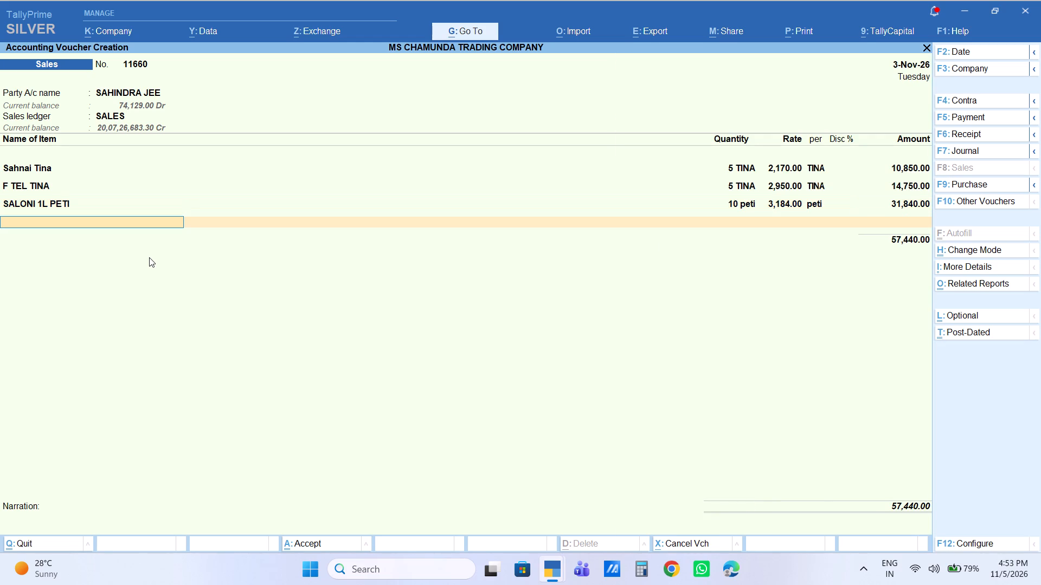
Add the item SALONI 500ML PETI with quantity 5 peti at the default rate of 3,600 and no discount.
text(saloni500)
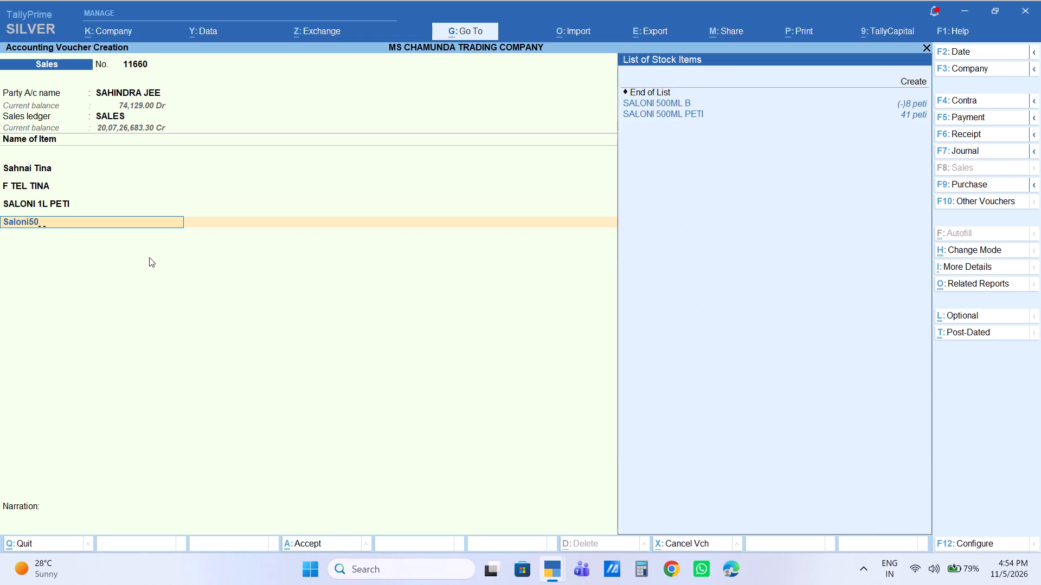
key(Down)
key(Down)
key(Return)
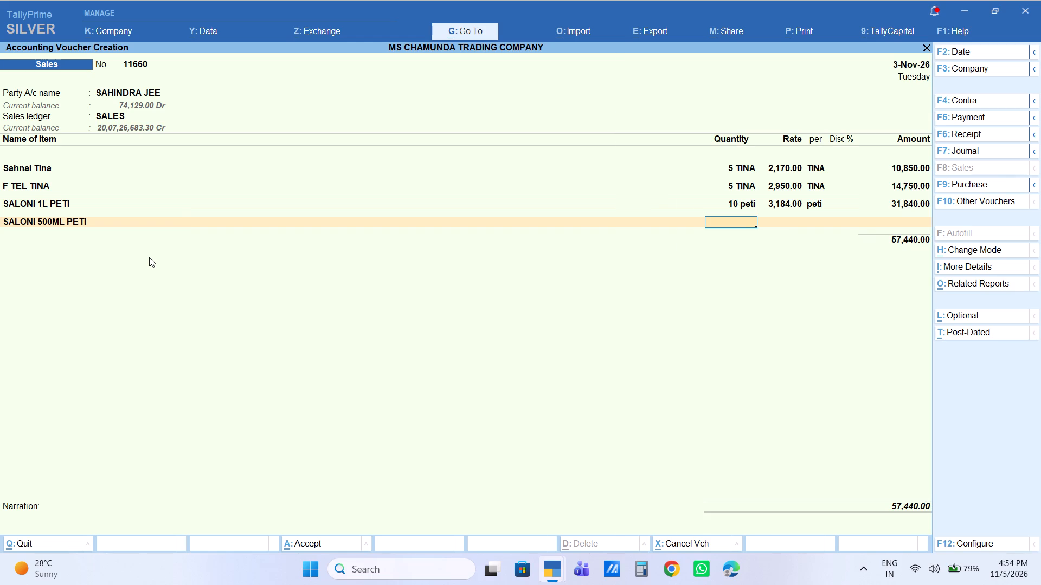
key(5)
key(Return)
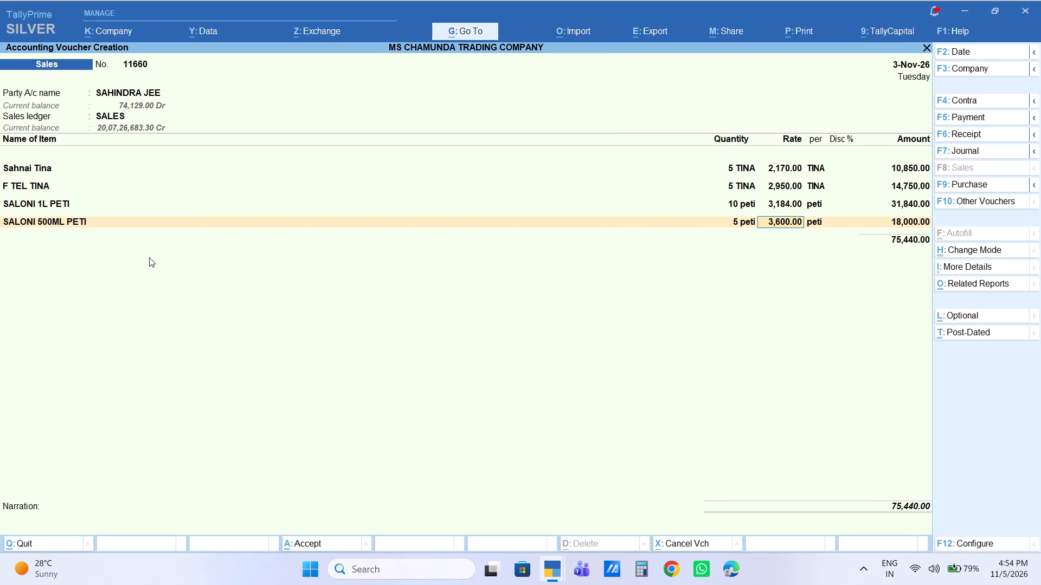
key(Return)
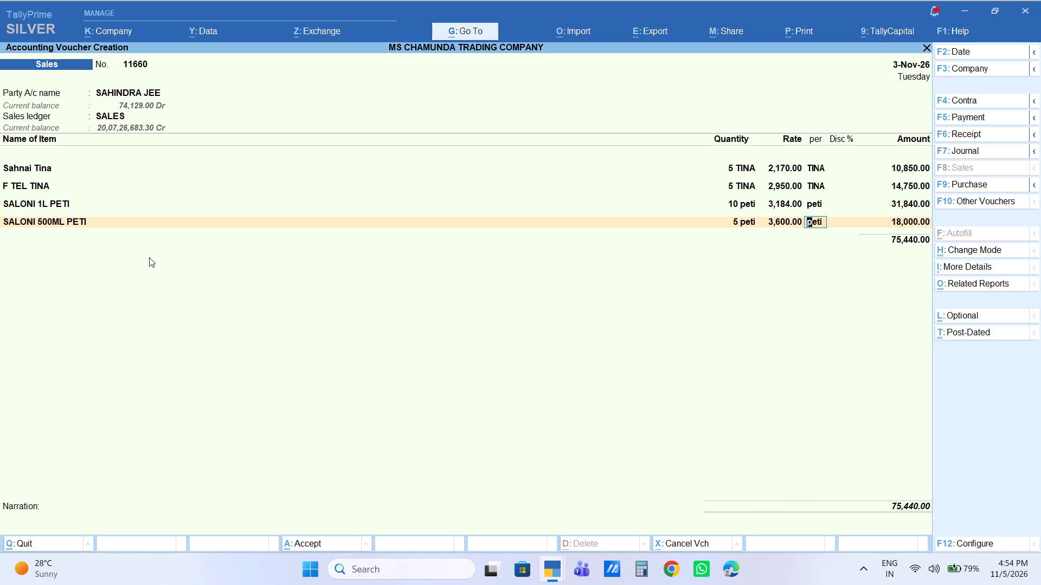
key(Return)
key(Return)
key(Return)
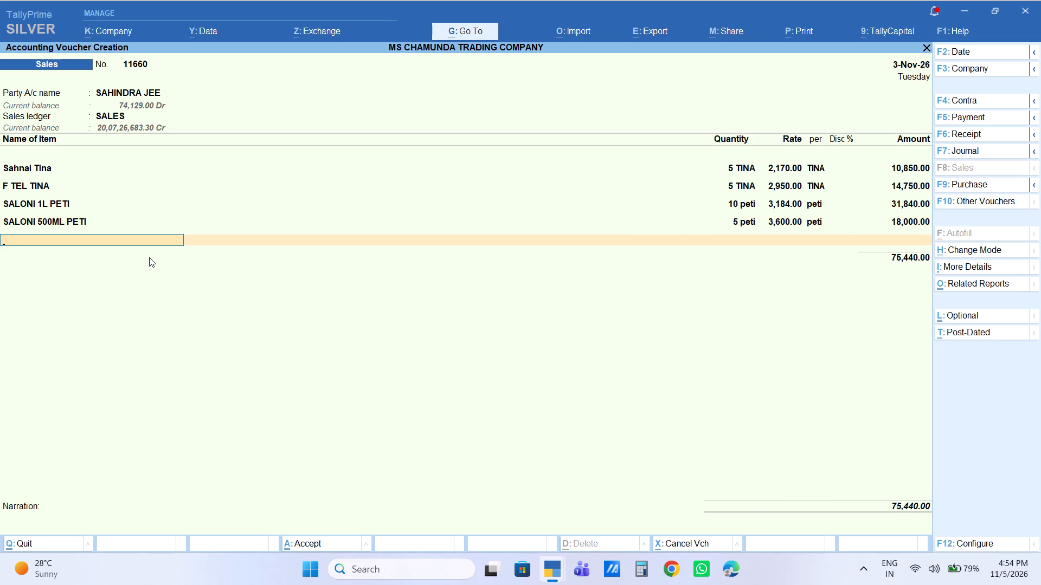
Add the item Sarso Mahin Kg with quantity 50 KG at the default rate of 110 and no discount.
text(sars)
key(Down)
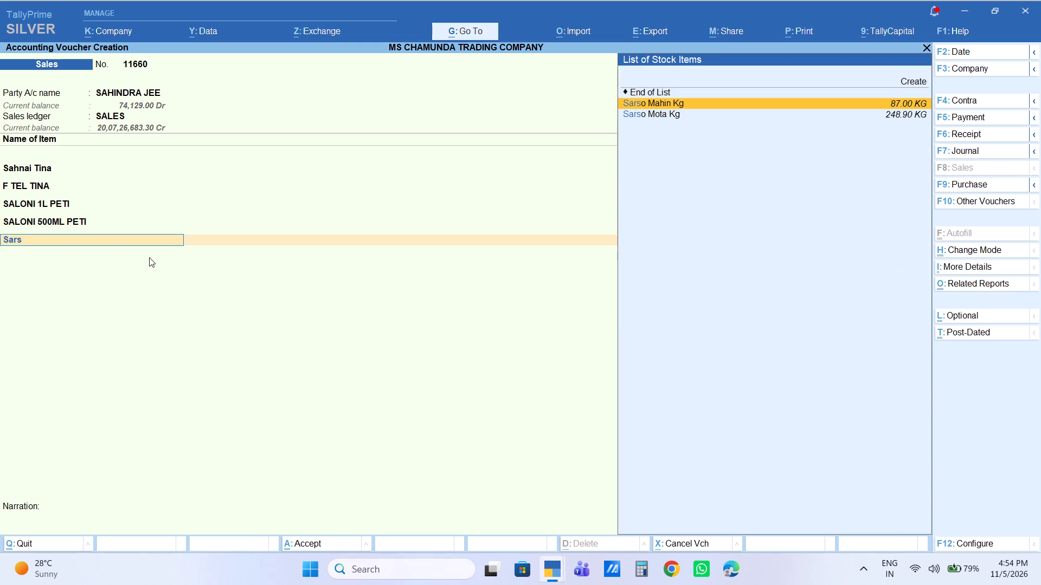
key(Return)
text(50)
key(Return)
key(Return)
key(Return)
key(Return)
key(Return)
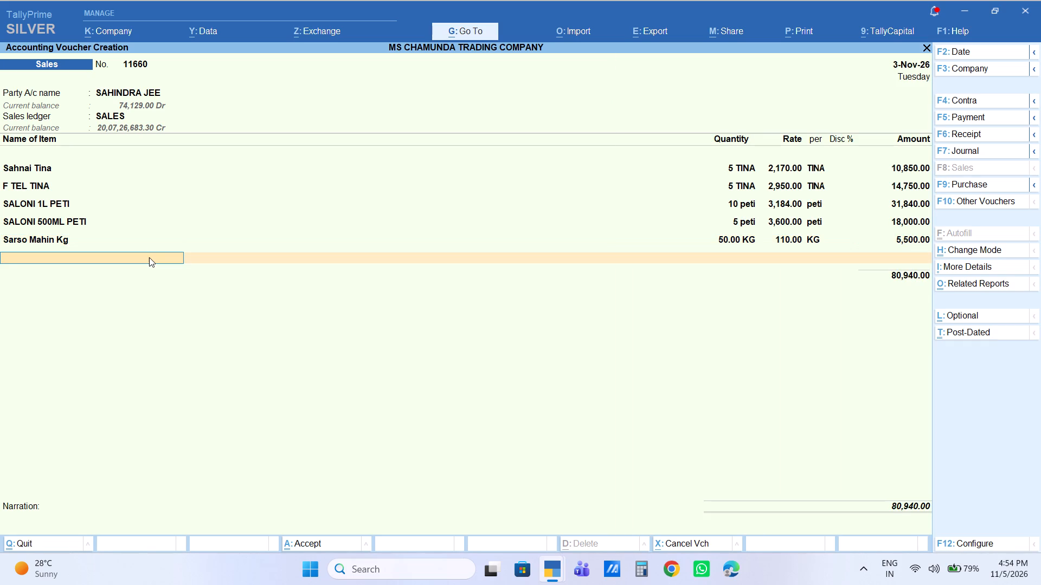
Add the item MARICH with quantity 10 KG at the default rate of 850 and no discount.
text(marich)
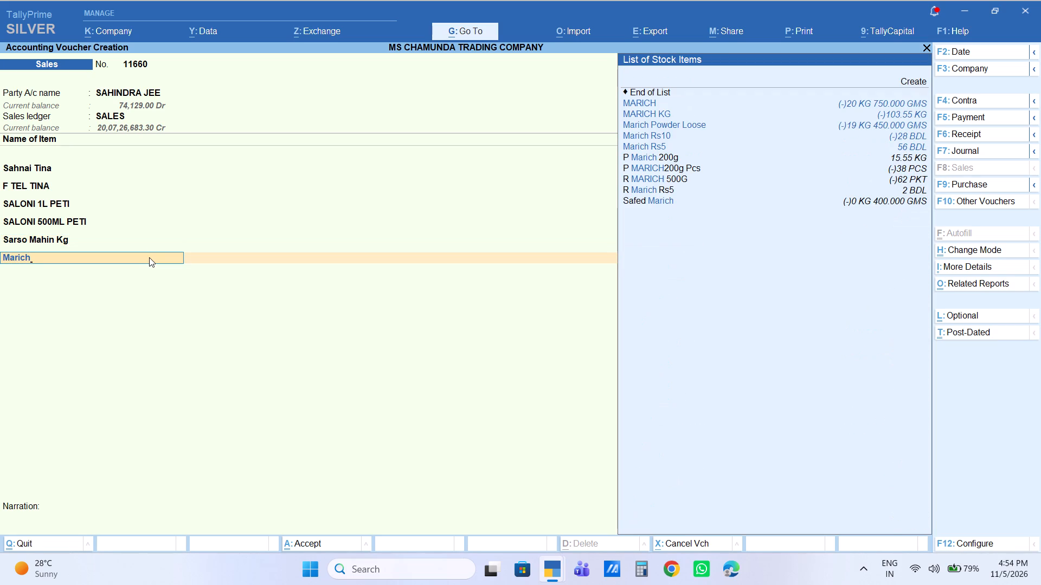
key(Down)
key(Return)
text(10)
key(Return)
key(Return)
key(Return)
key(Return)
key(Return)
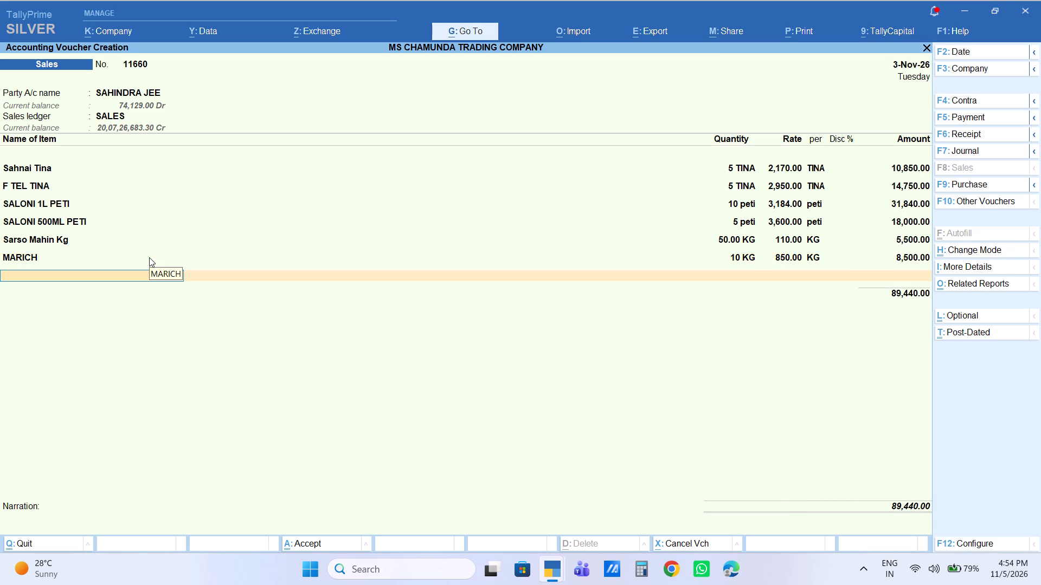
Add the item DOVE RS2 PETI with quantity 1 peti at the default rate of 1,350 and no discount.
text(dove)
key(Return)
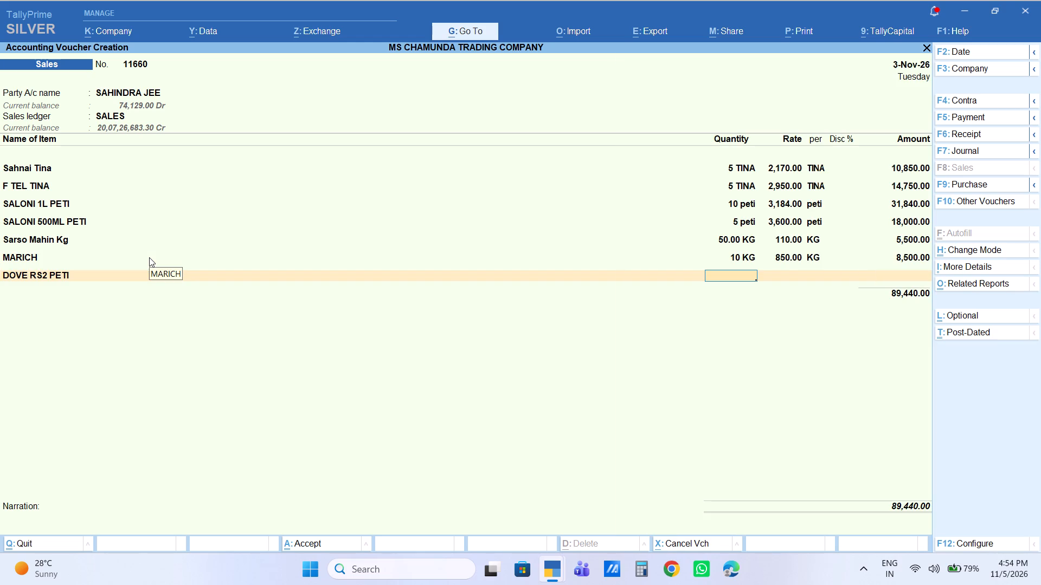
key(1)
key(Return)
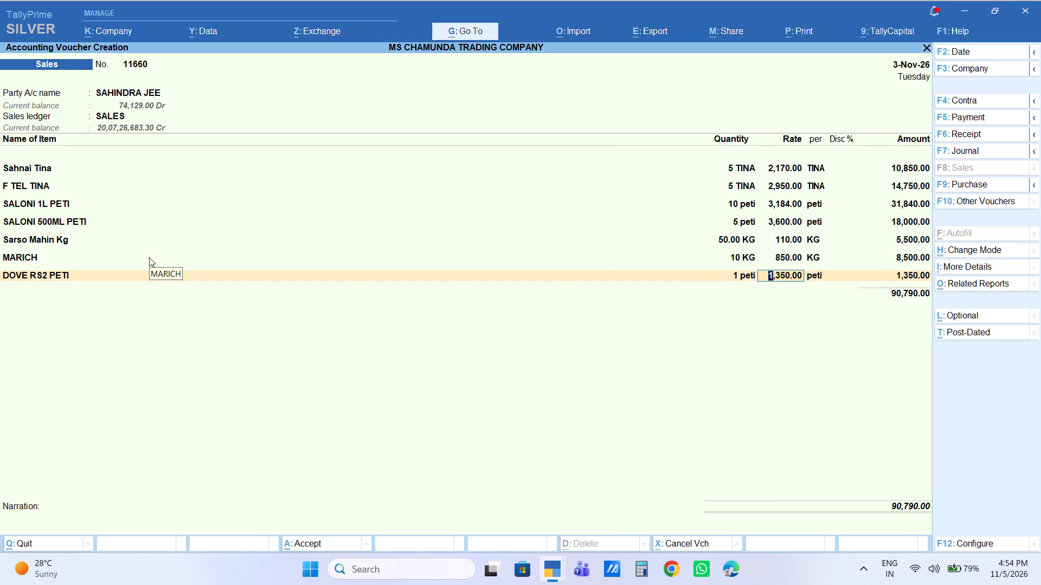
key(Return)
key(Return)
key(Return)
key(Return)
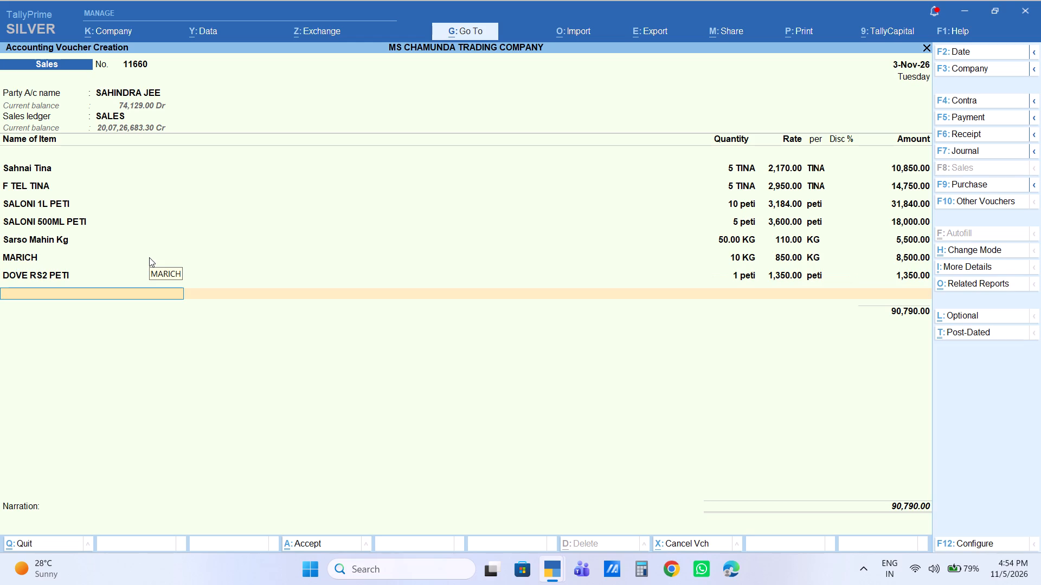
Add the item C.P Rs1 Peti with quantity 5 peti at the default rate of 710 and no discount.
text(cp)
key(Return)
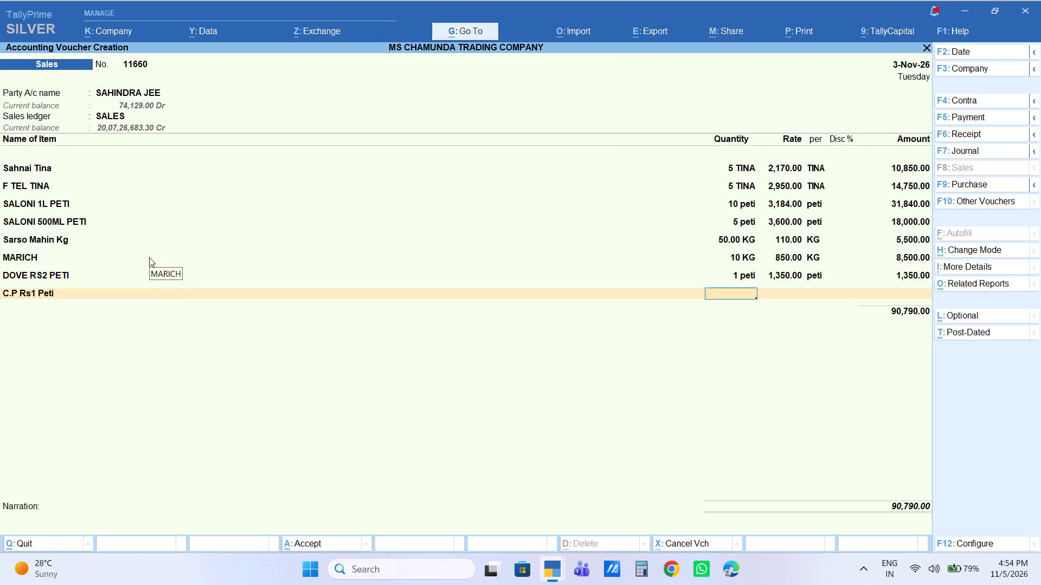
key(5)
key(Return)
key(Return)
key(Return)
key(Return)
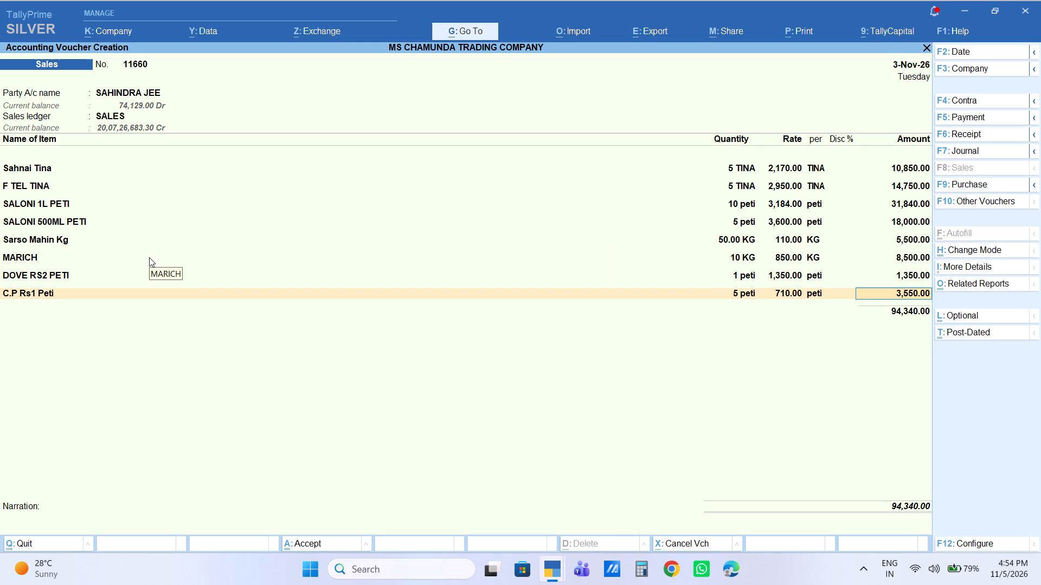
key(Return)
Add the item CHURA 23KG with quantity 5 BAG at the default rate of 850 and no discount.
text(chura)
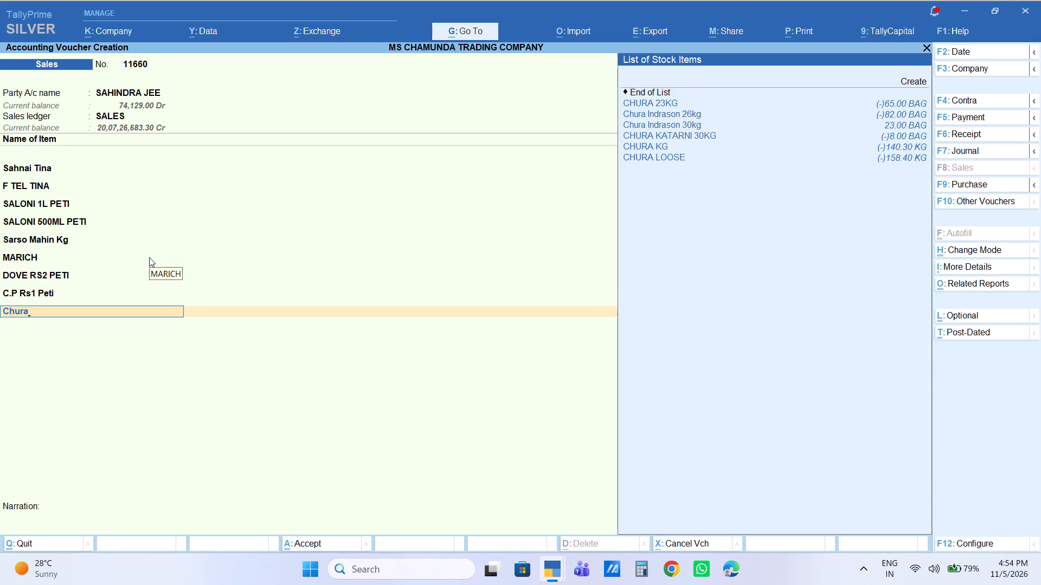
key(Down)
key(Return)
key(5)
key(Return)
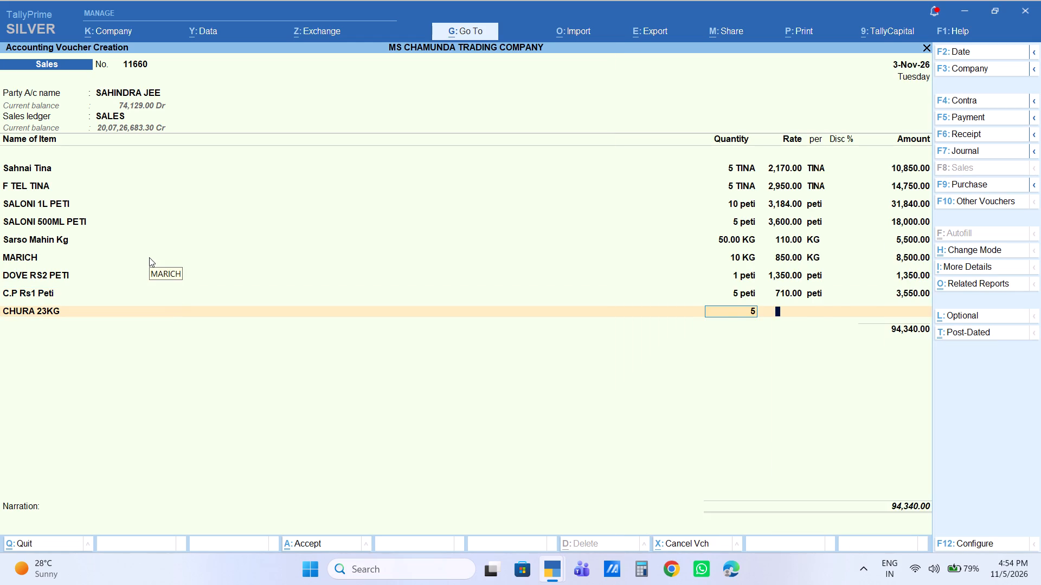
key(Return)
key(Return)
key(Return)
key(Return)
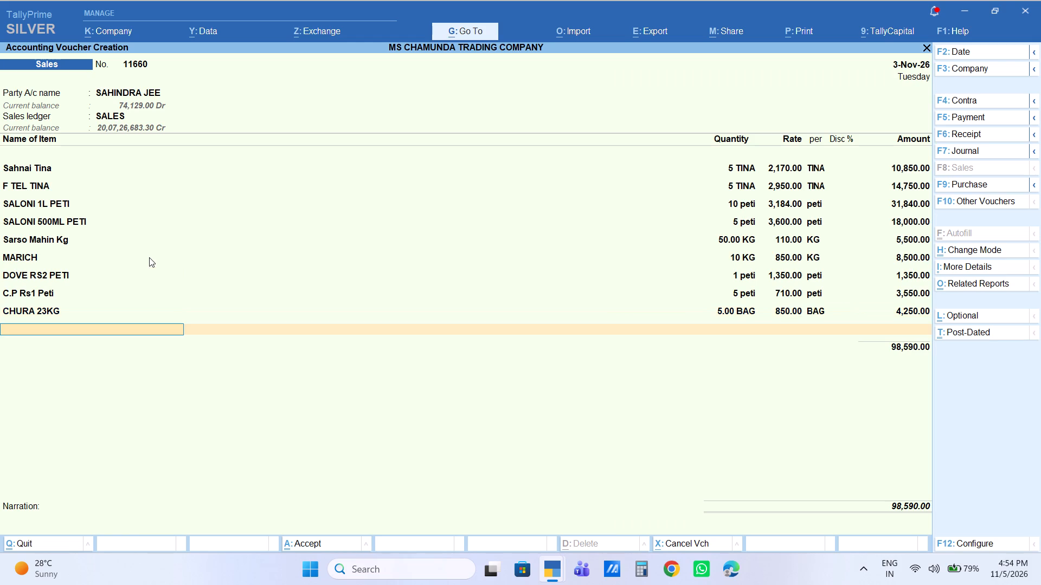
Add the item MASOOR DAL 30kg with quantity 5 BAG at the default rate of 2,130 and no discount.
text(masoo)
key(Down)
key(Return)
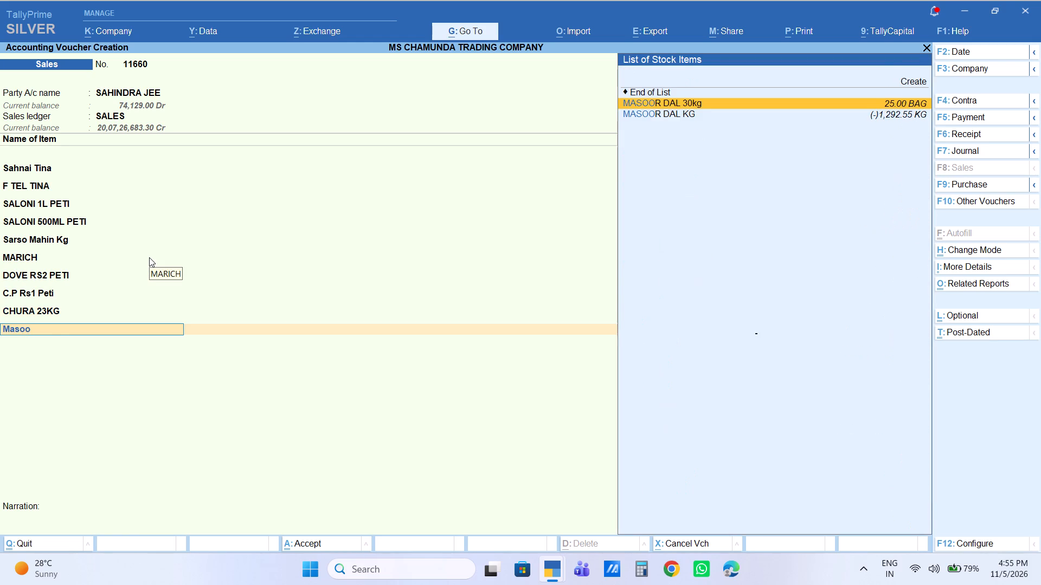
key(5)
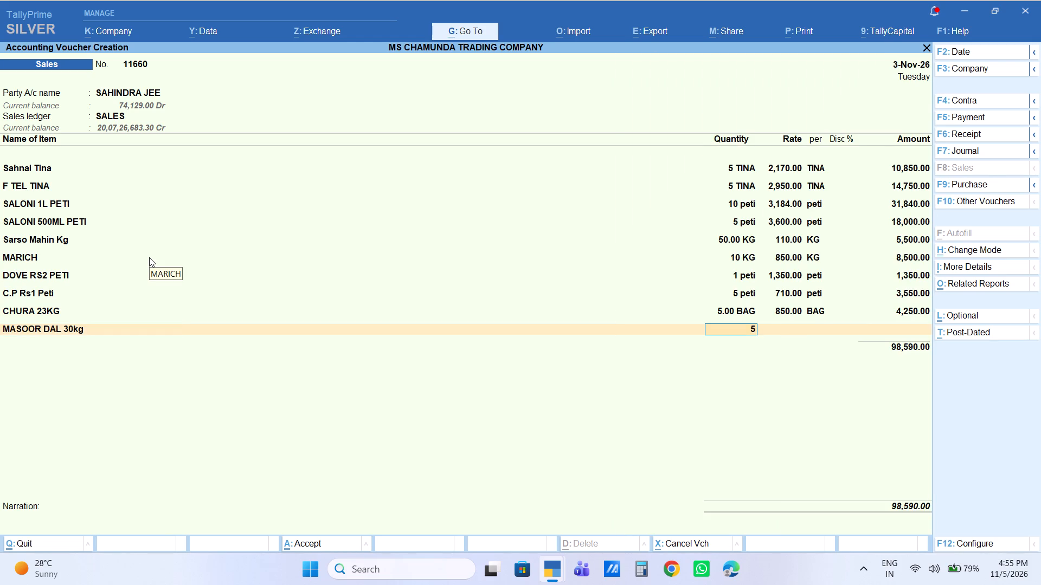
key(Return)
key(Return)
key(Return)
key(Return)
key(Return)
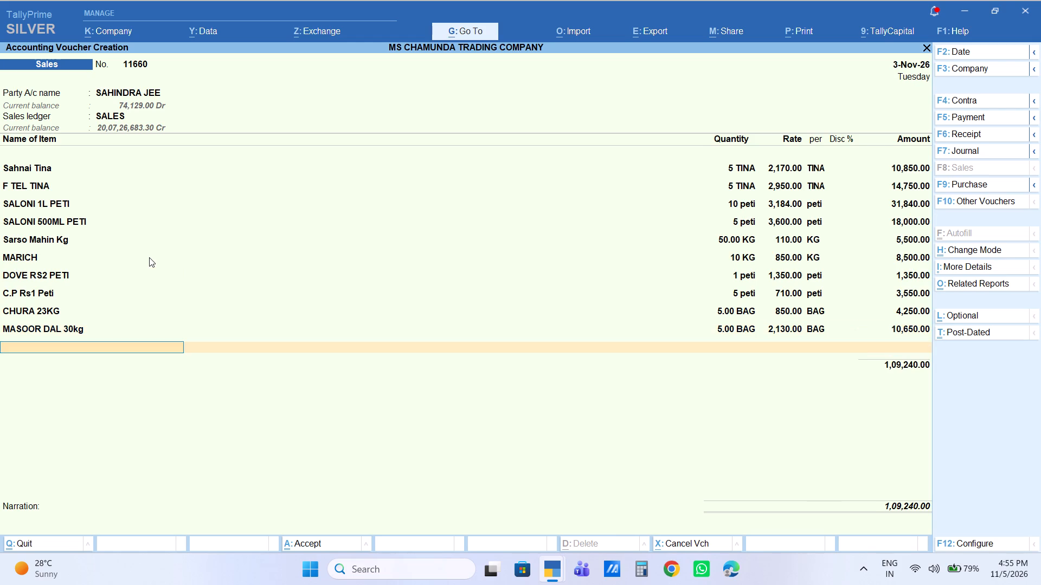
Add the item Kasturi Rahar30kg with quantity 3 BAG at the default rate of 4,200 and no discount.
text(kast)
key(Return)
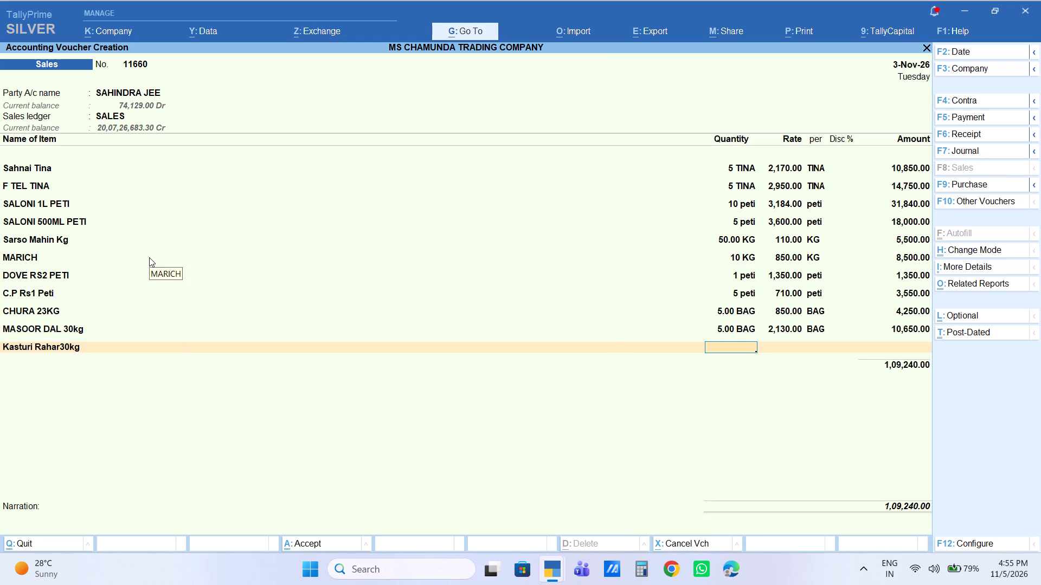
key(3)
key(Return)
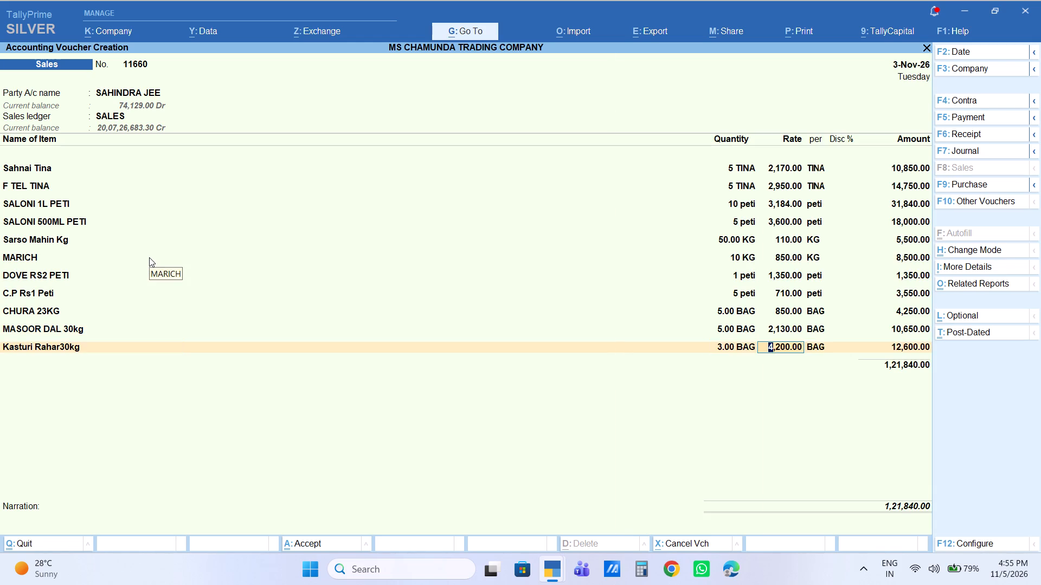
key(Return)
key(Return)
key(Return)
key(Return)
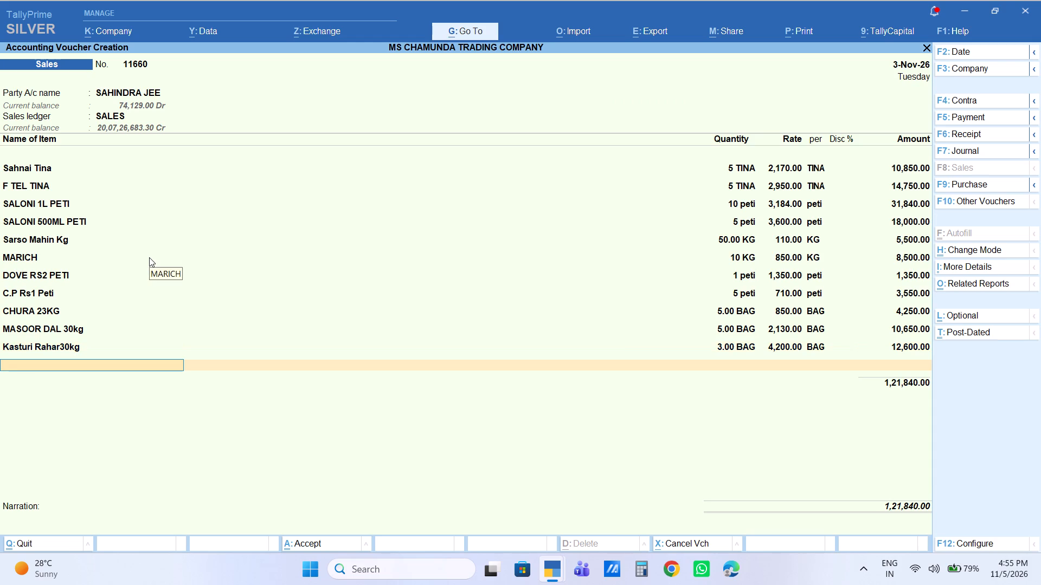
Add the item CHANA DAL30KG with quantity 3 BAG at the default rate of 2,760 and no discount.
text(cha)
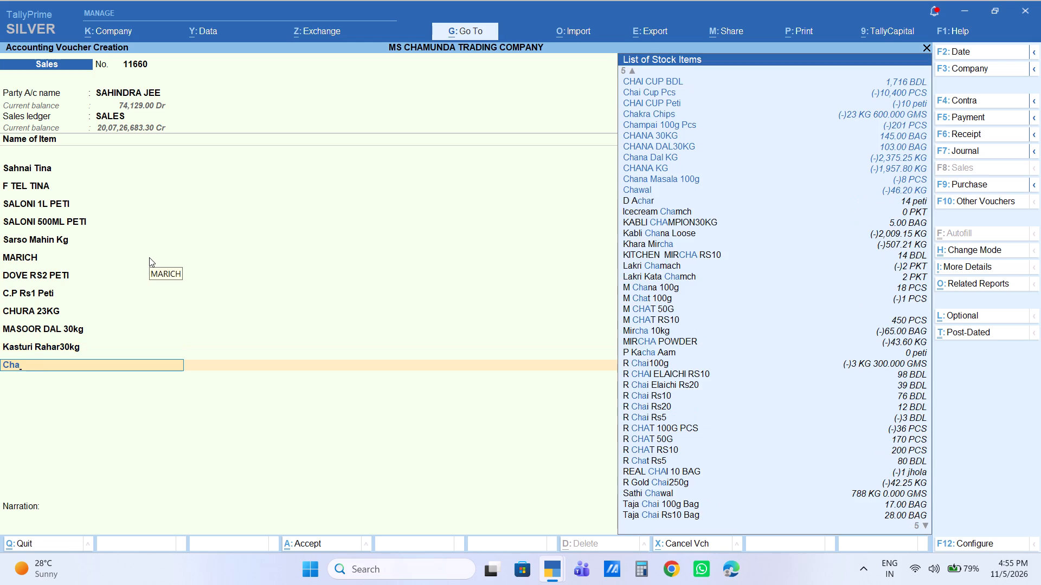
text(na da)
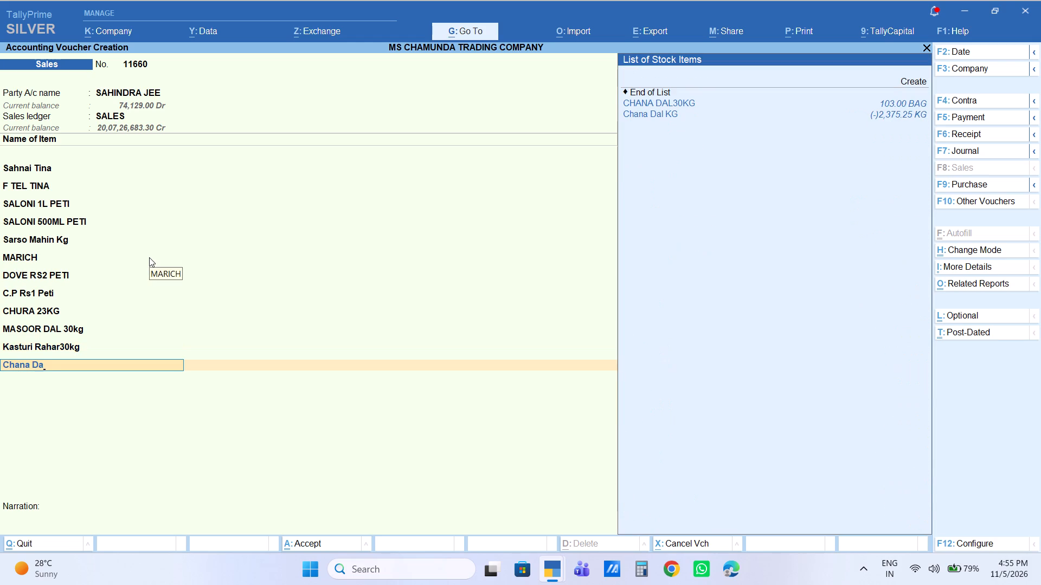
key(Down)
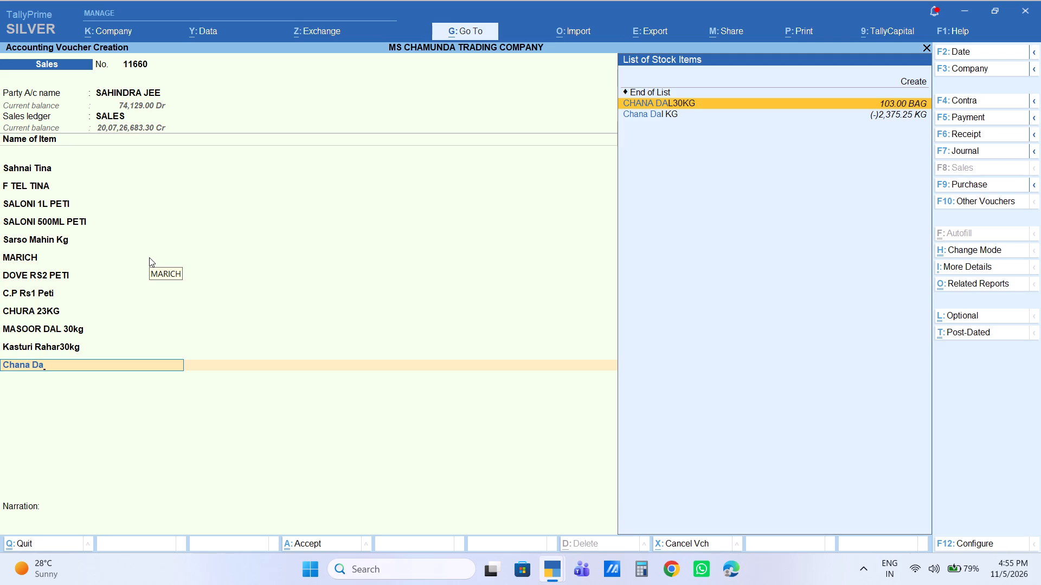
key(Return)
key(3)
key(Return)
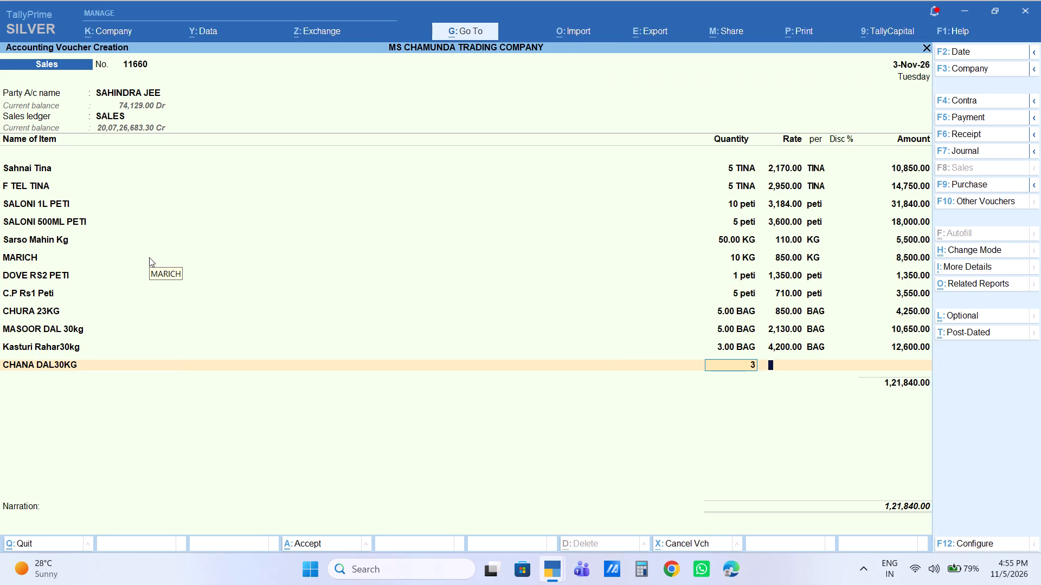
key(Return)
key(Return)
key(Return)
key(Return)
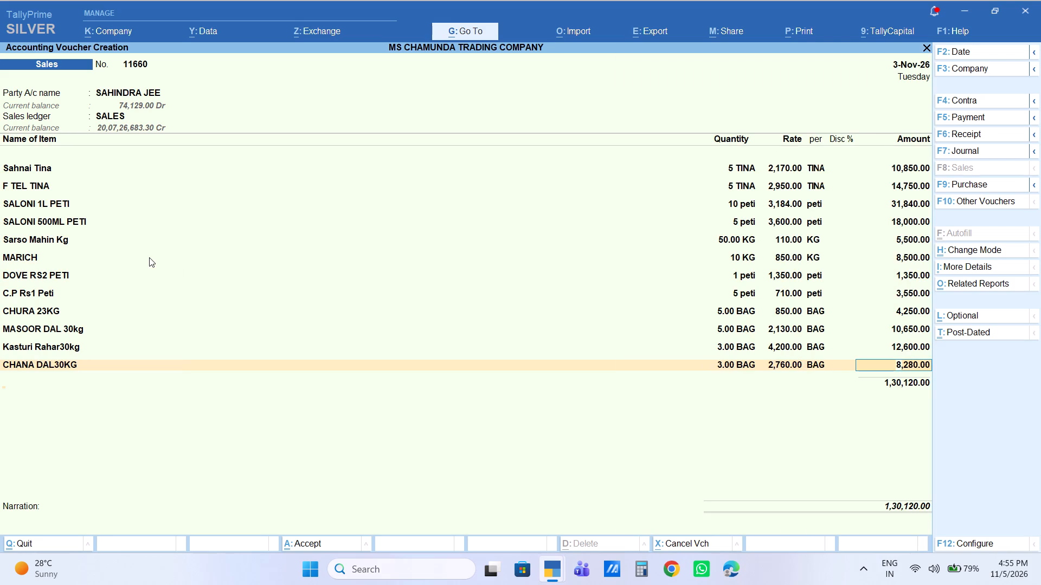
Add the item CHANA 30KG with quantity 3 BAG at the default rate of 2,460 and no discount.
text(chana)
key(space)
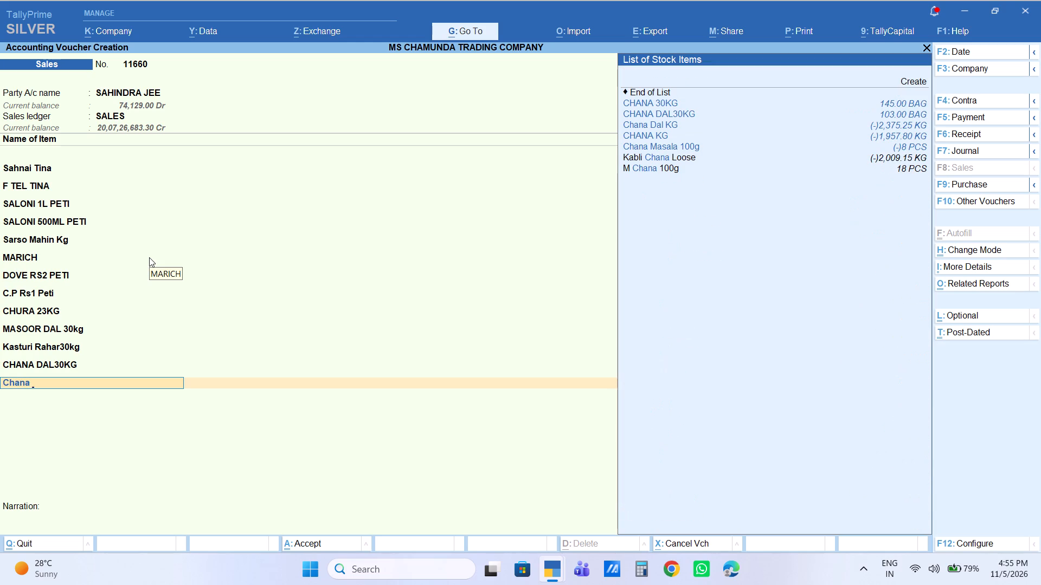
key(Down)
key(Return)
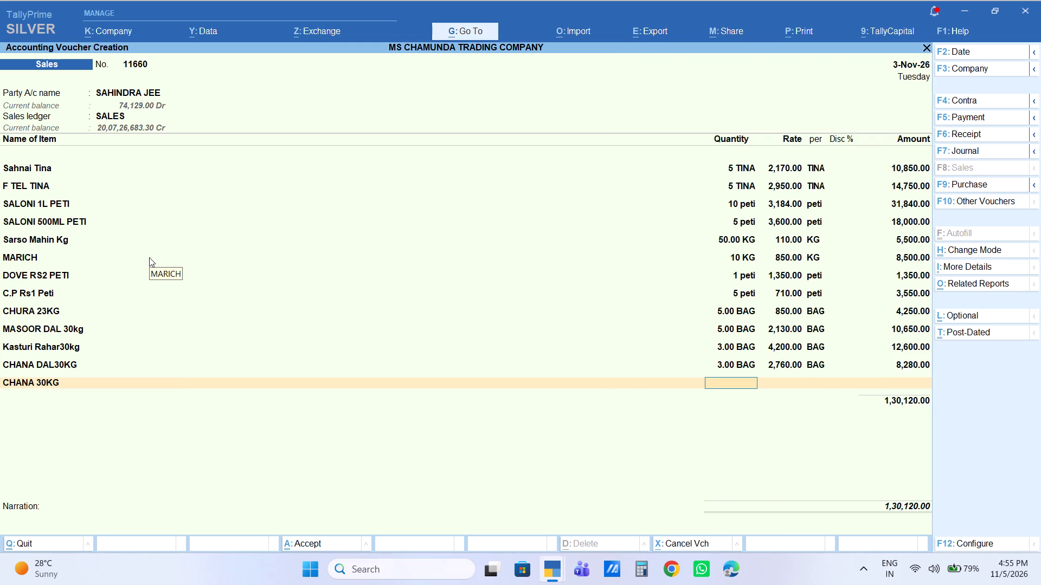
key(3)
key(Return)
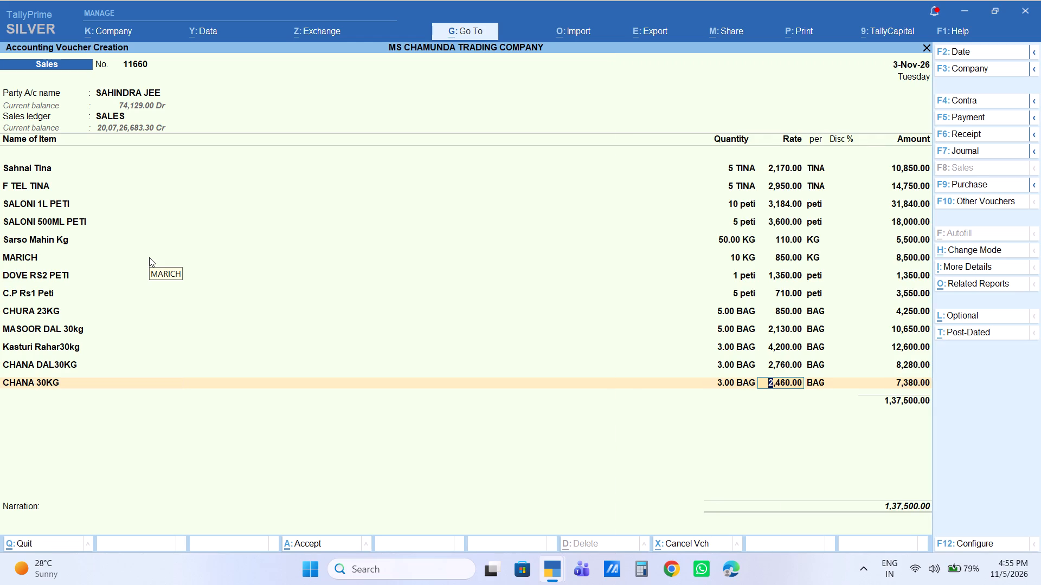
key(Return)
key(Return)
key(Return)
key(Return)
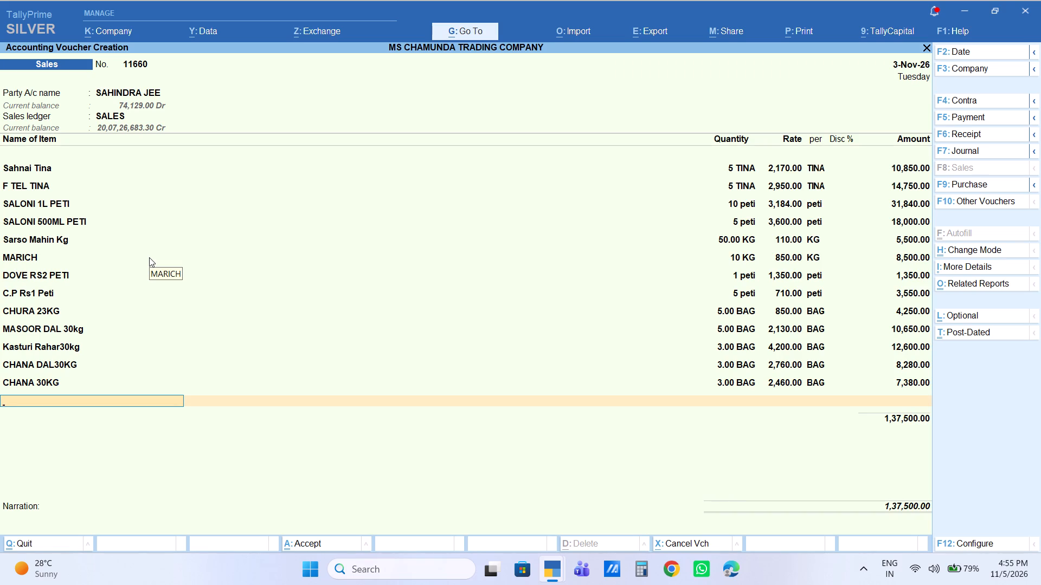
Add the item A Marrie Rs5 with quantity 10 peti at a rate of 580 and no discount.
text(a mar)
key(Return)
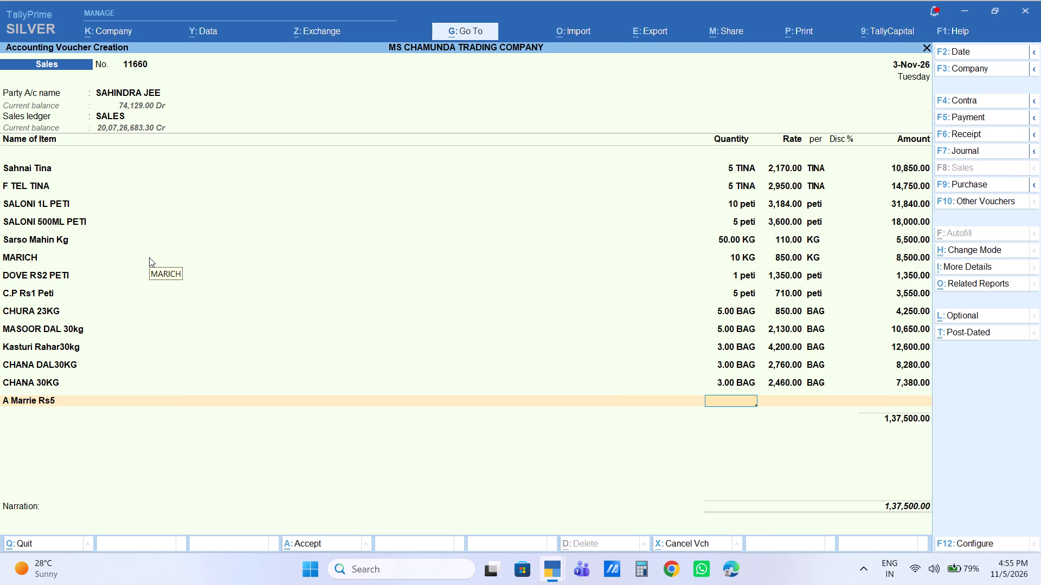
text(10)
key(Return)
text(580)
key(Return)
key(Return)
key(Return)
key(Return)
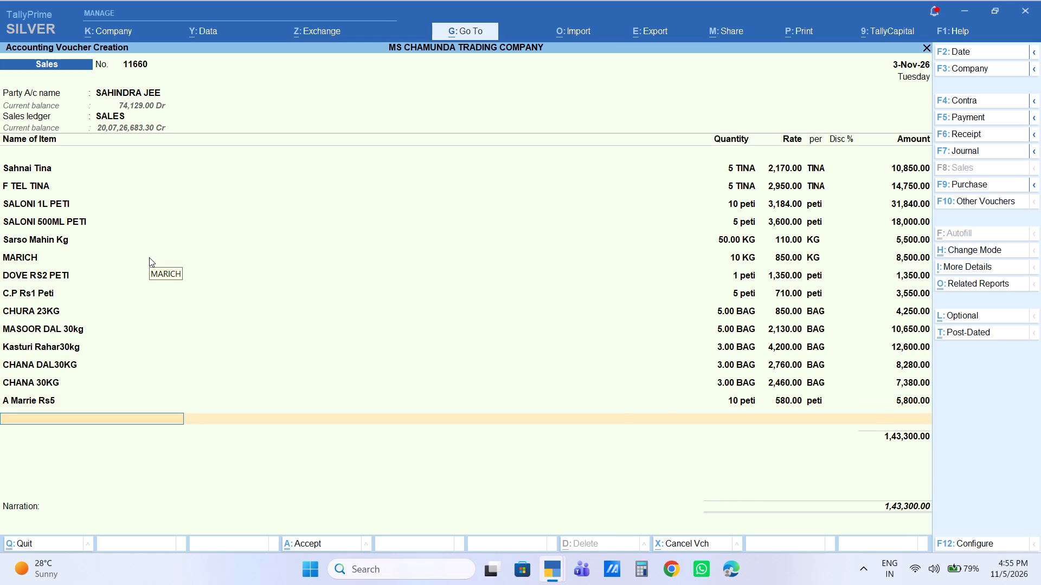
Add the item B Marrie Gold Rs5 with quantity 6 peti at the default rate of 620 and no discount.
text(b mar)
key(Return)
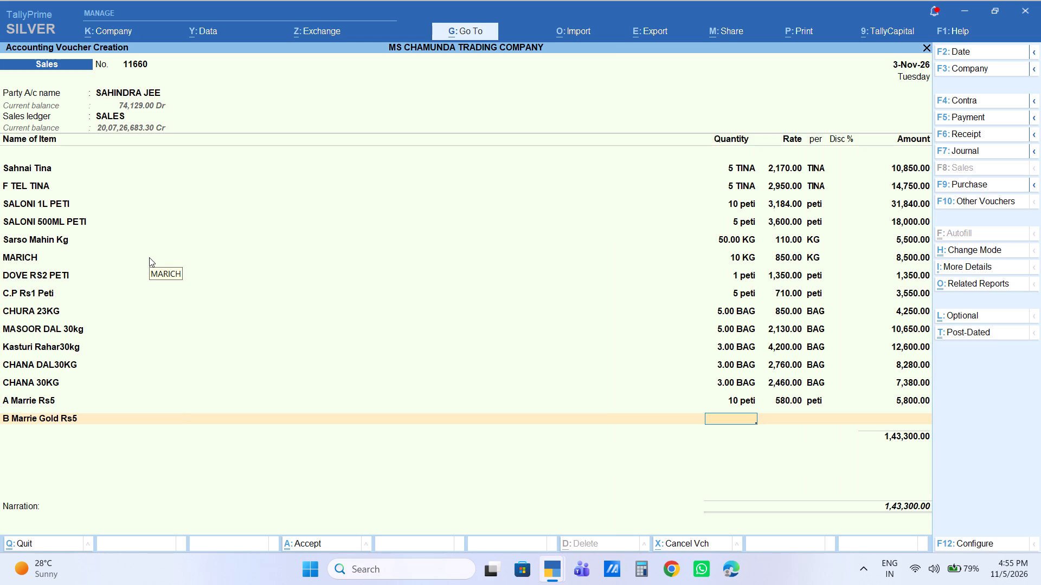
key(6)
key(Return)
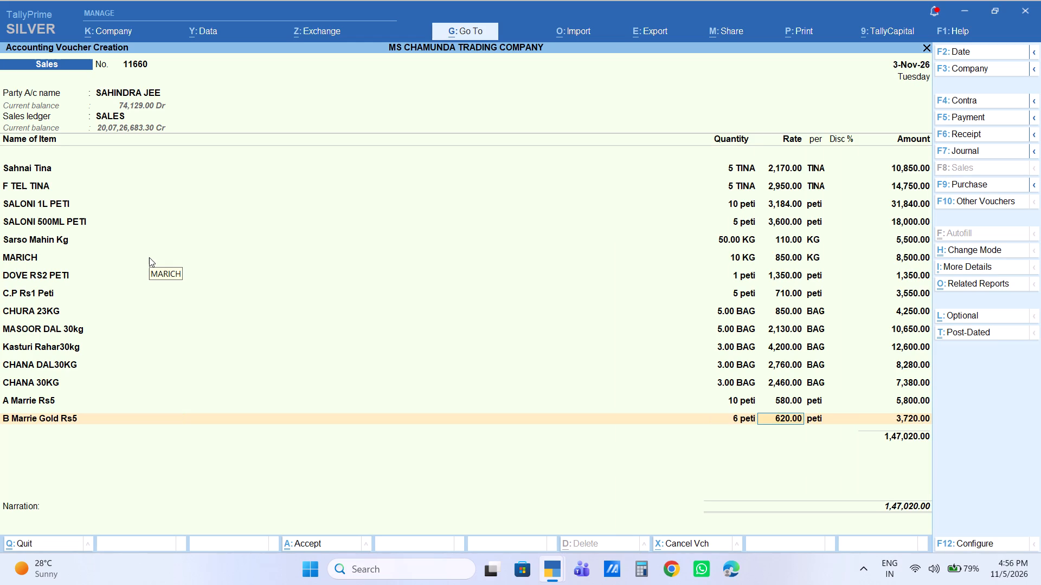
key(Return)
key(Return)
key(Return)
key(Return)
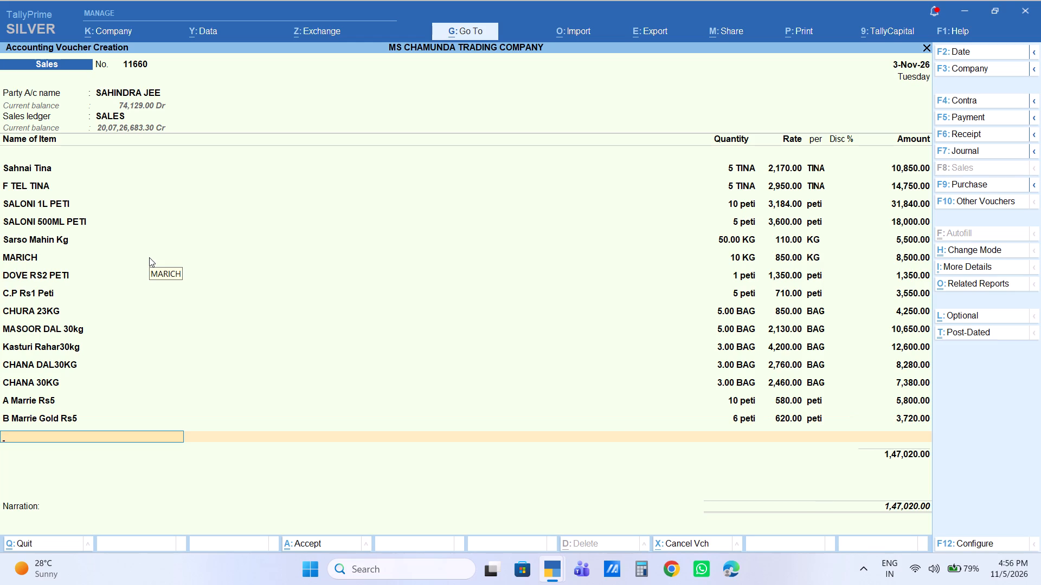
Add the item WHITE TIGER 26kg with quantity 4 BAG at the default rate of 1,612 and no discount.
text(white)
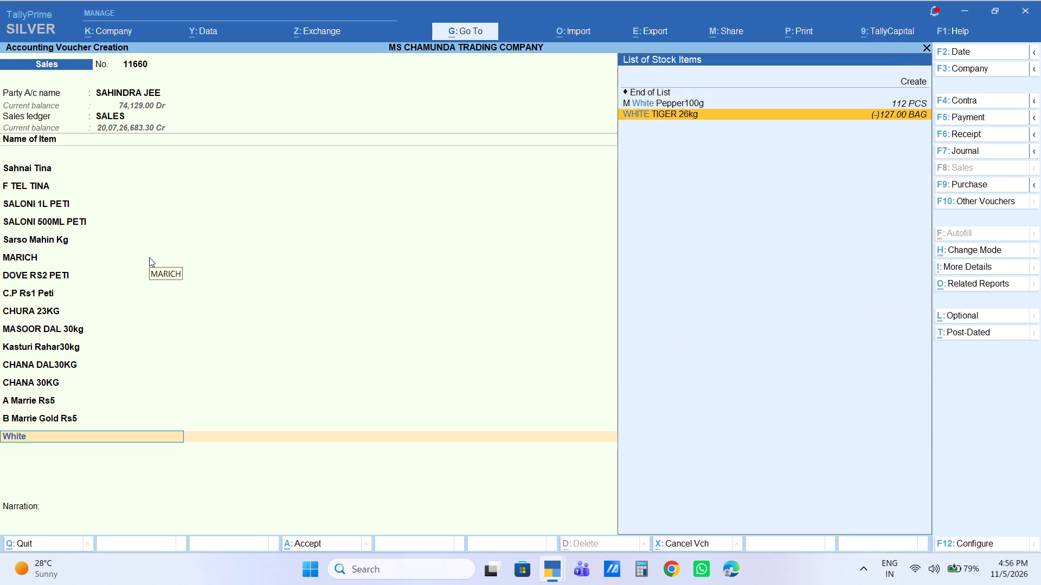
key(Return)
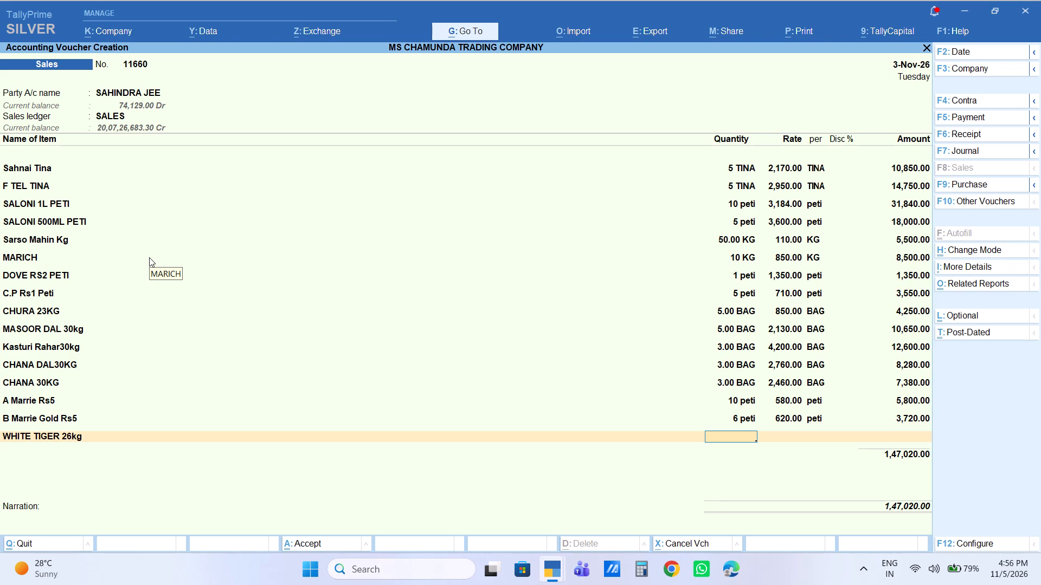
key(4)
key(Return)
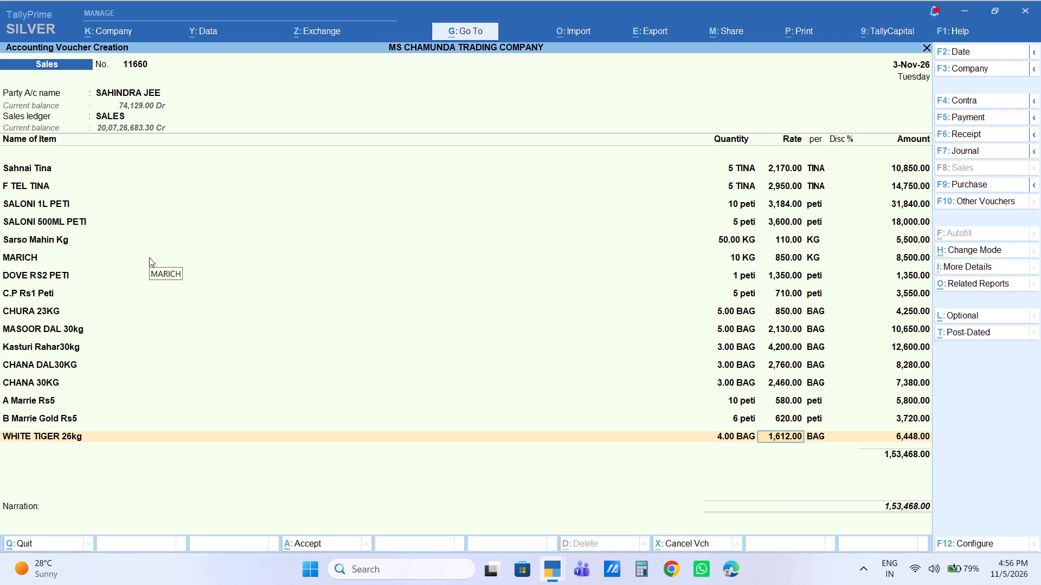
key(Return)
key(Return)
key(Return)
key(Return)
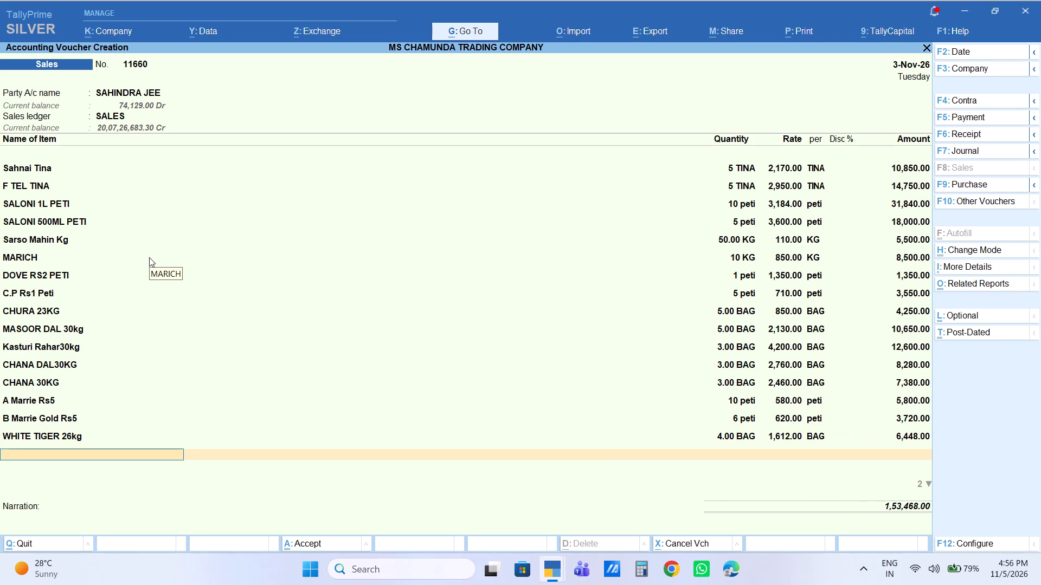
Add the item ANOOP SATTU 500G with quantity 20 KG at a rate of 138 and no discount.
text(satt)
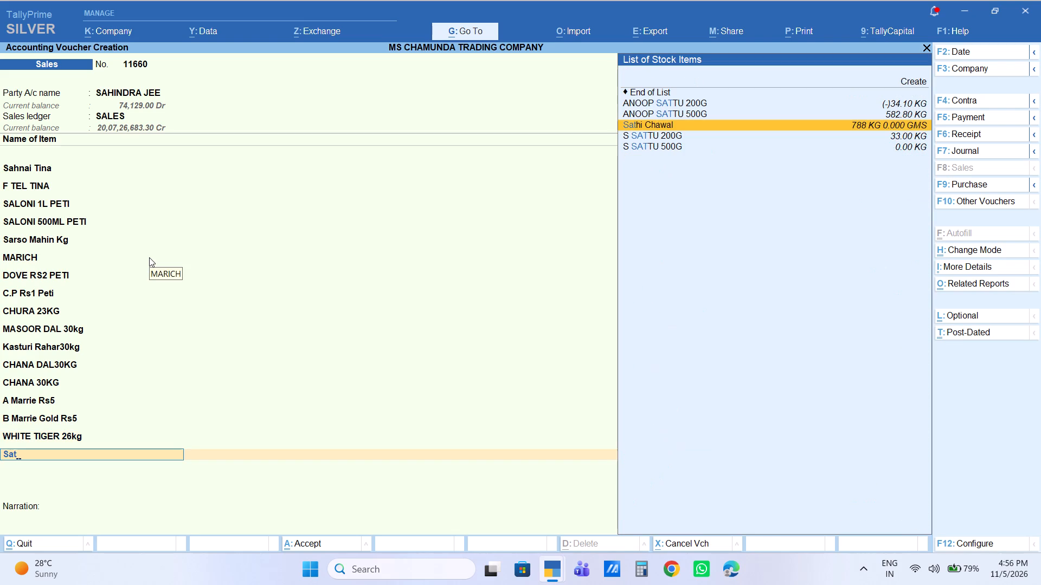
key(Down)
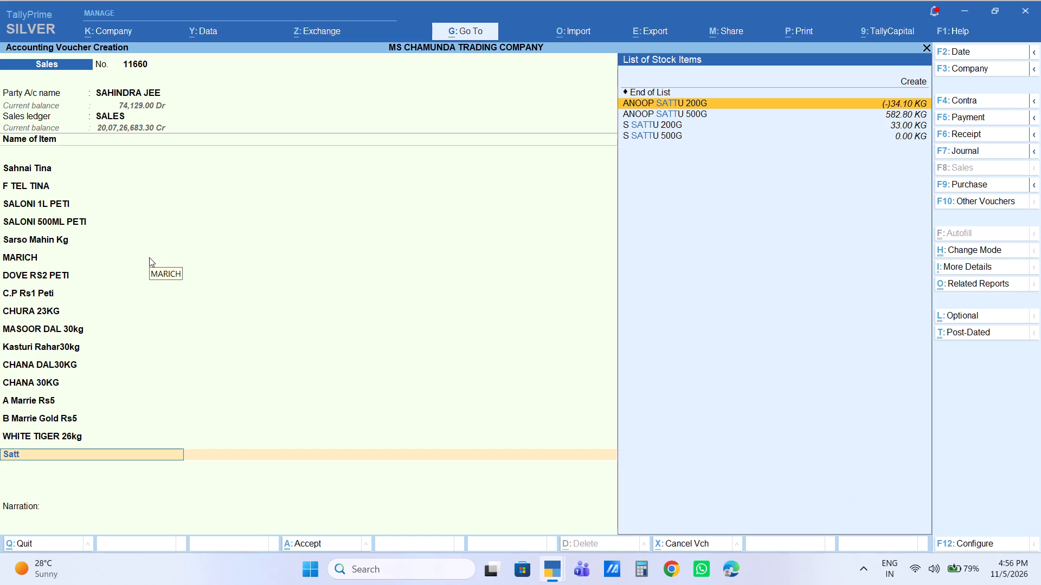
key(Down)
key(Return)
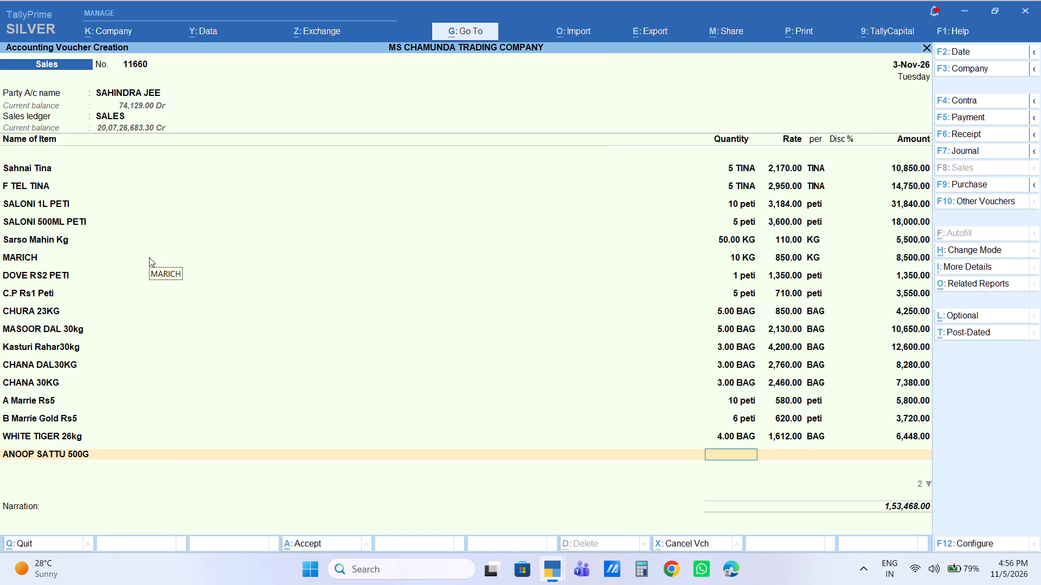
text(20)
key(Return)
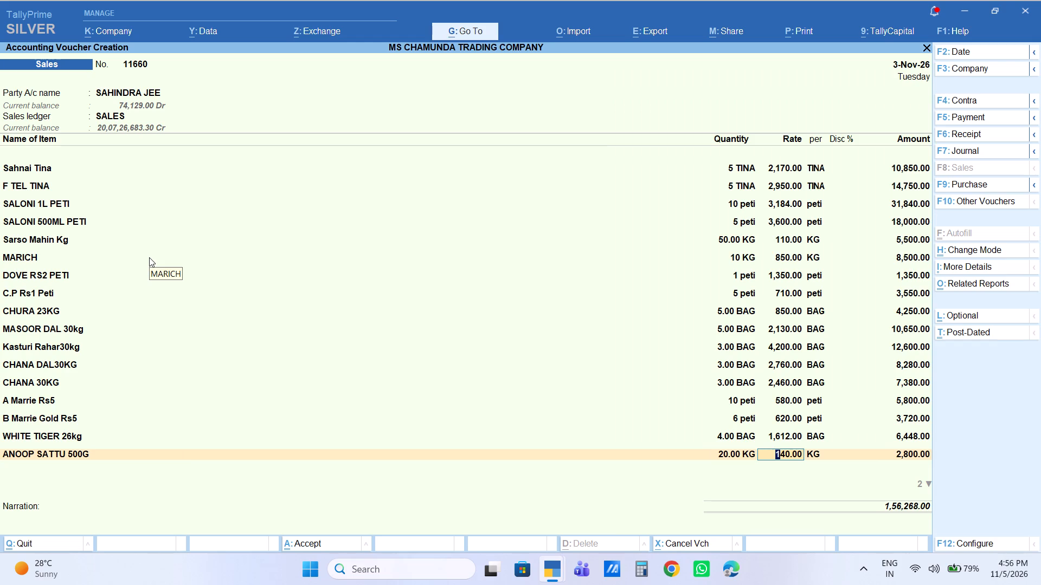
text(138)
key(Return)
key(Return)
key(Return)
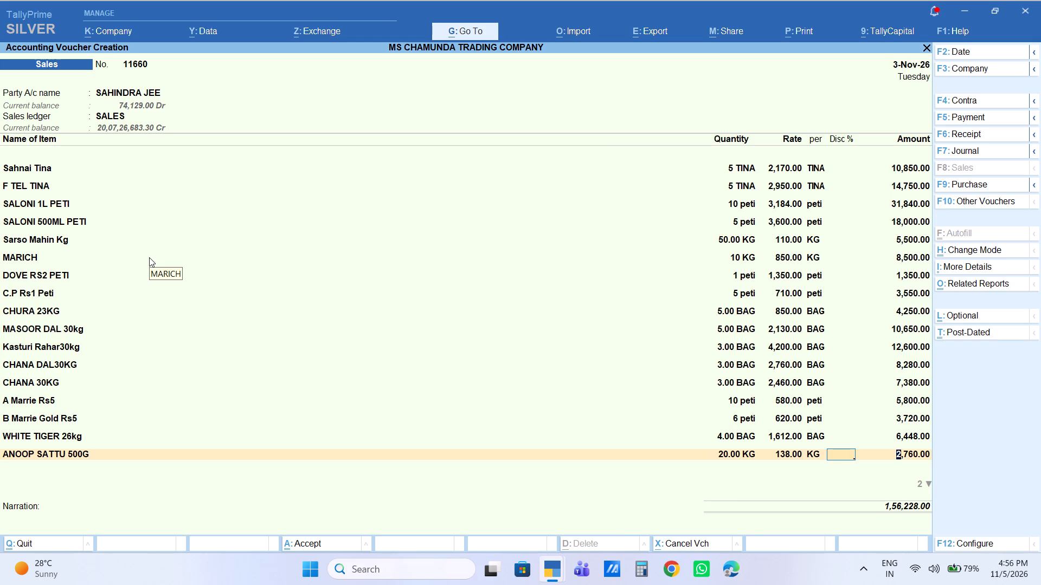
key(Return)
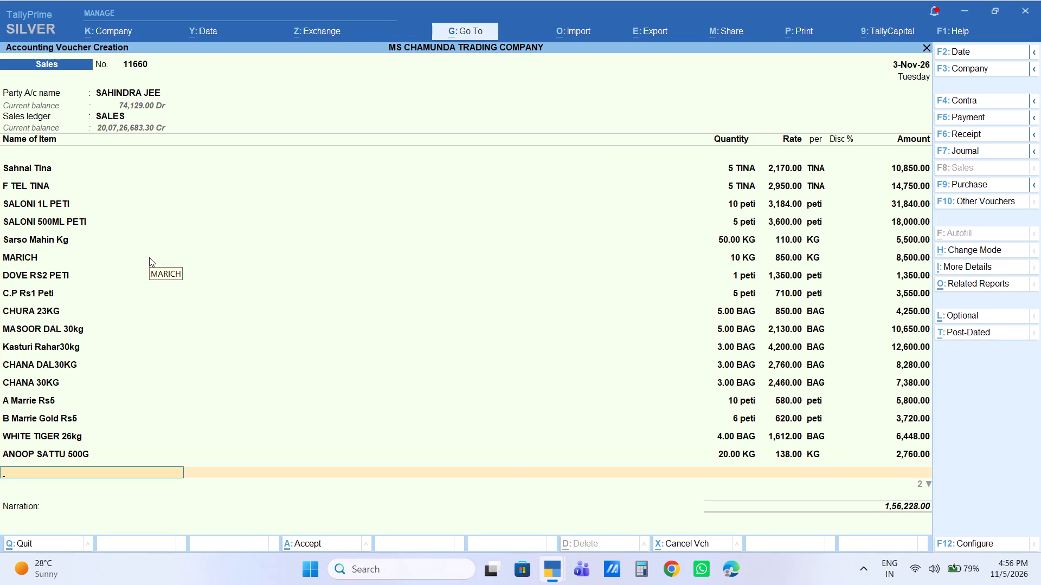
Add the item R Dhaniya 200g with quantity 4 KG at a rate of 455 and a 38% discount.
text(r da)
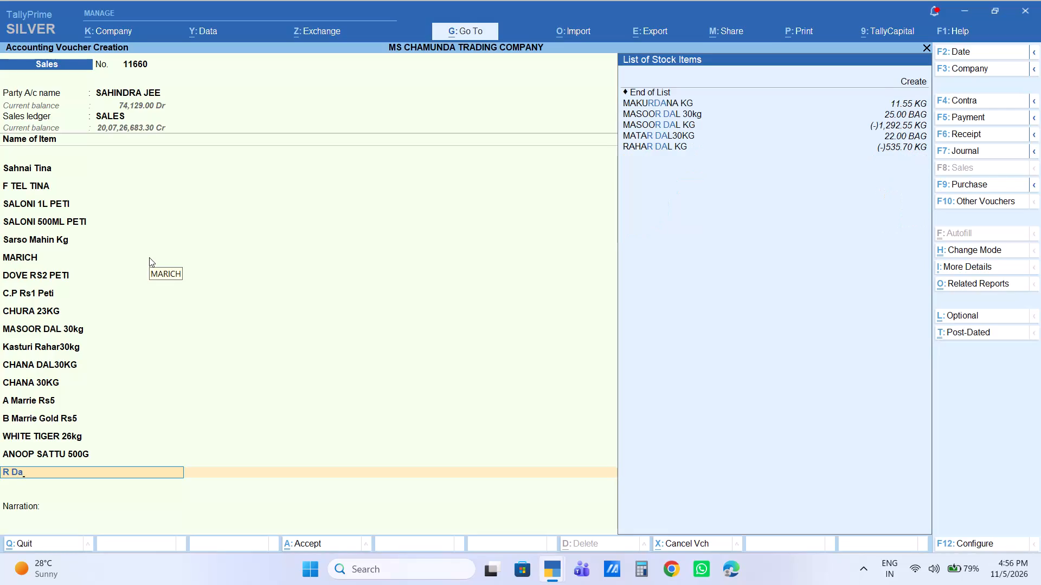
key(Down)
key(Down)
key(Down)
key(BackSpace)
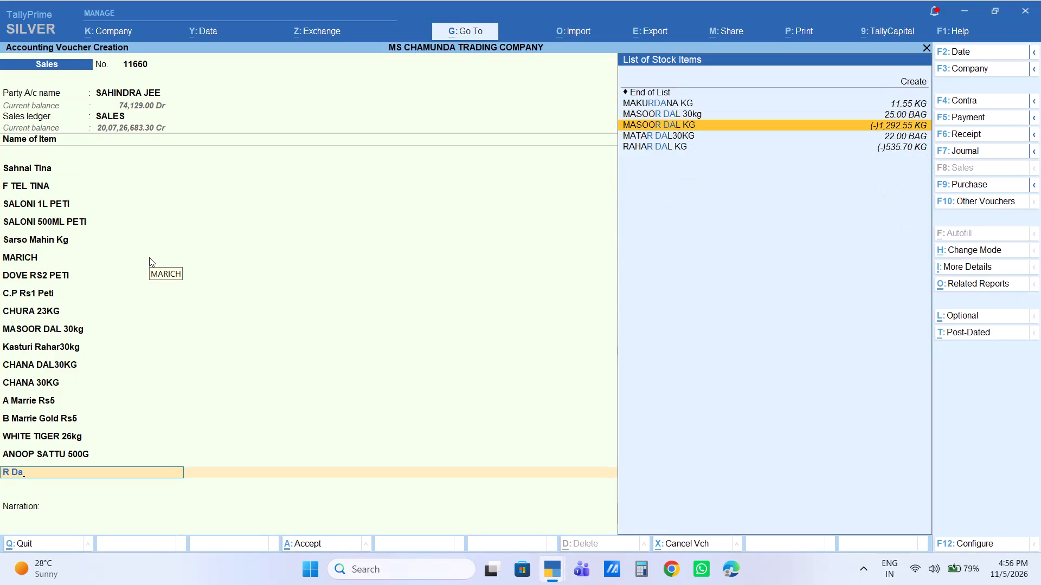
key(BackSpace)
text(dhanit)
key(Down)
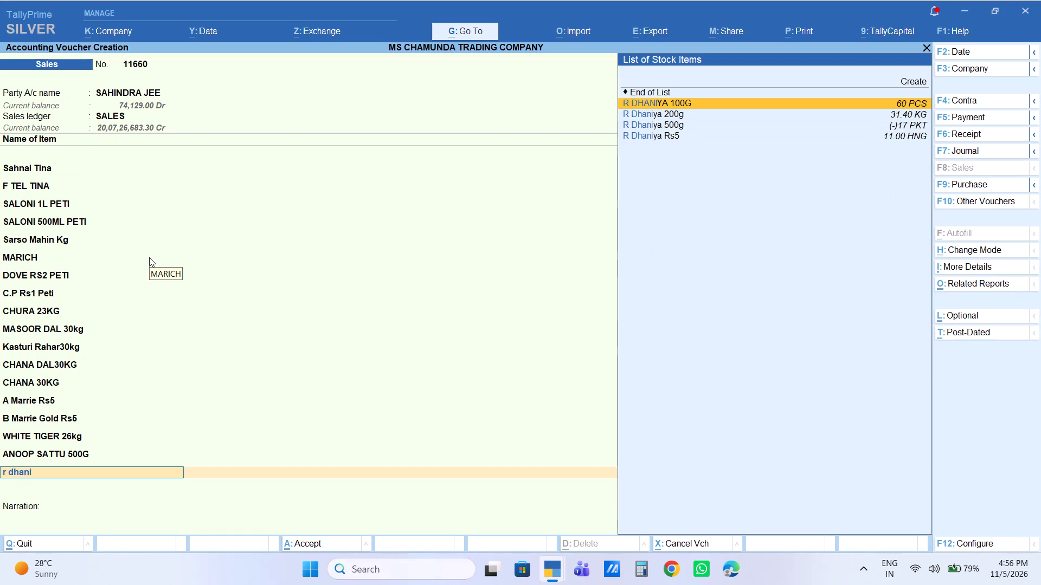
key(Down)
key(Return)
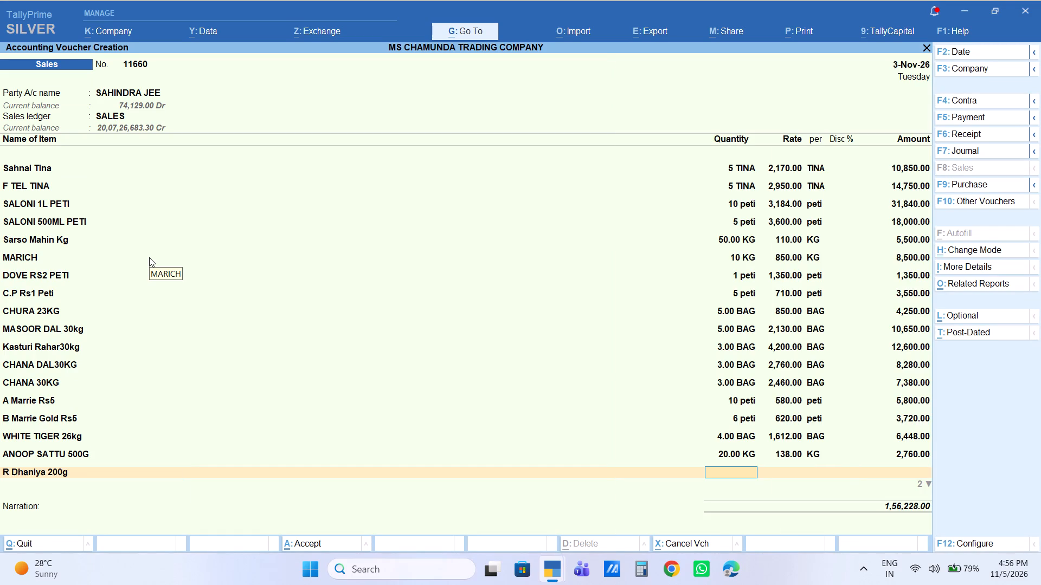
key(4)
key(Return)
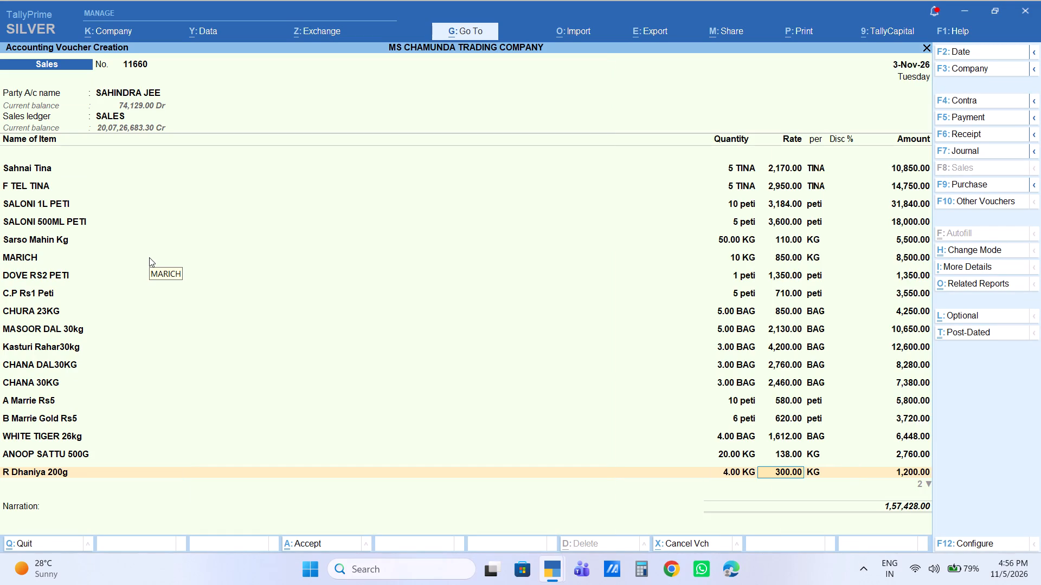
text(455)
key(Return)
key(Return)
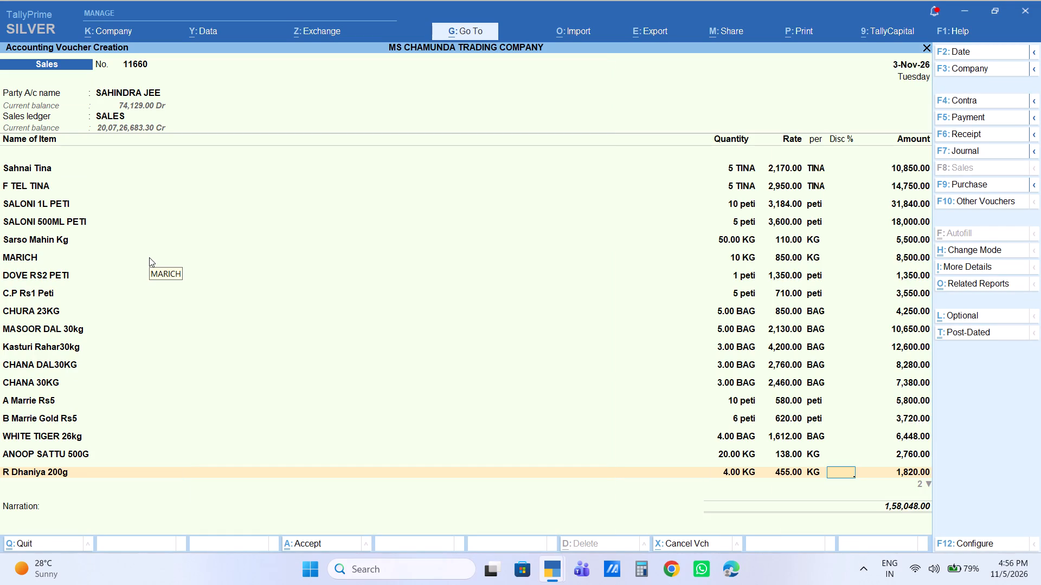
text(24)
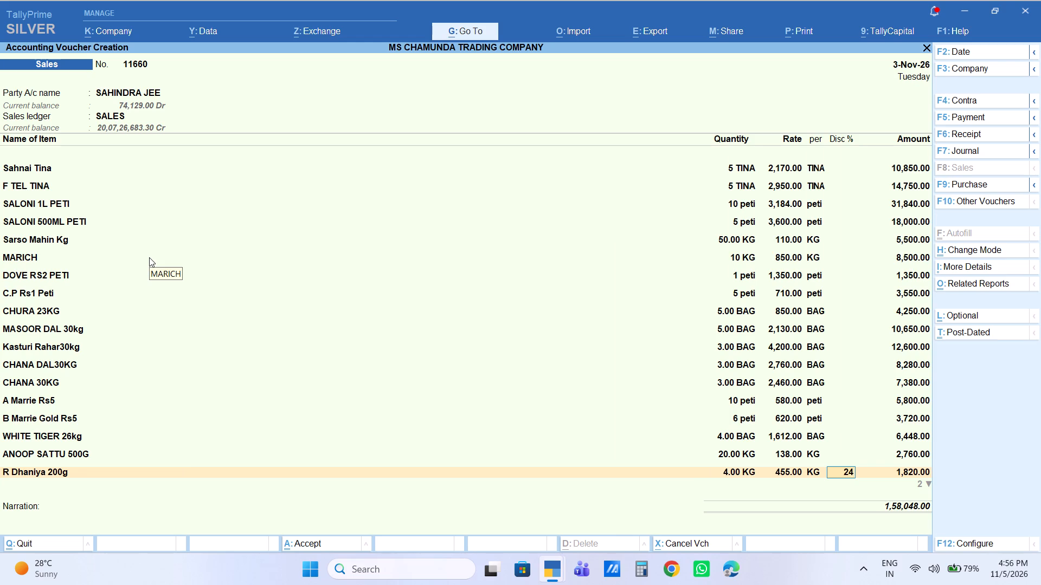
key(Return)
key(BackSpace)
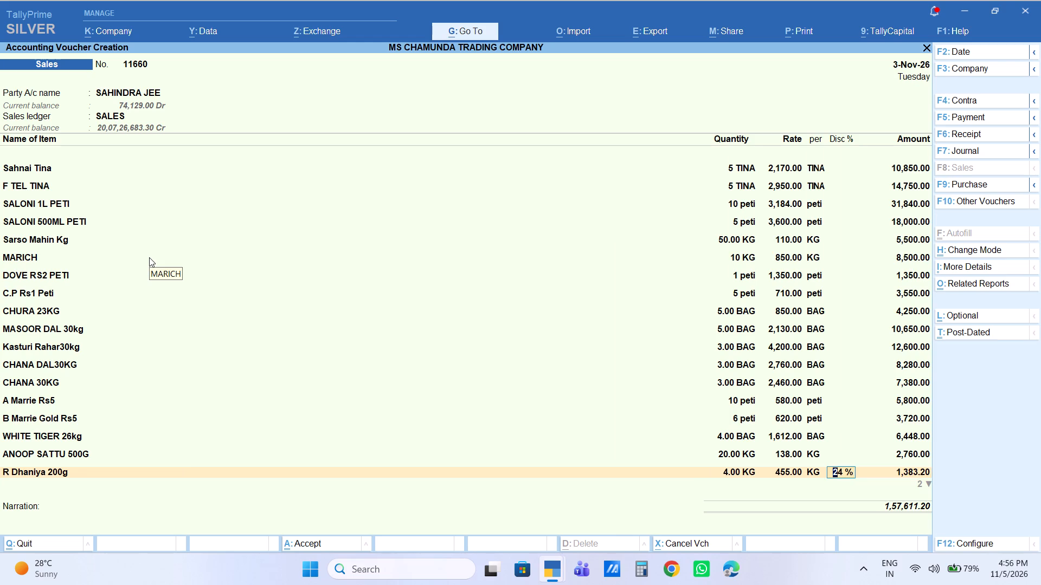
text(38)
key(Return)
key(Return)
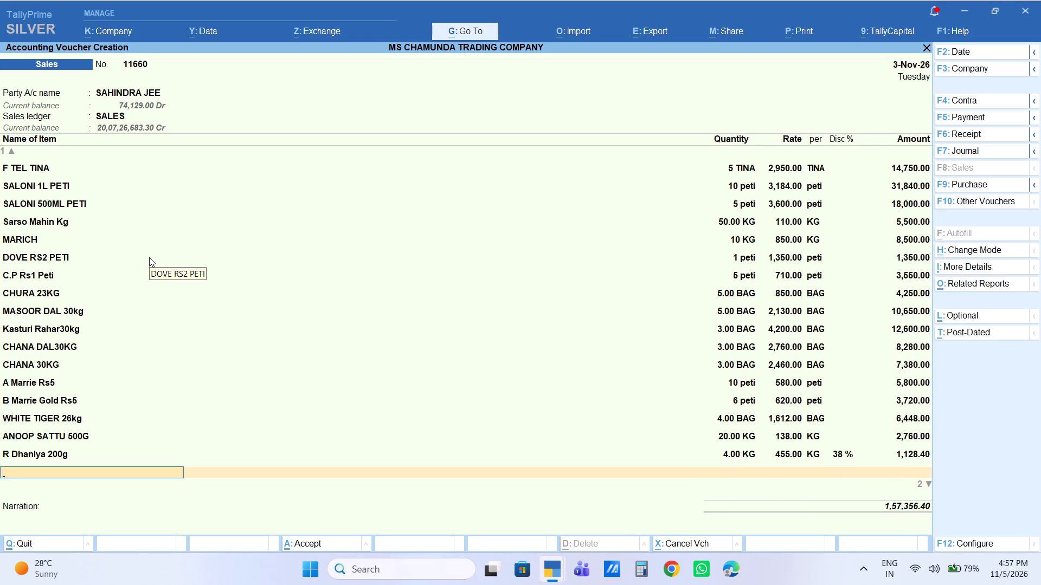
Add the item R MIRCH 200G with quantity 4 KG at the default rate of 660 and a 38% discount.
text(r micha)
key(Down)
key(Down)
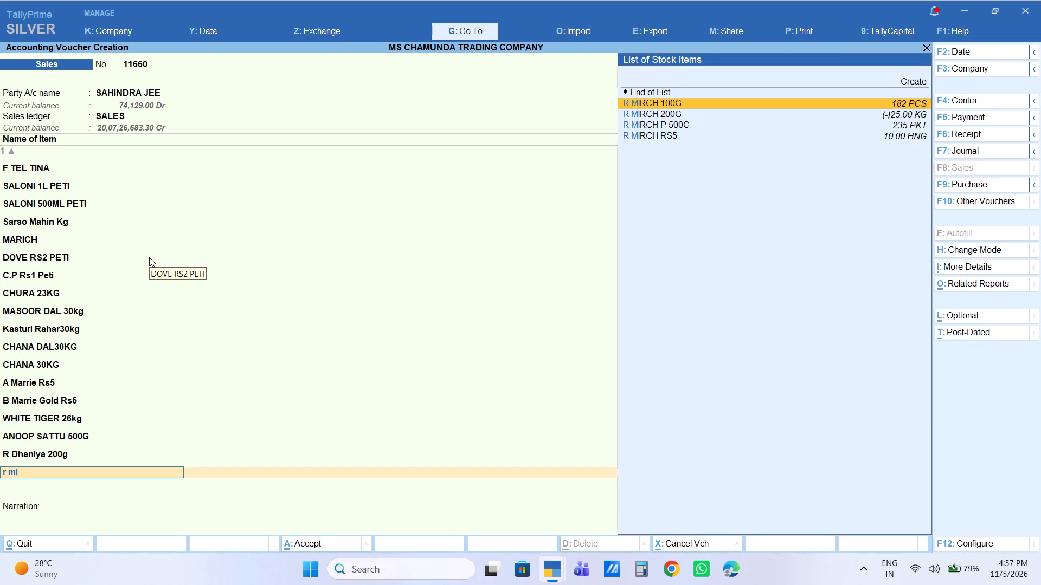
key(Return)
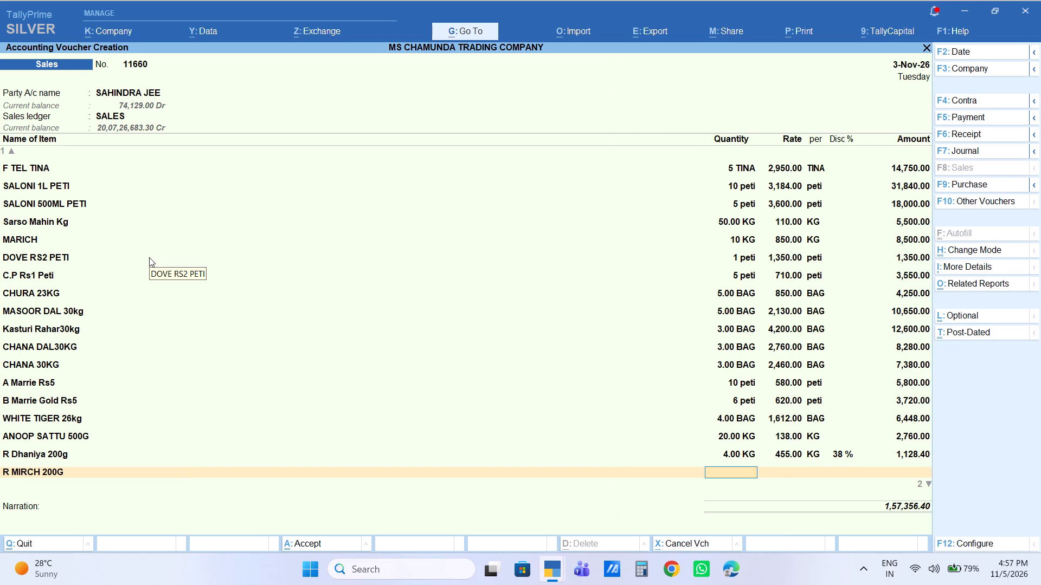
key(4)
key(Return)
key(Return)
key(Return)
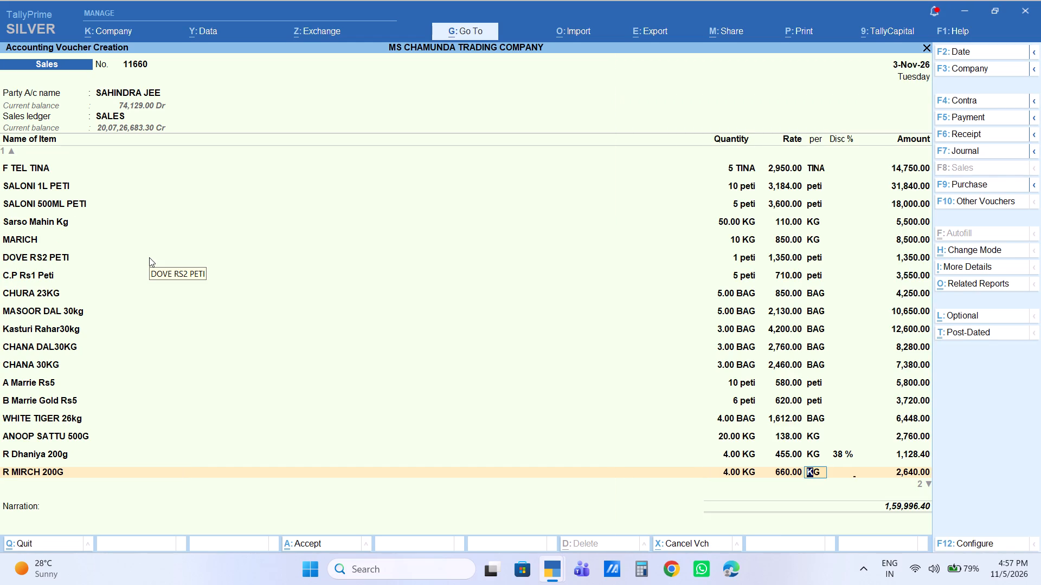
text(38)
key(Return)
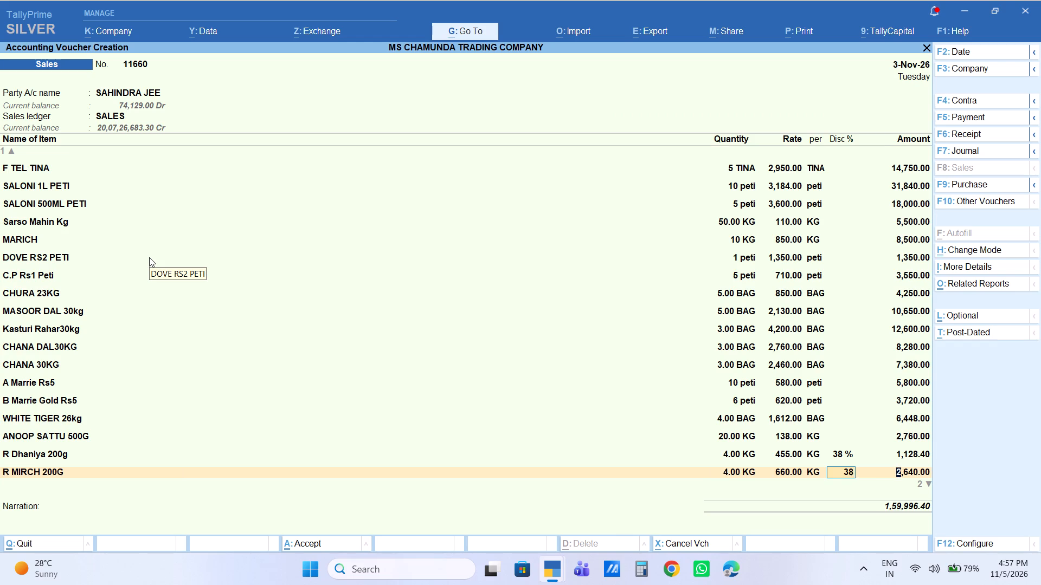
key(Return)
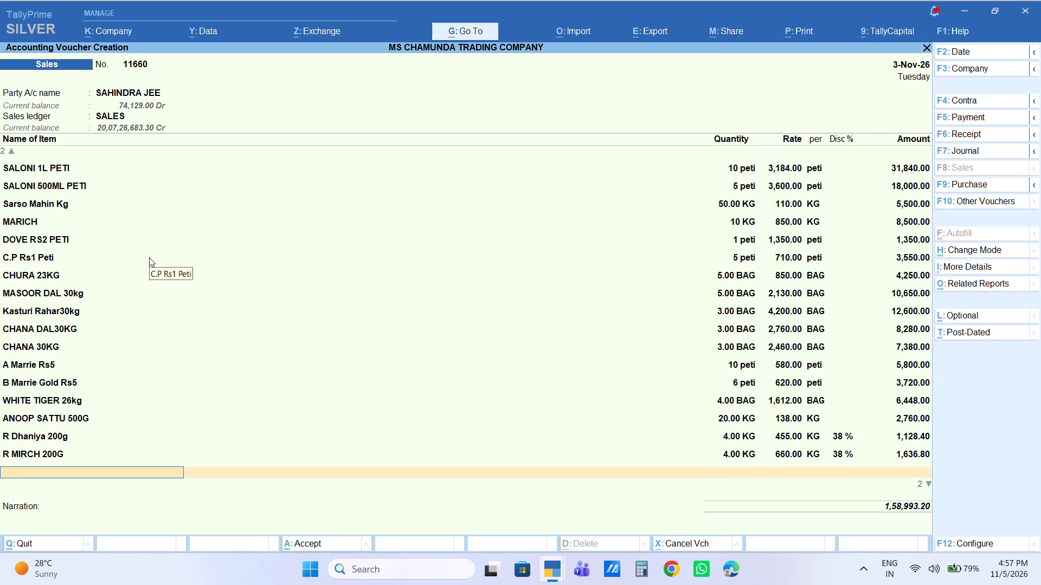
Add the item R Haldi 200g with quantity 4 KG at a rate of 490 and a 38% discount.
text(r)
key(space)
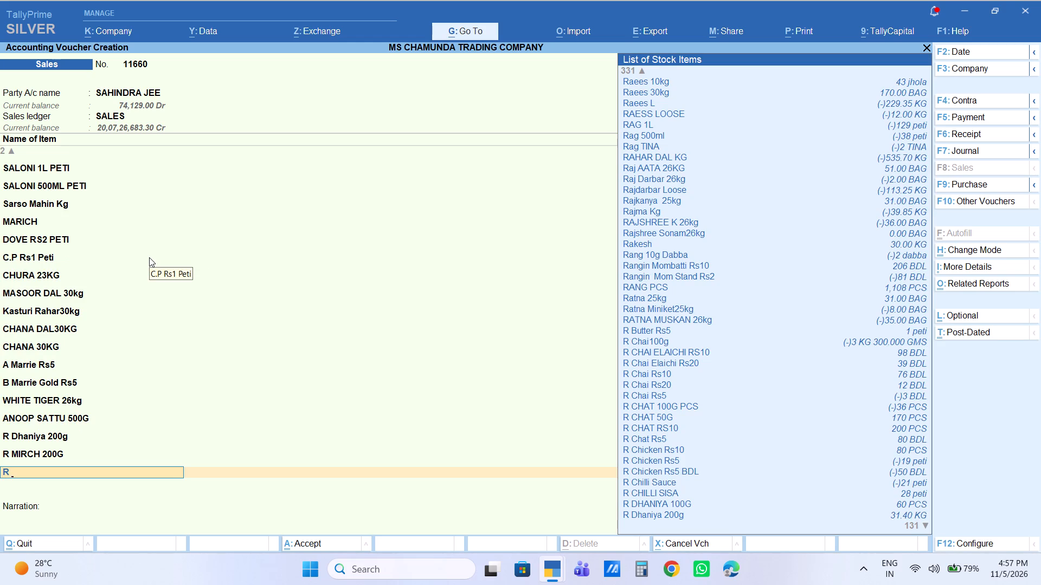
key(h)
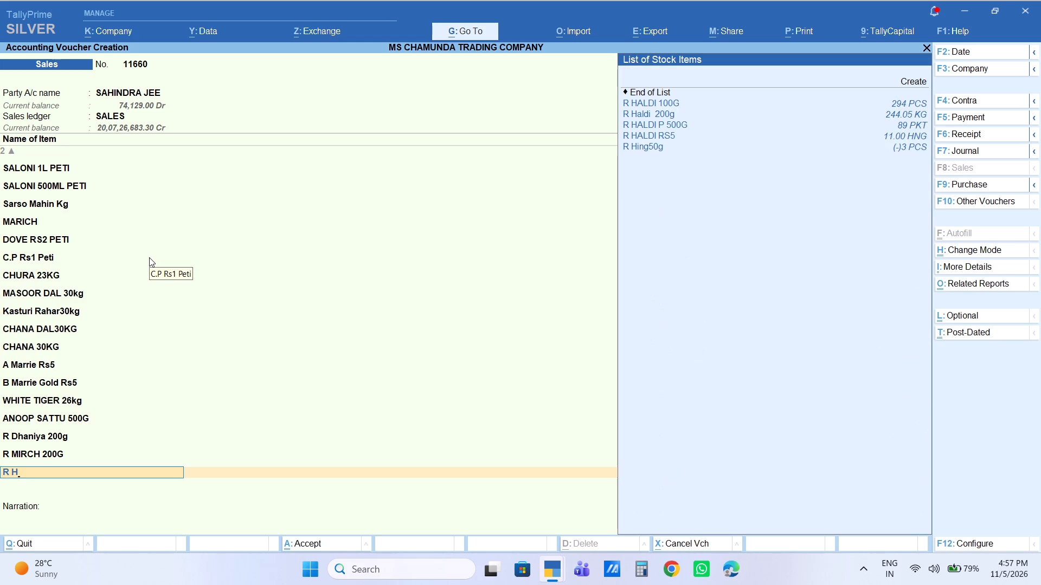
text(aldi)
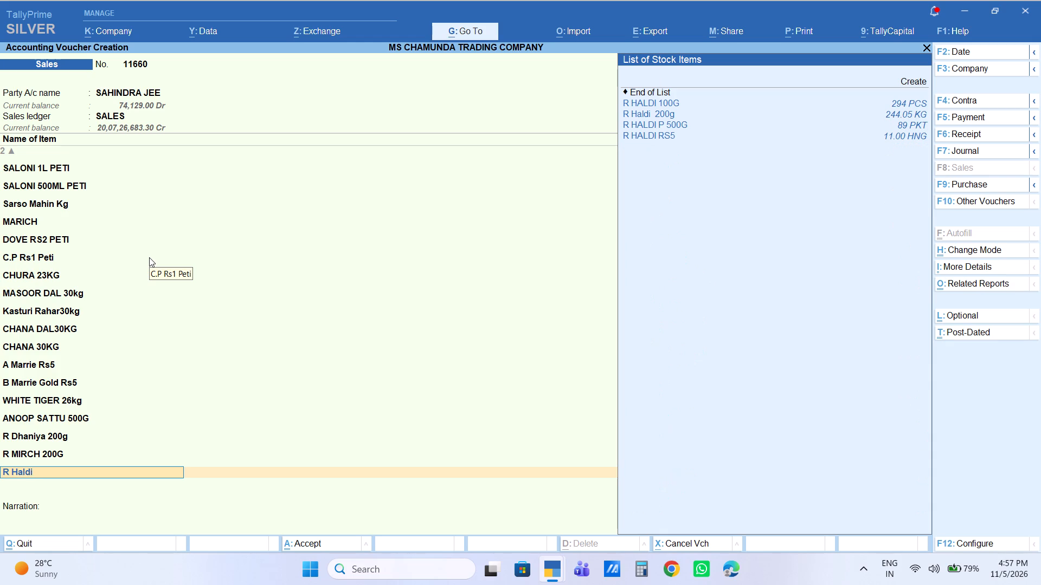
key(Down)
key(Down)
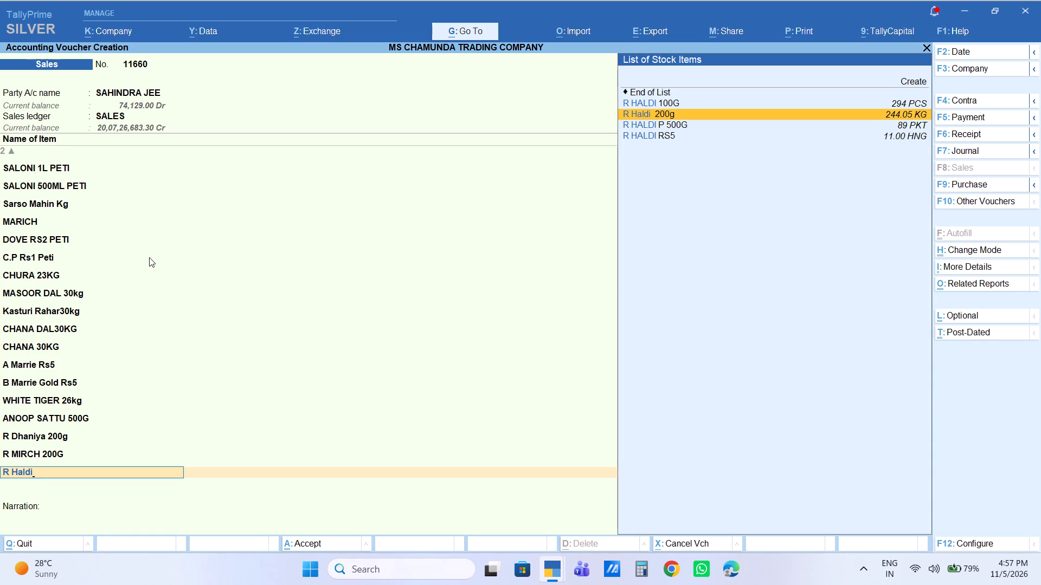
key(Return)
key(4)
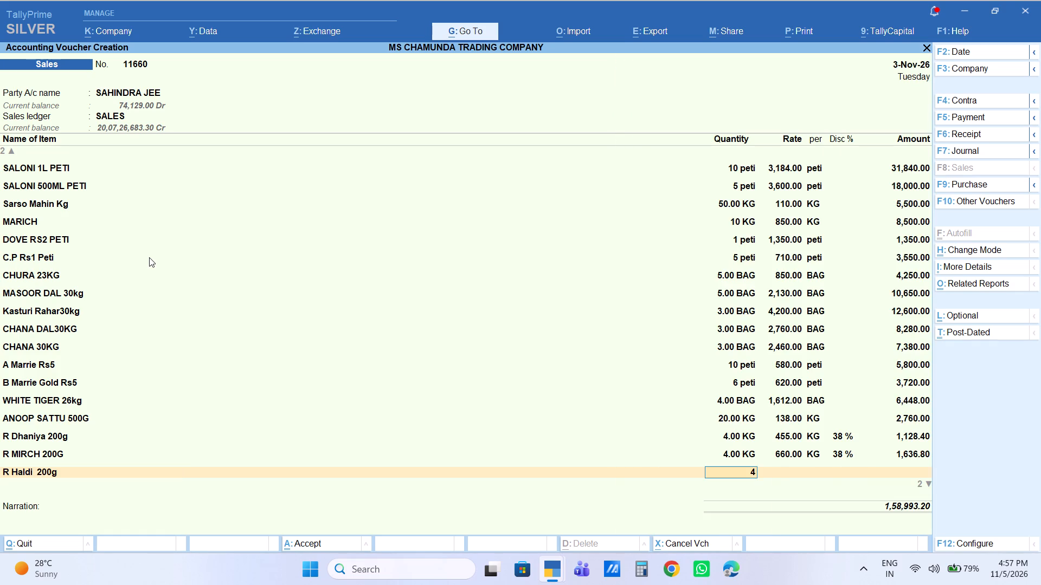
key(Return)
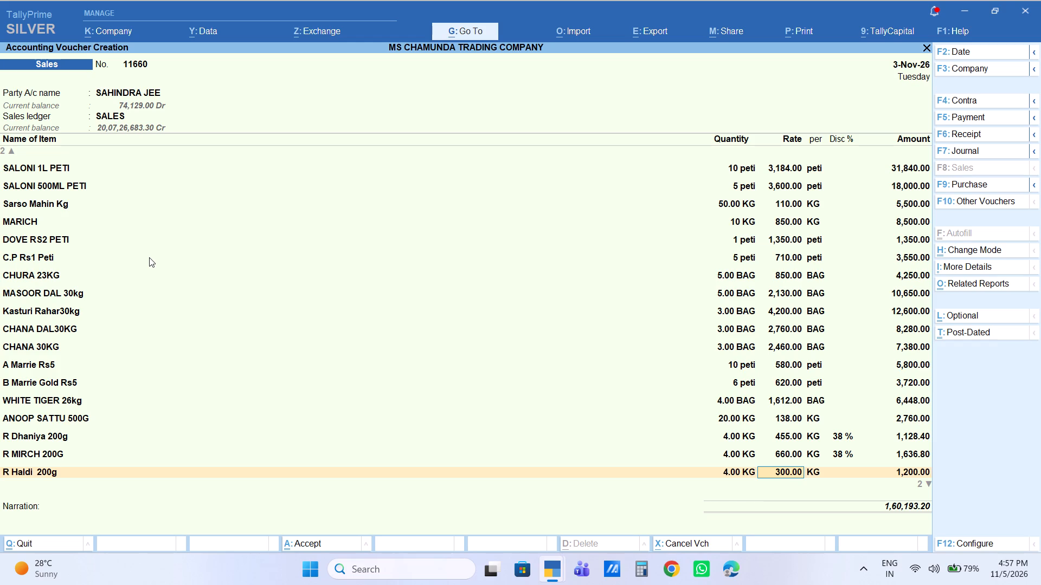
text(4890)
key(Return)
key(BackSpace)
text(490)
key(Return)
key(Return)
text(38)
key(Return)
key(Return)
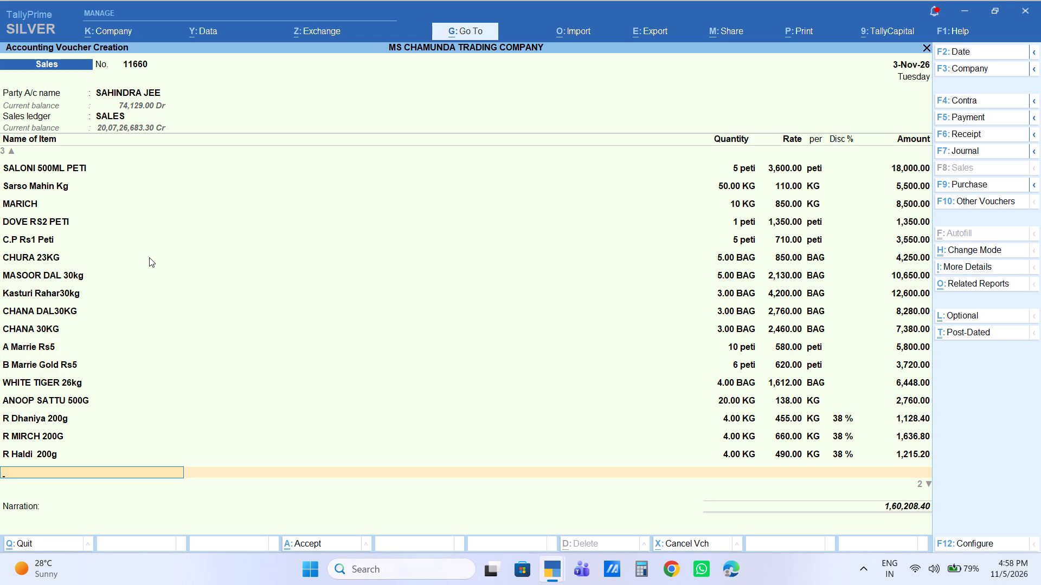
Add the item CHINI SF 50kg with quantity 5 BAG at the default rate of 3,300 and no discount.
text(sf)
key(Return)
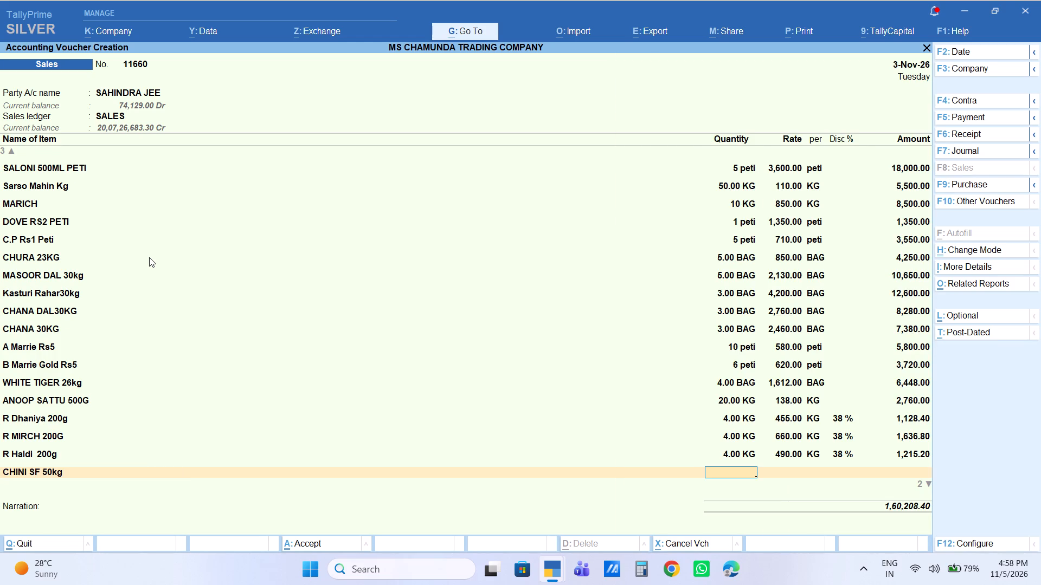
key(5)
key(Return)
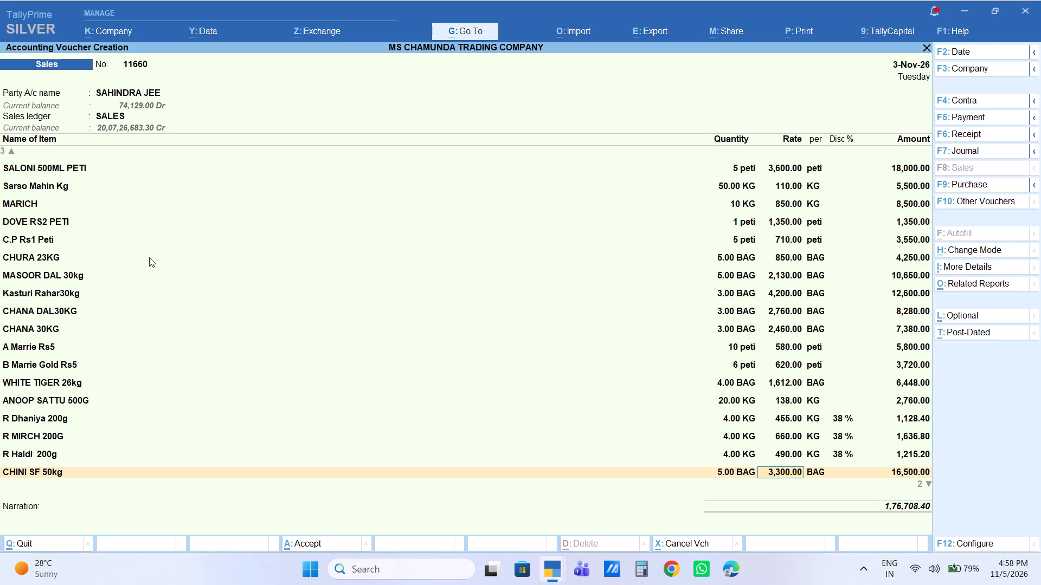
key(Return)
key(Return)
key(Return)
key(Return)
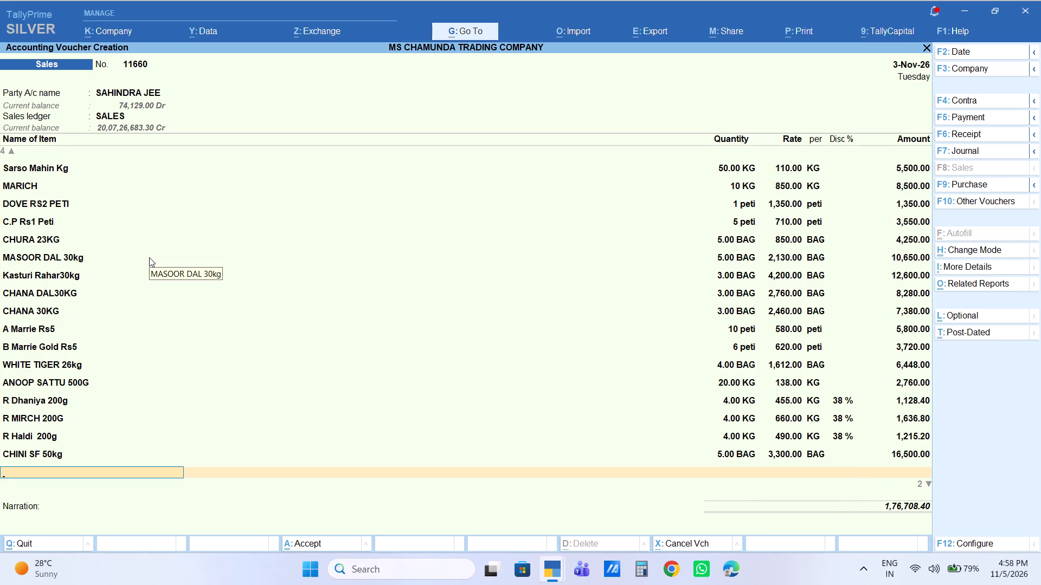
Add the item CHINI DF 50KG with quantity 10 BAG at a rate of 3,400 and no discount.
text(df)
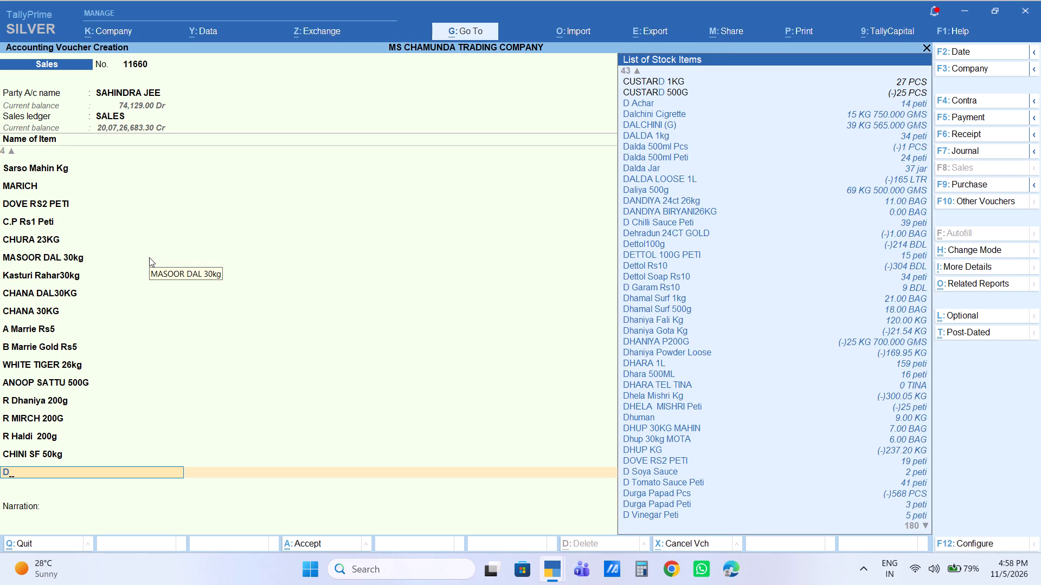
key(Return)
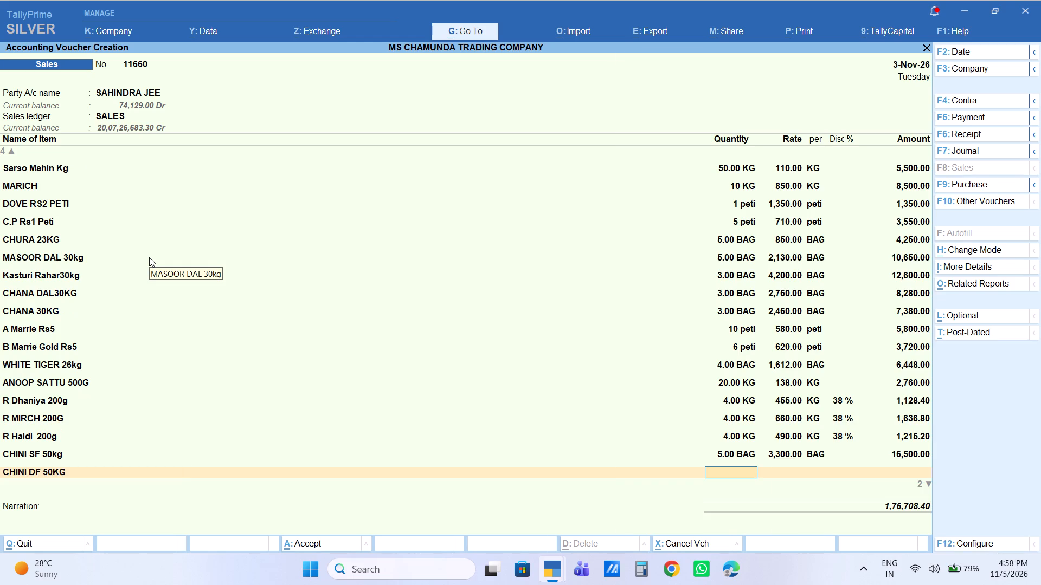
text(10)
key(Return)
text(3400)
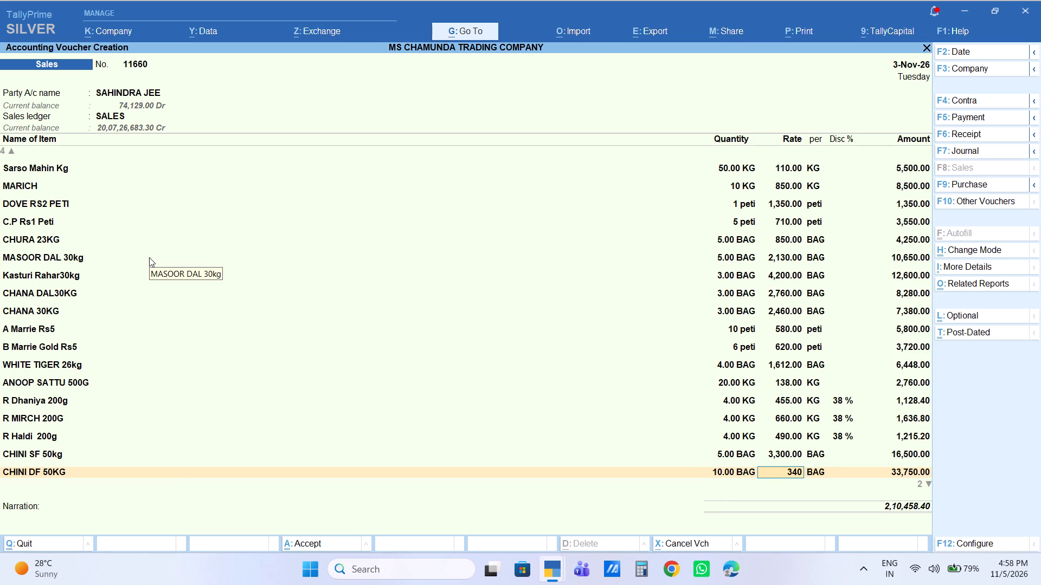
key(Return)
key(Return)
key(Return)
key(Return)
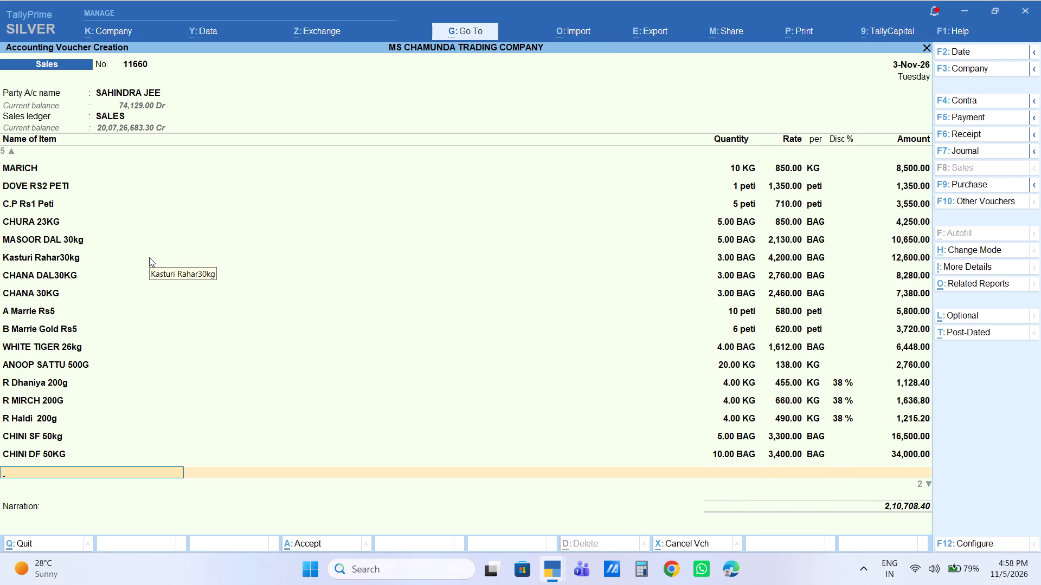
Add the item R MIRCH P 500G with quantity 4 PKT at a rate of 330 and a 38% discount.
text(r)
key(space)
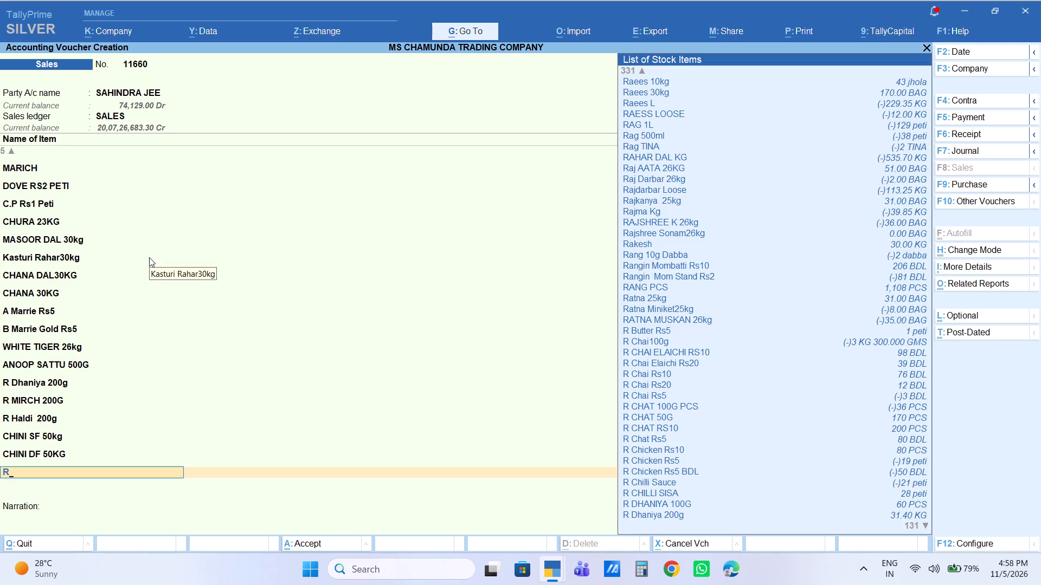
text(mi)
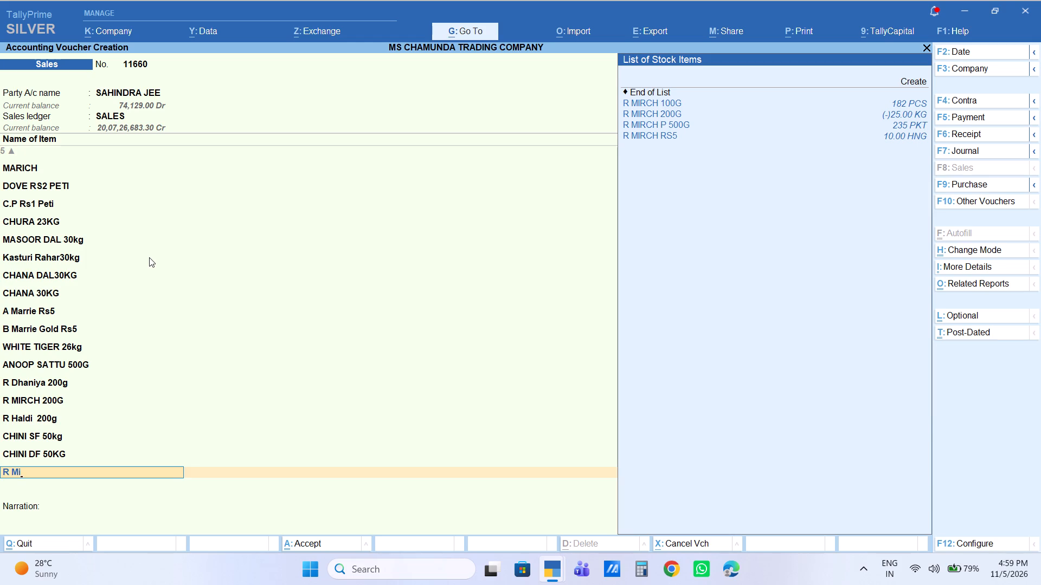
text(rcha)
key(Down)
key(Down)
key(Down)
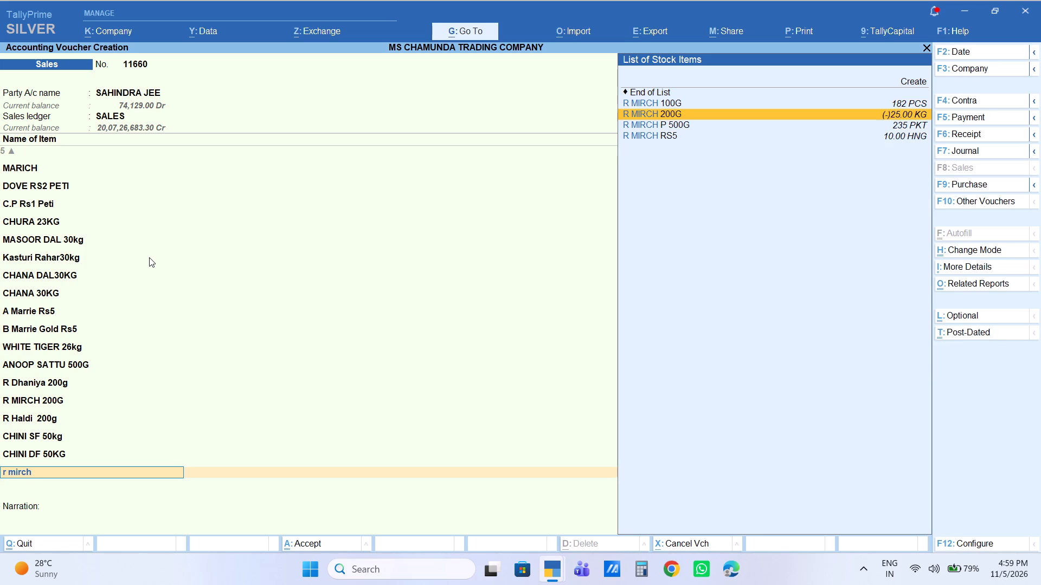
key(Return)
key(4)
key(Return)
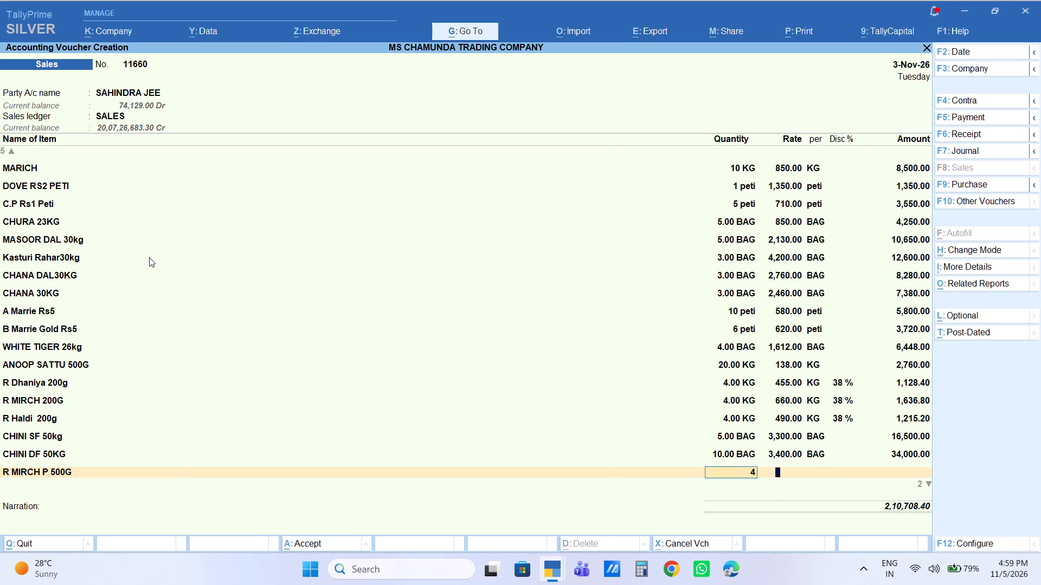
text(330)
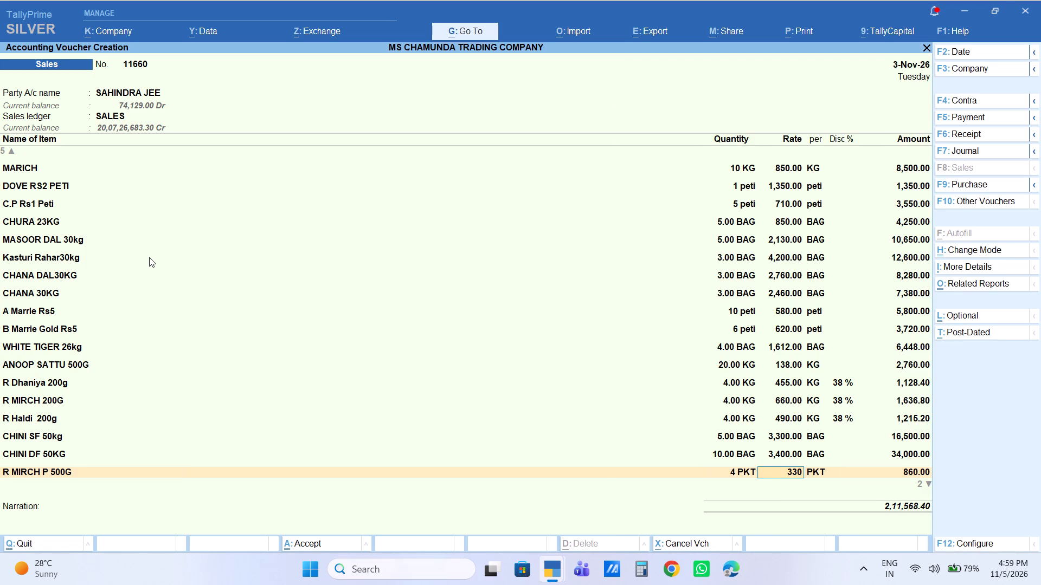
key(Return)
key(Return)
text(38)
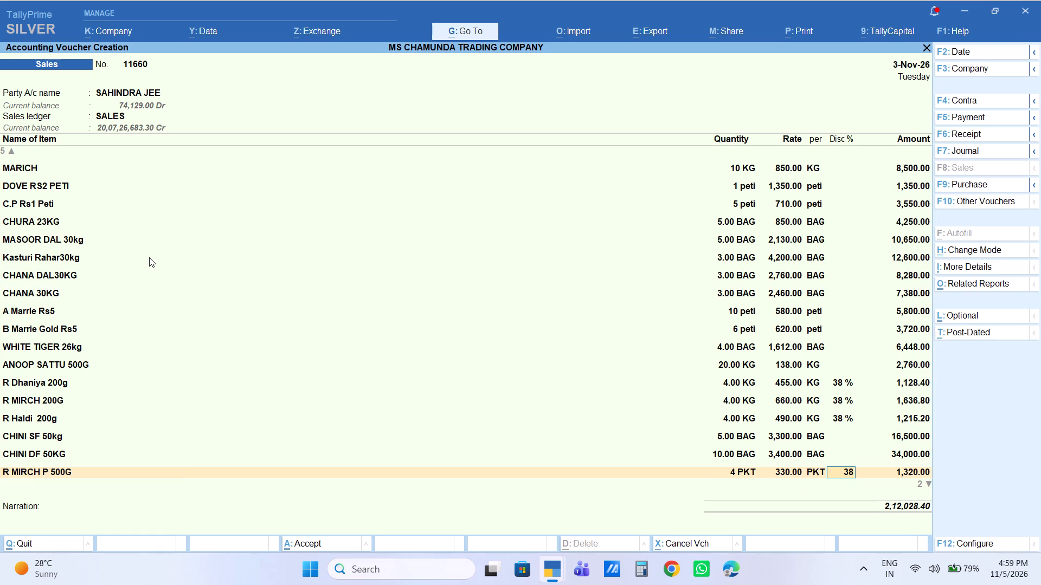
key(Return)
key(Return)
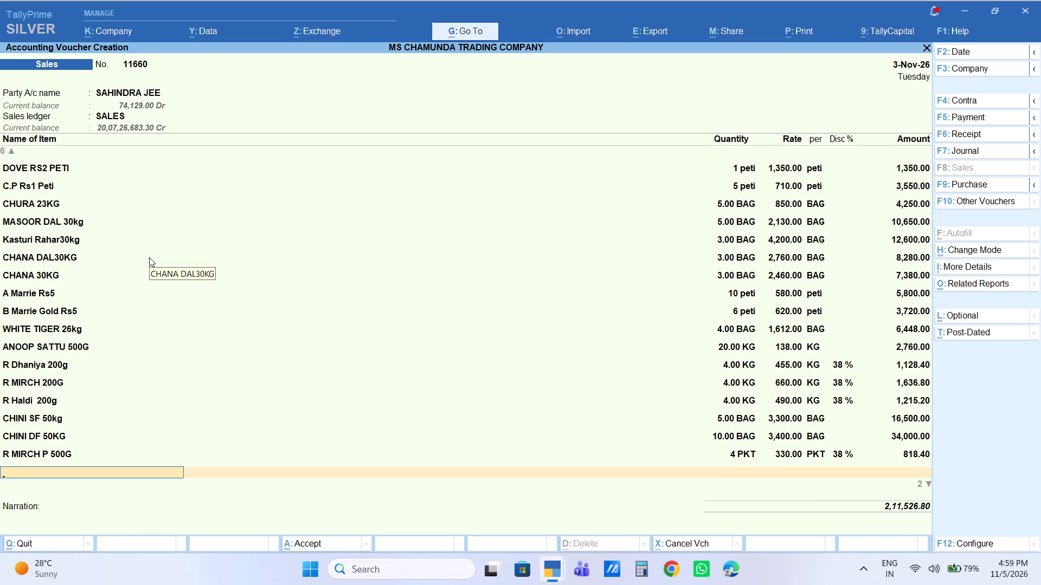
Enter R HALDI P 500G as the item on the next voucher line.
text(r haldi)
key(Down)
key(Down)
key(Down)
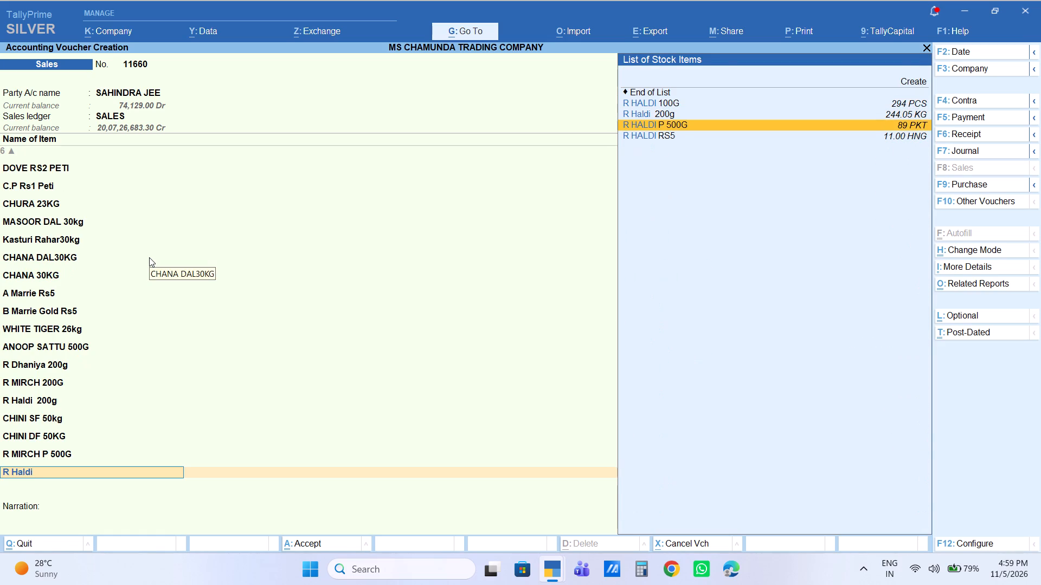
key(Return)
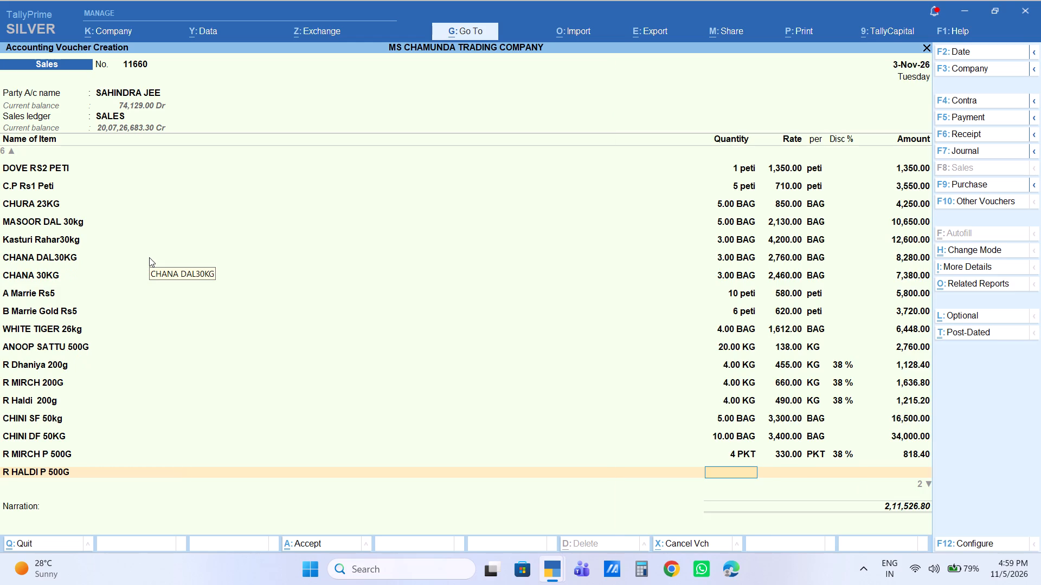
Set the quantity of R MIRCH P 500G to 8 PKT, keeping its rate and discount.
key(Up)
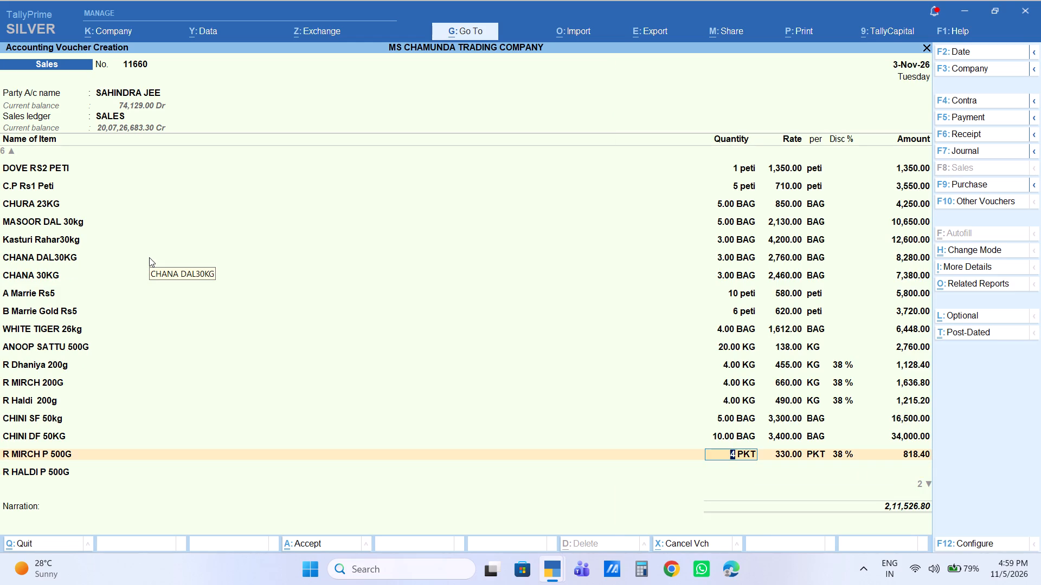
key(8)
key(Return)
key(Return)
key(Return)
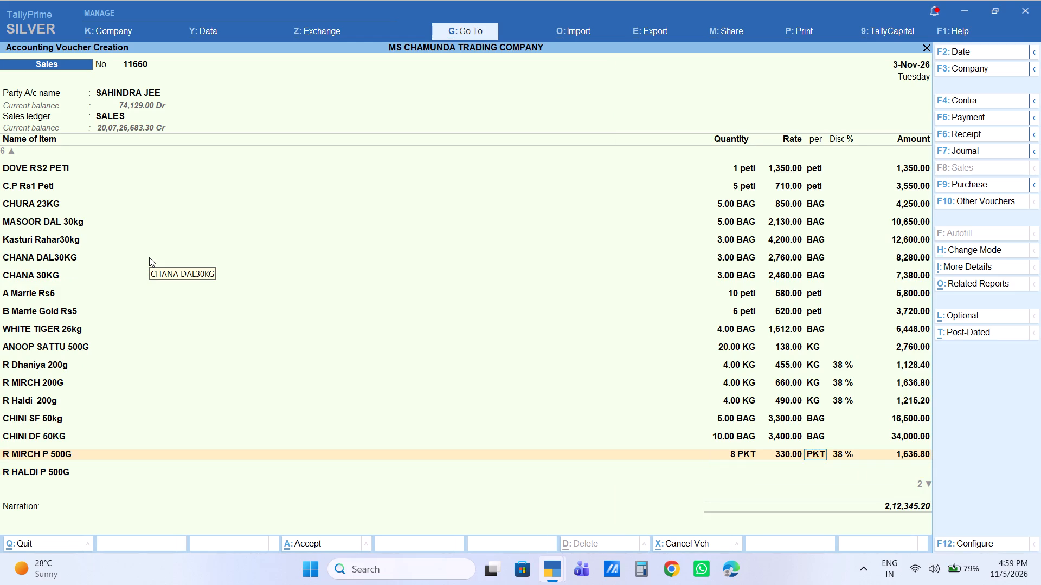
key(Return)
key(Return)
key(Return)
key(Return)
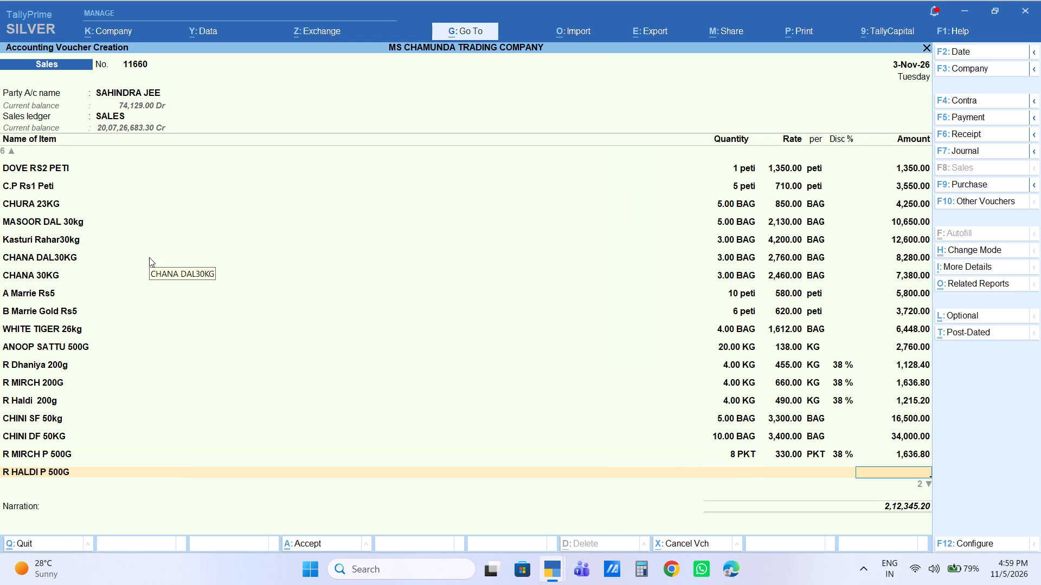
Complete the R HALDI P 500G line with quantity 8 PKT at the default rate of 242 and a 38% discount.
key(BackSpace)
key(4)
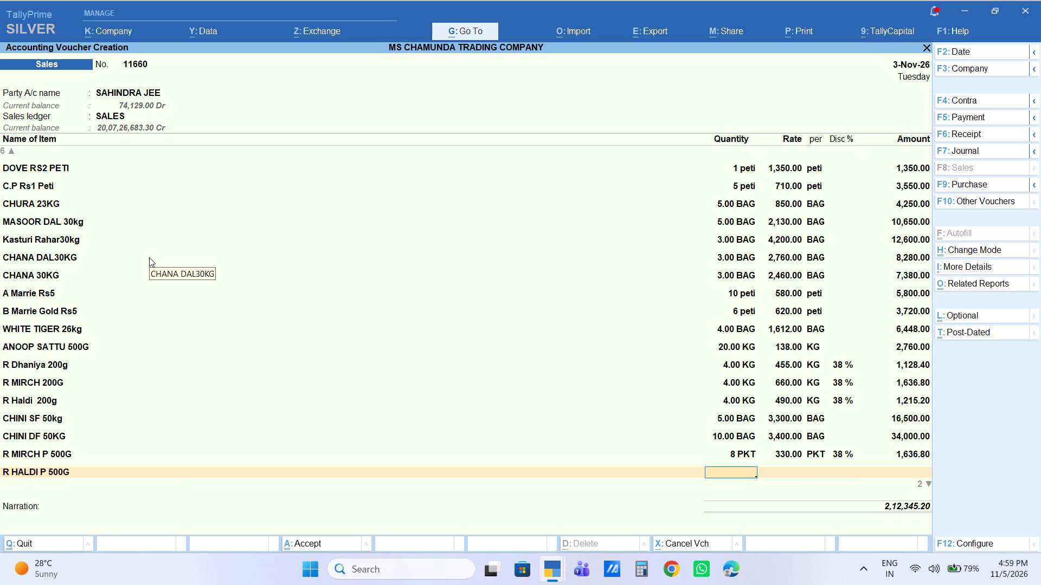
key(BackSpace)
key(8)
key(Return)
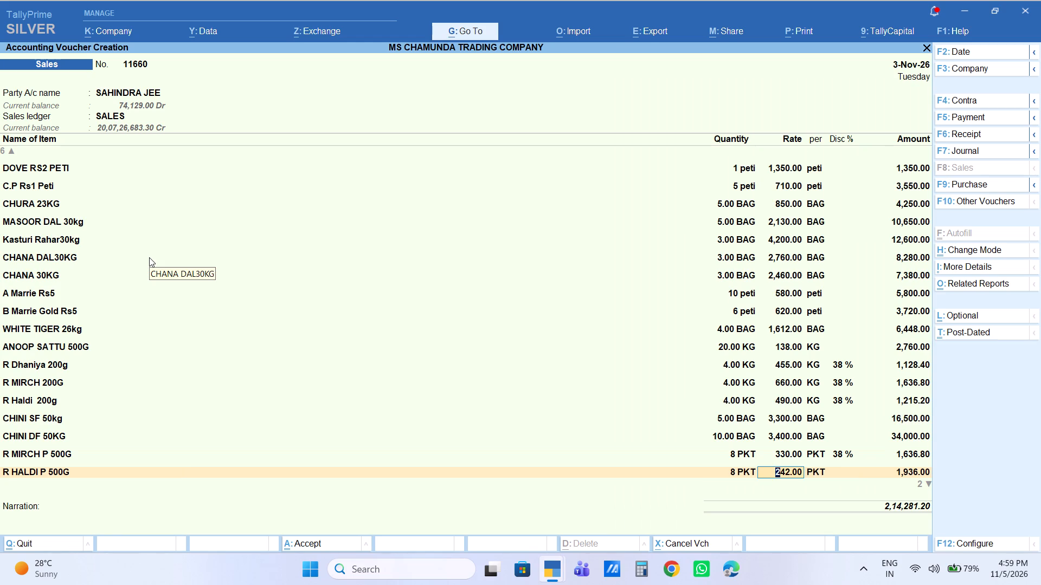
key(Return)
key(Return)
text(38)
key(Return)
key(Return)
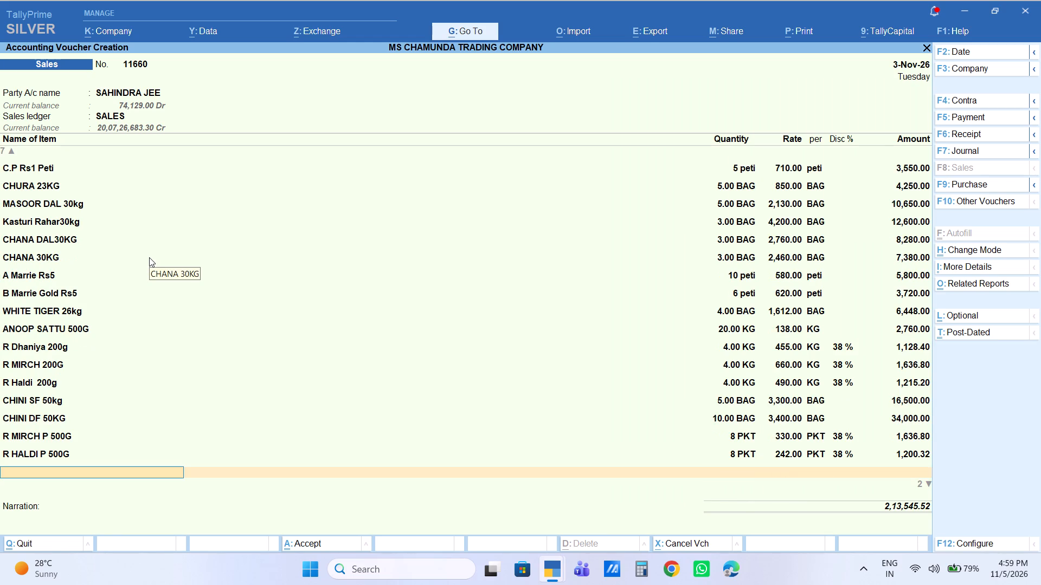
Add the item Prabhu Aata 5kg with quantity 5 BAG at a rate of 1,075.
text(aata)
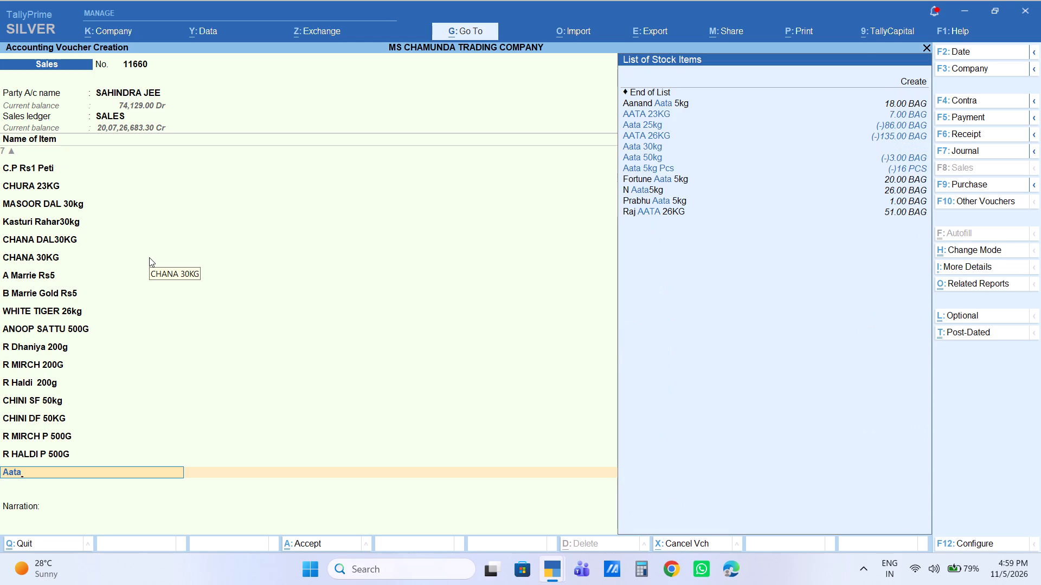
key(5)
key(Down)
key(Up)
key(Up)
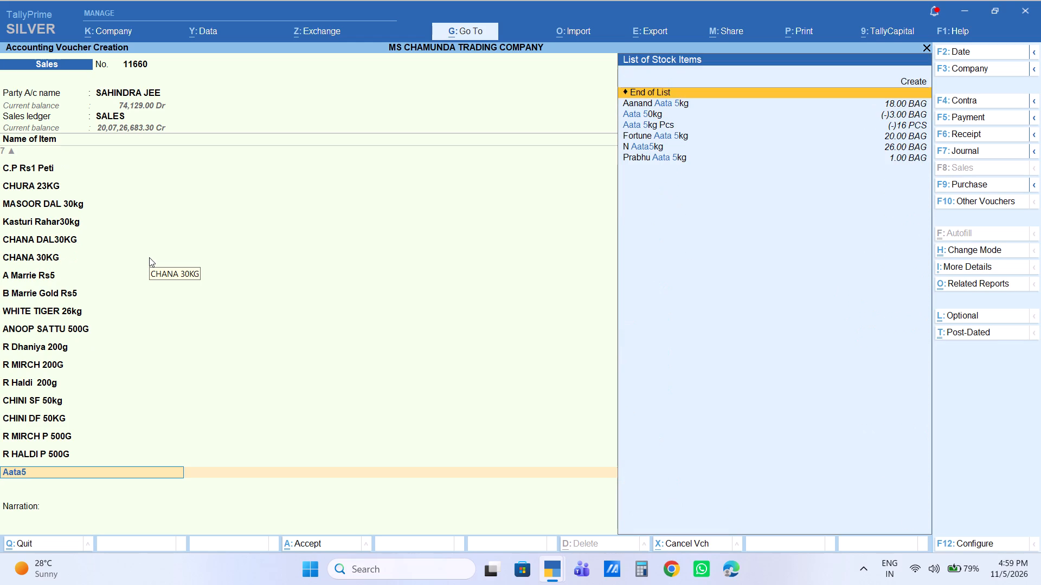
key(Down)
key(Down)
key(Down)
key(Down)
key(Down)
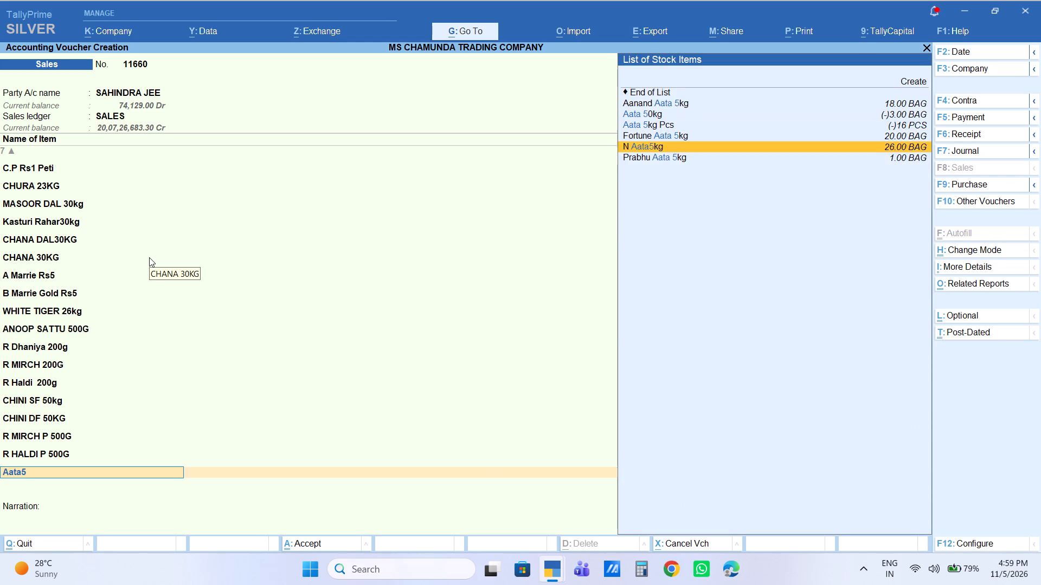
key(Down)
key(Down)
key(Return)
key(5)
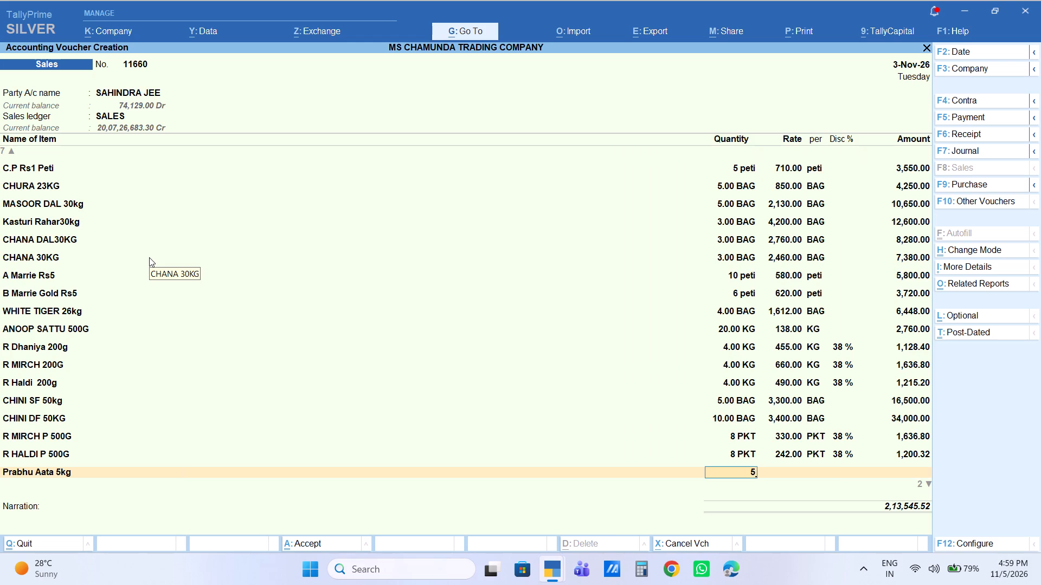
key(Return)
text(1075)
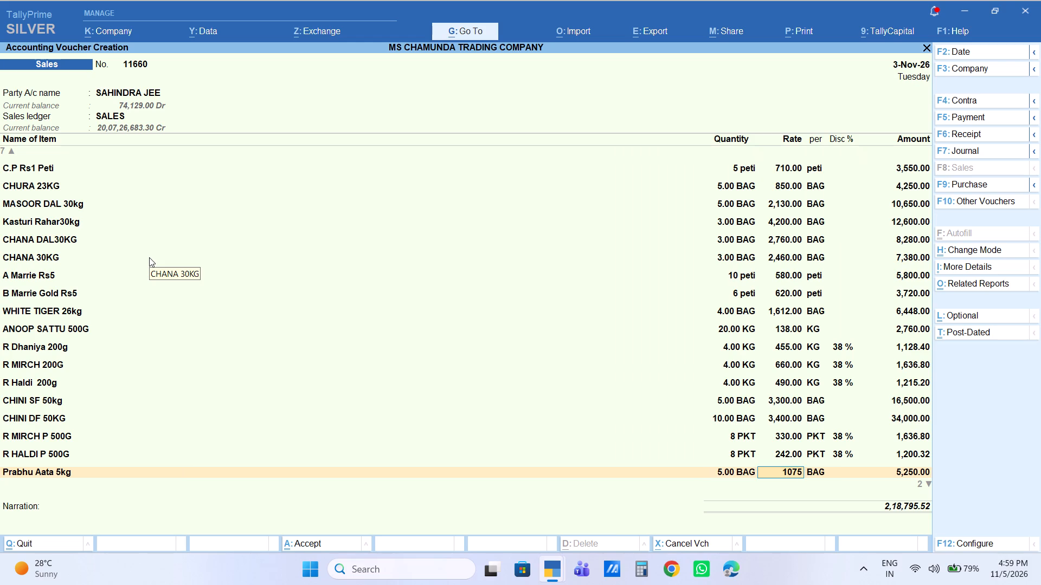
key(Return)
key(Return)
key(Return)
key(Return)
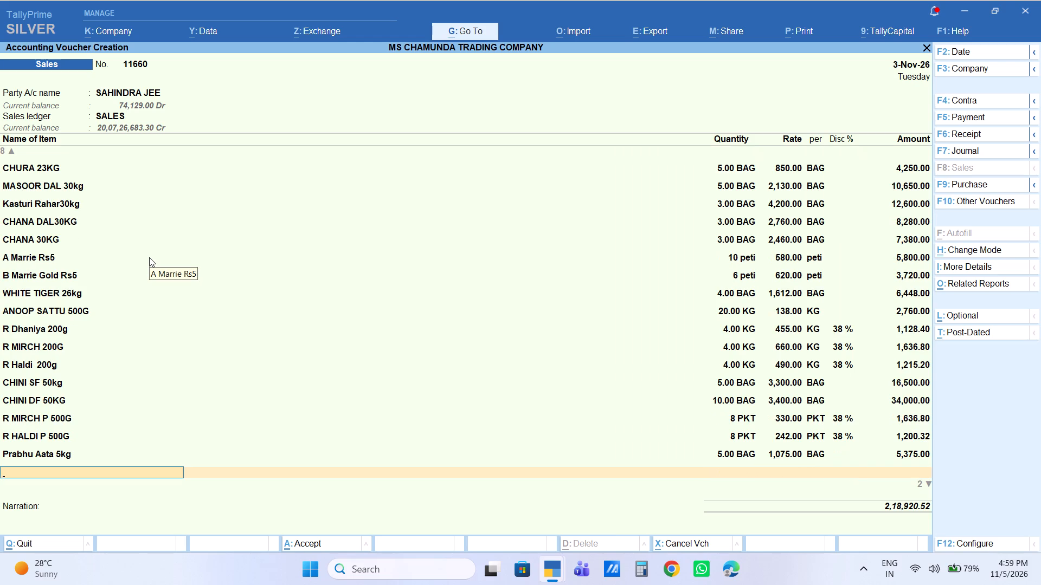
Add the item Moong Dal 30KG with quantity 1 BAG at the default rate of 3,300.
text(moo)
key(Down)
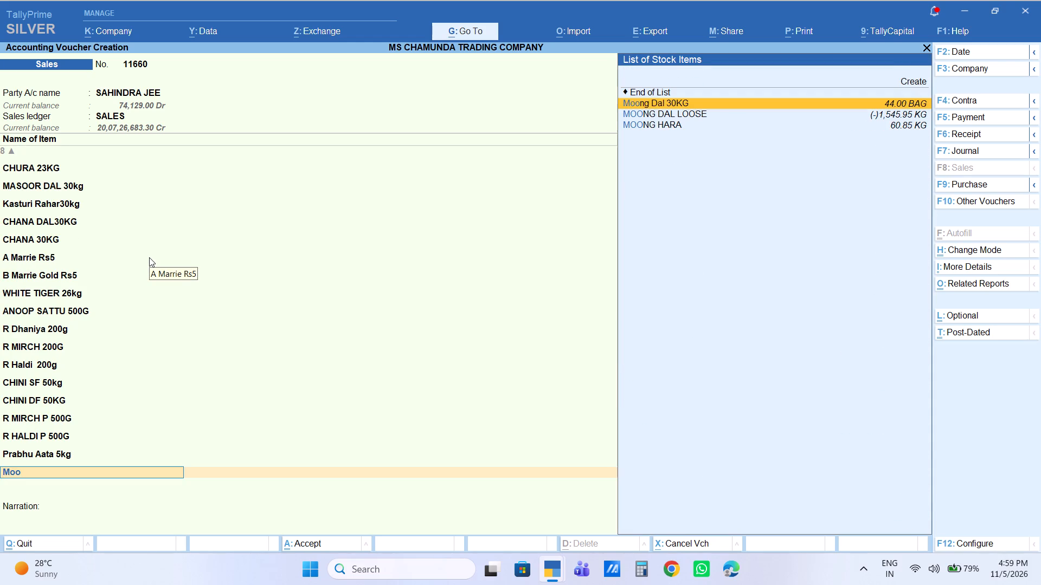
key(Return)
key(1)
key(Return)
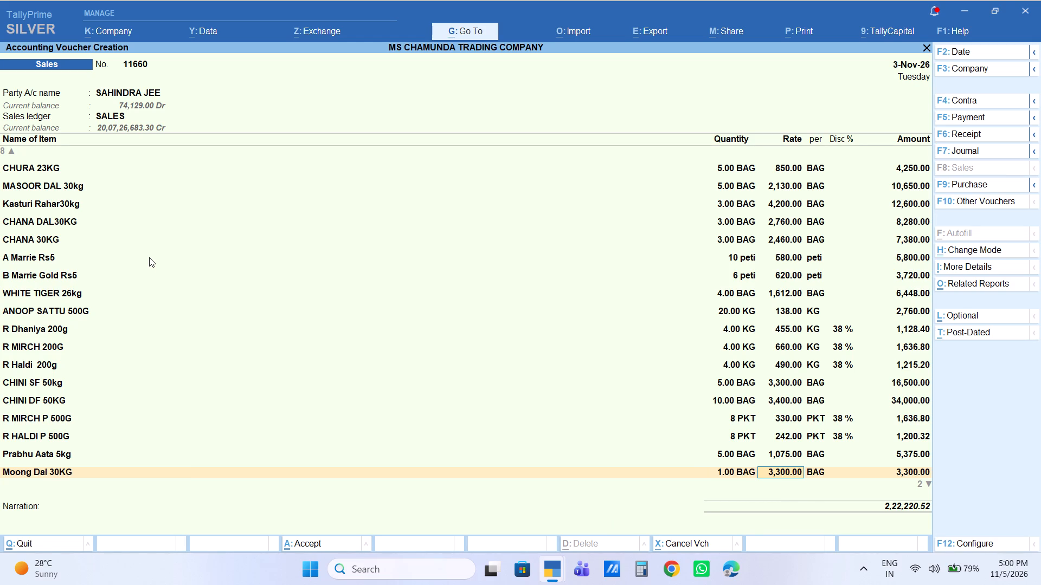
key(Return)
key(Return)
key(Return)
key(Return)
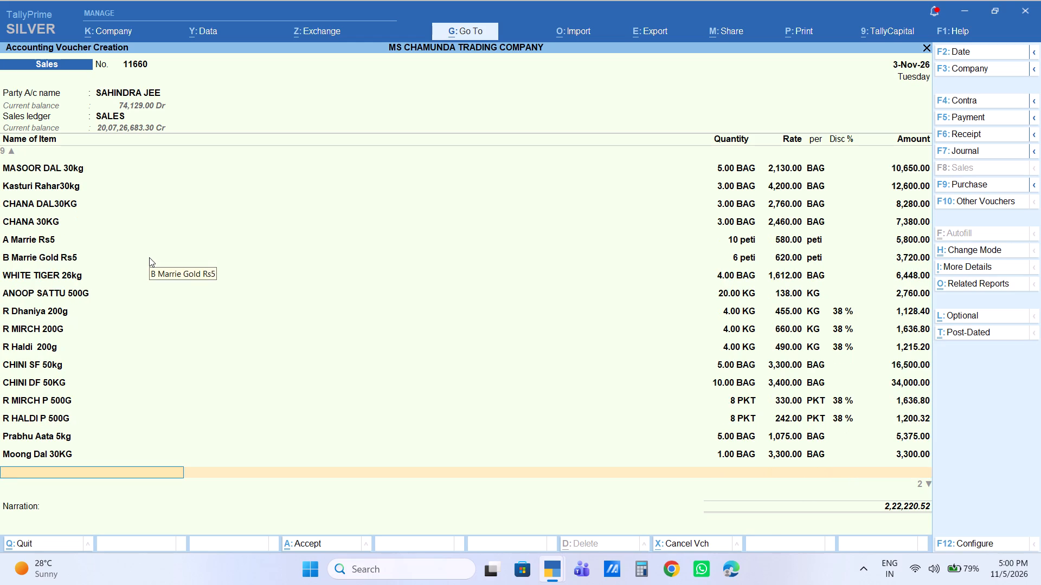
Add the item Jeera KG with quantity 30 KG at a rate of 310.
text(jeera)
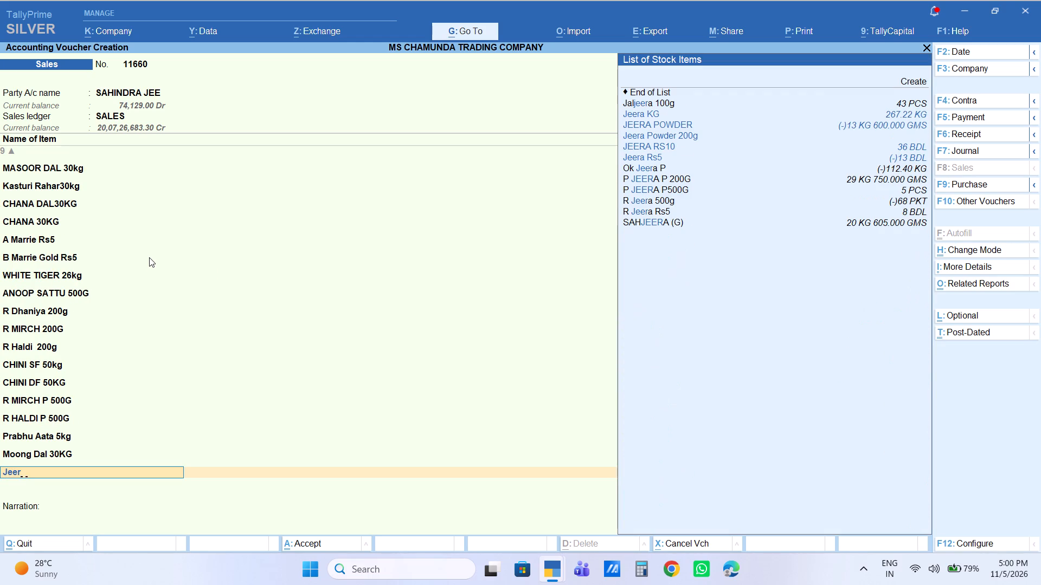
key(Down)
key(Return)
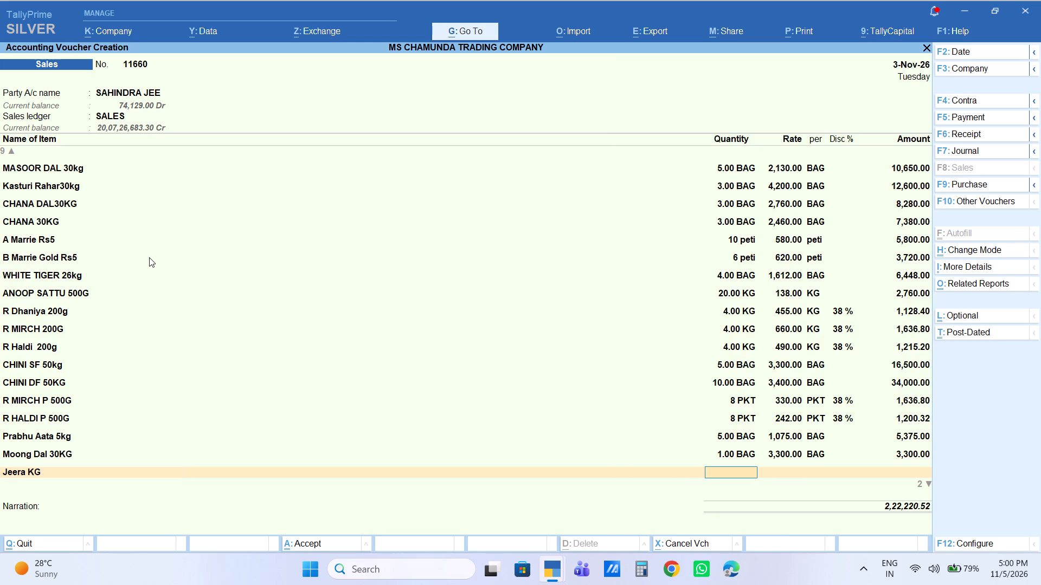
key(1)
key(Return)
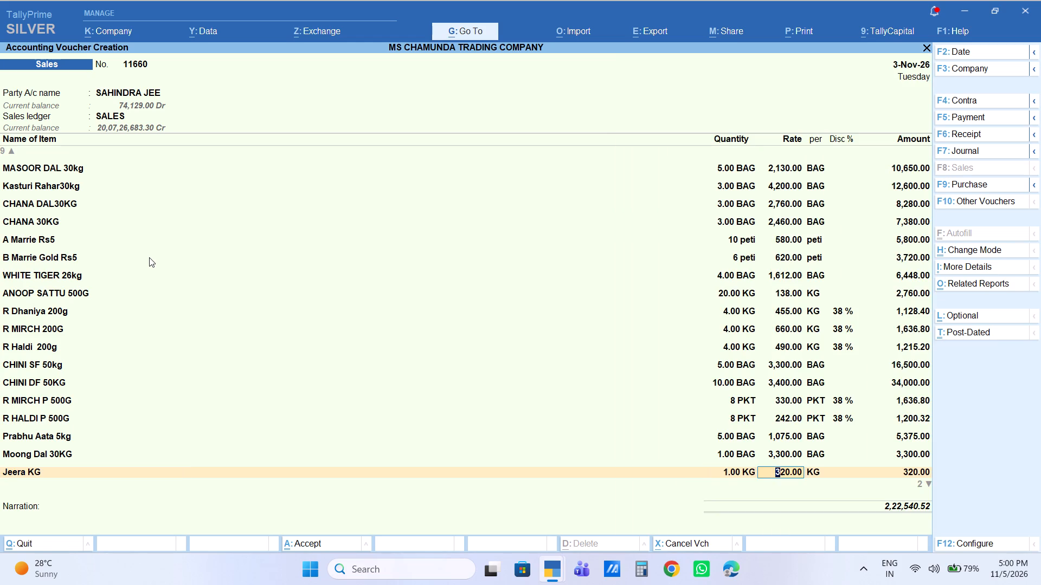
key(BackSpace)
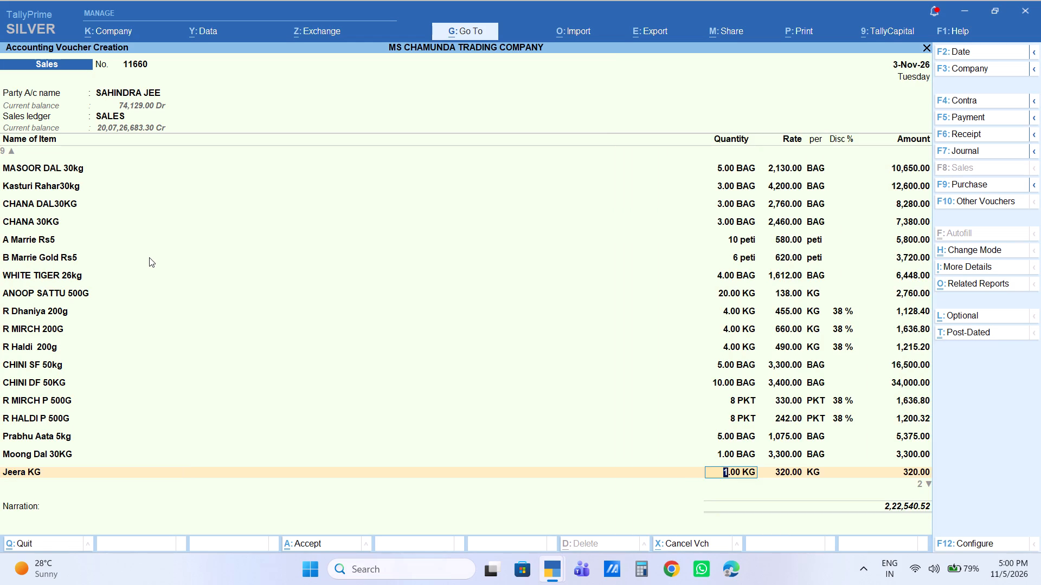
text(30)
key(Return)
text(310)
key(Return)
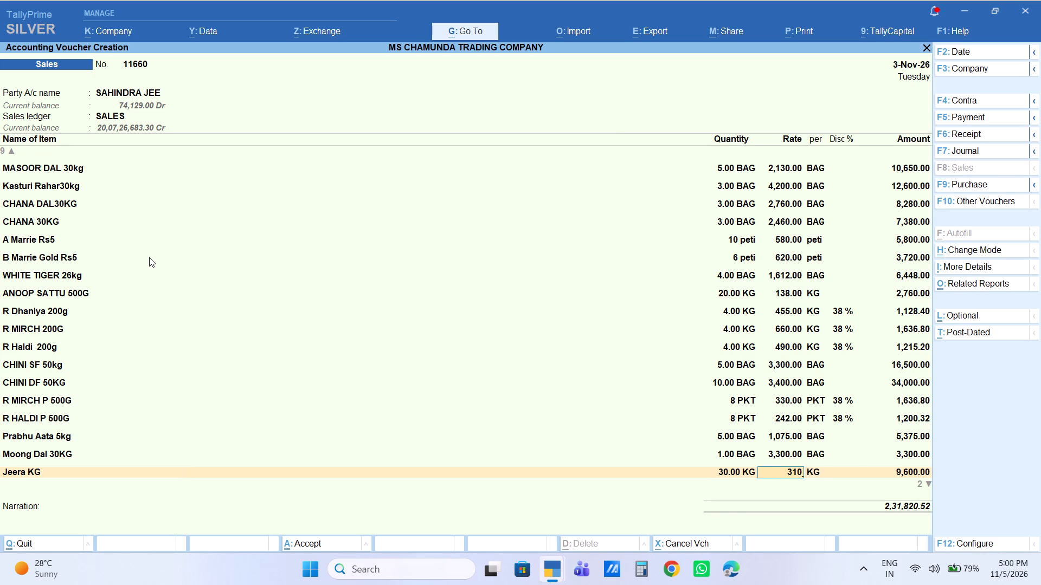
key(Return)
key(Return)
key(Return)
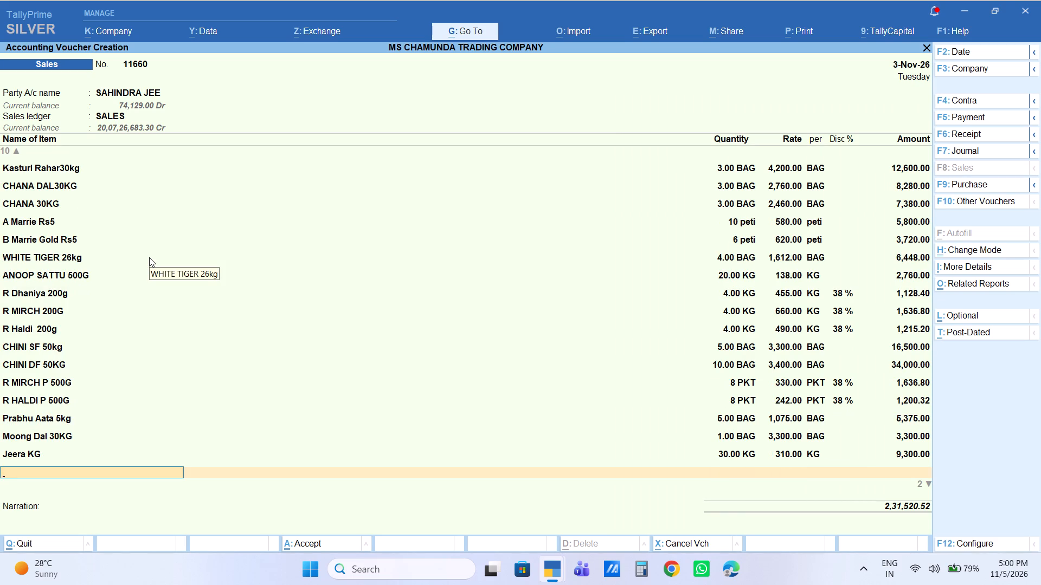
Add the item TATA Namak 1kg Bag with quantity 3 BAG at the default rate of 1,380.
text(tata na)
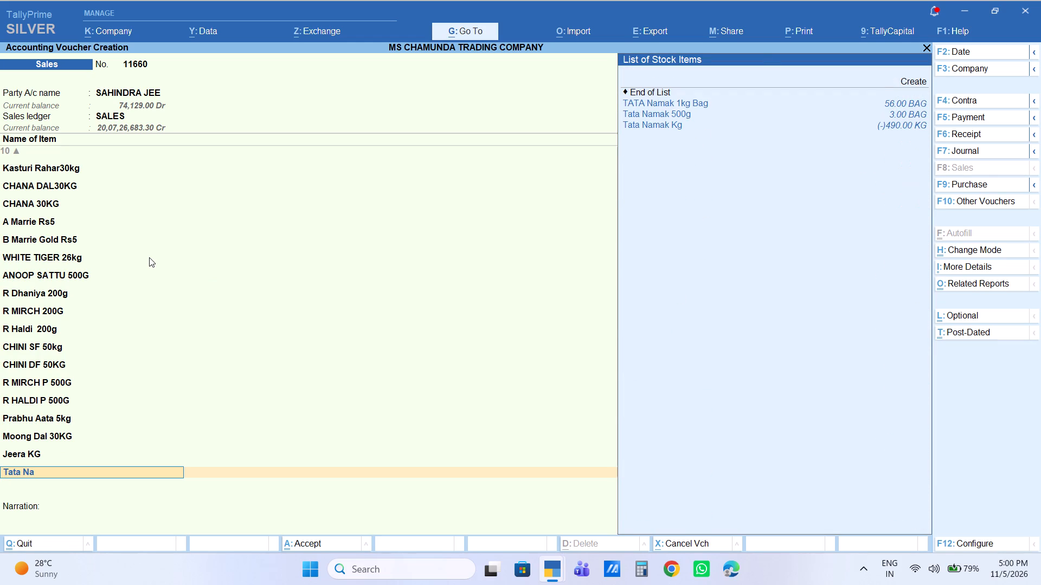
key(Down)
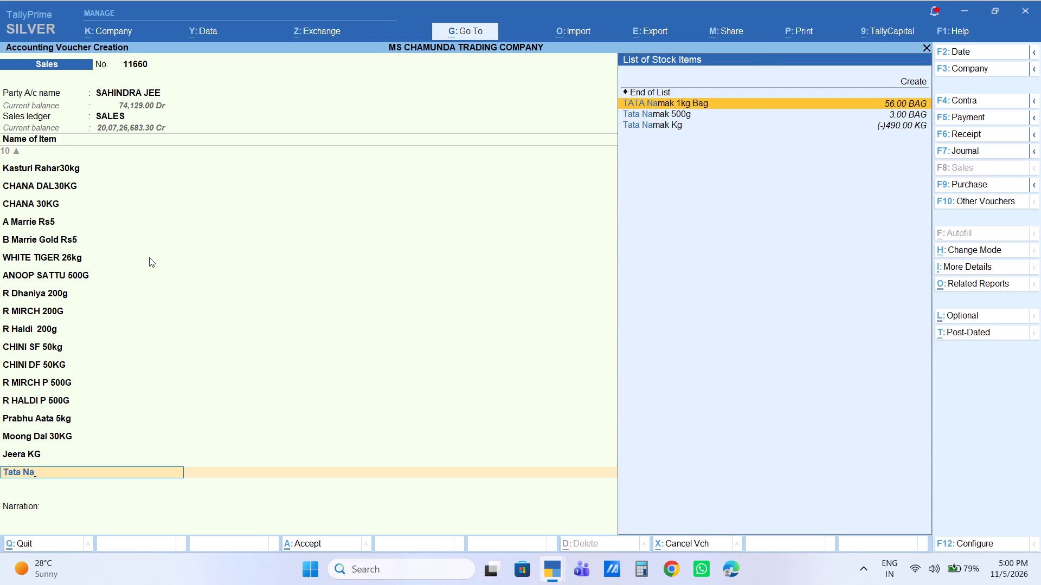
key(Return)
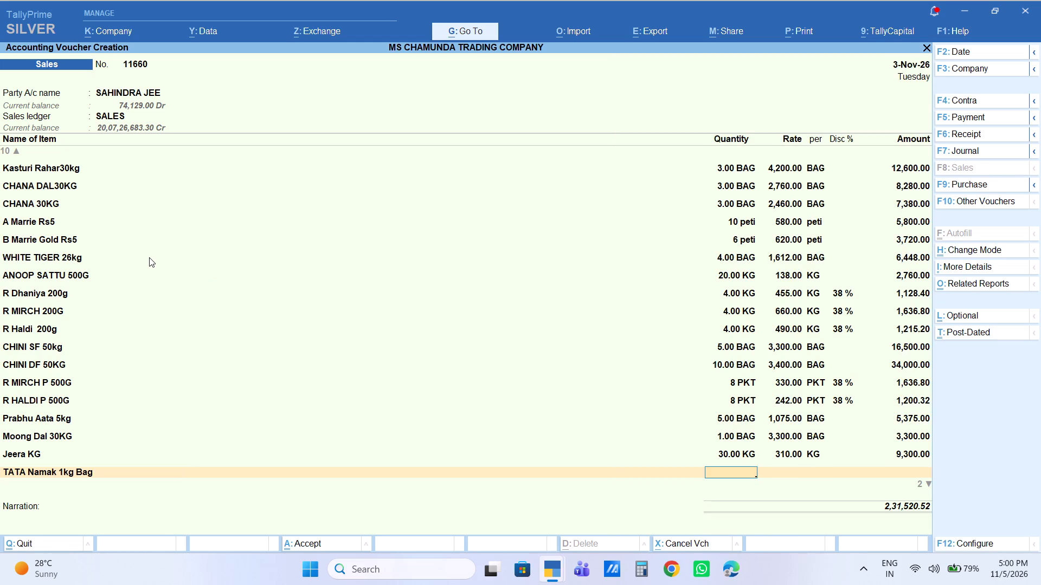
key(3)
key(Return)
key(Return)
key(Return)
key(Return)
key(Return)
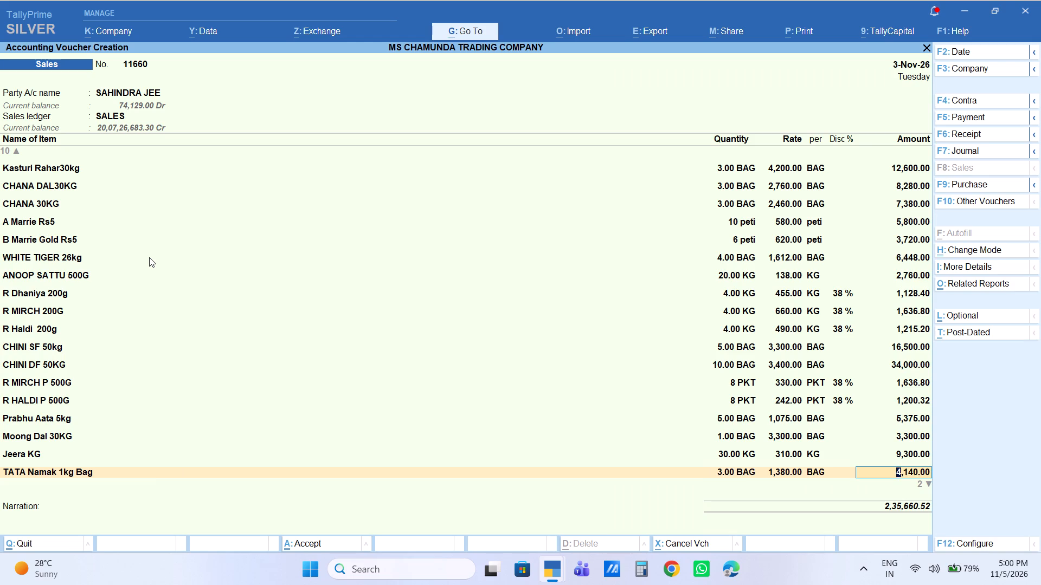
Add the item LAHSUN B with quantity 40 KG at the default rate of 115.
text(lahs)
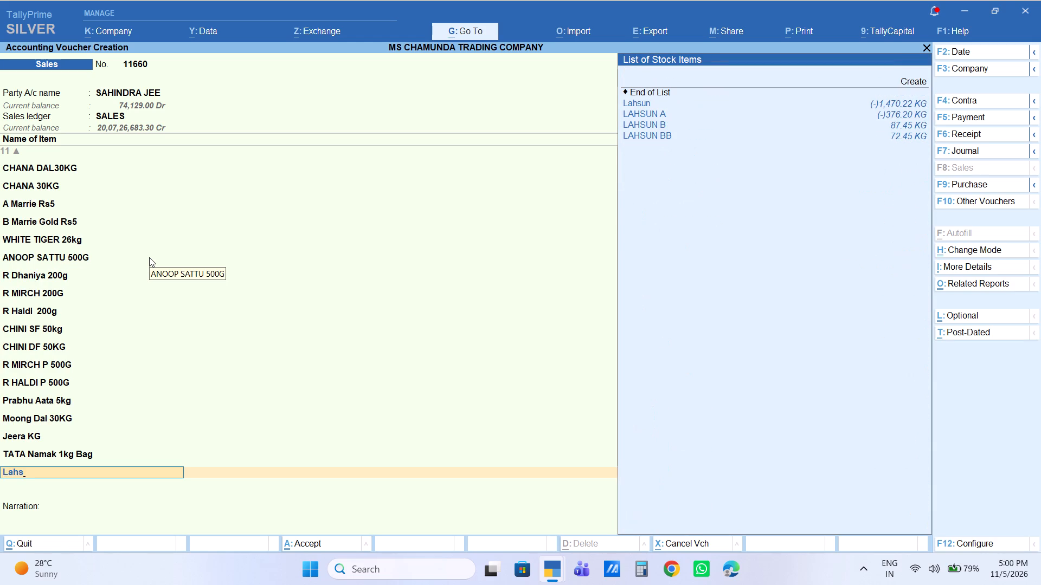
key(Down)
key(Down)
key(Down)
key(Return)
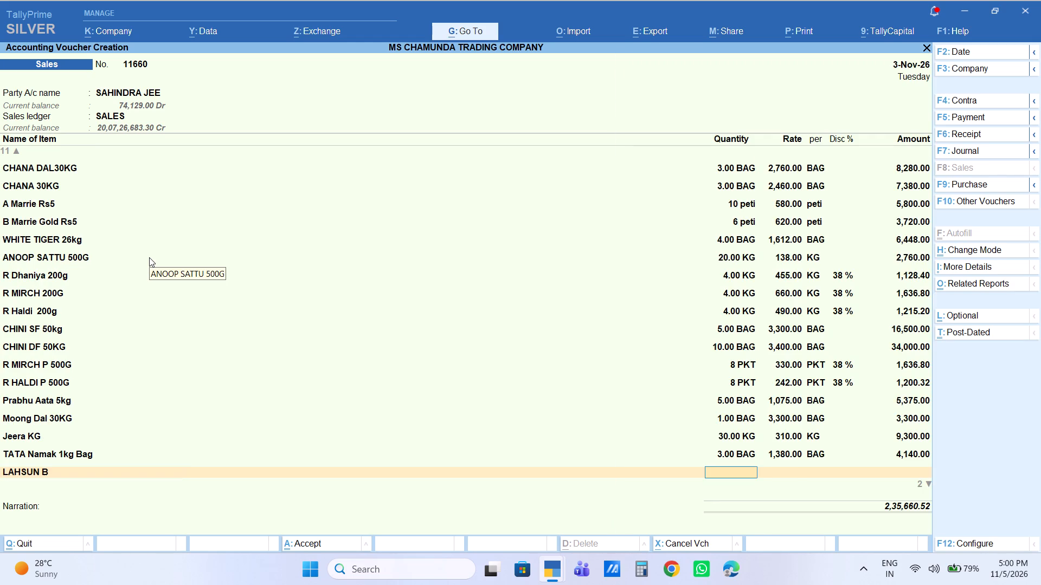
text(40)
key(Return)
key(Return)
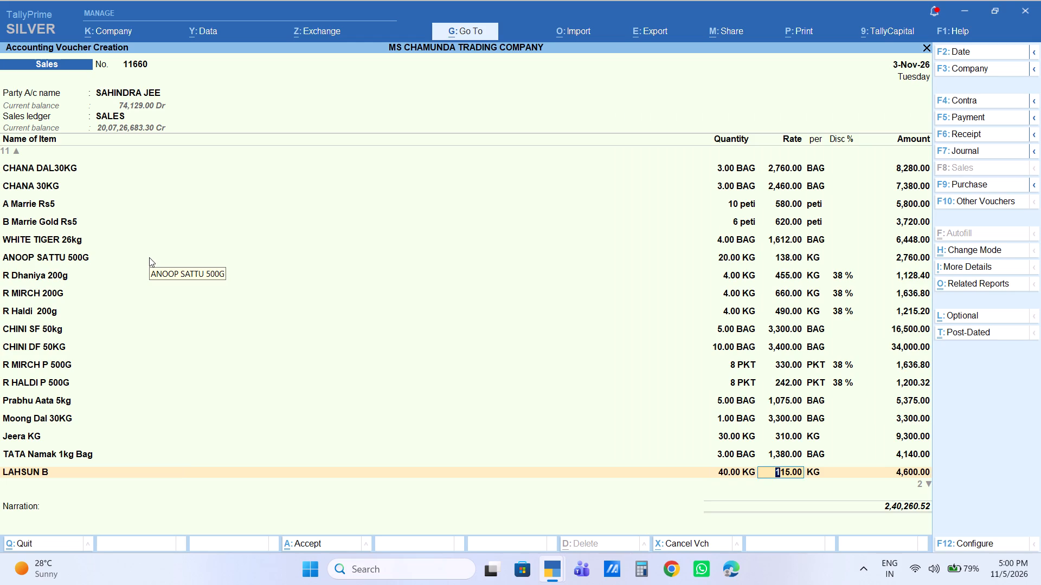
key(Return)
key(Return)
key(Return)
Add the item LAHSUN BB with quantity 40 KG at the default rate of 95.
text(lahs)
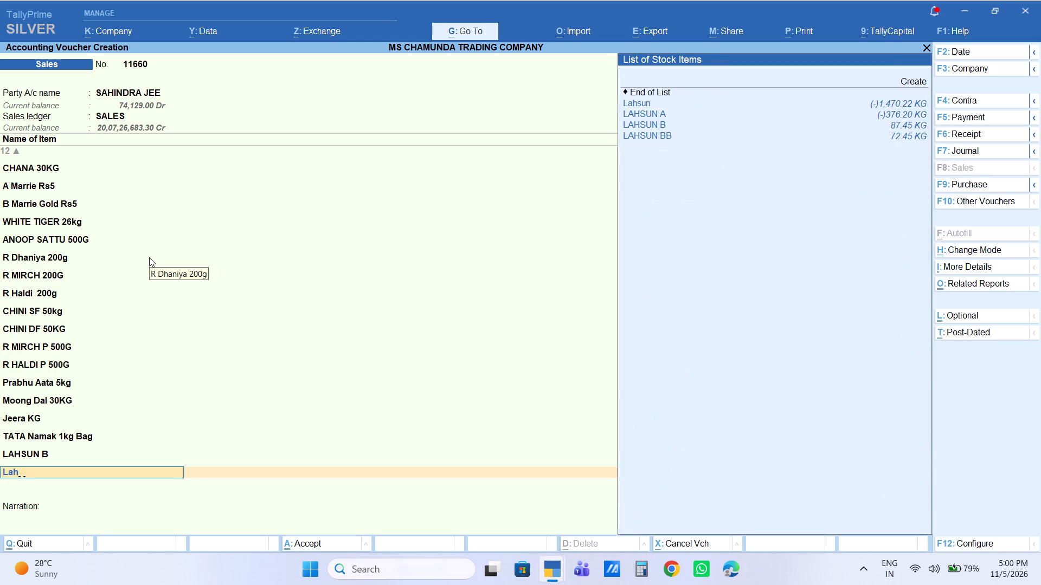
key(Down)
key(Down)
key(Down)
key(Down)
key(Return)
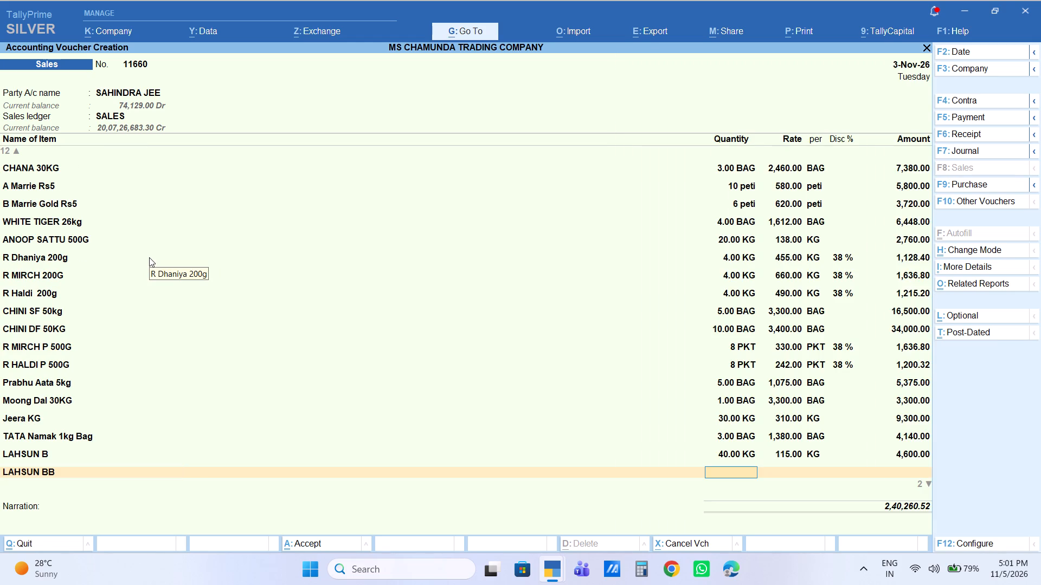
text(40)
key(Return)
key(Return)
key(Return)
key(Return)
key(Return)
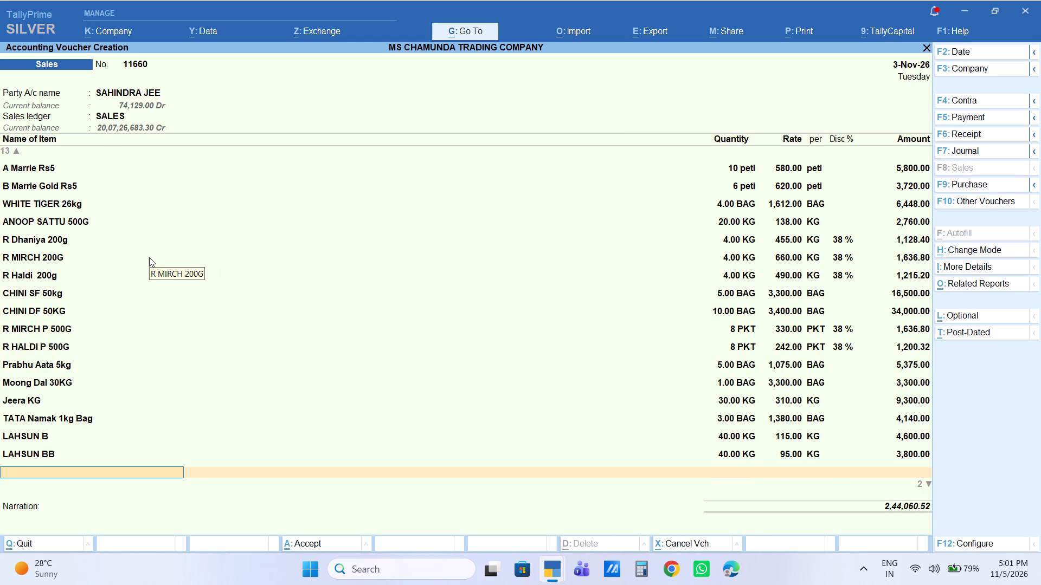
Add the item SAFED MATAR30KG with quantity 1 BAG at a rate of 1,740.
text(matar)
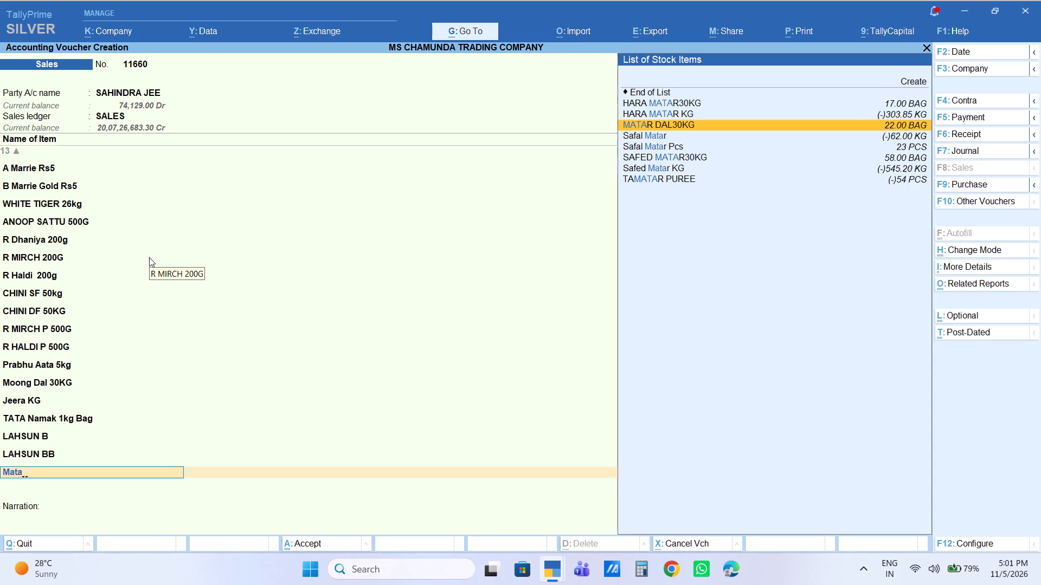
key(Down)
key(Down)
key(Down)
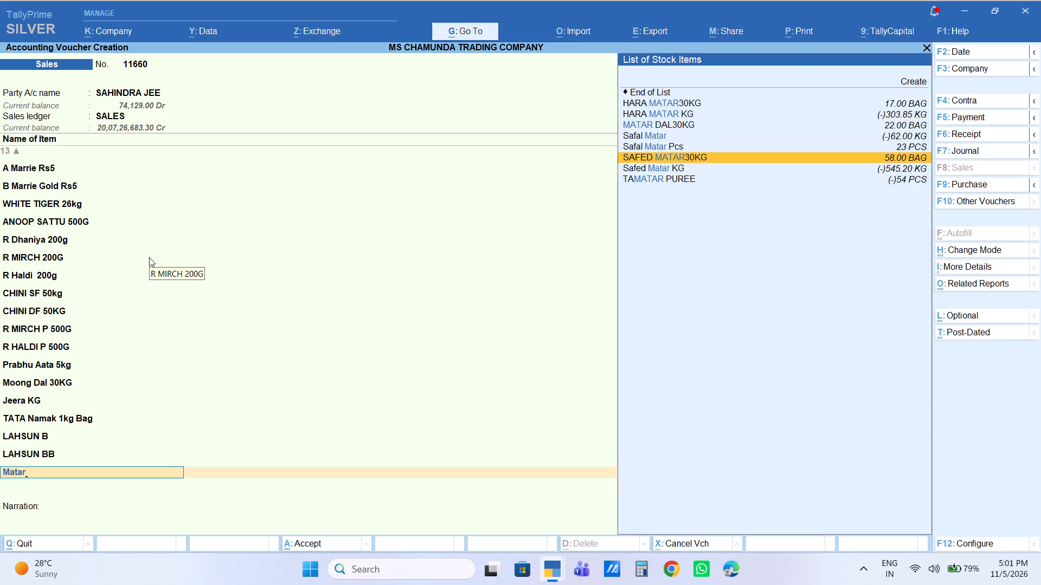
key(Return)
key(1)
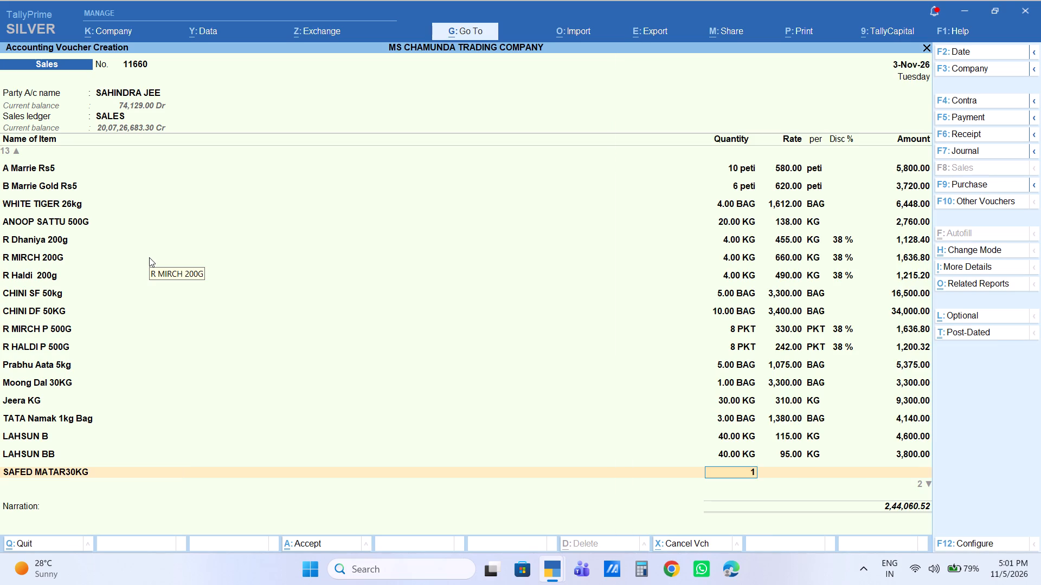
key(Return)
text(1740)
key(Return)
key(Return)
key(Return)
key(Return)
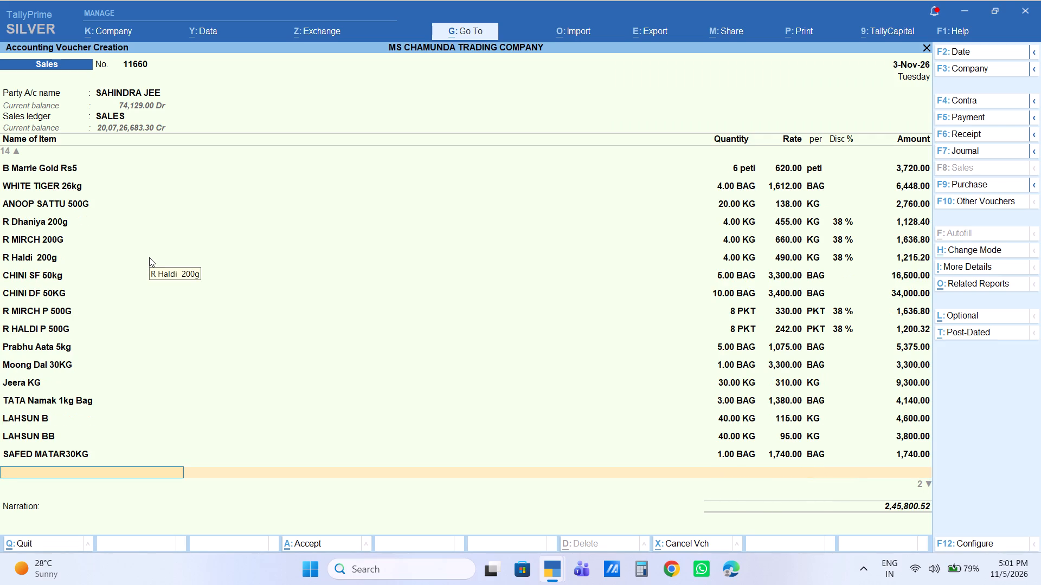
Add the item Dalda 500ml Peti with quantity 1 peti at the default rate of 2,320.
text(dalda)
text(50)
key(Down)
key(Return)
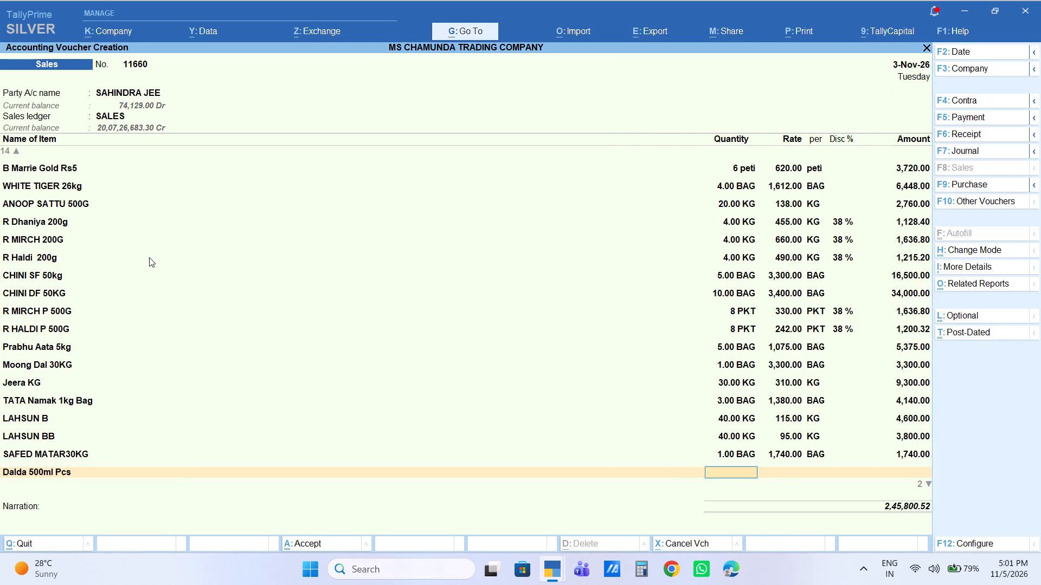
key(BackSpace)
key(Down)
key(Return)
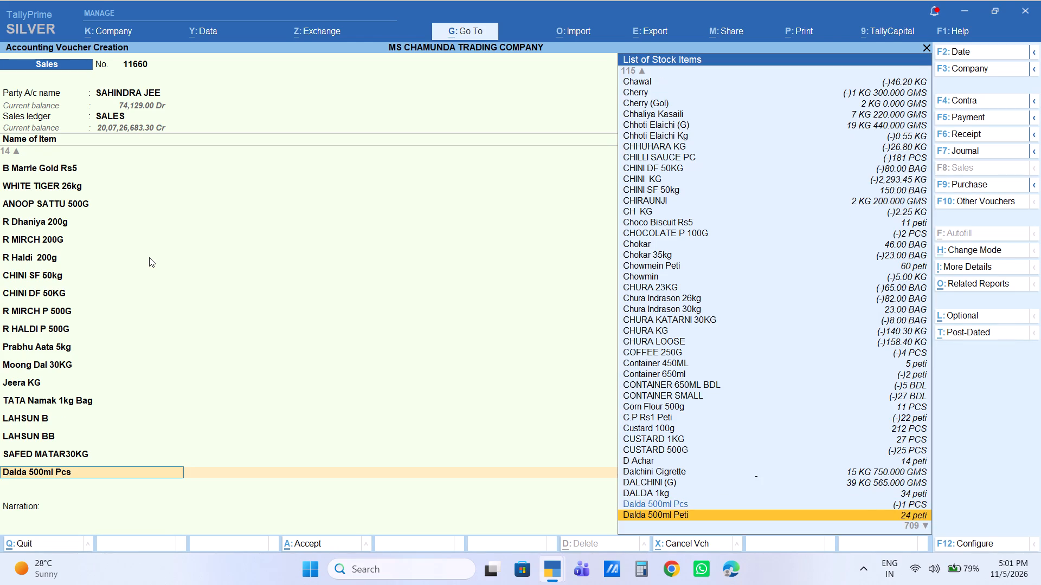
key(1)
key(Return)
key(Return)
key(Return)
key(Return)
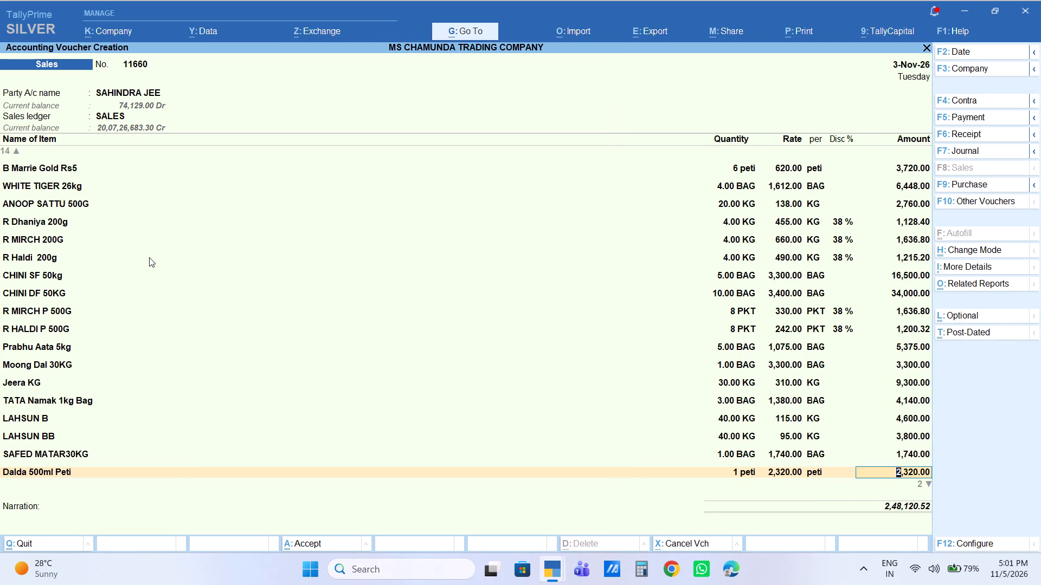
key(Return)
Add the item Dalda Jar with quantity 2 jar at the default rate of 2,320.
text(dala)
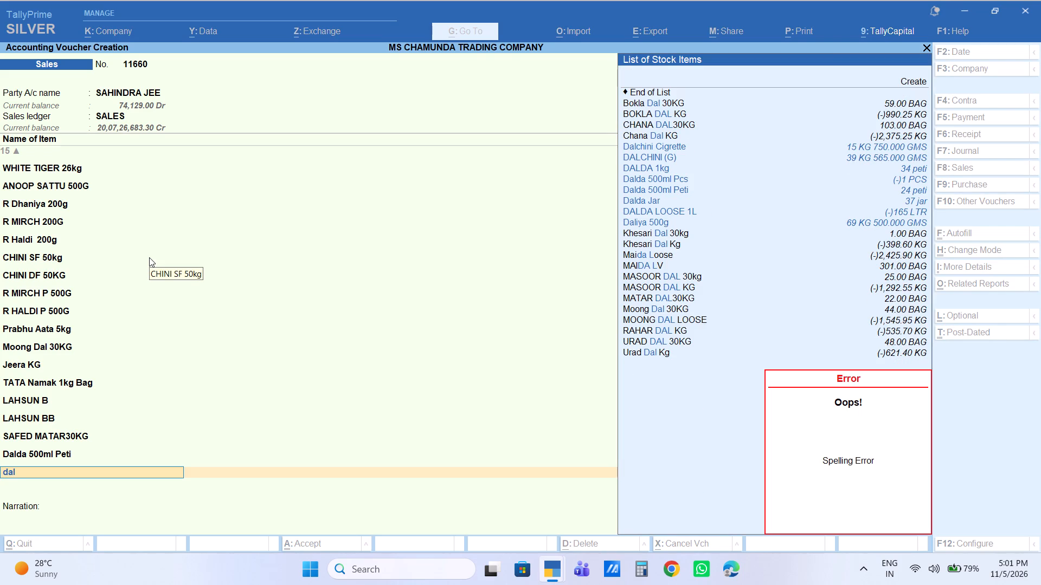
text(da ja)
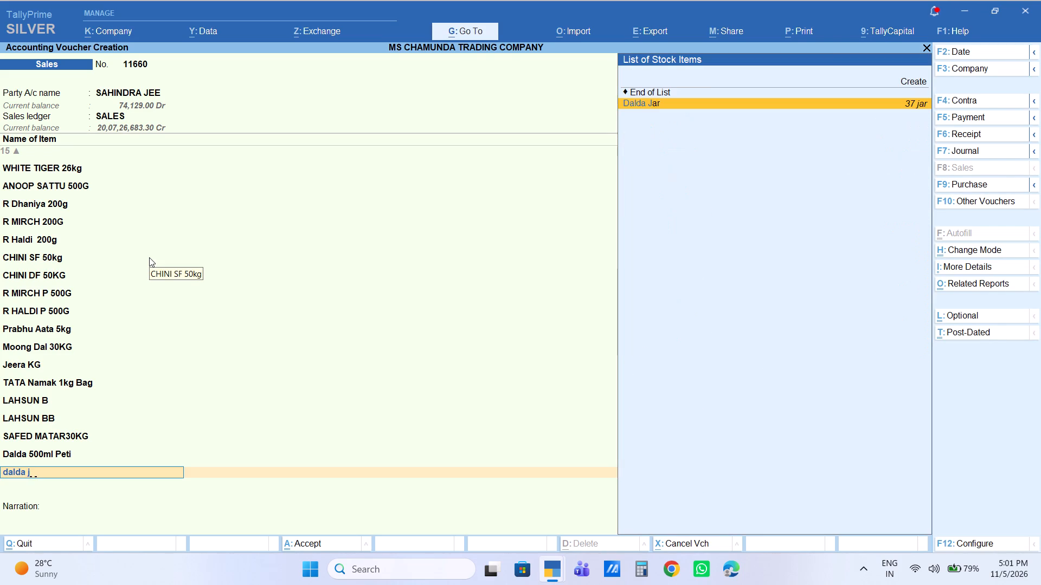
key(Return)
key(2)
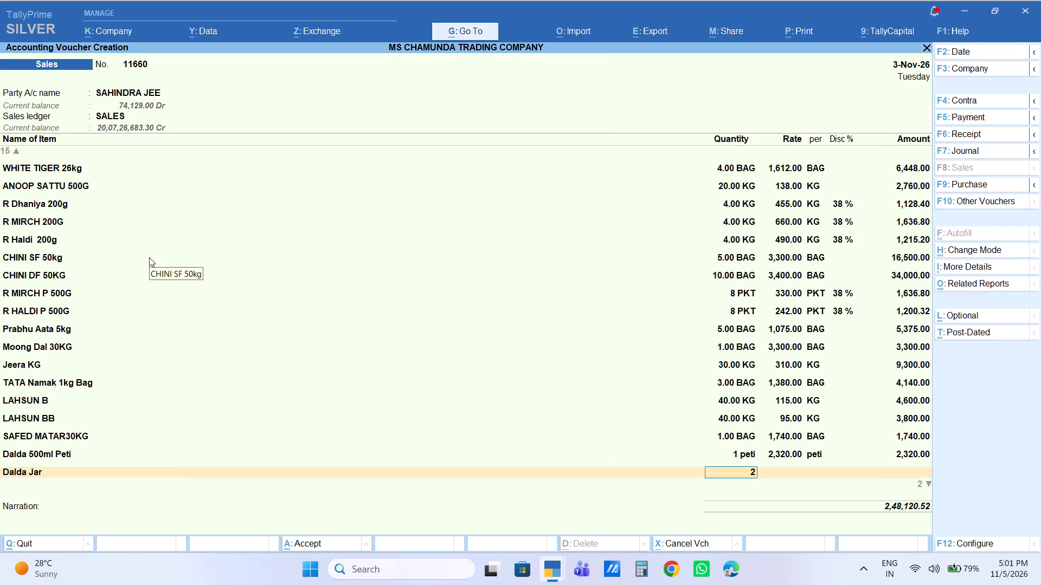
key(Return)
key(Return)
key(Return)
key(Return)
key(Return)
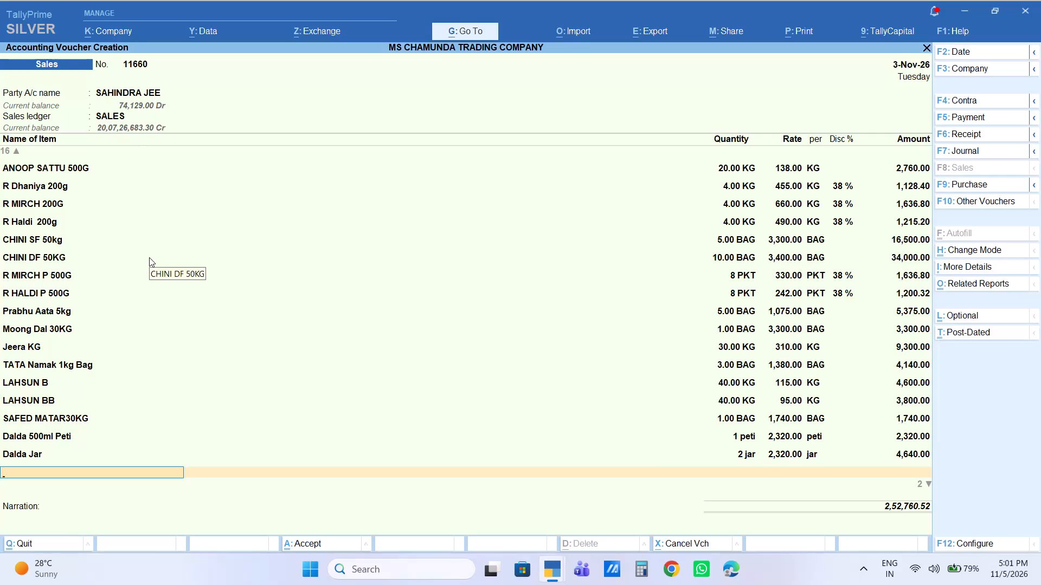
Add the item FORTUNE 1L PETI with quantity 10 peti at the default rate of 2,640.
text(fort)
key(Down)
key(Down)
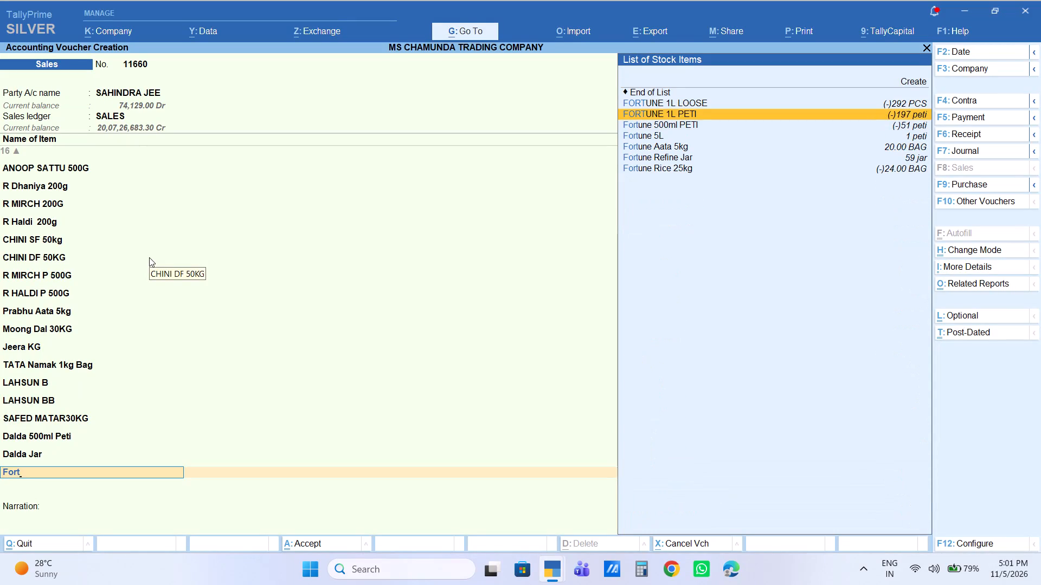
key(Return)
text(10)
key(Return)
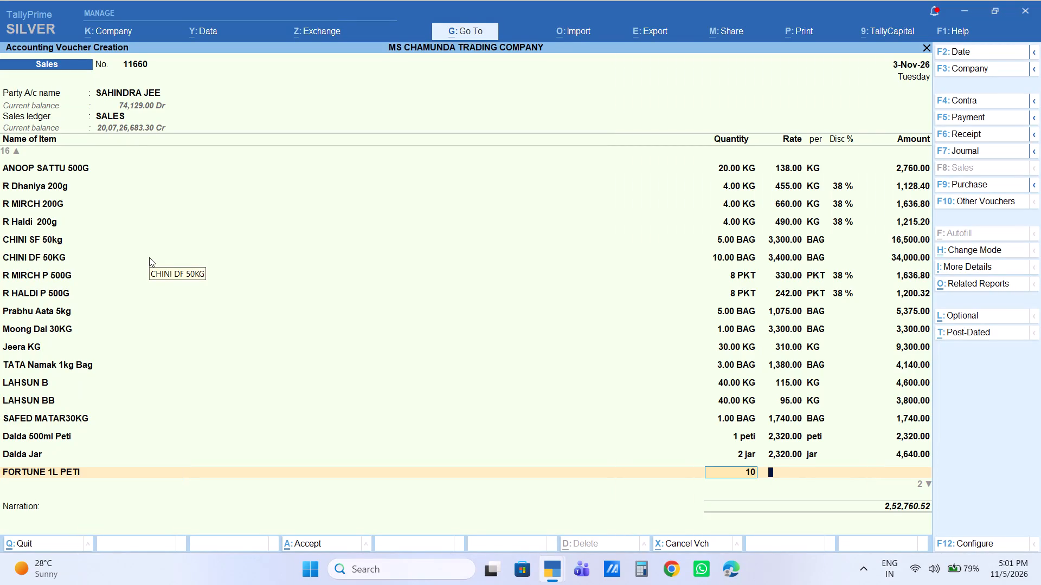
key(Return)
key(Return)
key(Return)
key(Return)
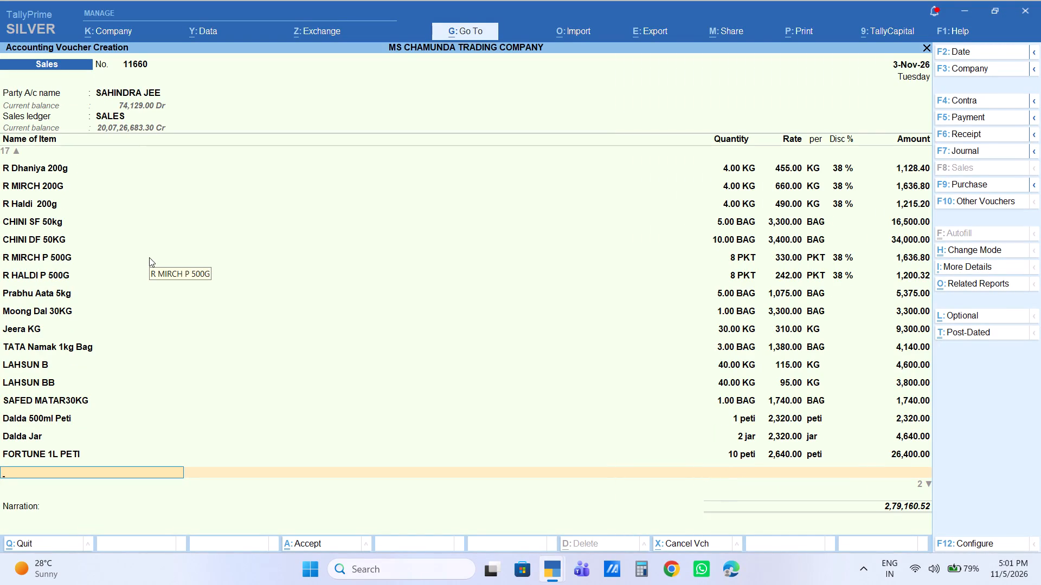
Add the item Fortune 500ml PETI with quantity 6 peti at the default rate of 2,025.
text(fort)
key(Down)
key(Down)
key(Down)
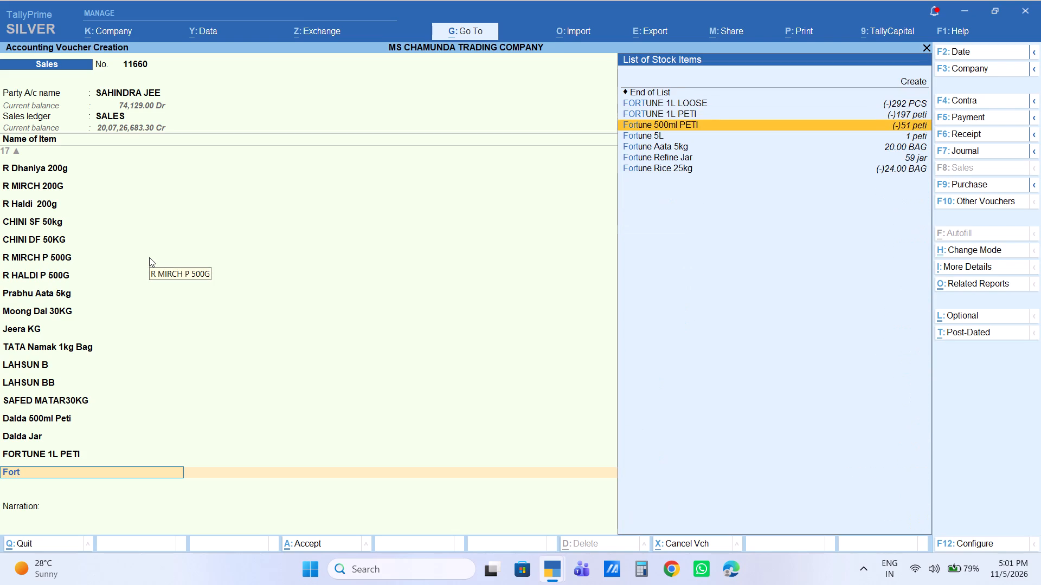
key(Return)
text(10)
key(BackSpace)
key(BackSpace)
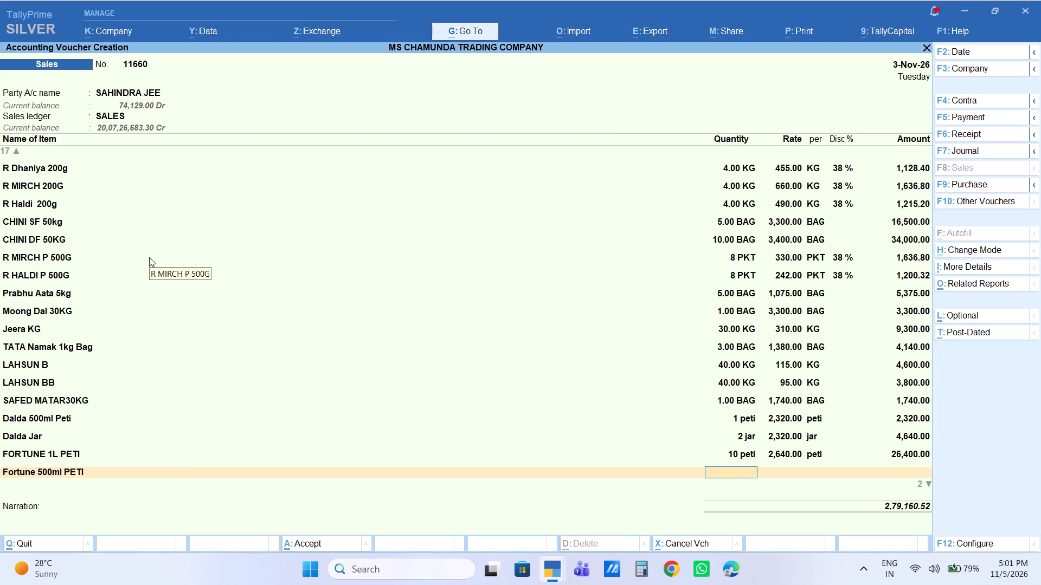
key(6)
key(Return)
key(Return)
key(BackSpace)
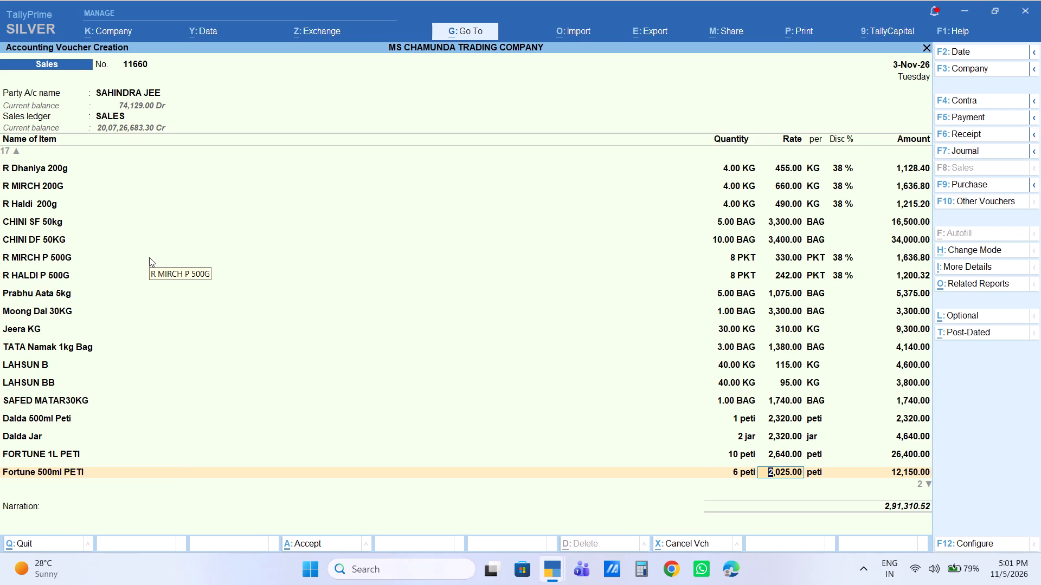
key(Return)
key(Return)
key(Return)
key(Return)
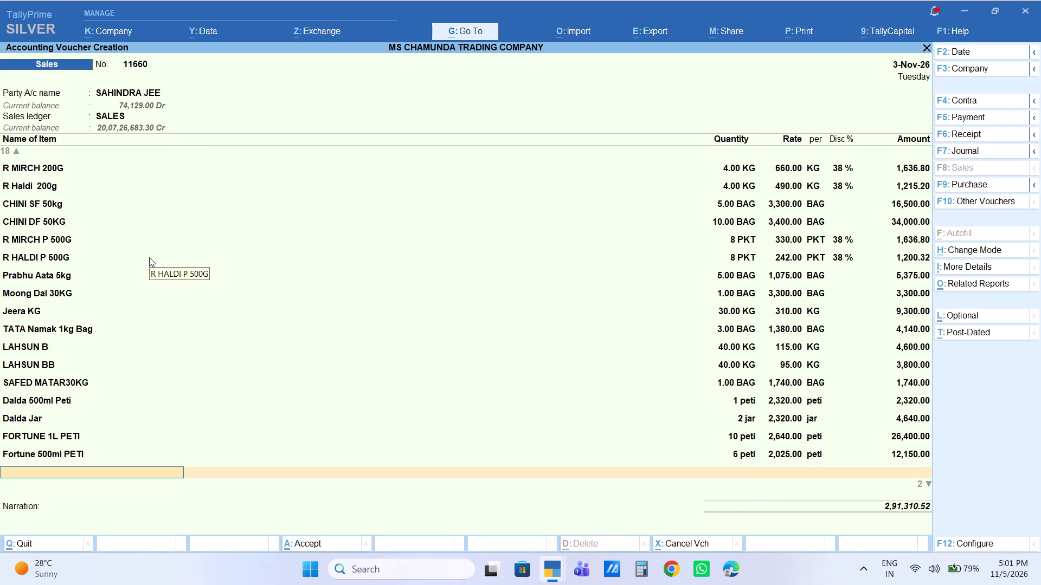
Add the item Kaju 100g with quantity 3 KG at the default rate of 850.
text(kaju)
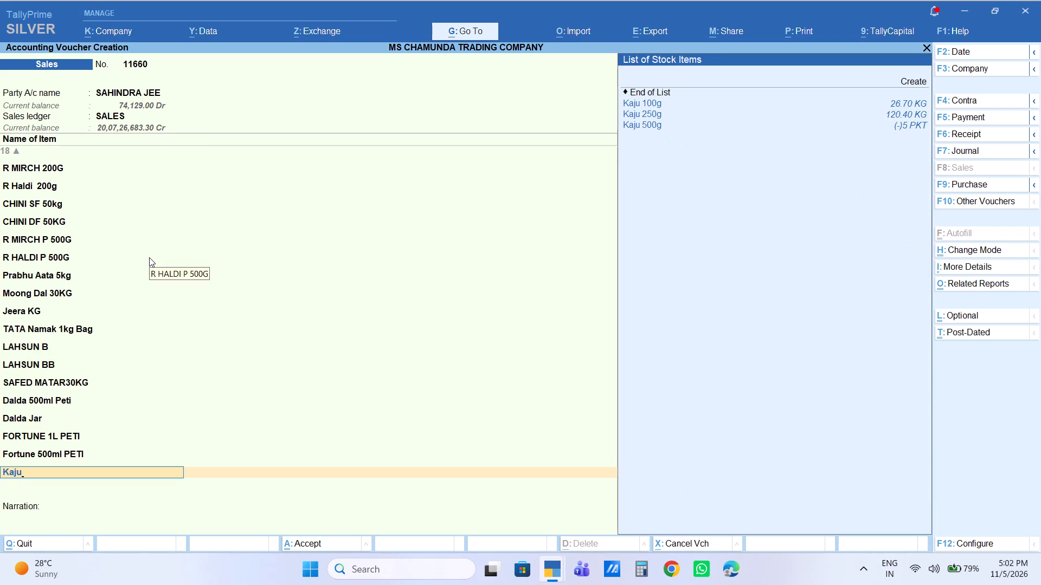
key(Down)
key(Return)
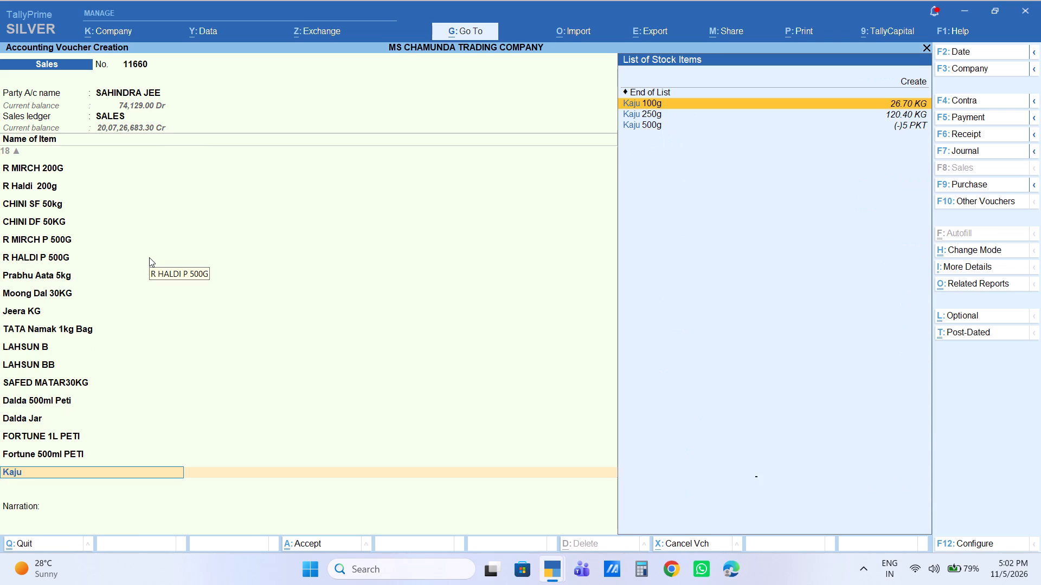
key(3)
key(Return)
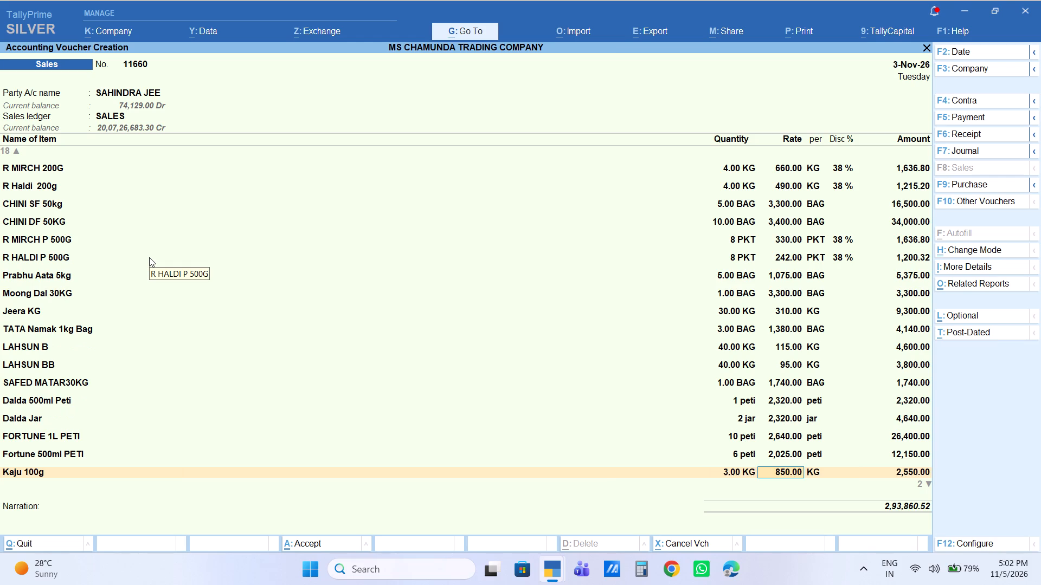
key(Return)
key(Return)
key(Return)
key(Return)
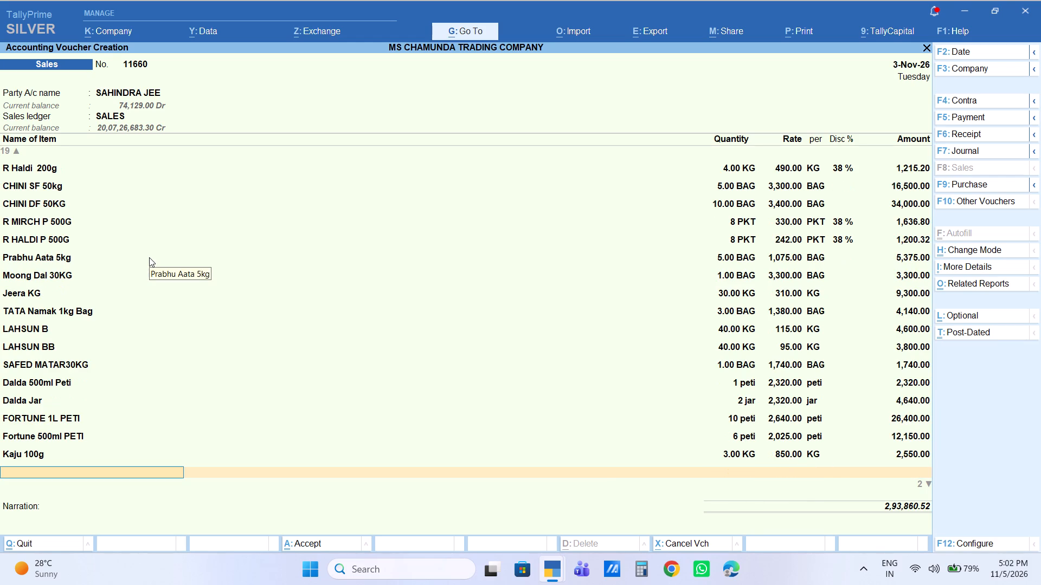
Add the item Kaju 250g with quantity 3 KG at a rate of 850.
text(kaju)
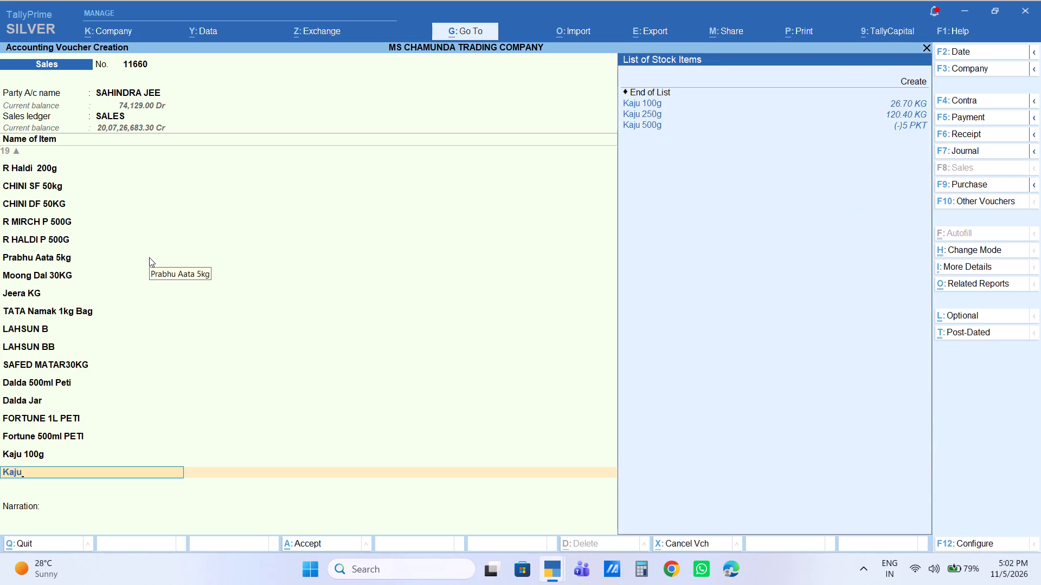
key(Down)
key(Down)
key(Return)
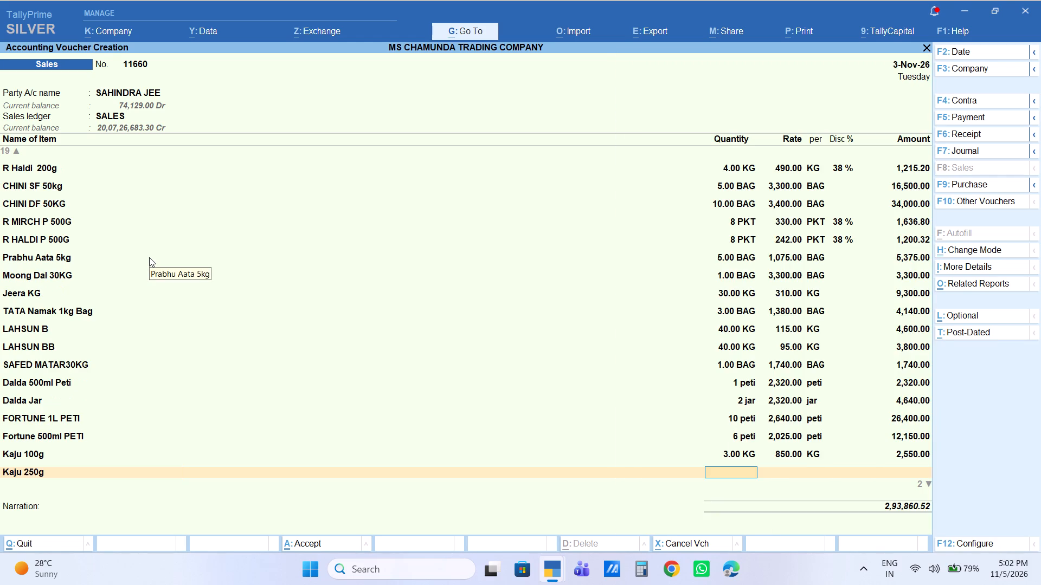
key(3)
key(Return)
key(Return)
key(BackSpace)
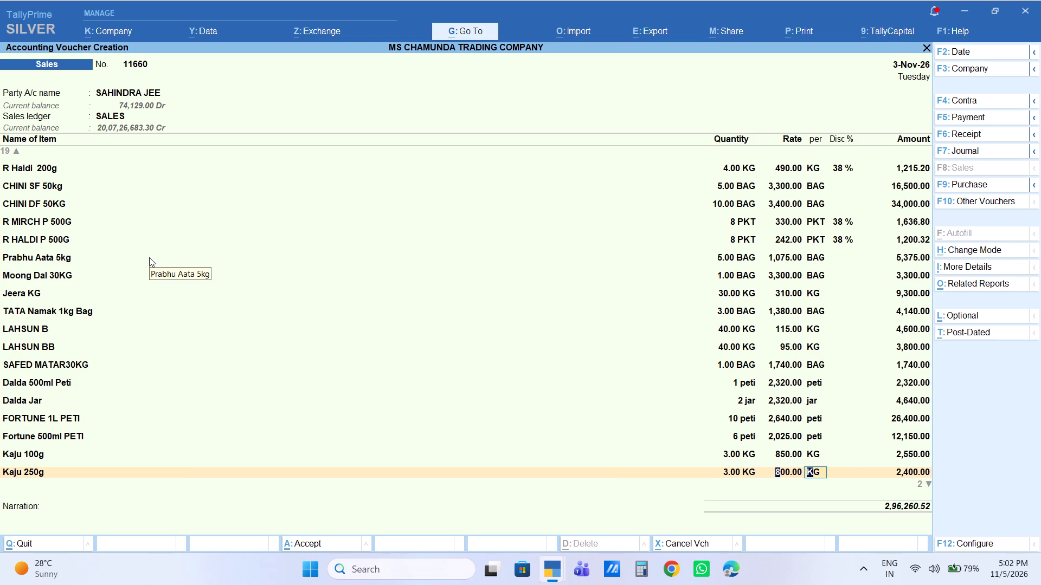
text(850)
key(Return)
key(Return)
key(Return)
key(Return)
Add the item KISMIS with quantity 15 KG at a rate of 385.
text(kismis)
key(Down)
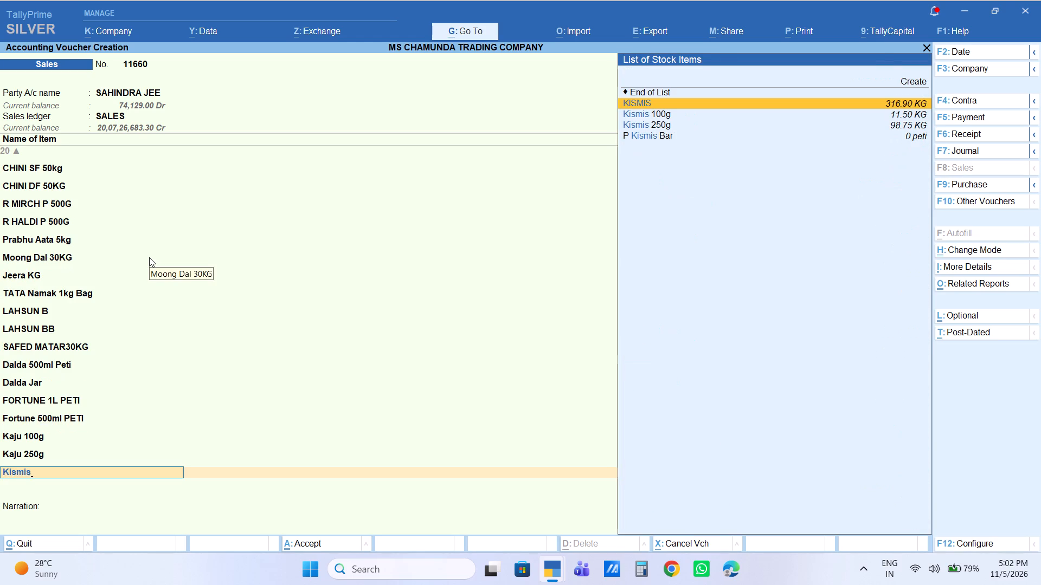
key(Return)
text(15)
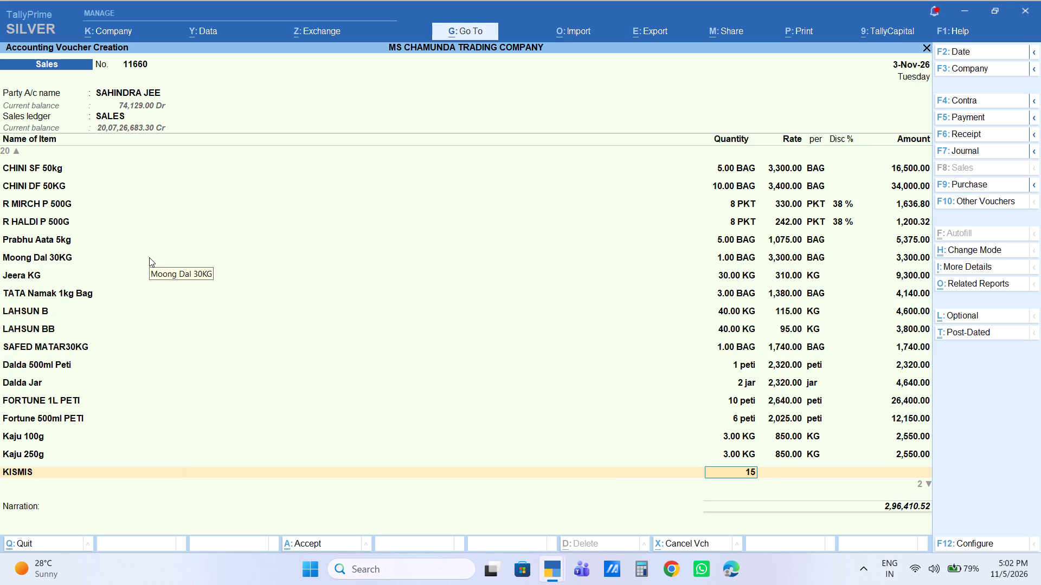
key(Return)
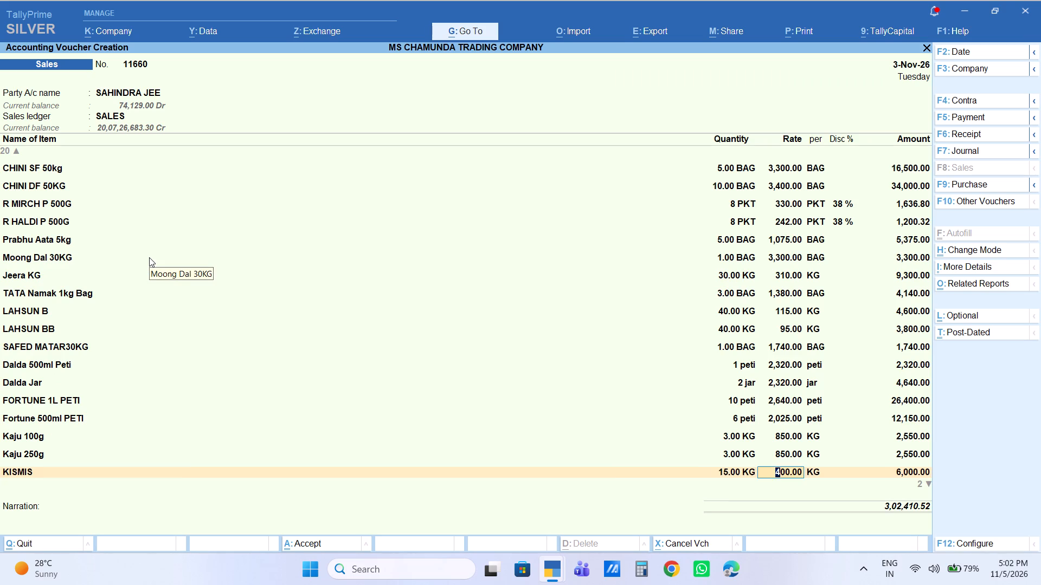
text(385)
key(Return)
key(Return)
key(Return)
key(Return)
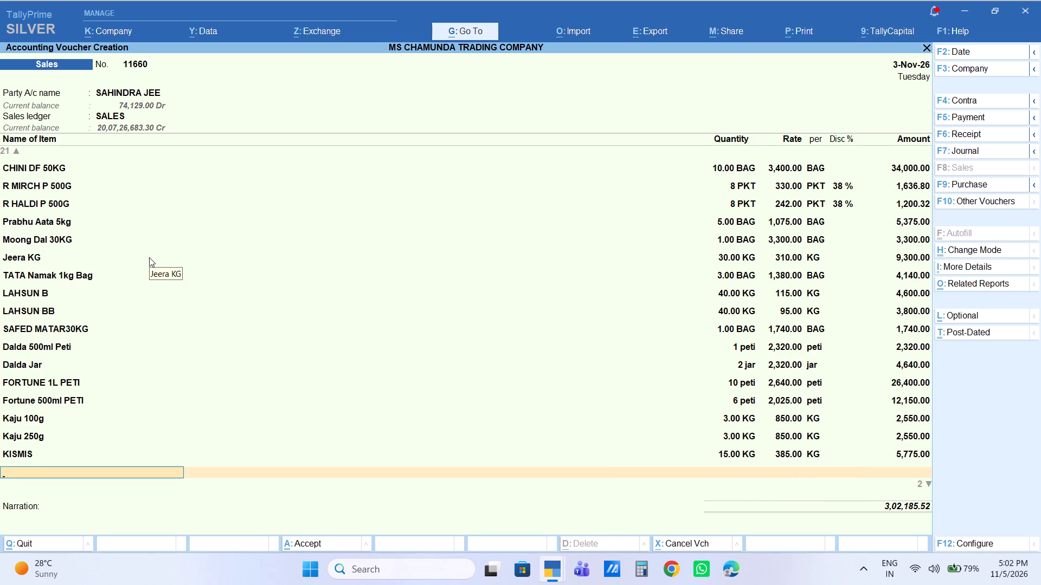
Add the item Kabli 555 30kg with quantity 1 BAG and an amount of 3,150.
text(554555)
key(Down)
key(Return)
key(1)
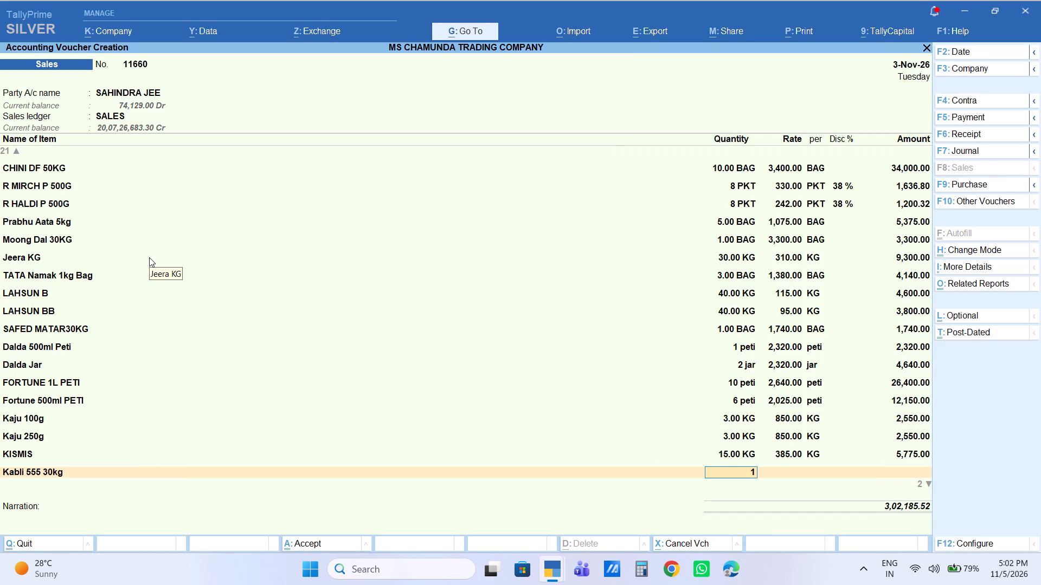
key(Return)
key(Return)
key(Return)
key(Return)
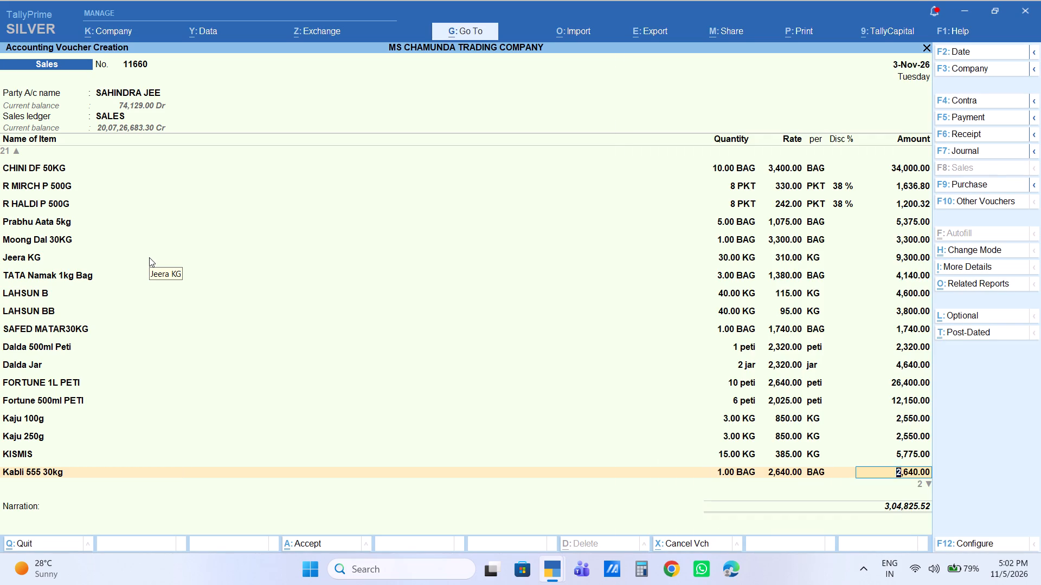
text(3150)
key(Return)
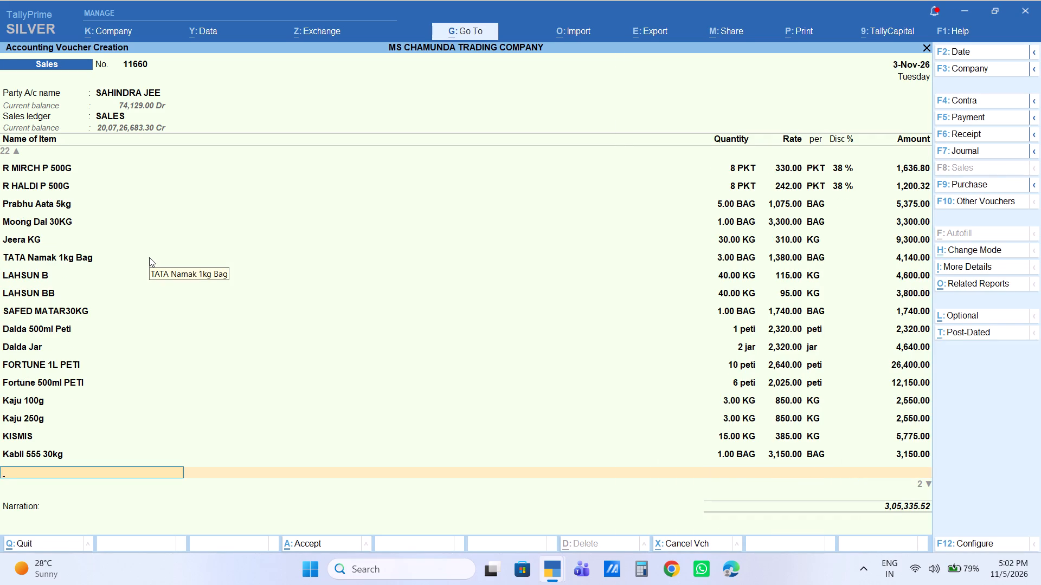
Set the amount of the Kabli 555 30kg line to 2,700.
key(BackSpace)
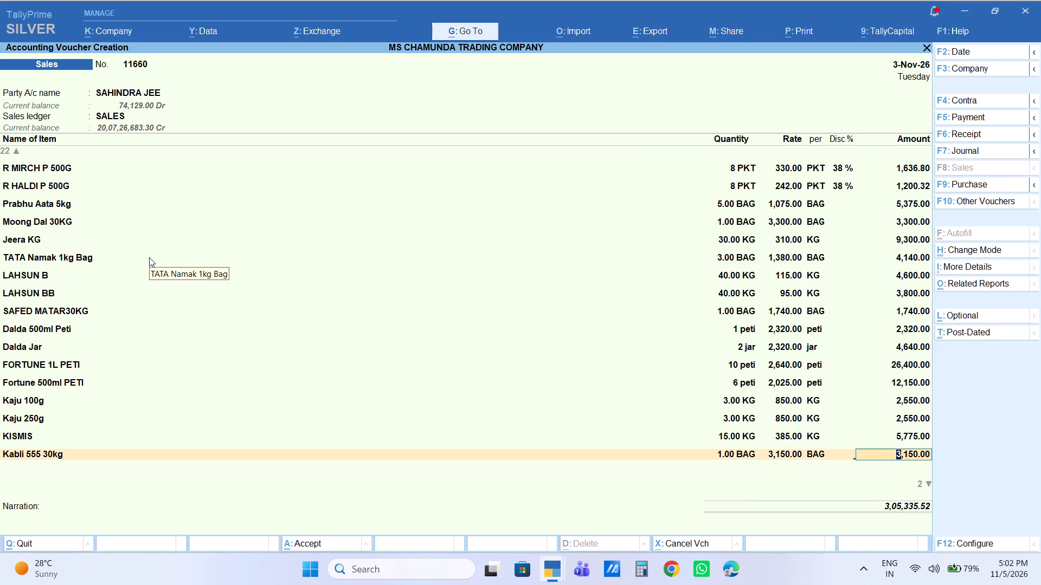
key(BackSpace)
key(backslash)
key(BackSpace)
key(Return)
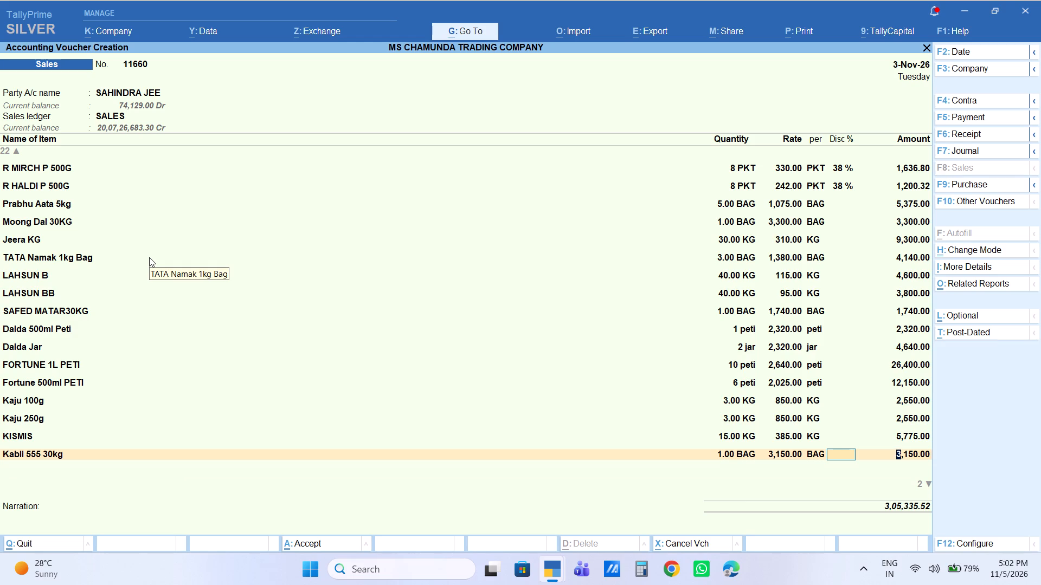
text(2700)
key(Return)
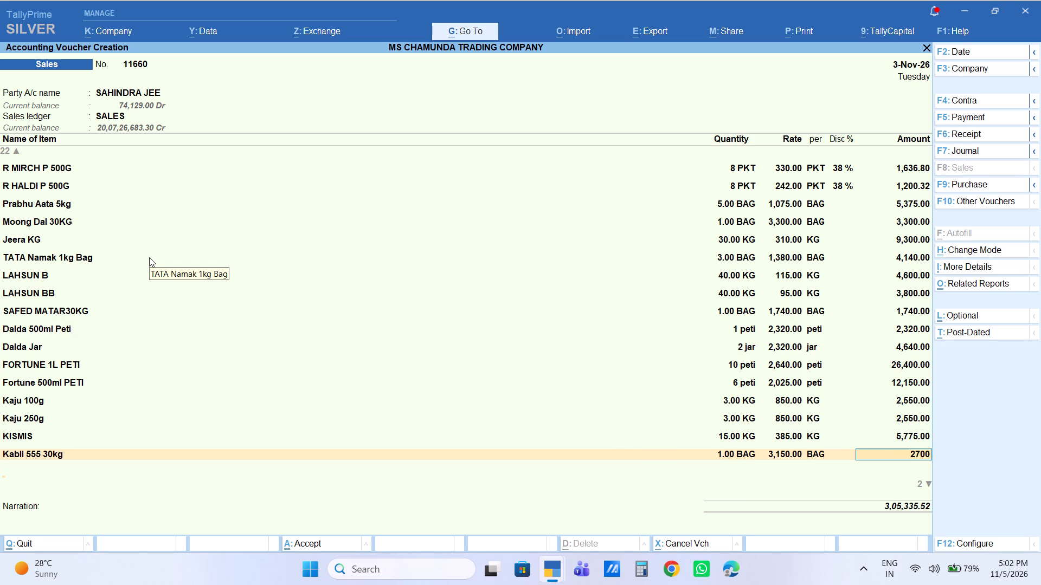
Add the item B KABLI 30KG with quantity 1 BAG at the default rate of 3,150.
text(labli)
key(BackSpace)
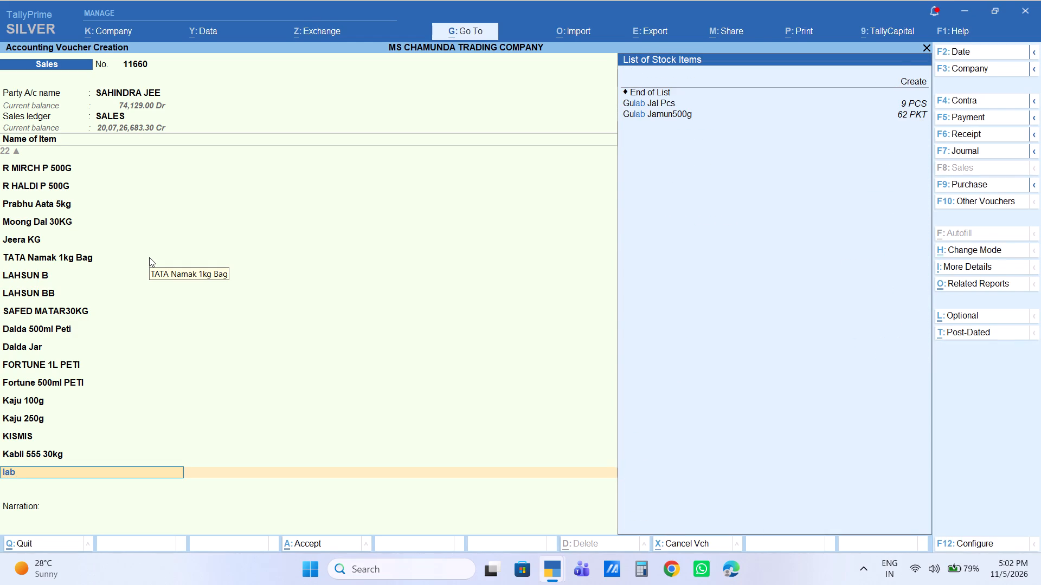
key(BackSpace)
key(BackSpace)
key(BackSpace)
text(kabli)
key(Down)
key(Down)
key(Down)
key(Down)
key(Up)
key(Up)
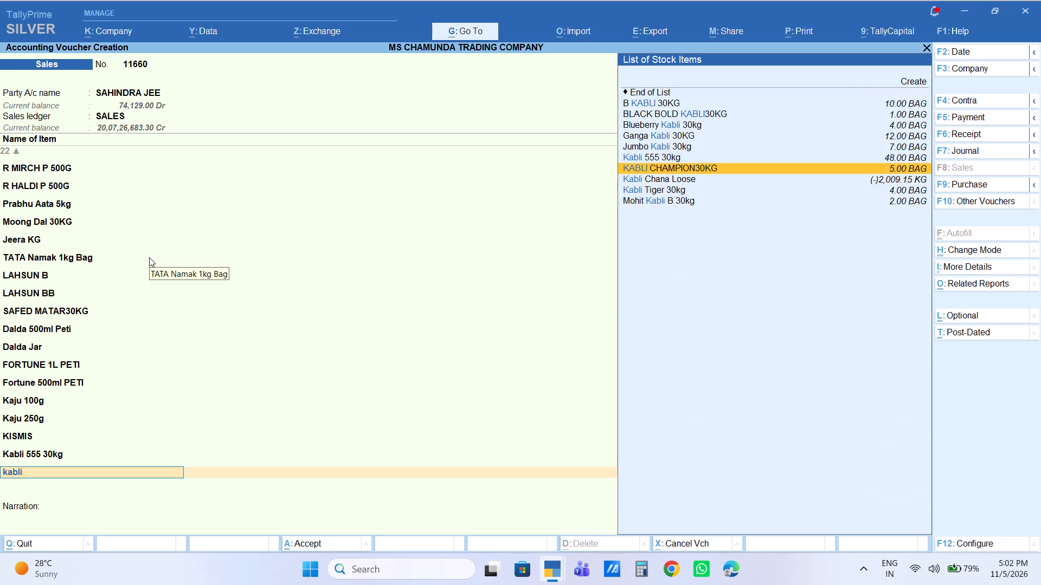
key(Up)
key(Up)
key(Up)
key(Up)
key(Up)
key(Up)
key(Up)
key(Down)
key(Return)
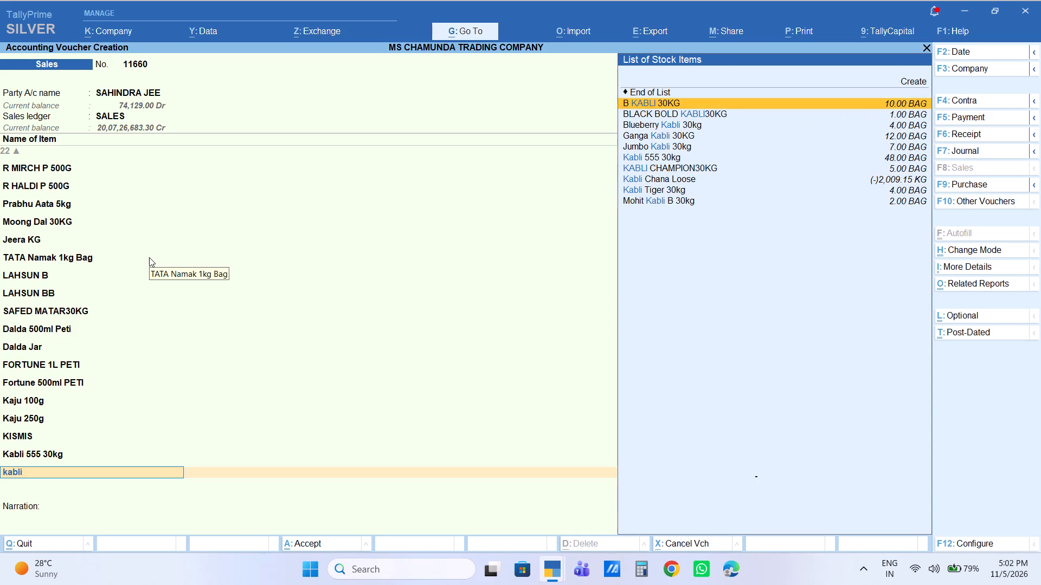
key(1)
key(Return)
key(Return)
key(Return)
key(Return)
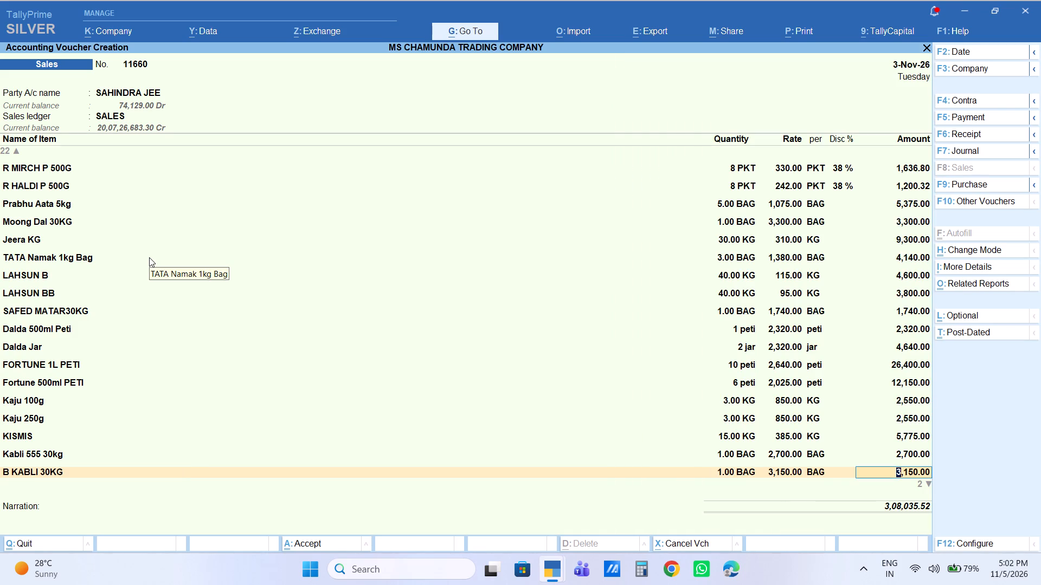
key(Return)
Add the item SIXER 26kg with quantity 5 BAG at the default rate of 1,586.
text(sixe)
key(Return)
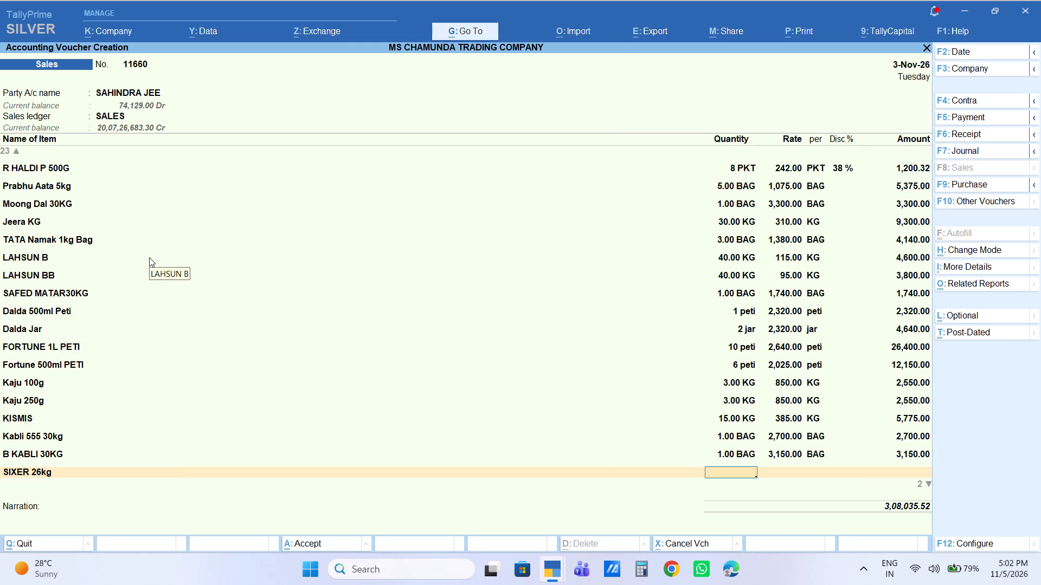
key(5)
key(Return)
key(Return)
key(Return)
key(Return)
key(Return)
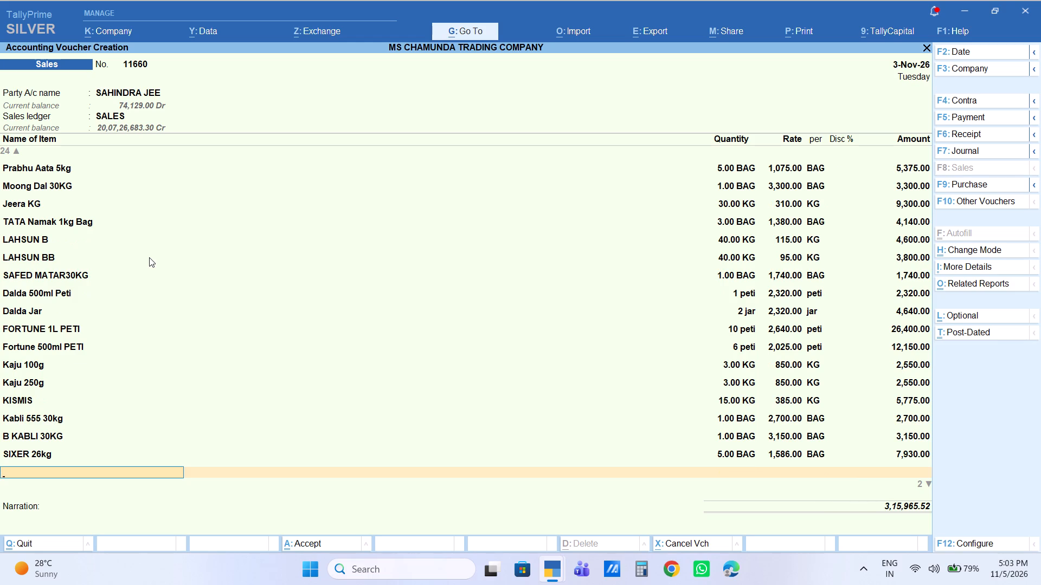
Add the item BUDHA BHOG 25KG with quantity 10 BAG at the default rate of 875.
text(budha)
key(Return)
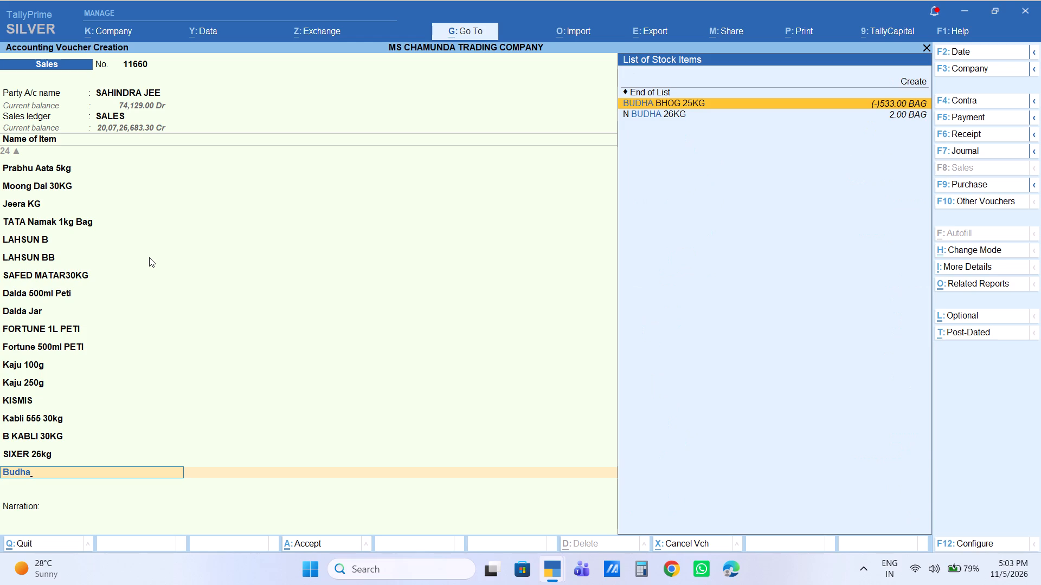
text(10)
key(Return)
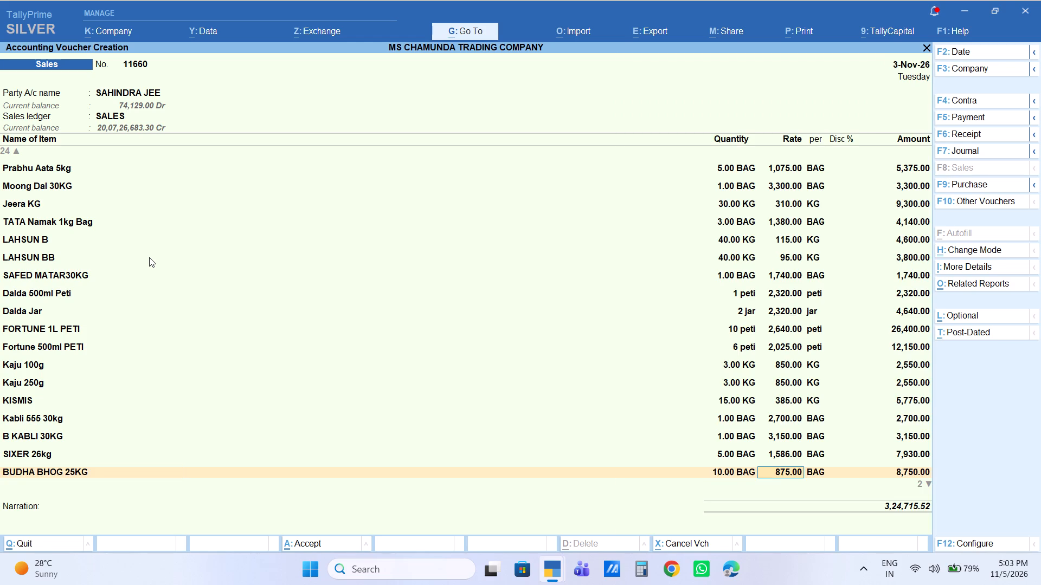
key(Return)
key(Return)
key(Return)
key(Return)
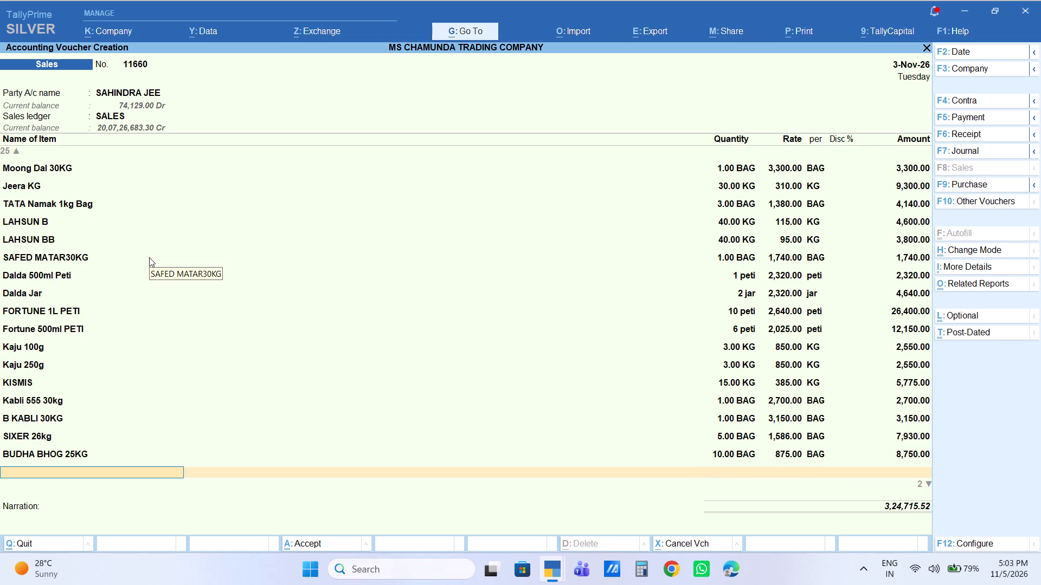
Add the item KAMDHENU 25KG with quantity 10 BAG at a rate of 875.
text(kamdh)
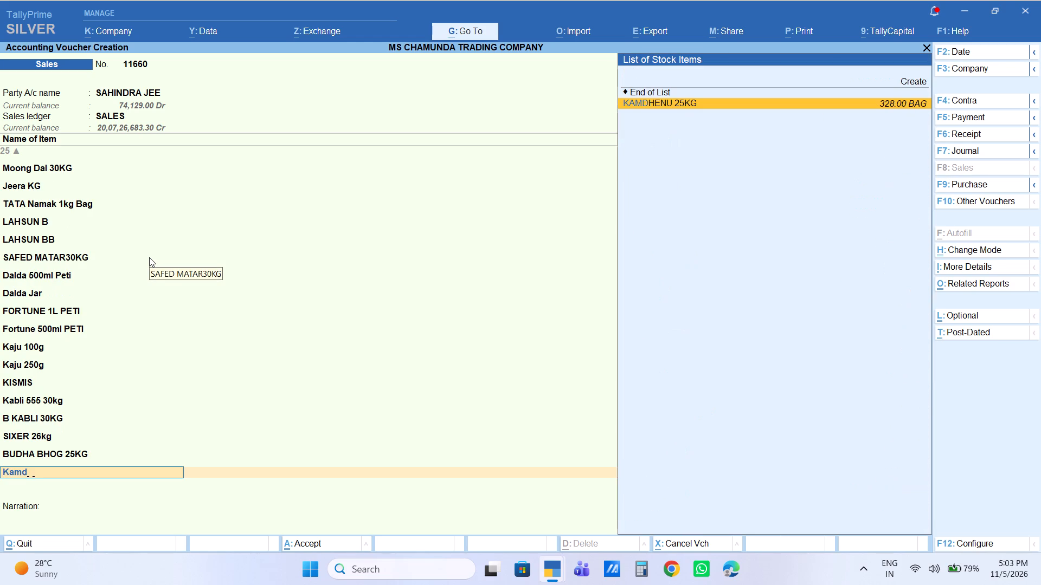
key(Return)
text(10)
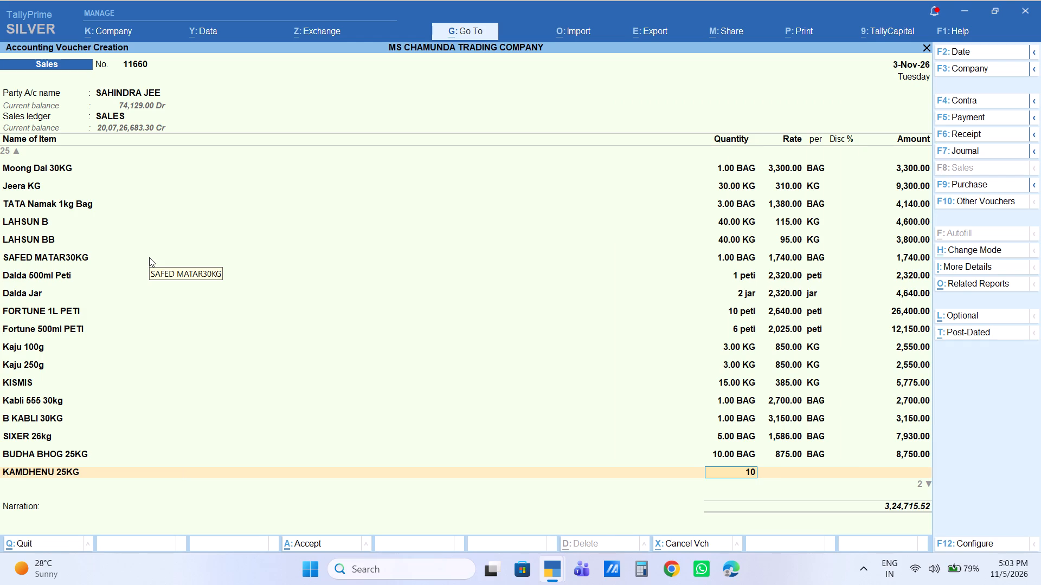
key(Return)
text(875)
key(Return)
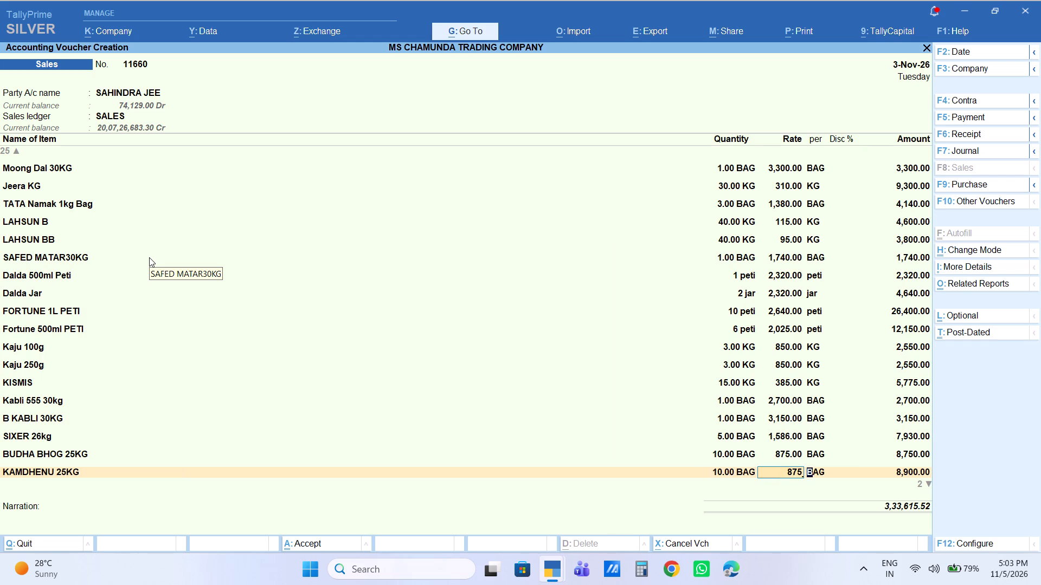
key(Return)
key(Return)
key(Return)
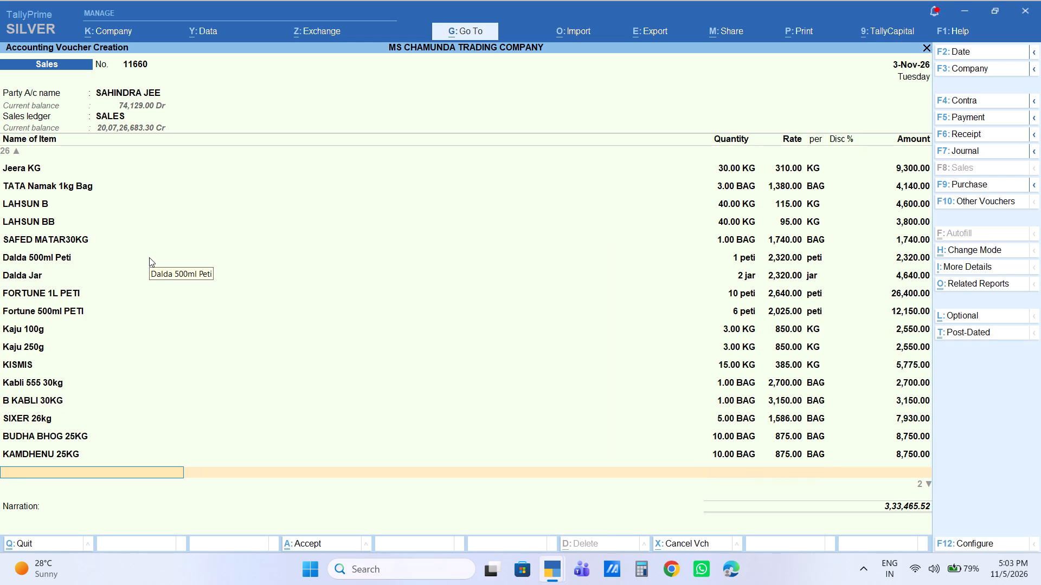
Add the item HATHI 1L with quantity 6 peti at a rate of 3,216.
text(hathi1)
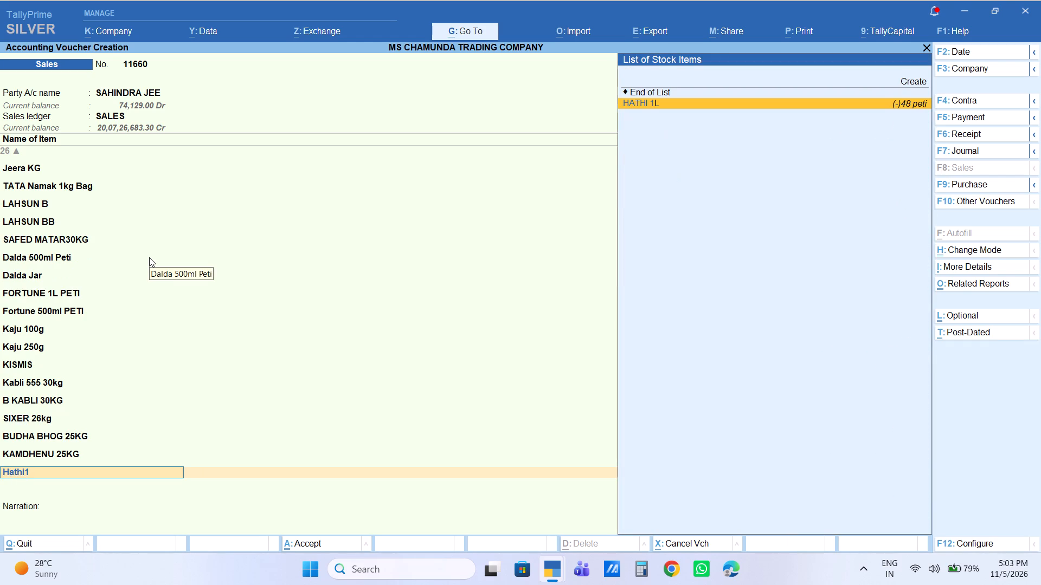
key(Return)
key(6)
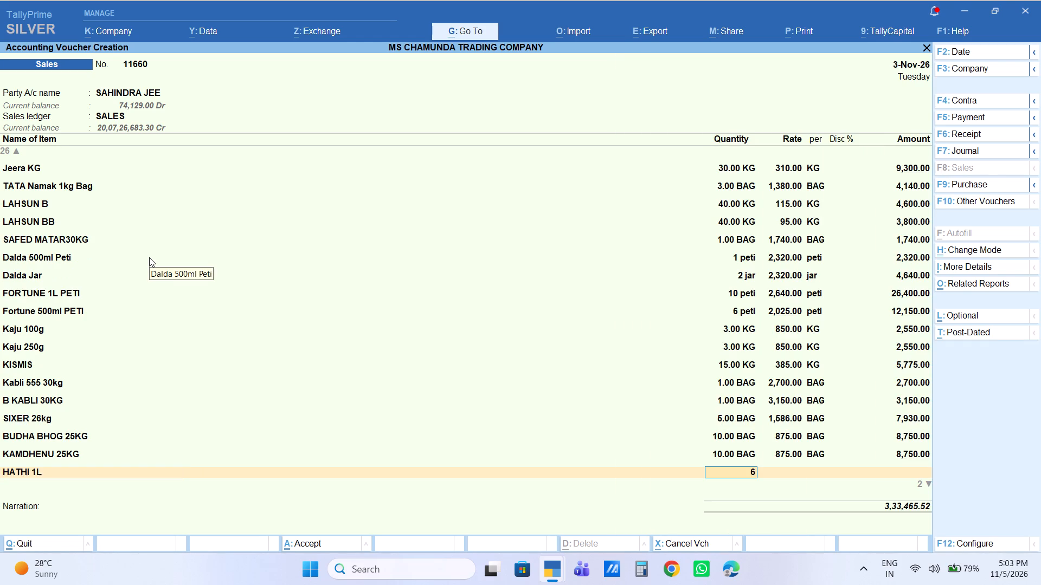
key(Return)
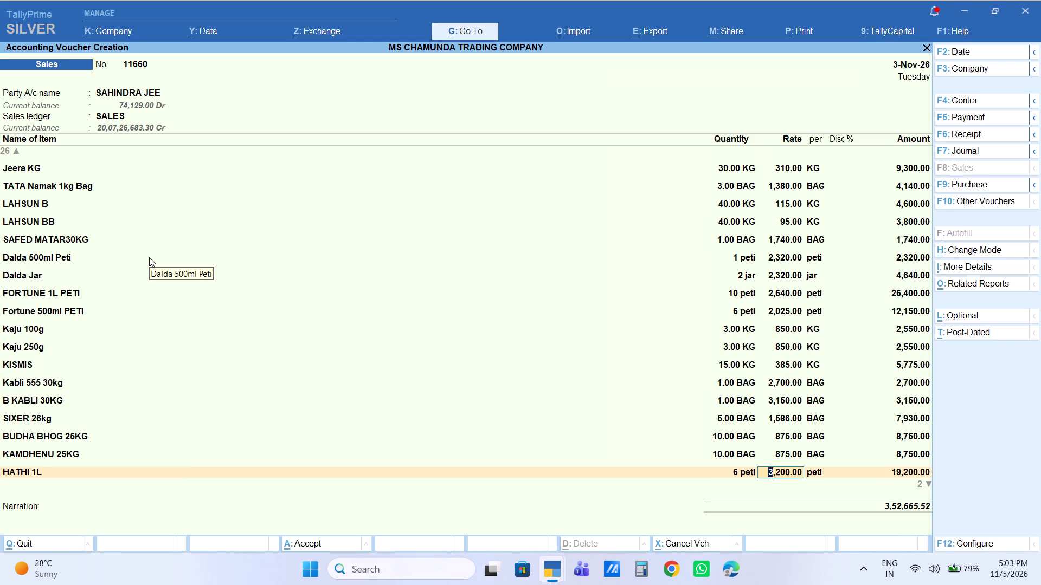
text(3216)
key(Return)
key(Return)
key(Return)
key(Return)
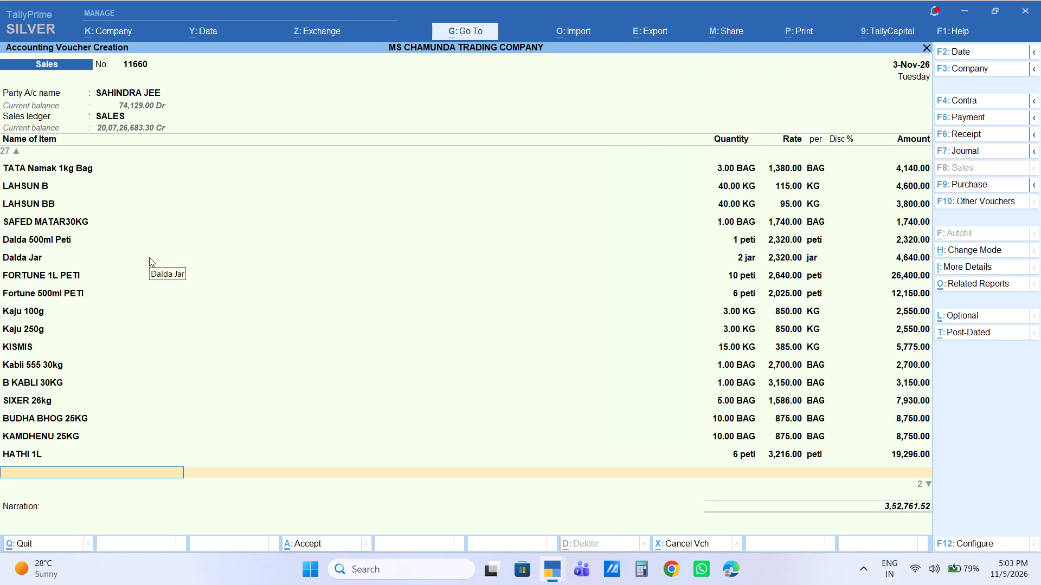
Add the item Telephone 5L with quantity 1 peti and an amount of 2,600.
text(telep)
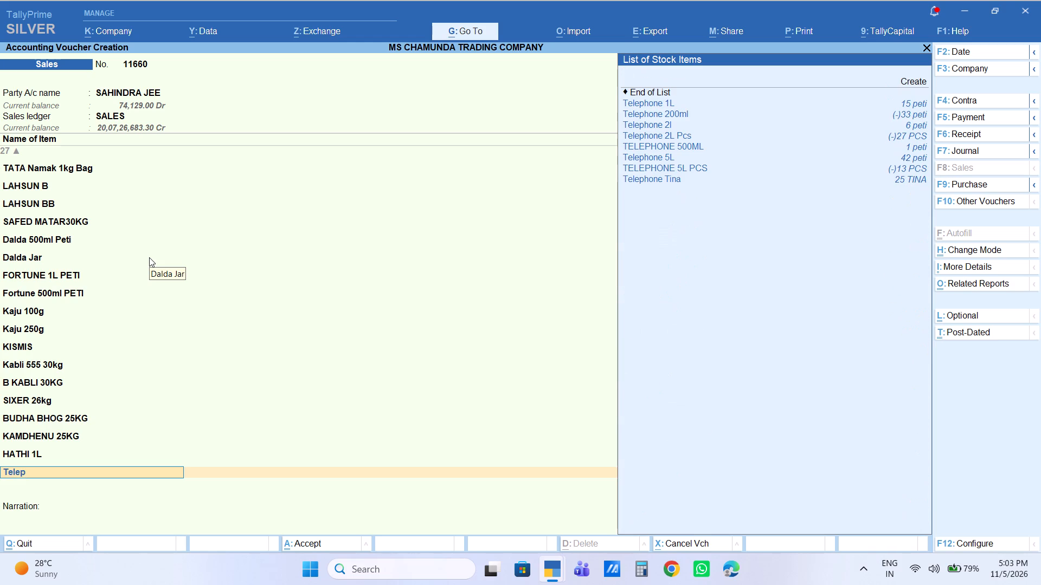
key(Down)
key(Down)
key(Down)
key(Down)
key(Down)
key(Down)
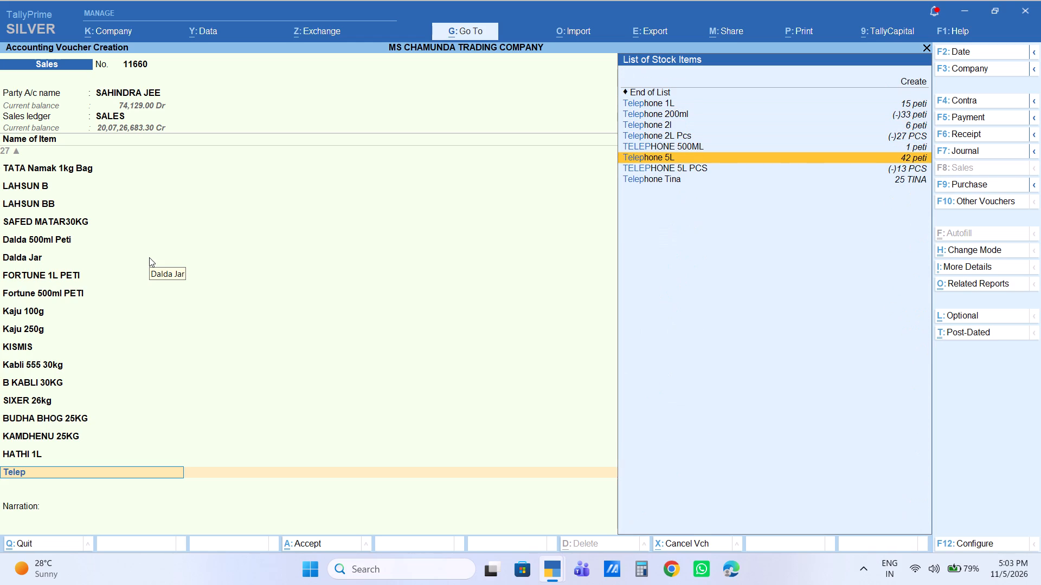
key(Return)
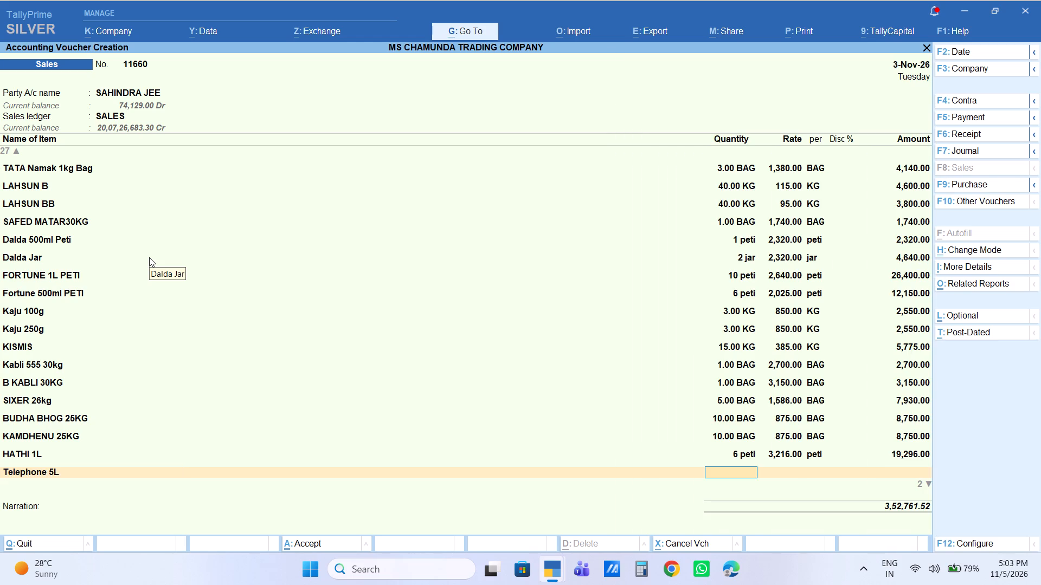
key(1)
key(Return)
key(Return)
key(Return)
key(Return)
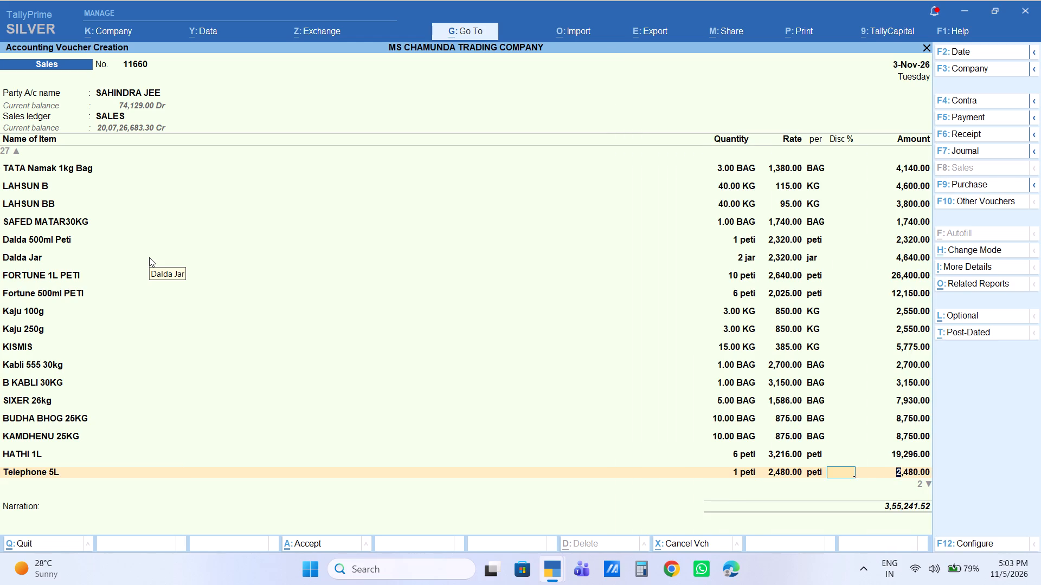
text(2600)
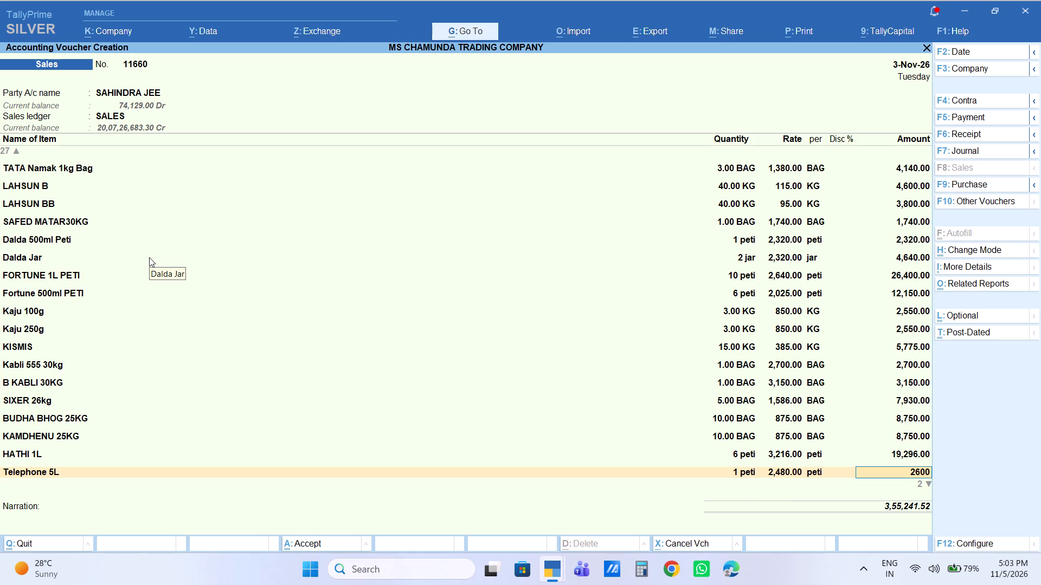
key(Return)
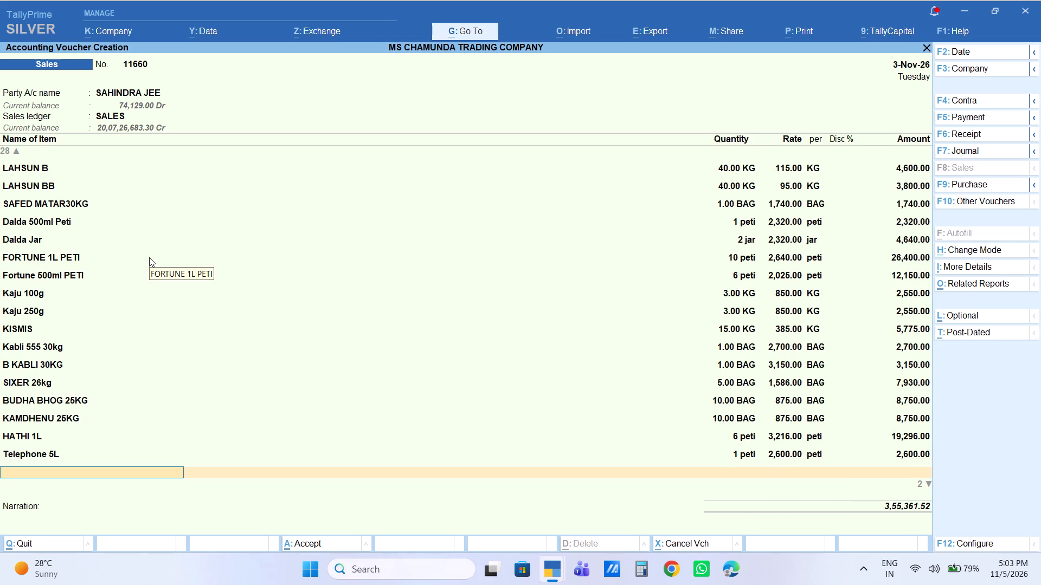
Add the item Telephone 2l with quantity 1 peti and an amount of 2,080.
text(tele)
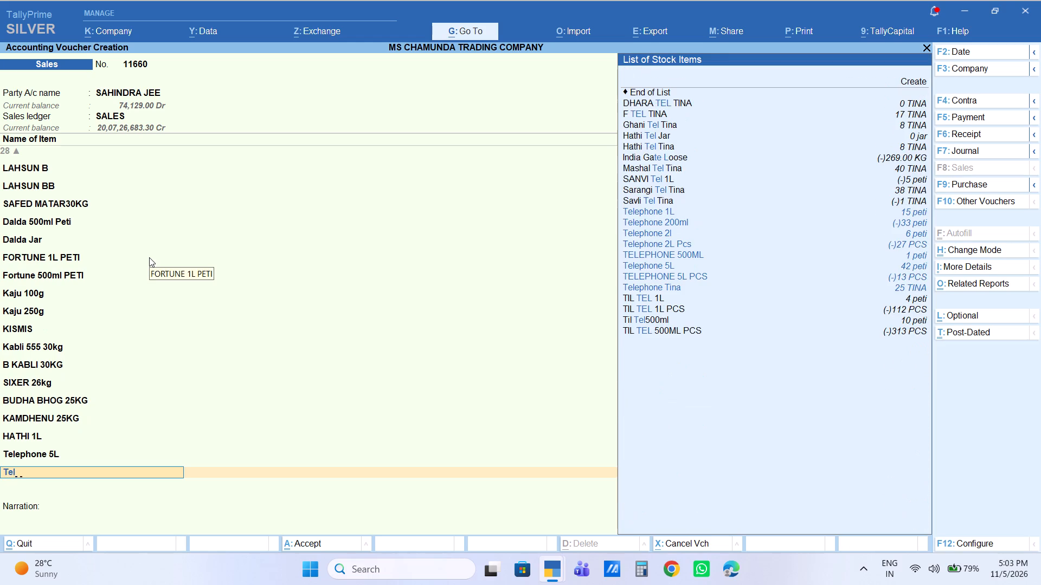
key(Down)
key(Down)
key(Down)
key(Down)
key(Down)
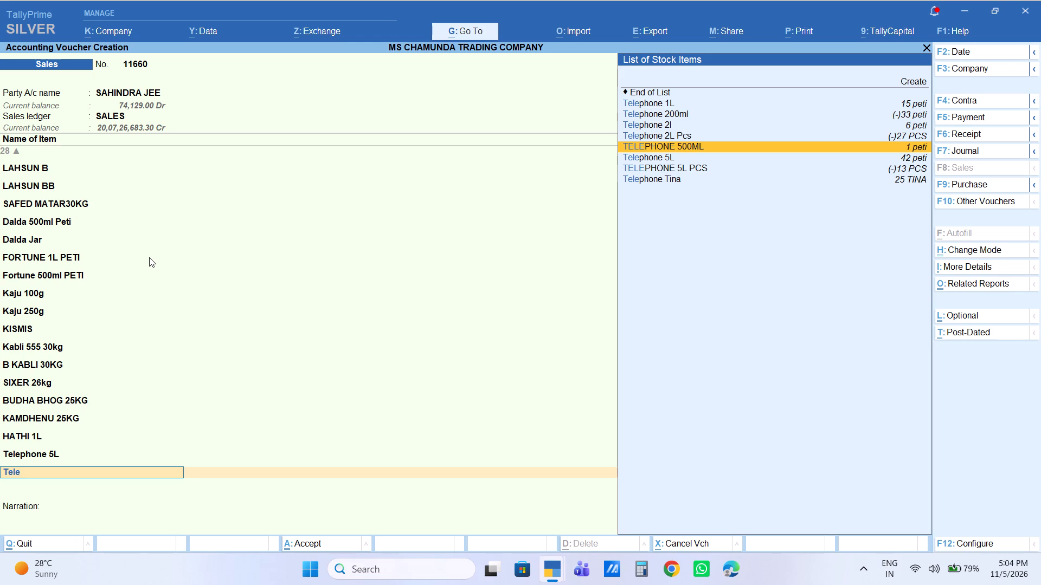
key(Down)
key(Up)
key(Up)
key(Up)
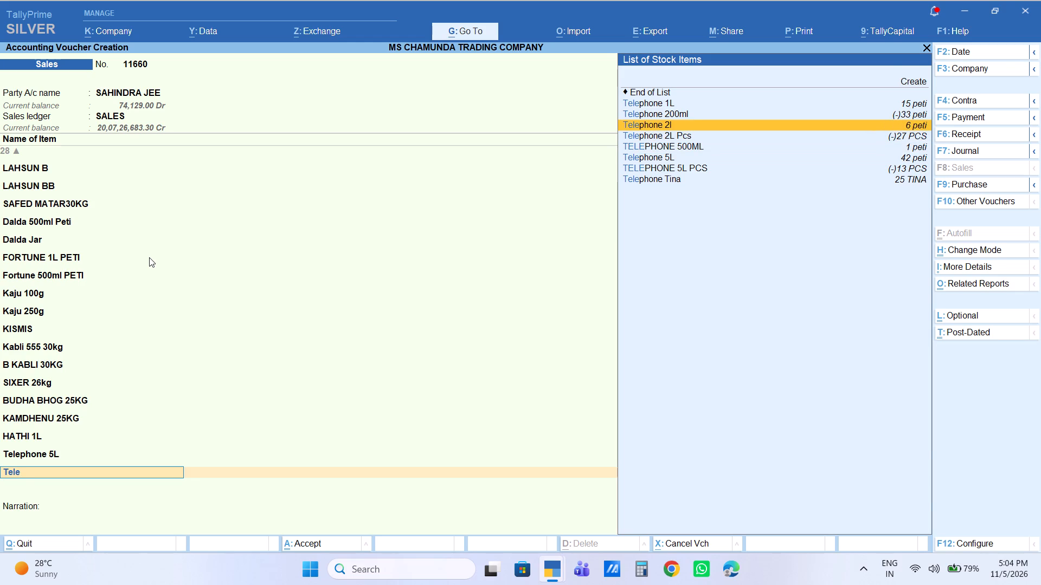
key(Return)
key(1)
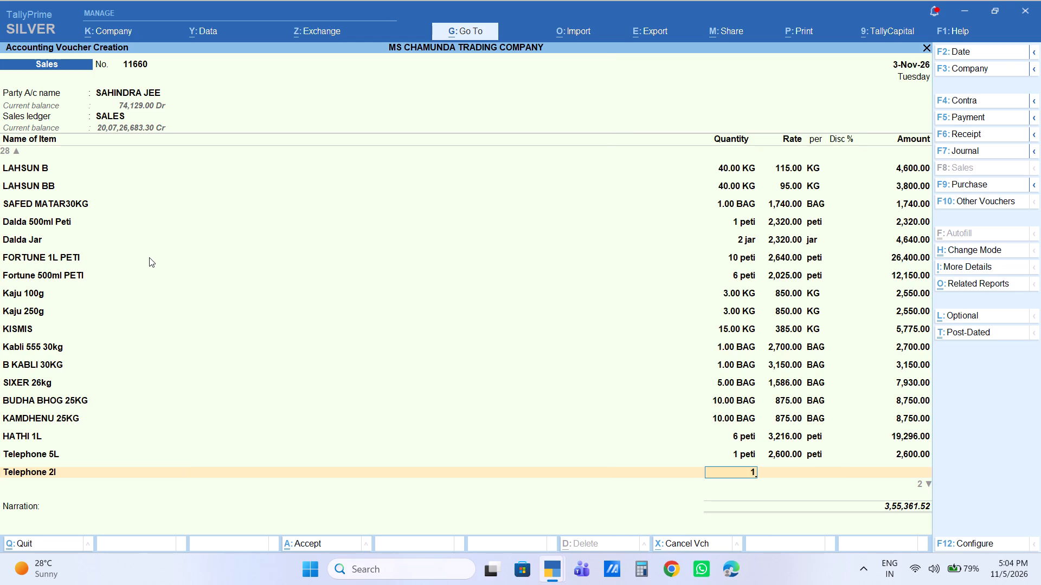
key(Return)
key(Return)
key(Return)
key(Return)
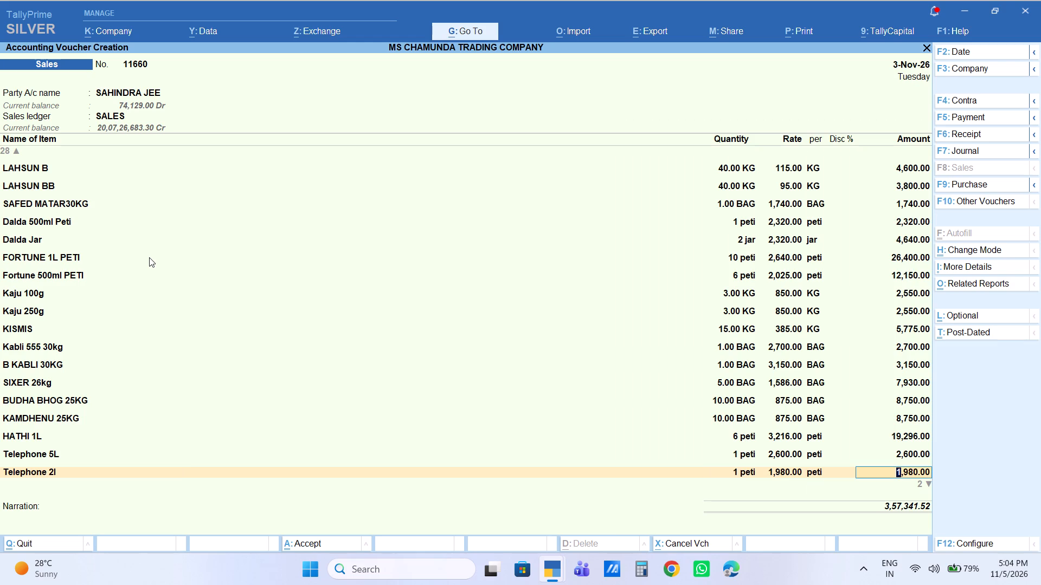
text(2080)
key(Return)
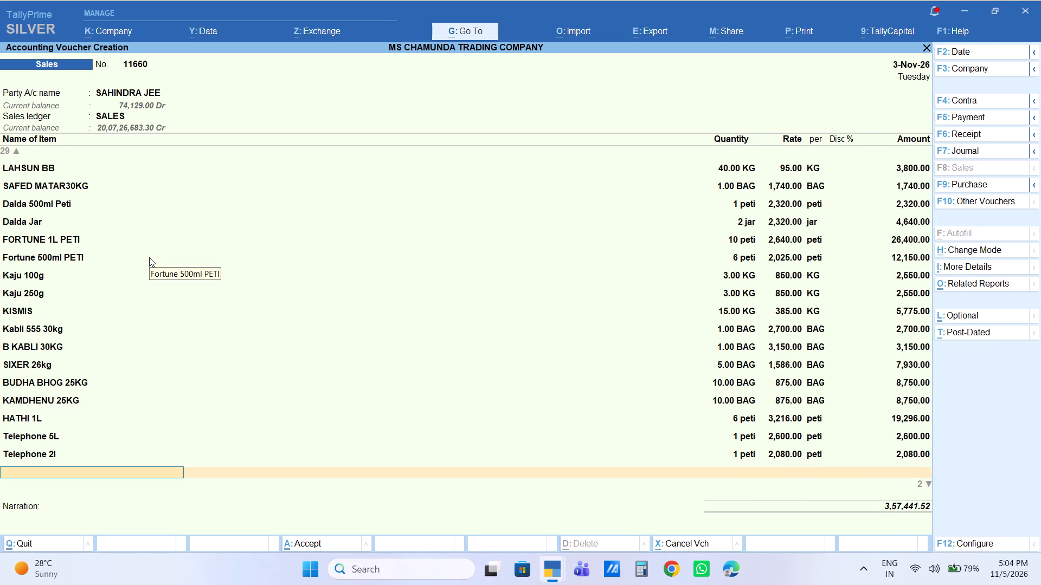
End the item list and add the Labour Charge ledger below the item subtotal.
key(Return)
text(la)
key(Return)
key(Return)
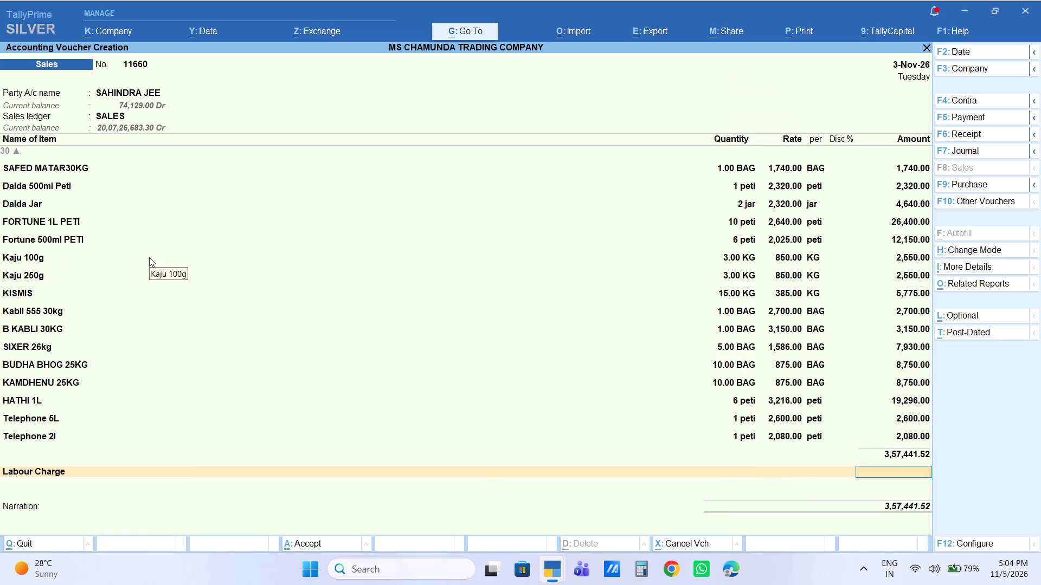
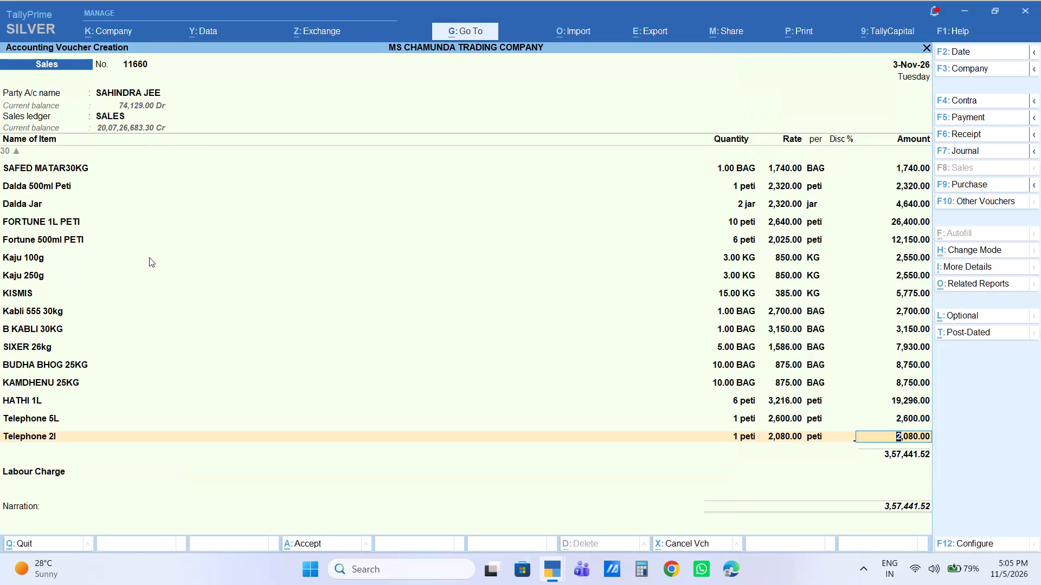
Finish the item lines after Telephone 2l and keep Labour Charge as the additional ledger, proceeding to its amount.
key(Return)
key(Return)
key(Return)
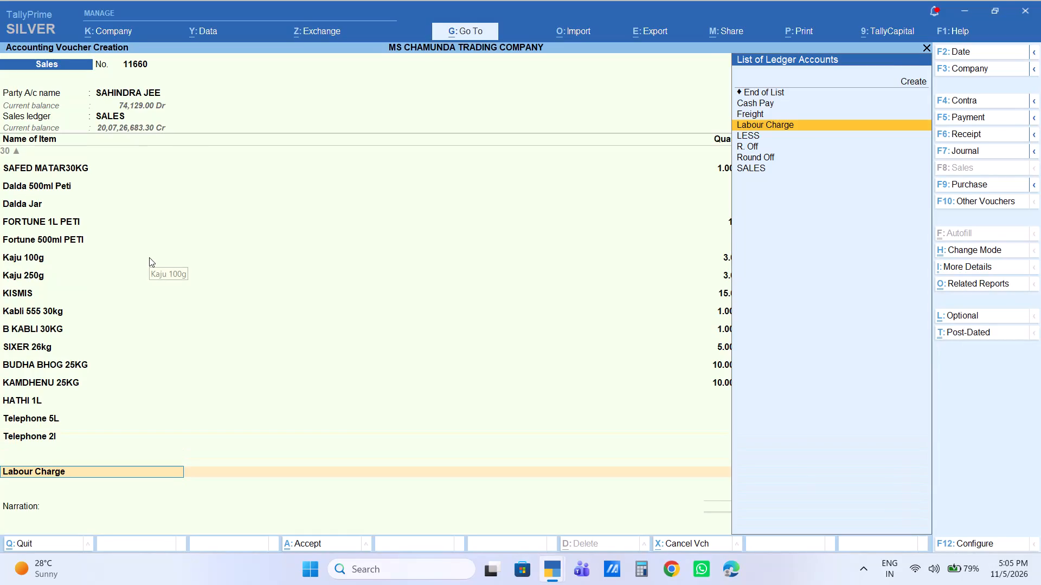
key(Return)
key(Return)
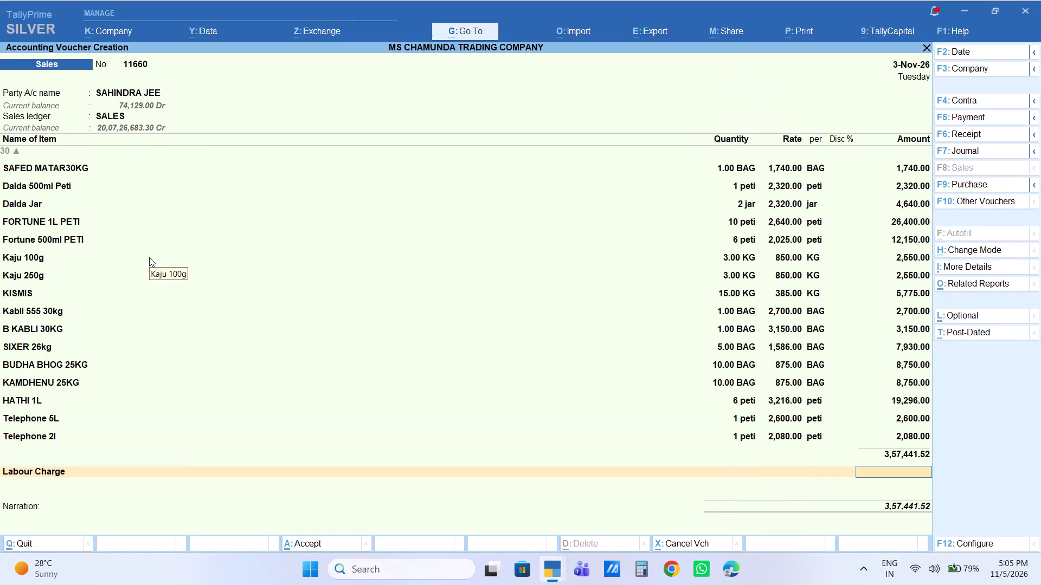
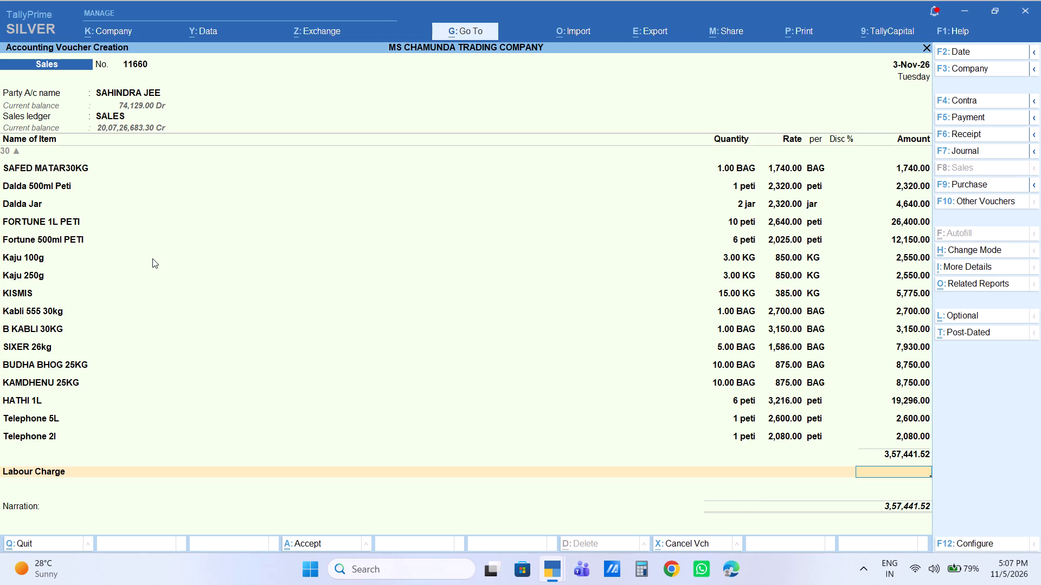
Save sales voucher 11660 with the Labour Charge amount left blank, and return to the Gateway of Tally.
key(ctrl+a)
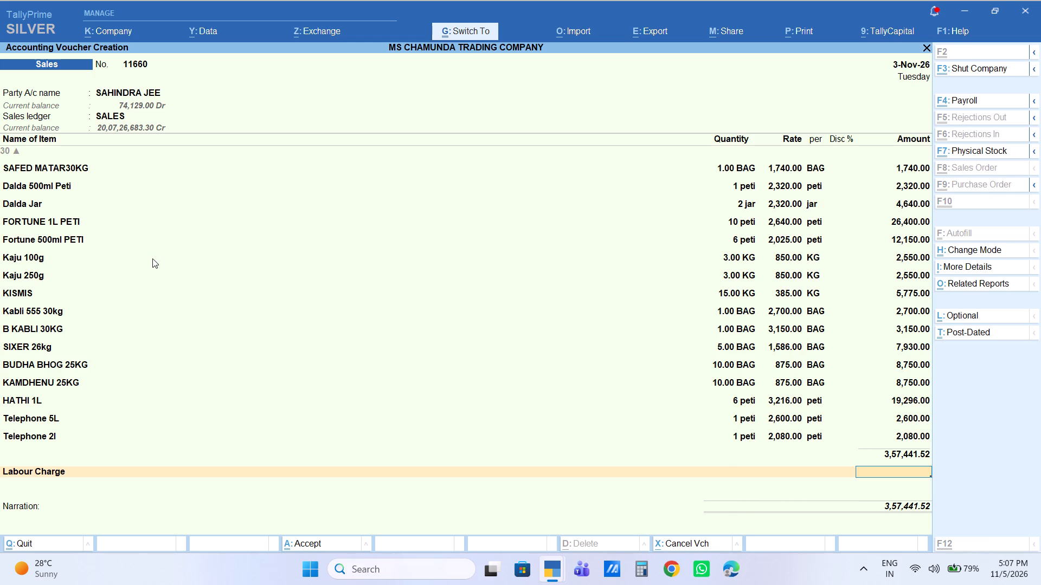
key(Escape)
key(Escape)
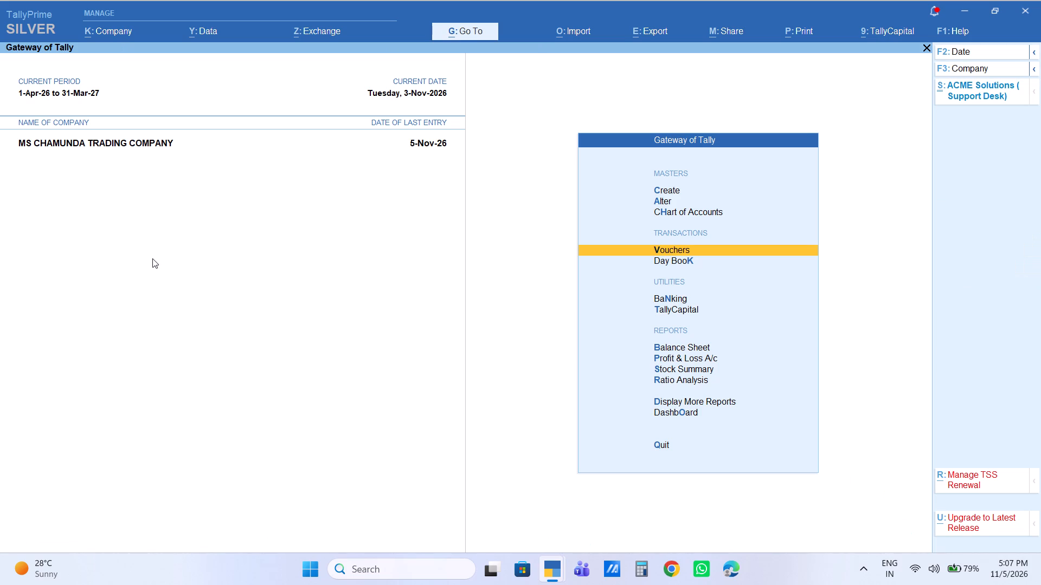
Open the ledger vouchers report for the Jmalabaad customer from the account books.
text(da)
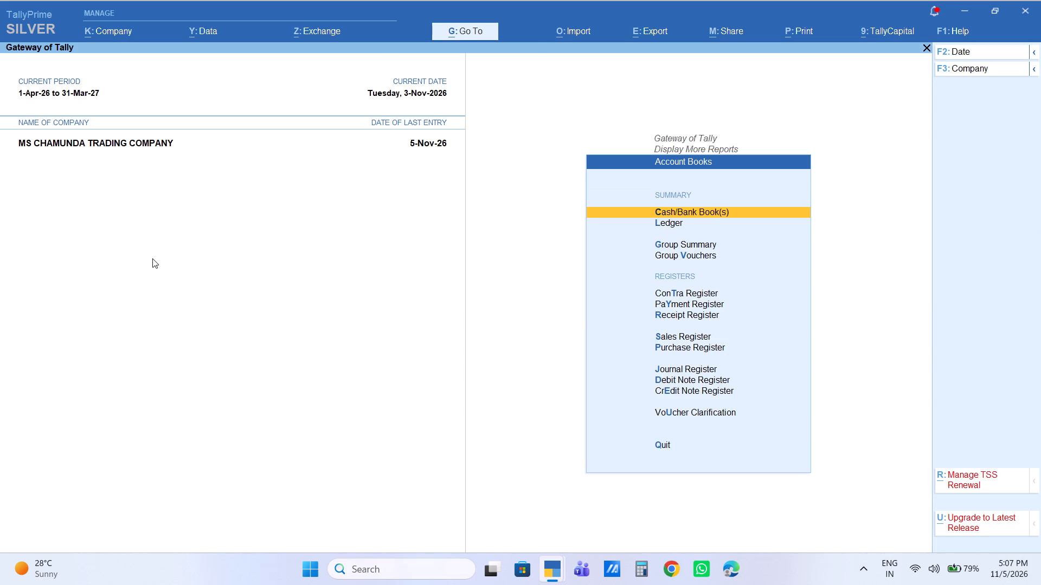
key(l)
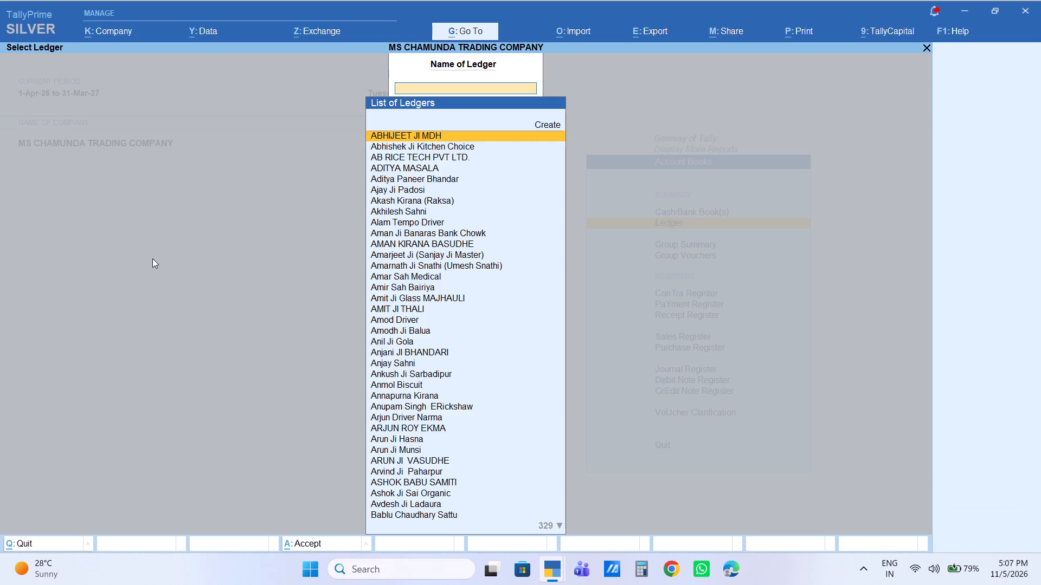
text(dhar)
text(me)
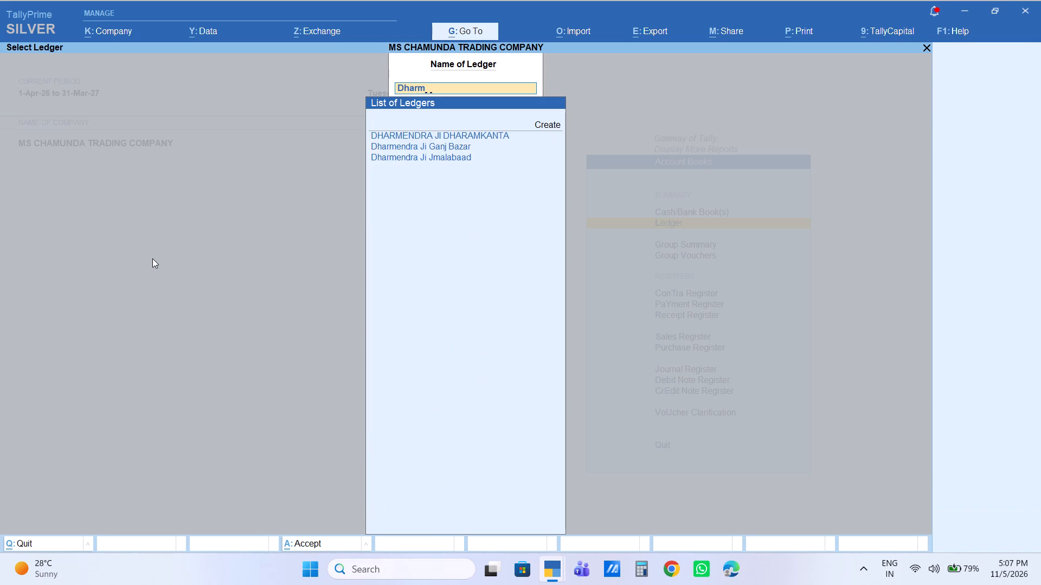
key(Down)
key(Down)
key(Down)
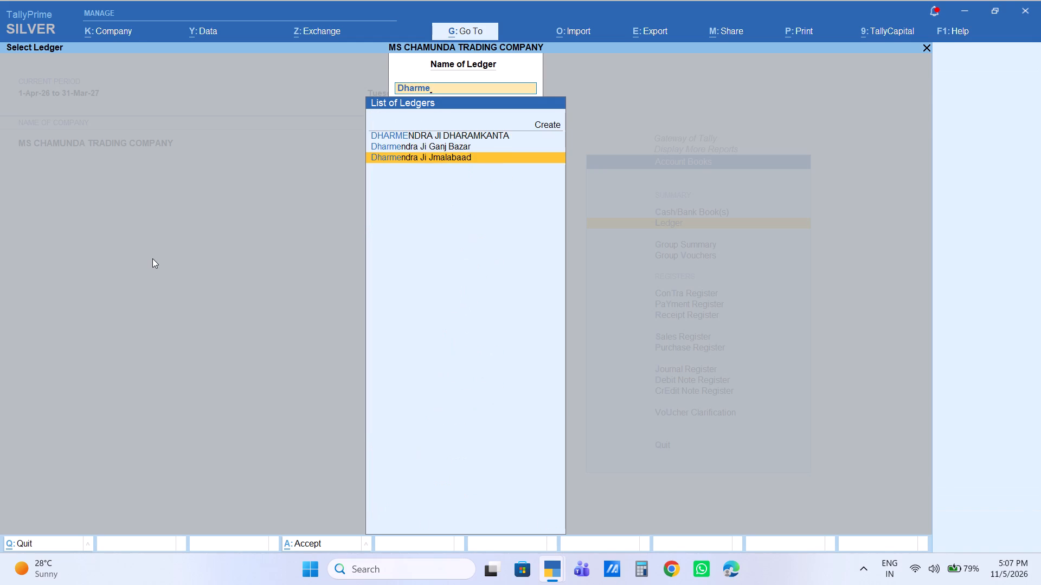
key(Return)
Open sales voucher 11335 of 31-Oct-26 from this ledger and proceed past the unchanged party details to its item lines.
key(Down)
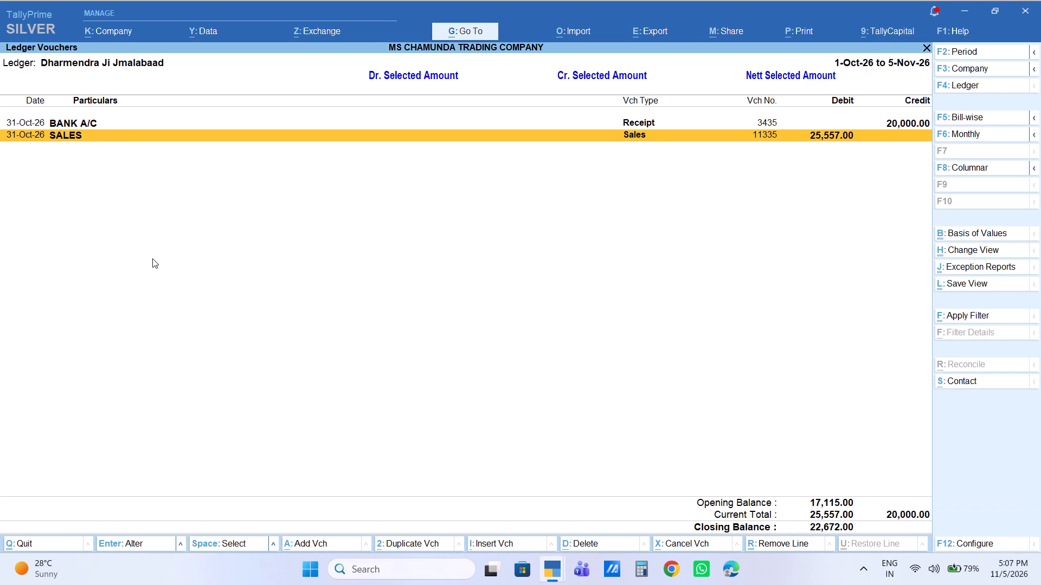
key(Return)
key(Return)
key(Return)
key(Return)
key(Return)
key(Return)
key(Return)
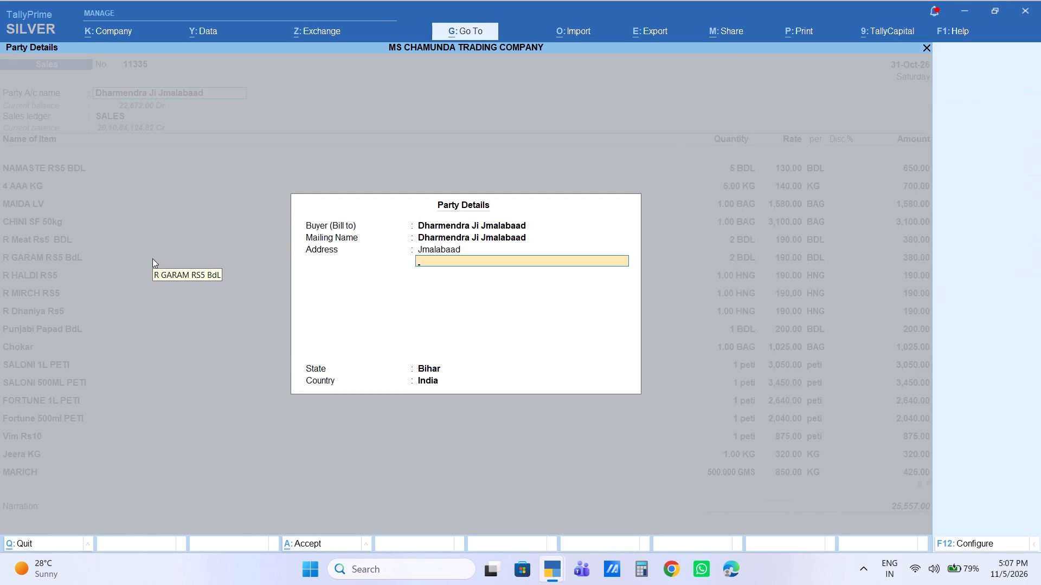
key(Return)
key(Return)
key(Return)
key(Return)
Examine the item lines of voucher 11335 down to the Labour Charge ledger and back up, checking the quantities and rates.
key(Down)
key(Down)
key(Down)
key(Down)
key(Down)
key(Down)
key(Down)
key(Down)
key(Down)
key(Down)
key(Down)
key(Down)
key(Down)
key(Down)
key(Down)
key(Down)
key(Down)
key(Down)
key(Down)
key(Down)
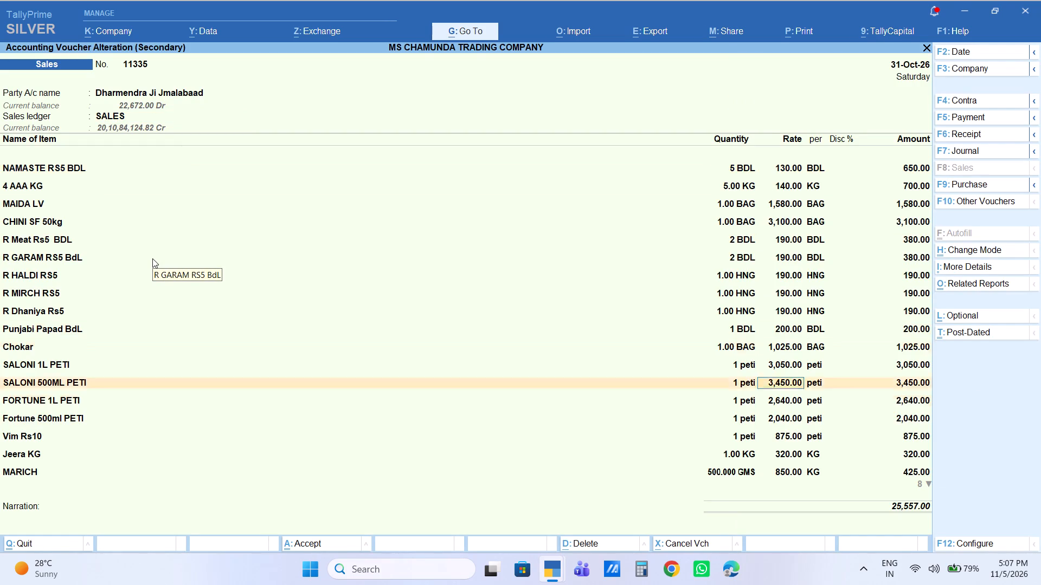
key(Down)
key(Down)
key(Down)
key(Down)
key(BackSpace)
key(BackSpace)
key(BackSpace)
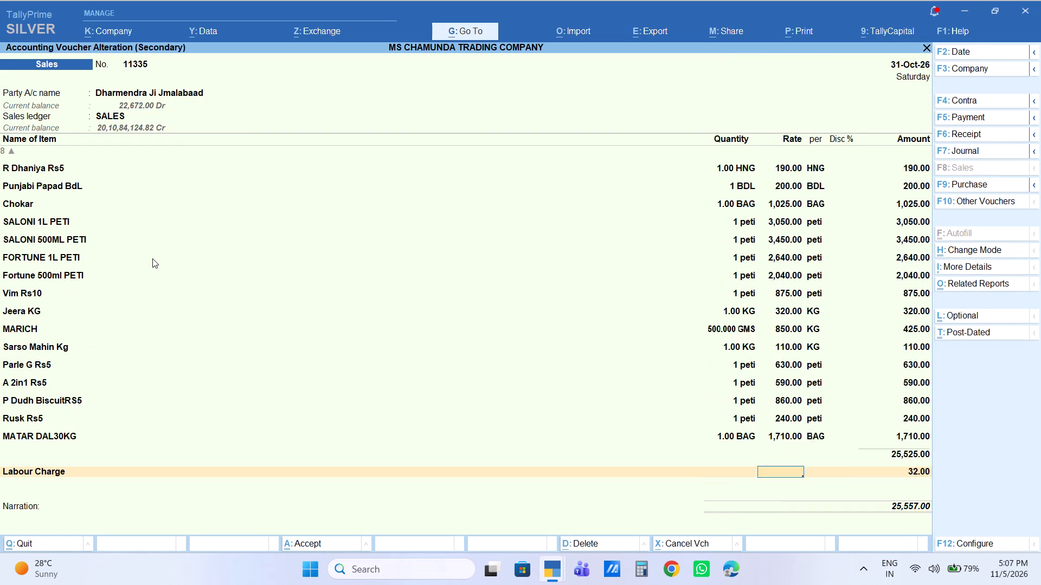
key(BackSpace)
key(BackSpace)
key(BackSpace)
key(BackSpace)
key(BackSpace)
key(Return)
key(Up)
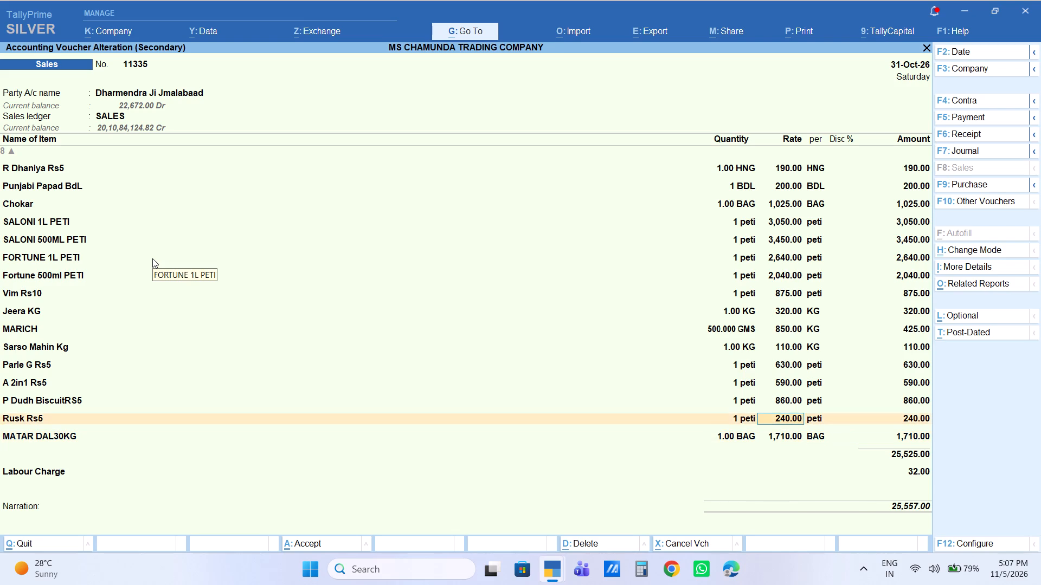
key(Up)
key(Up)
key(Up)
key(Up)
key(Up)
key(Up)
key(Up)
key(Up)
key(Up)
key(Up)
key(Up)
key(Up)
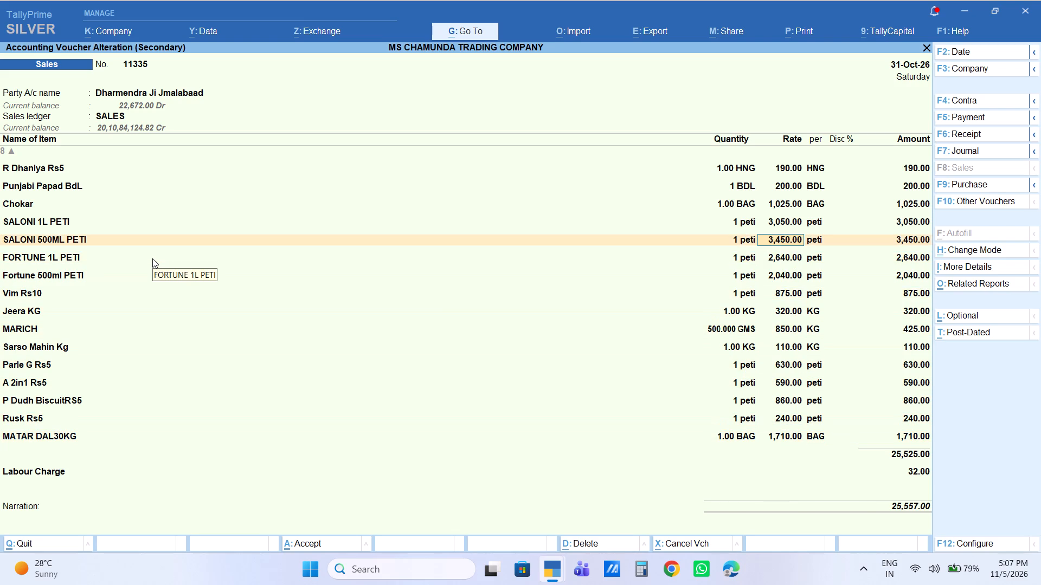
key(Up)
key(Up)
key(Up)
key(Up)
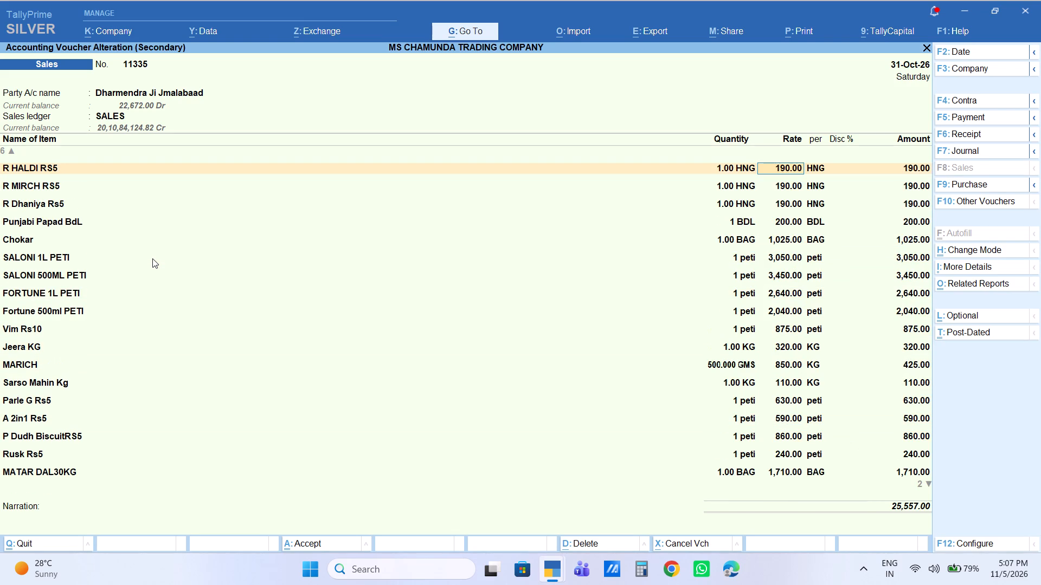
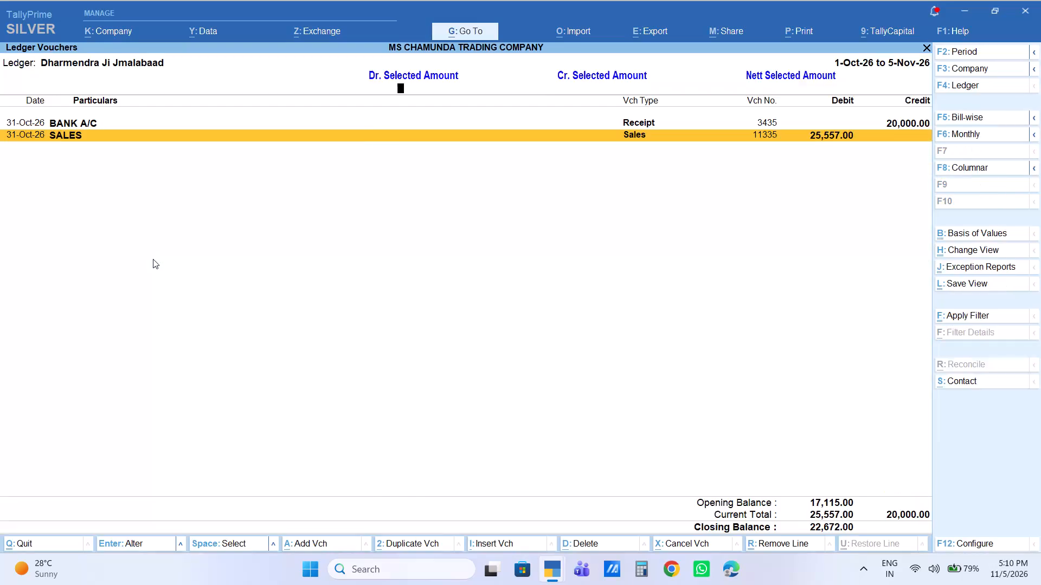
Close the customer's ledger vouchers report and the account book screens behind it to return to the Gateway of Tally.
key(Escape)
key(Escape)
key(Escape)
key(Escape)
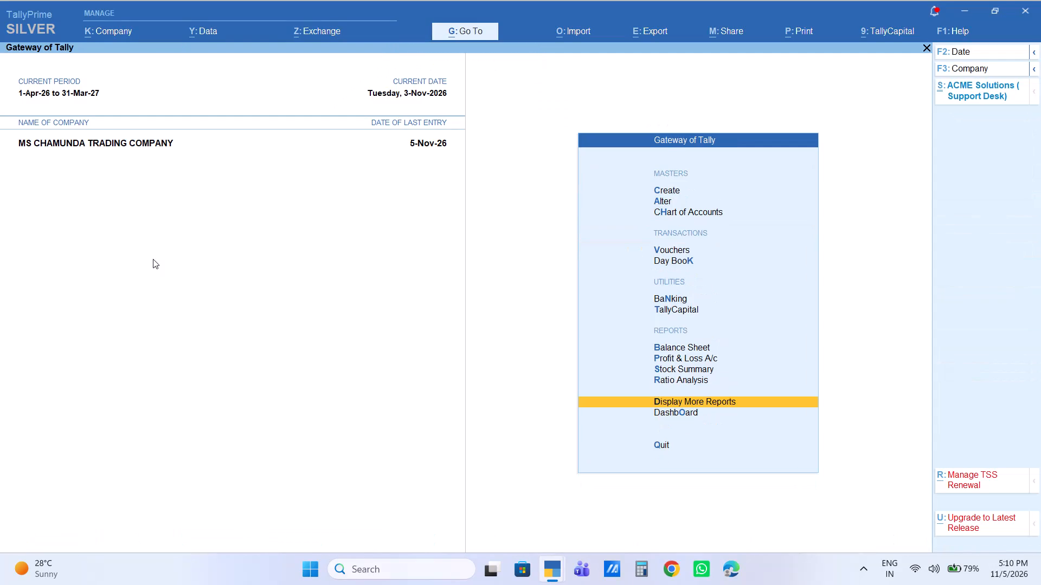
key(Escape)
key(Escape)
Select Vouchers under Transactions in the Gateway of Tally.
key(Down)
key(Down)
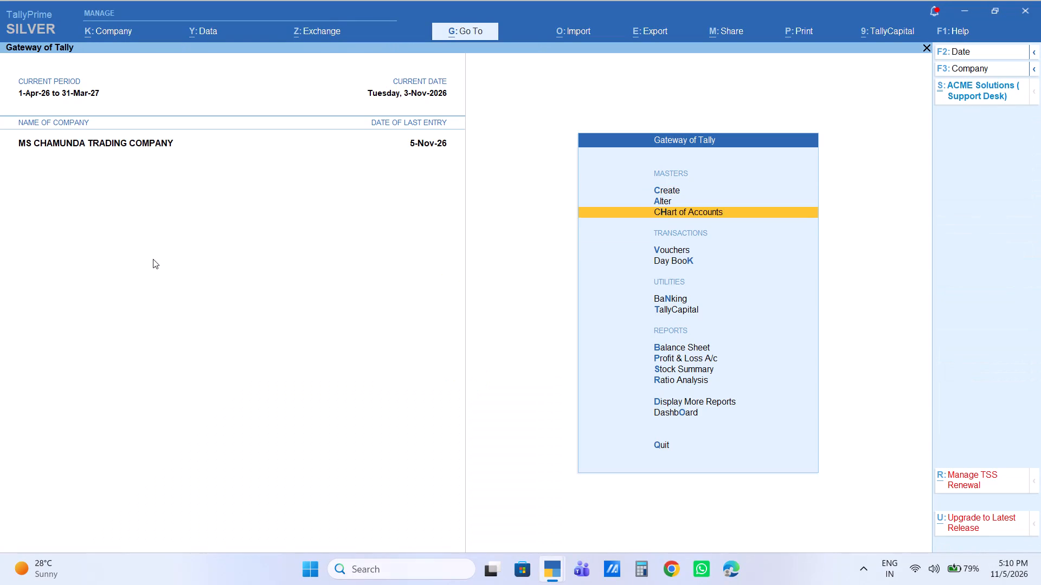
key(Down)
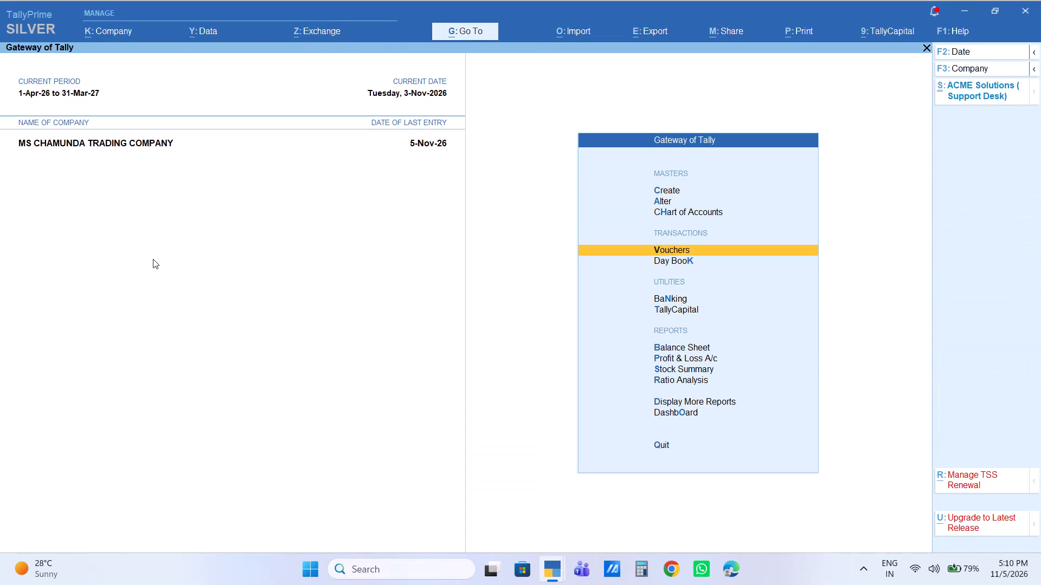
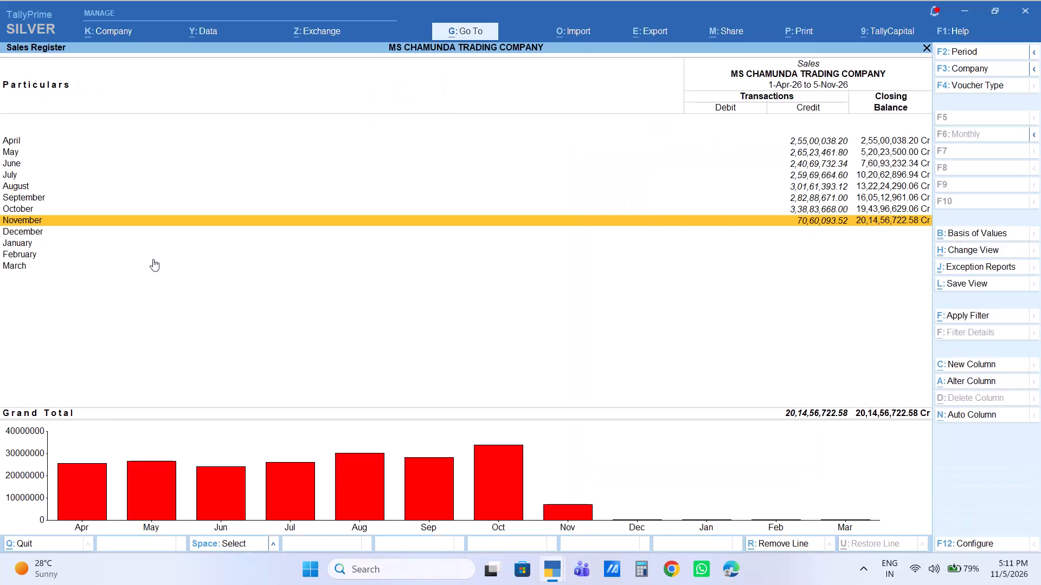
Close the Sales Register and the report screens behind it to return to the Gateway of Tally.
key(Escape)
key(Escape)
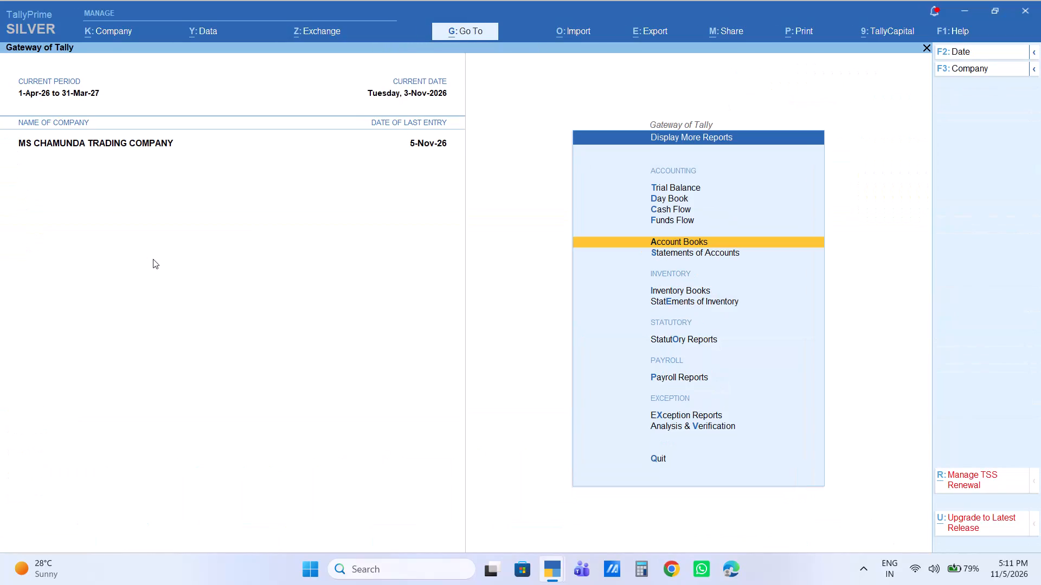
key(Escape)
key(Escape)
key(Escape)
Open the ledger vouchers report of the Sahindra customer from the account books.
text(dalsahidra)
key(Down)
key(Down)
key(Down)
key(Return)
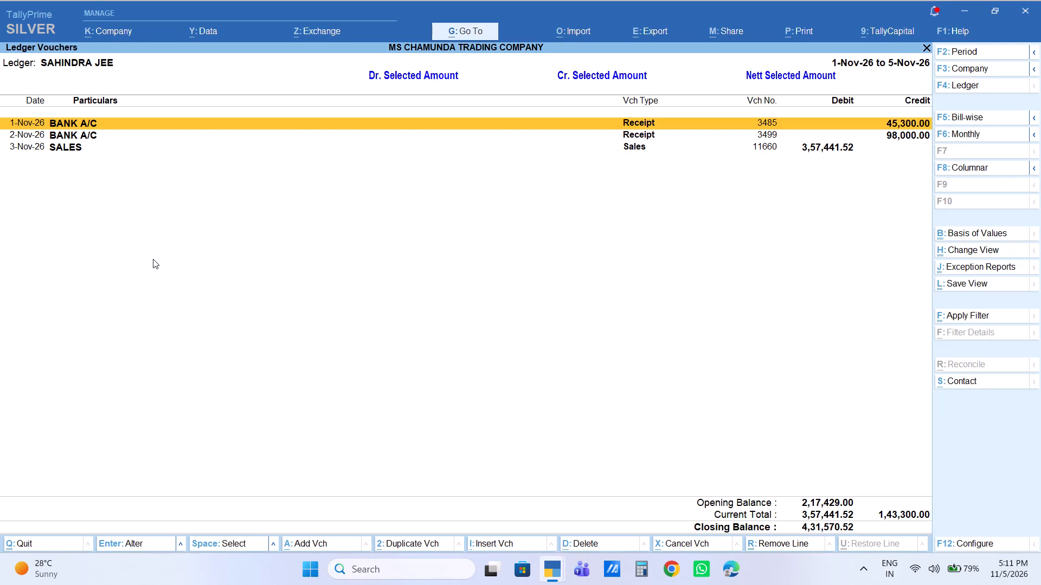
Open sales voucher 11660 dated 3-Nov-26 from the customer's ledger for alteration.
key(Down)
key(Down)
key(Down)
key(Return)
Add a Labour Charge of 380 below the last item of sales voucher 11660.
key(Return)
key(Return)
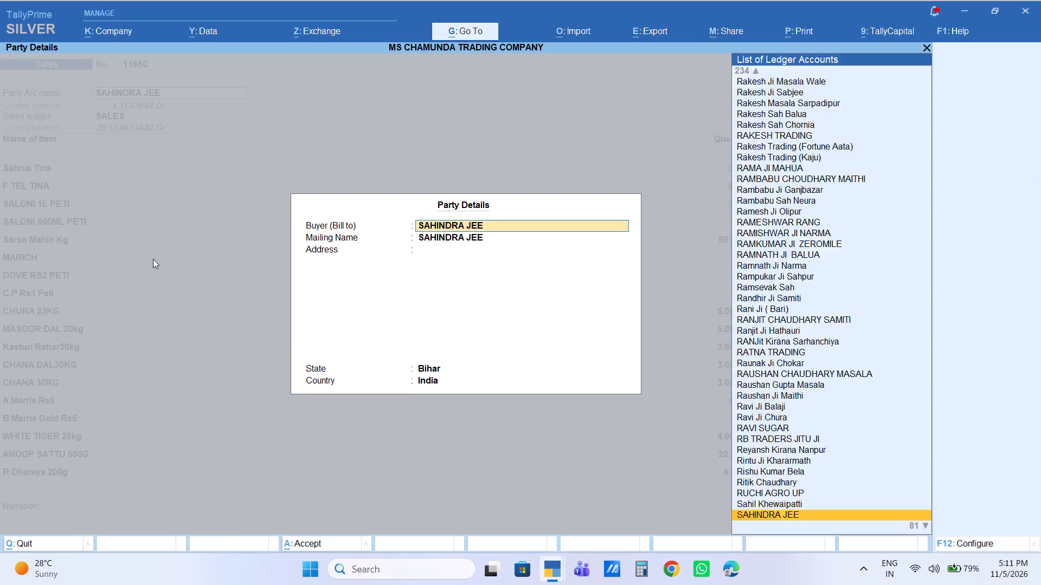
key(Return)
key(Return)
key(Return)
key(Return)
key(Return)
key(Return)
key(Return)
key(Return)
key(Return)
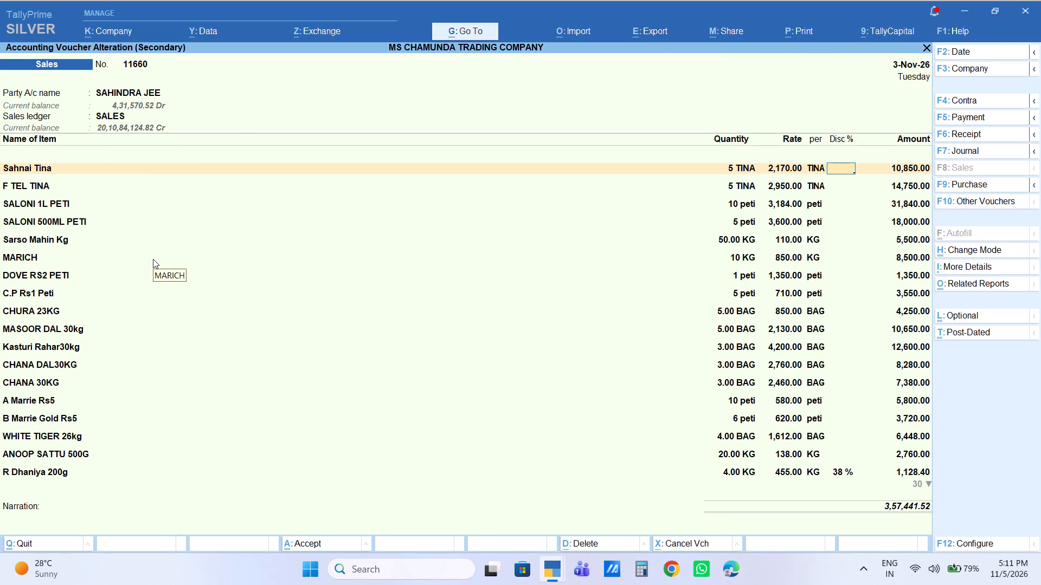
key(Down)
key(Down)
key(Down)
key(Down)
key(Down)
key(Down)
key(Down)
key(Down)
key(Down)
key(Down)
key(Down)
key(Down)
key(Down)
key(Down)
key(Down)
key(Down)
key(Down)
key(Down)
key(Down)
key(Down)
key(Down)
key(Down)
key(Down)
key(Down)
key(Down)
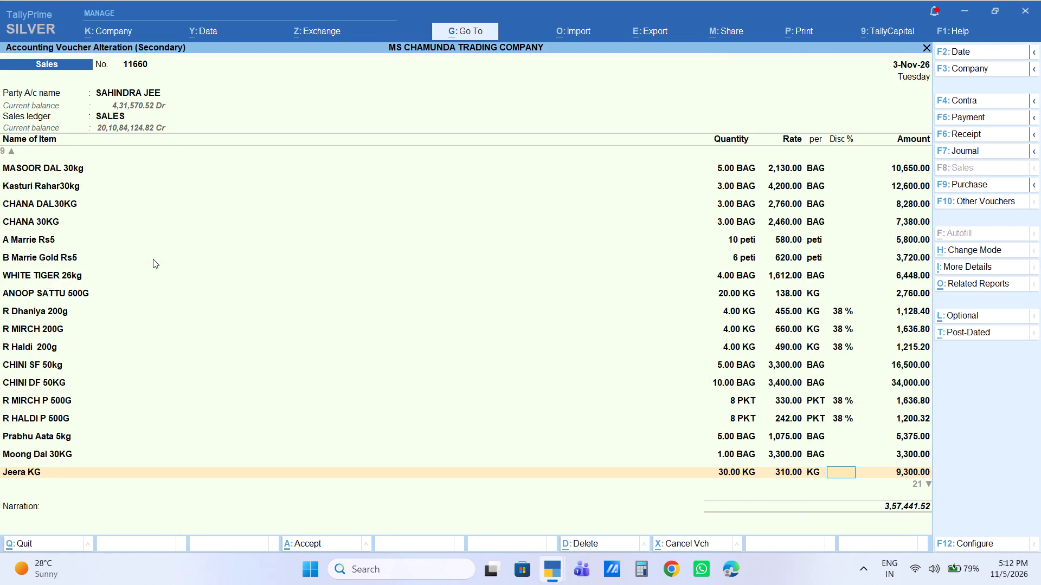
key(Down)
key(Down)
key(Down)
key(Down)
key(Down)
key(Down)
key(Down)
key(Down)
key(Down)
key(Down)
key(Down)
key(Down)
key(Down)
key(Down)
key(Down)
key(Down)
key(Down)
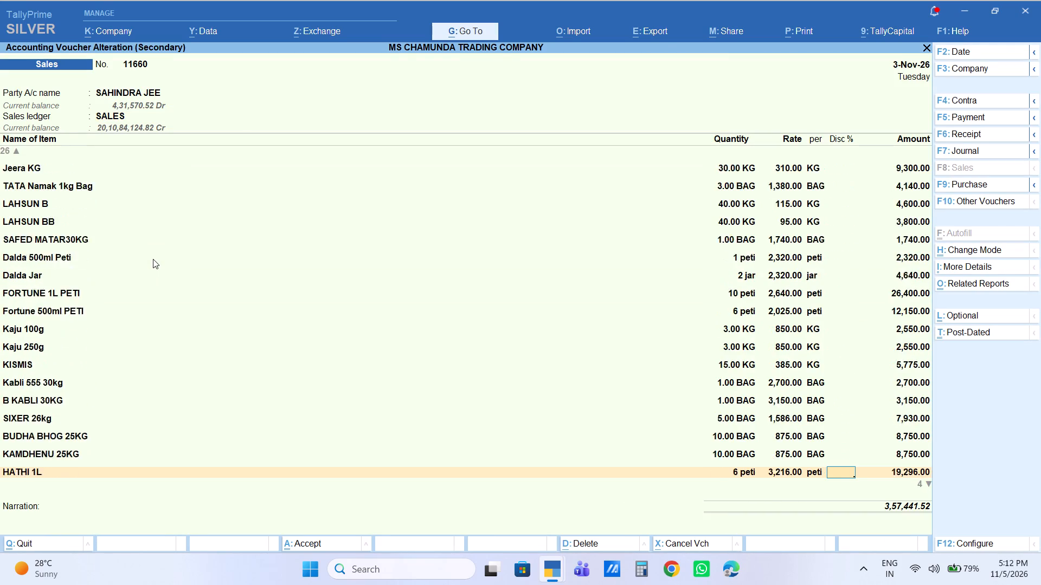
key(Left)
key(Down)
key(Down)
key(Down)
key(Down)
key(Down)
key(BackSpace)
key(BackSpace)
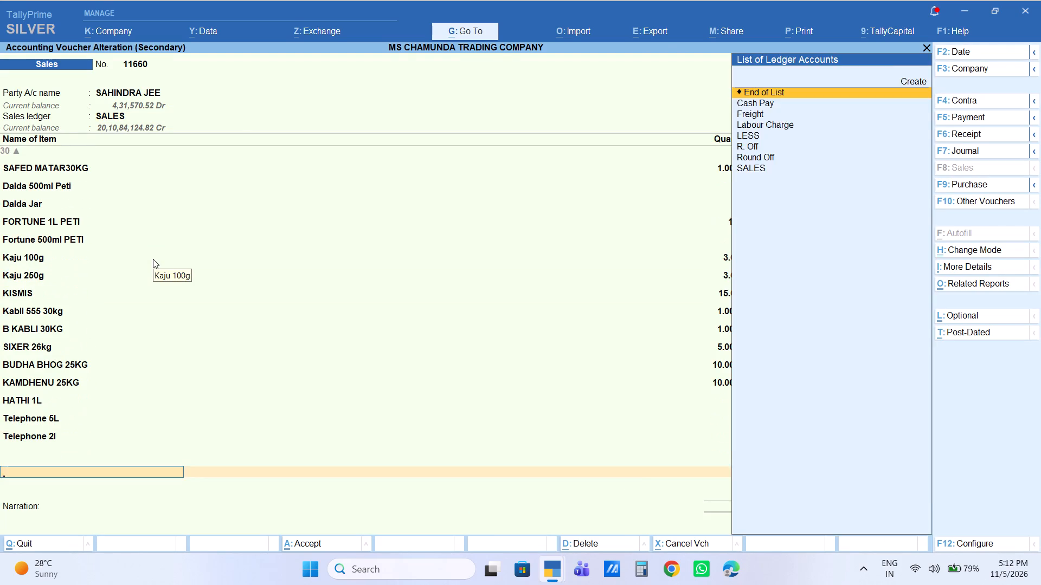
key(BackSpace)
key(Return)
key(Return)
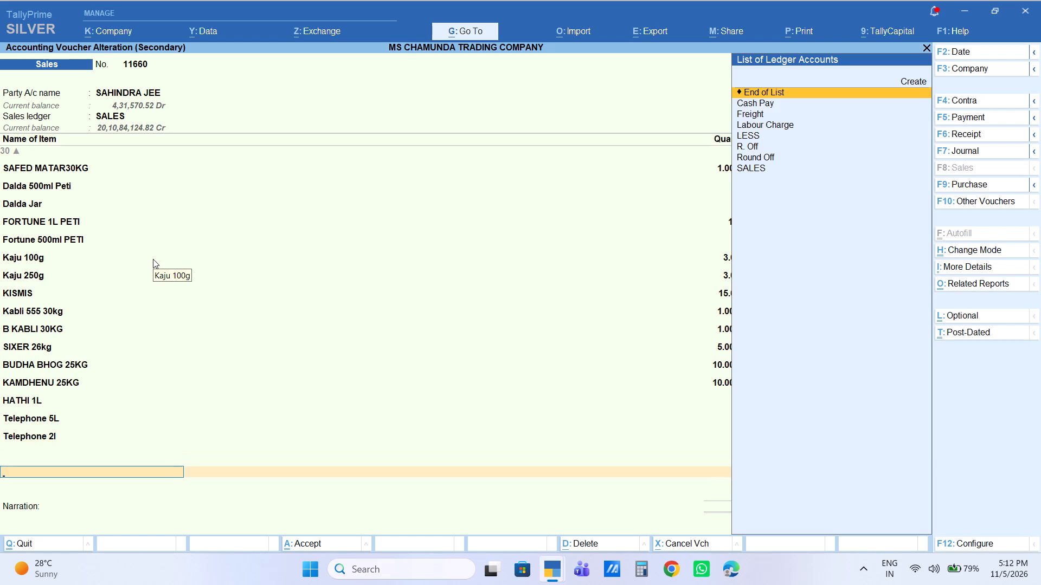
text(la)
key(Return)
key(Return)
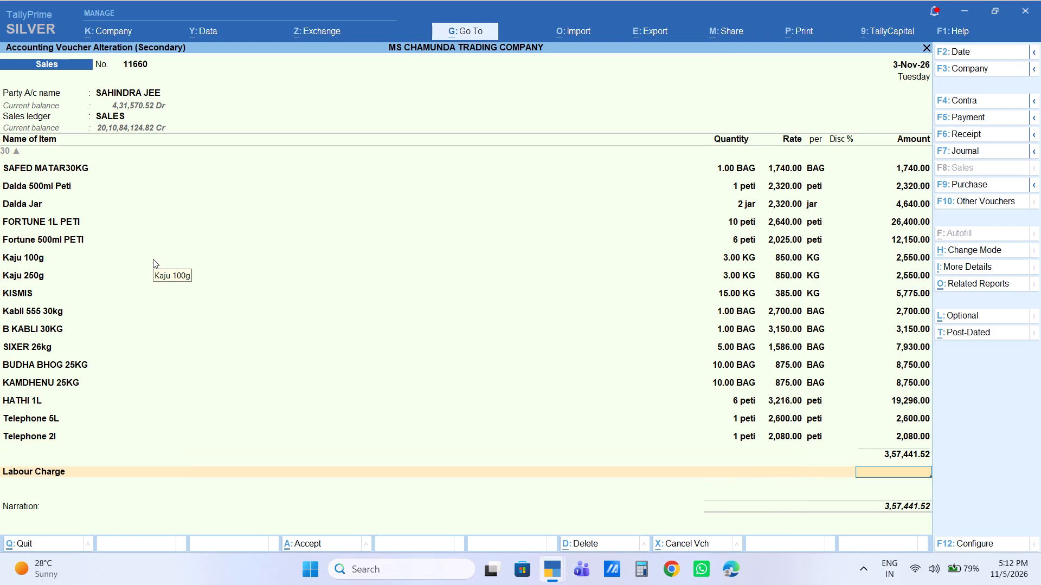
text(380)
key(Return)
End the charges list and accept the altered sales voucher 11660.
key(Return)
key(Return)
key(Return)
key(Return)
key(Return)
key(Return)
key(Return)
key(Return)
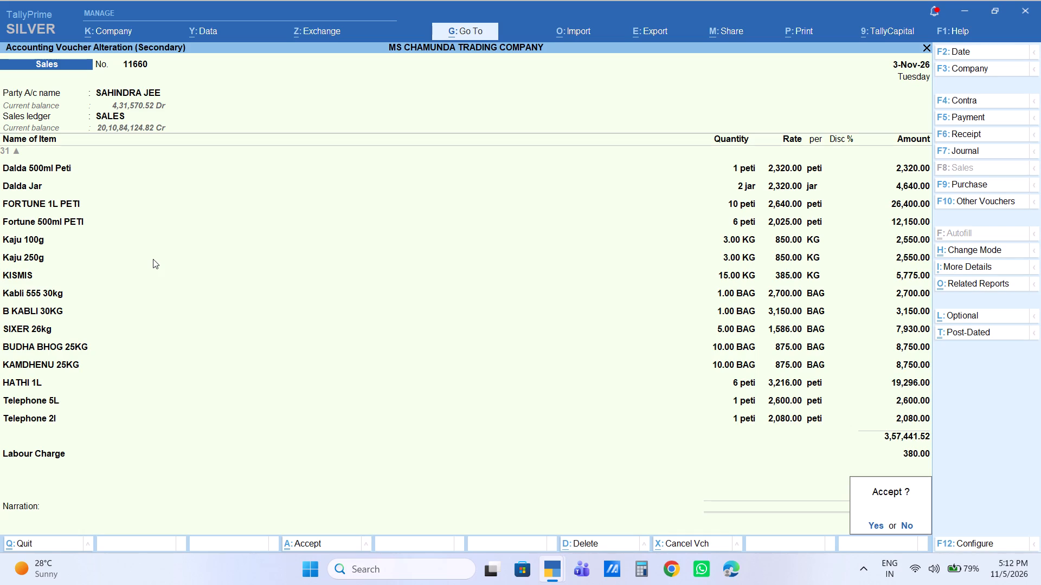
key(Return)
Close the customer's ledger report and the account book screens behind it to return to the Gateway of Tally.
key(Escape)
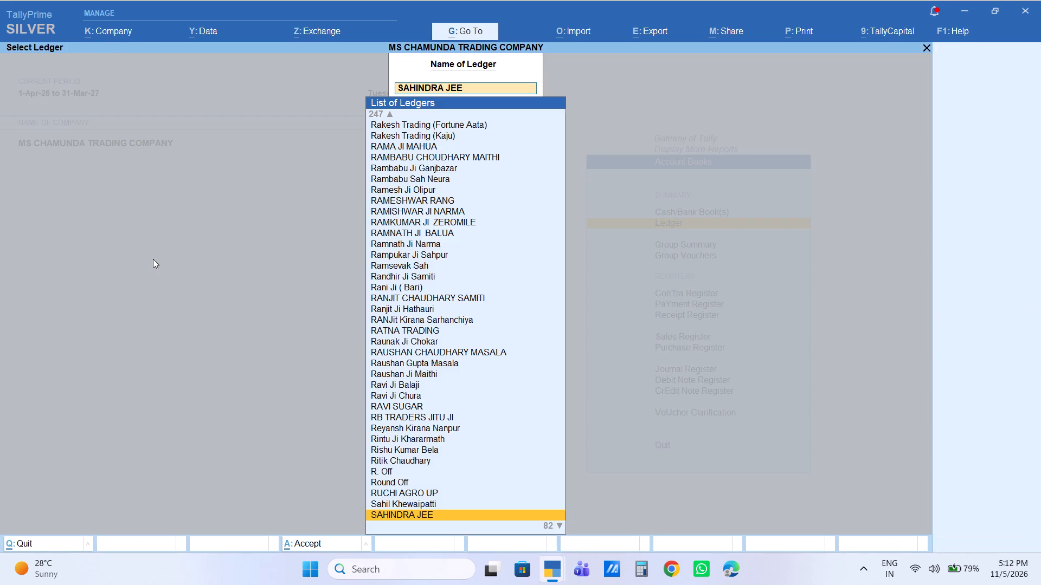
key(Escape)
key(Escape)
key(Escape)
key(Escape)
key(Escape)
key(Escape)
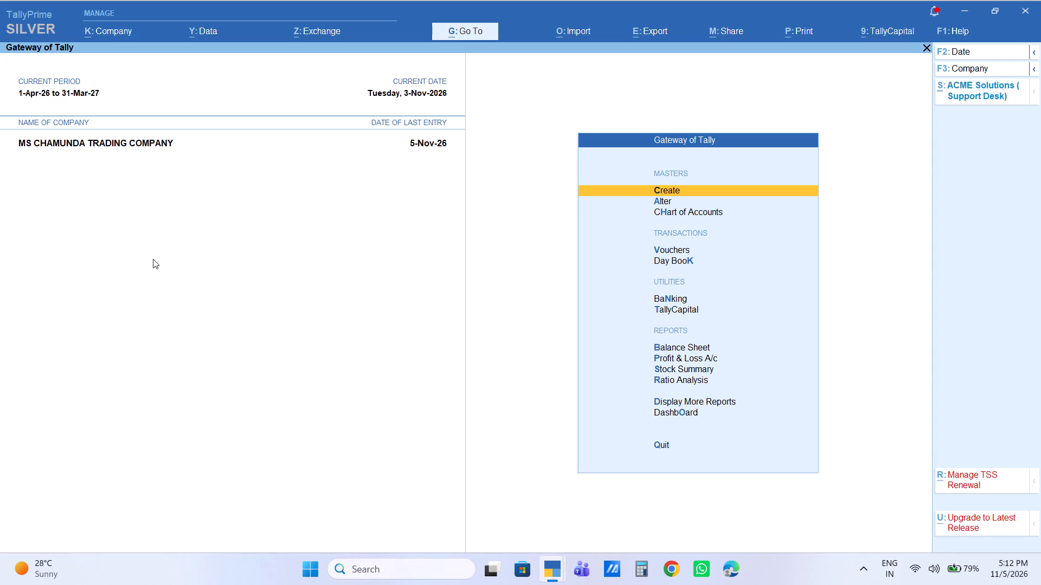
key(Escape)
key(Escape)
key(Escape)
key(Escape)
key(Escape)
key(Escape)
Open voucher entry from the Gateway of Tally and switch the new voucher to the Receipt type.
key(Down)
key(Down)
key(Down)
key(Down)
key(Up)
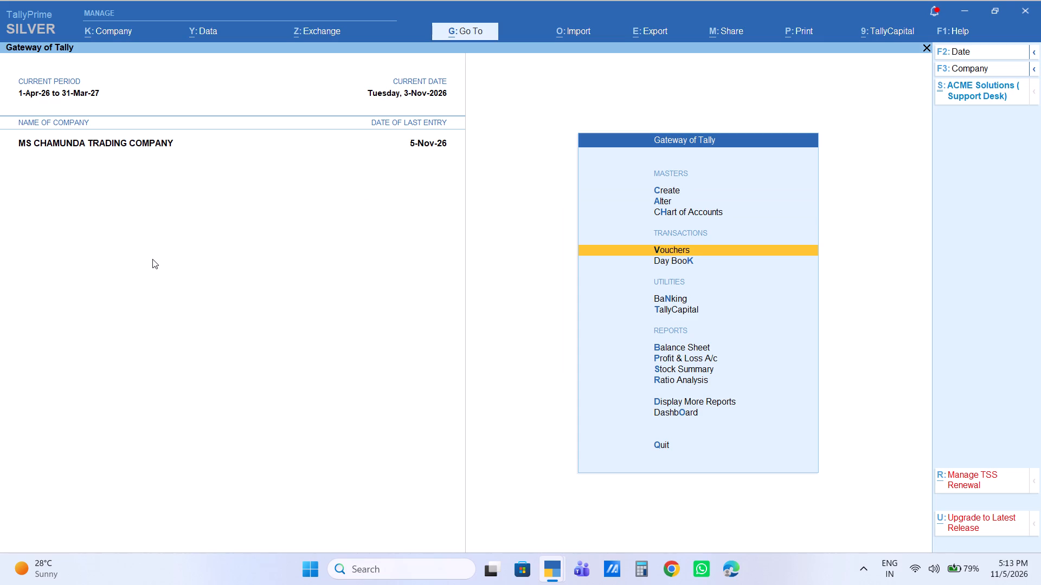
key(Return)
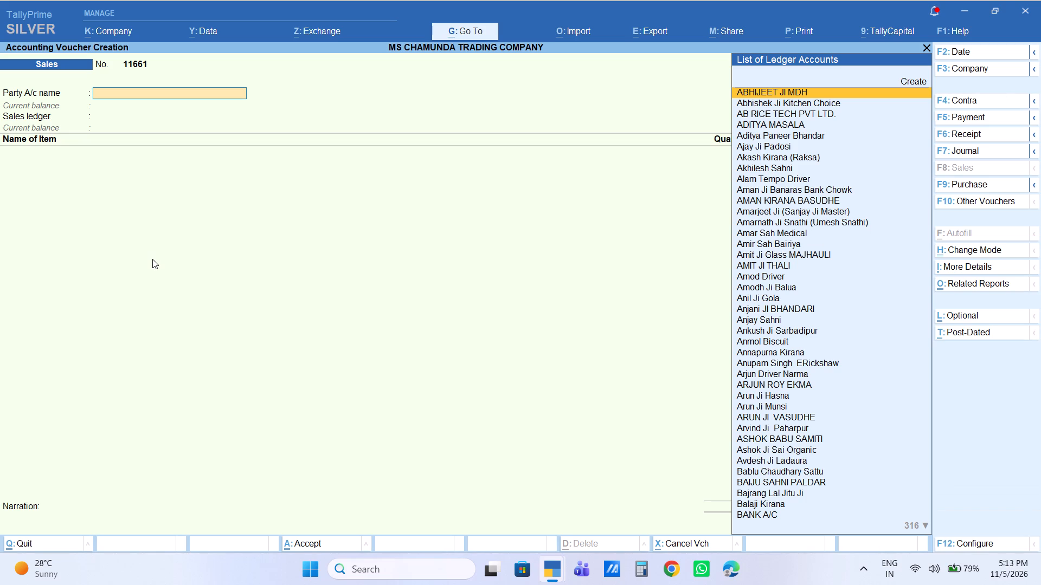
key(F6)
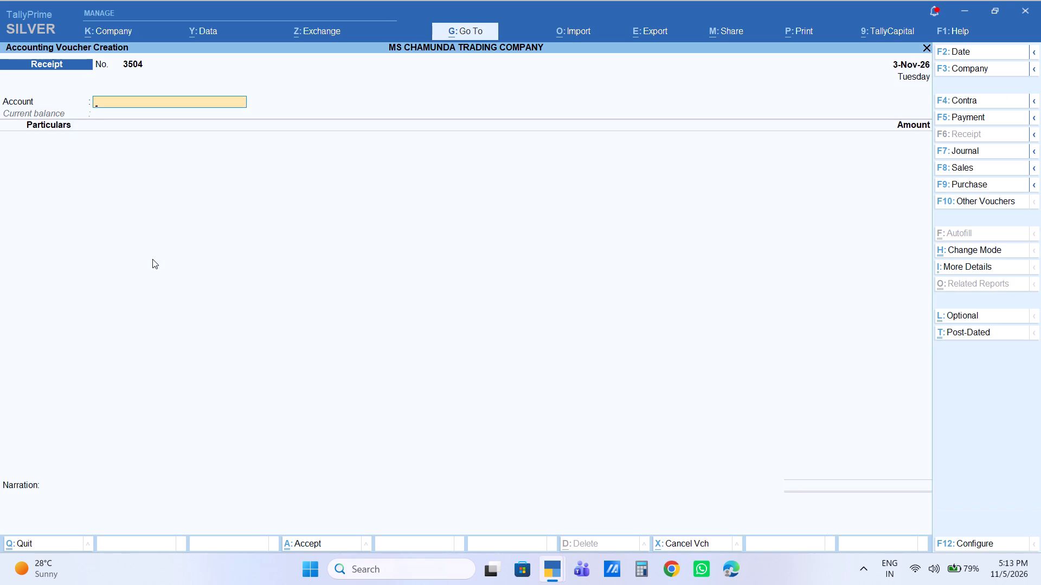
Open the voucher date of the new receipt for editing.
key(F2)
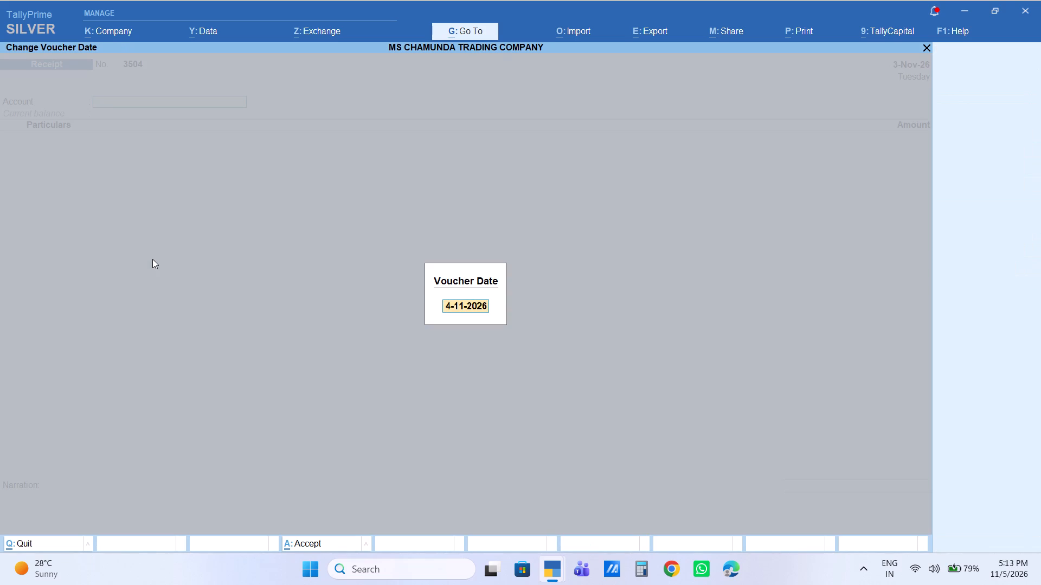
Set the receipt's voucher date to 3-Nov-26 and use BANK A/C as the receiving account.
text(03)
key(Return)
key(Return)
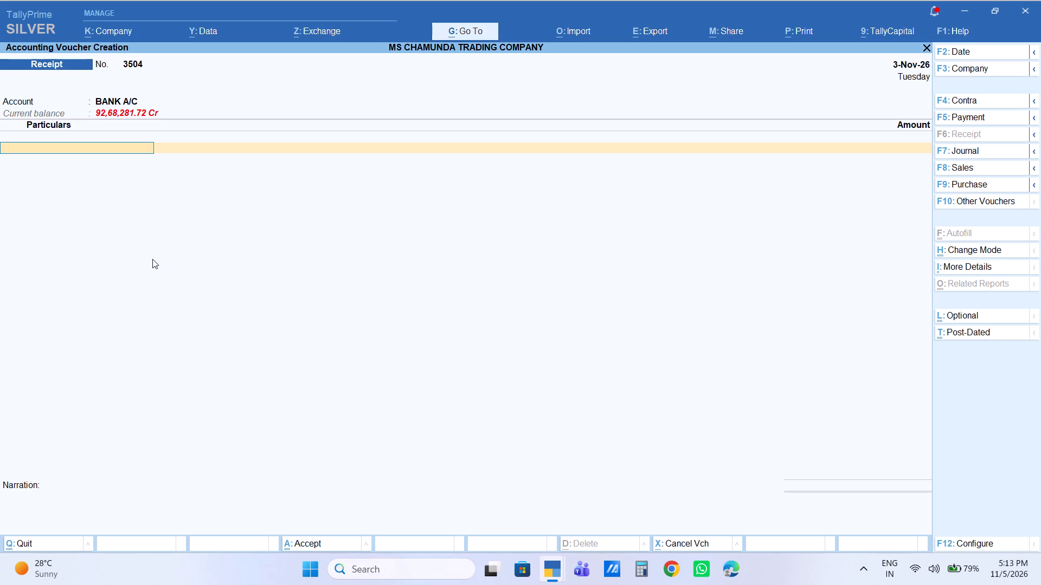
Credit the Karza customer's ledger matching "gudd" with 53,280.00 against bill reference 11047, using Cheque/DD as the bank transaction type.
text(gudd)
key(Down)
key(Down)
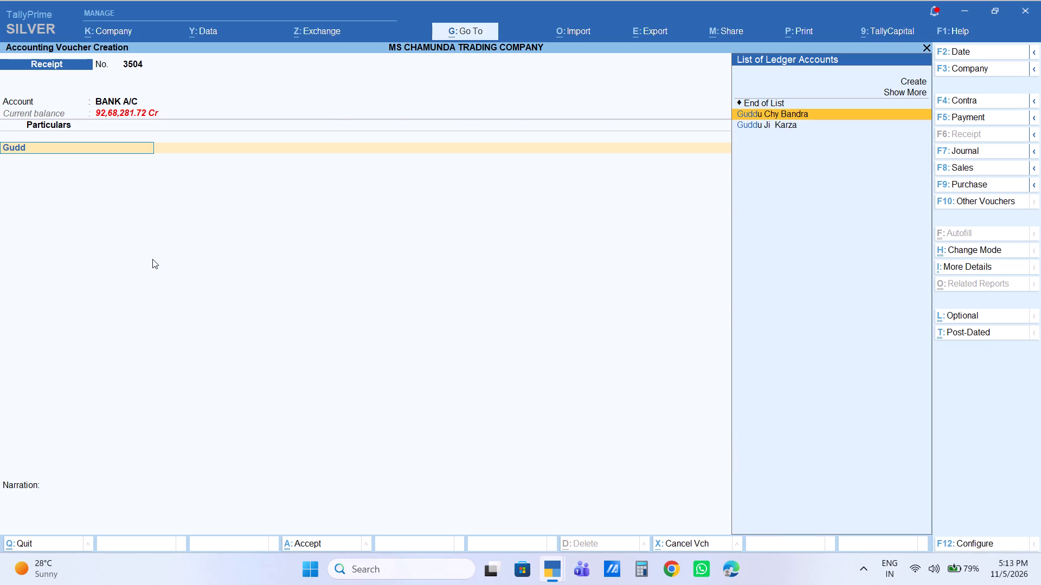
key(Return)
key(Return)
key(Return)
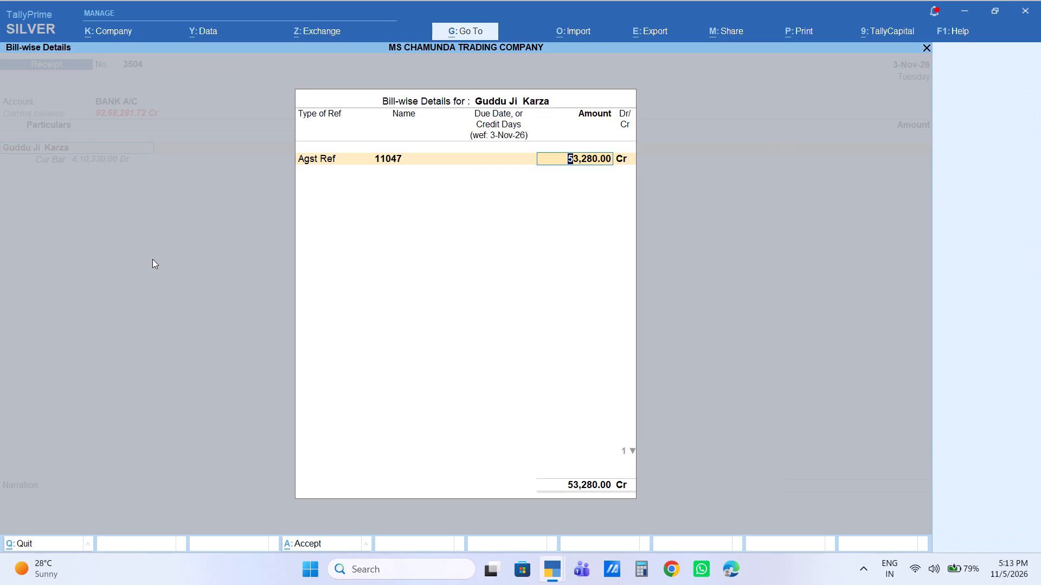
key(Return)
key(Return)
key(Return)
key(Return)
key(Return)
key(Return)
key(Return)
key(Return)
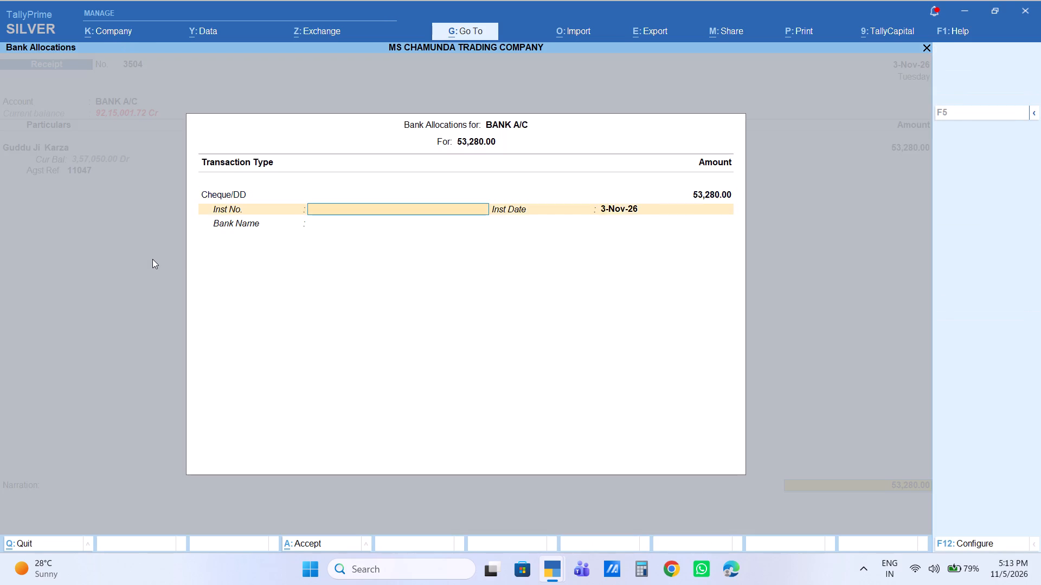
Leave the instrument number, bank name and narration blank, keep the instrument date 3-Nov-26, and save the receipt.
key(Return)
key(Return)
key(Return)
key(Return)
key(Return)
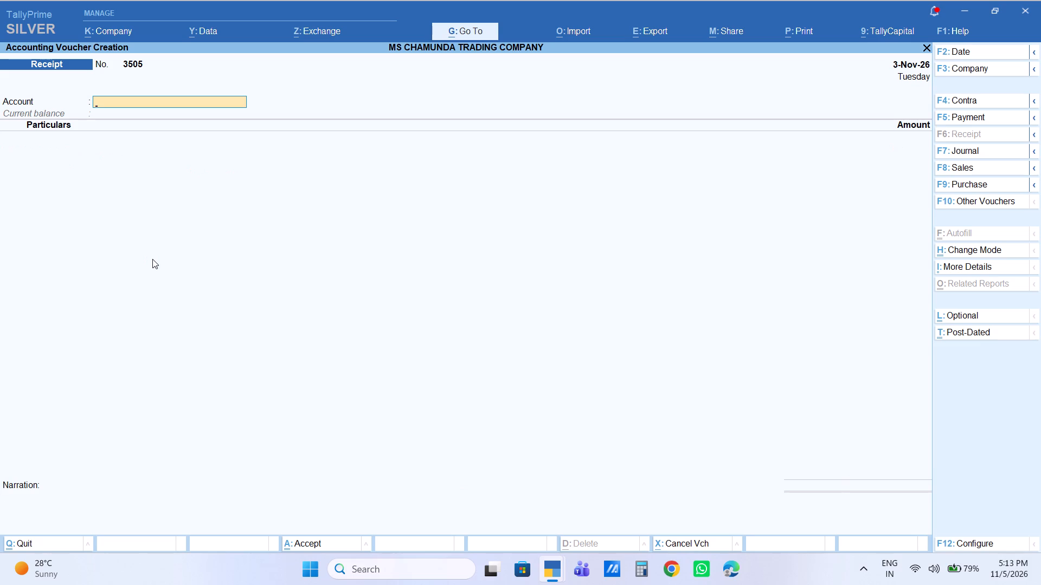
Use BANK A/C as the receiving account of the new receipt.
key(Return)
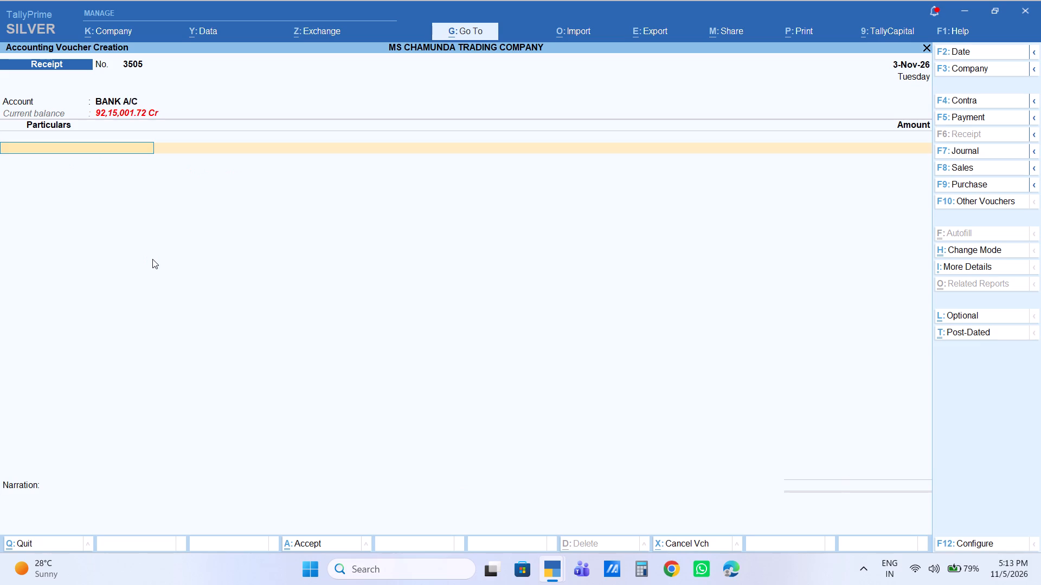
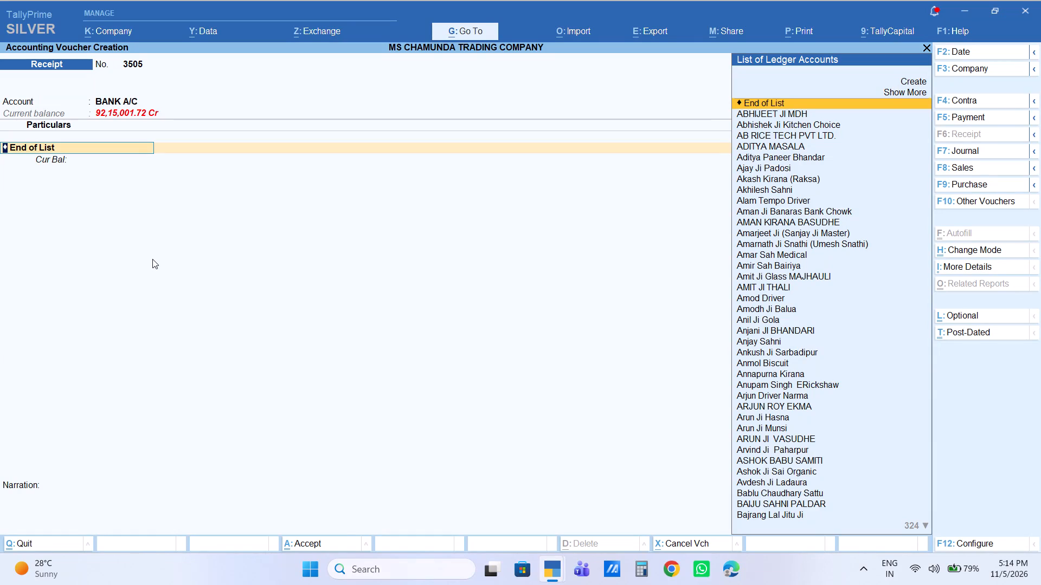
text(ra)
text(mku)
key(Return)
key(Return)
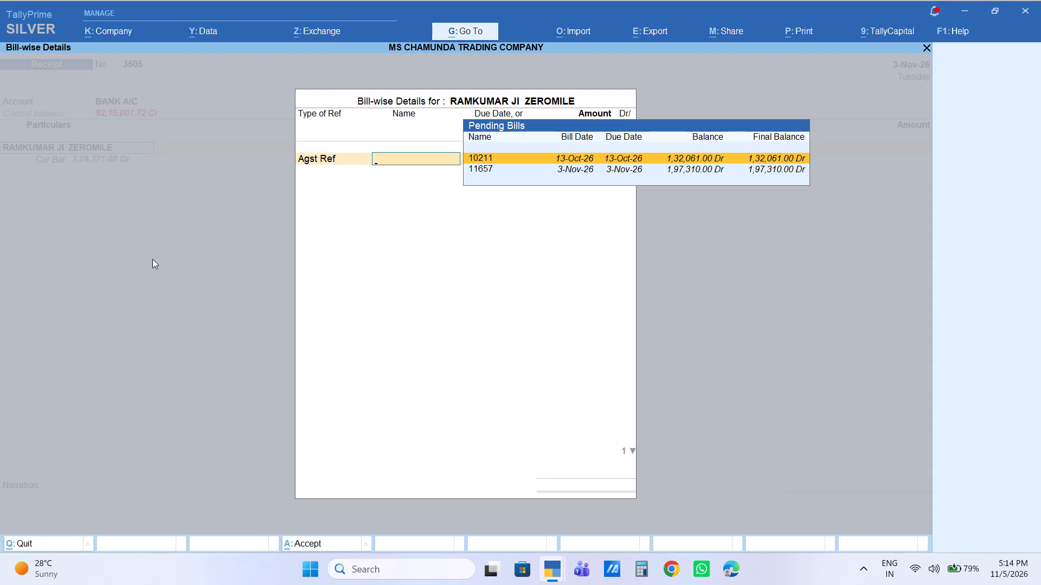
key(Return)
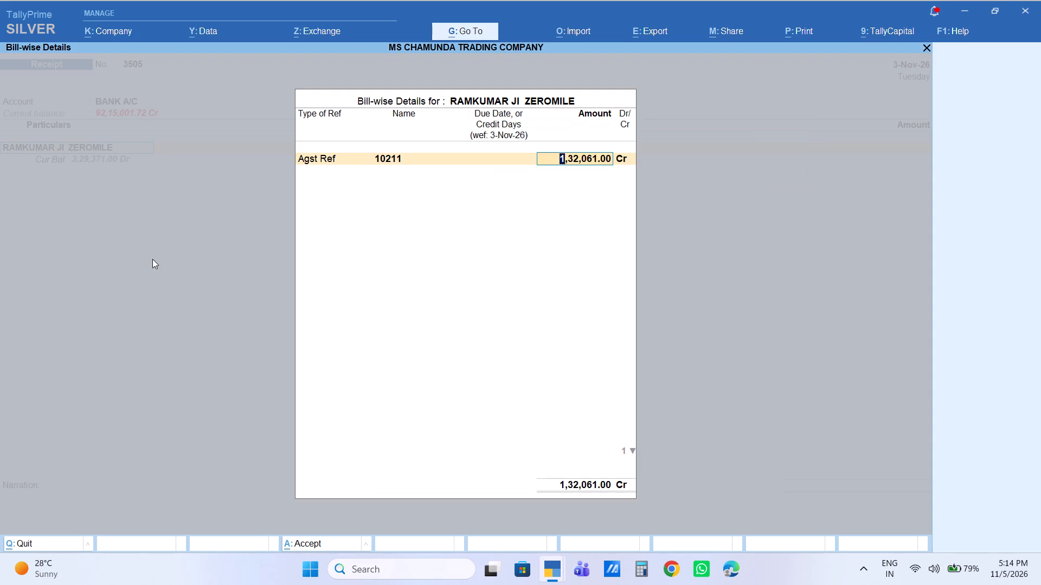
text(88)
text(200)
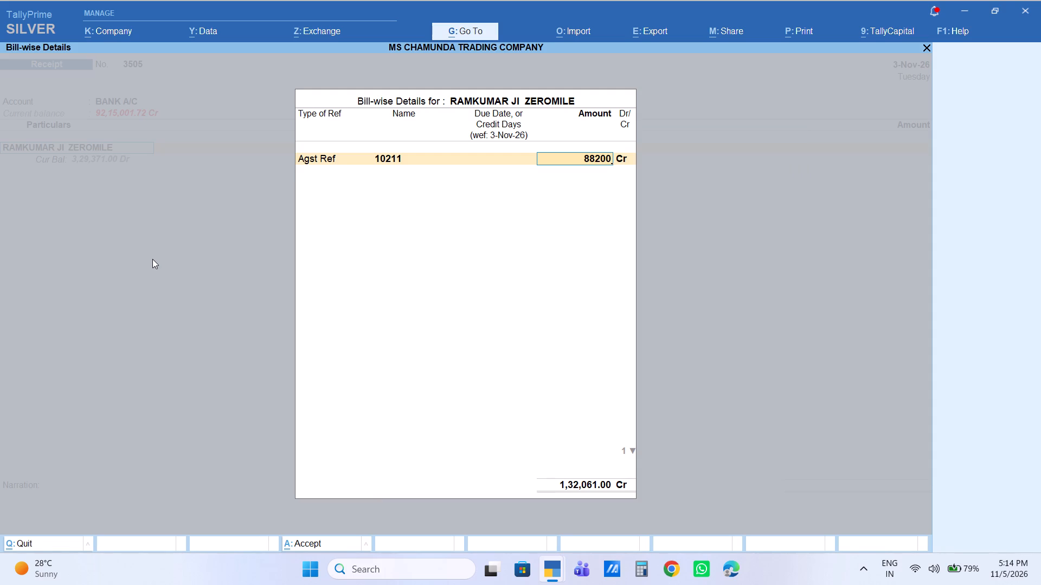
key(Return)
key(Return)
key(Return)
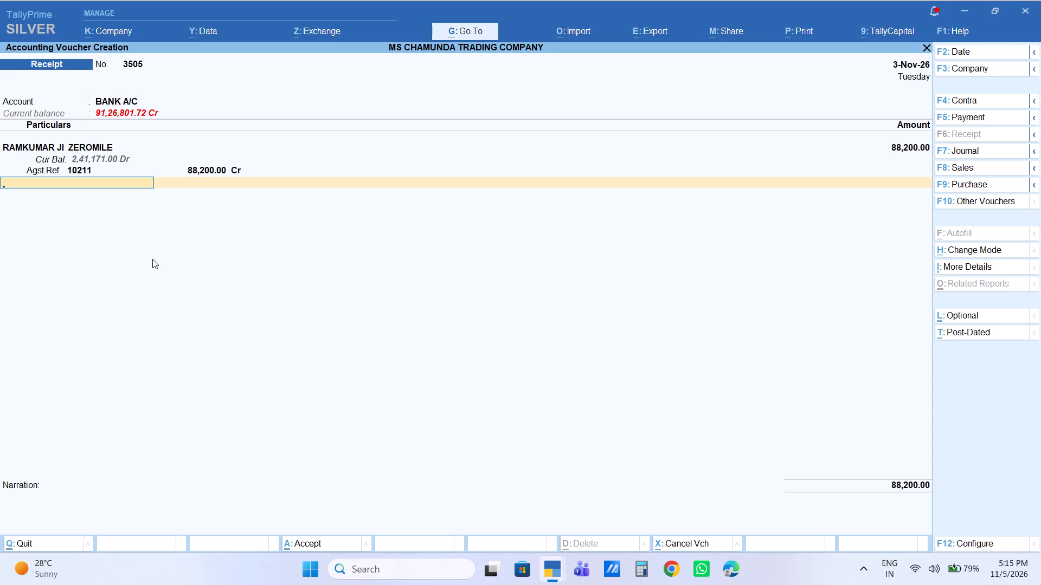
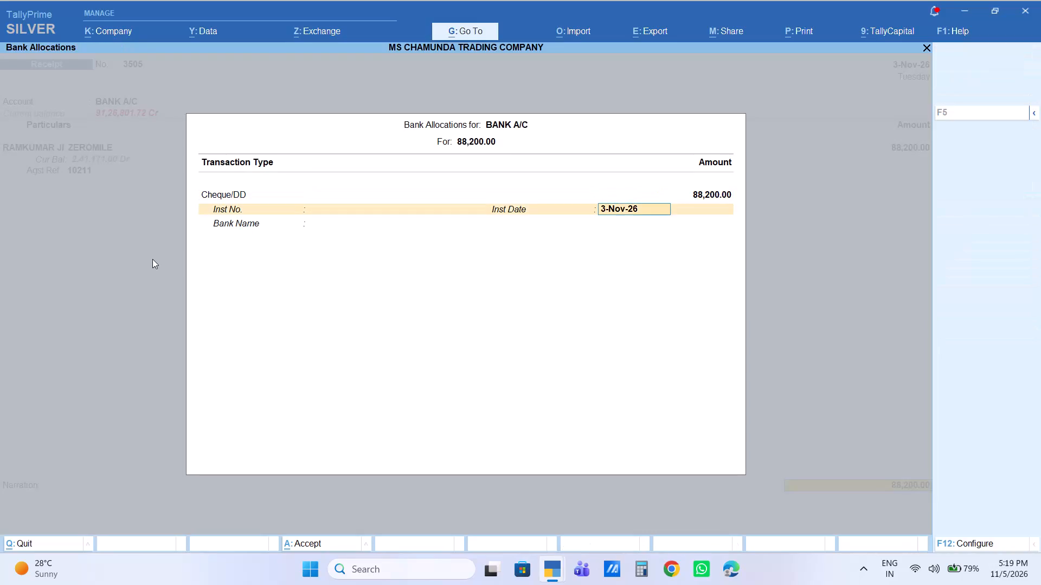
Accept the Cheque/DD bank allocation dated 3-Nov-26, save the receipt voucher, and leave voucher creation.
key(Return)
key(Return)
key(Return)
key(Return)
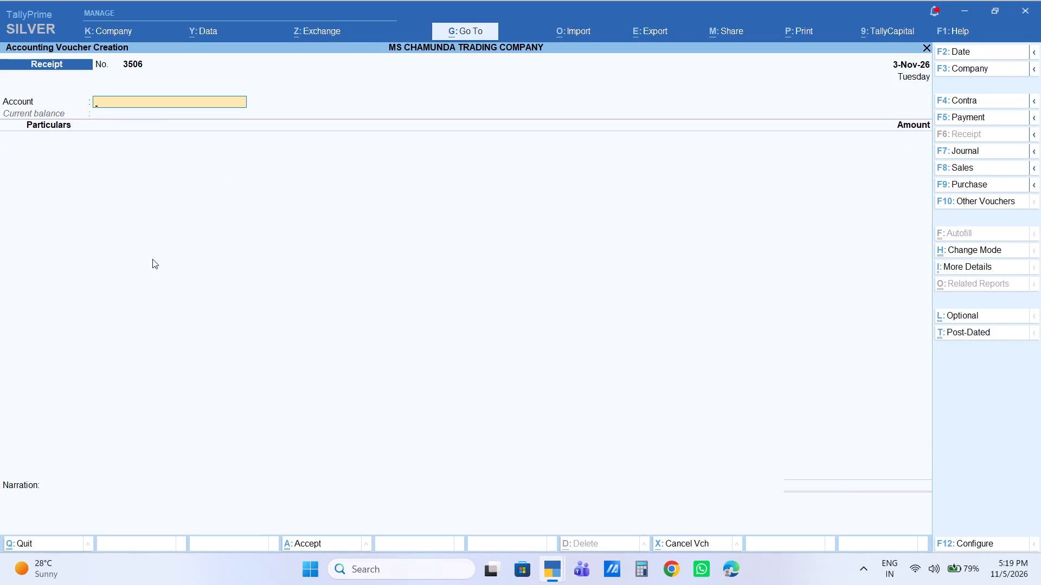
key(Escape)
key(Escape)
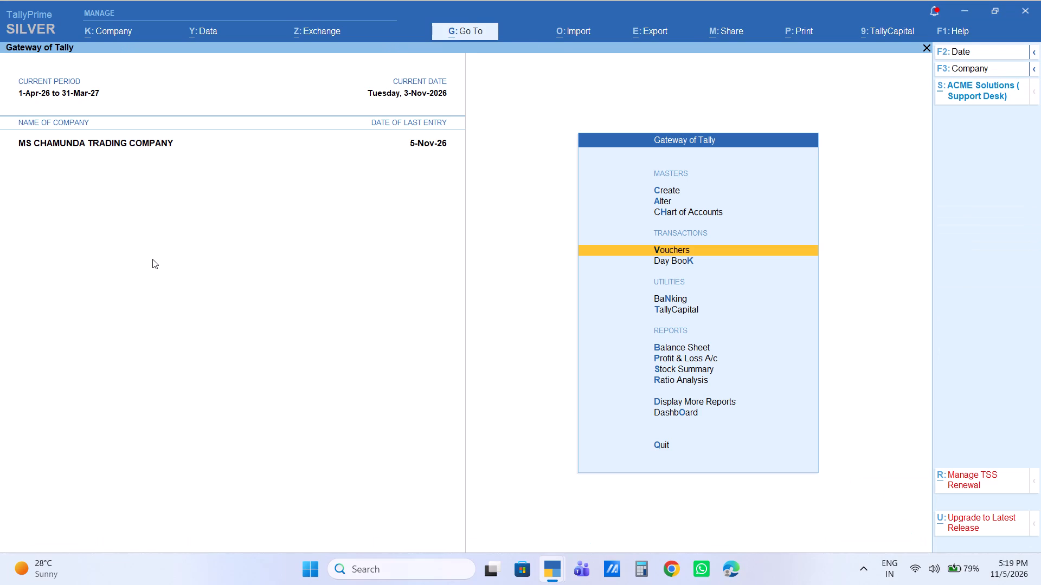
Display the ledger vouchers report for the Ramkumar Ji customer ledger.
text(dal)
text(ramky)
key(Return)
key(Return)
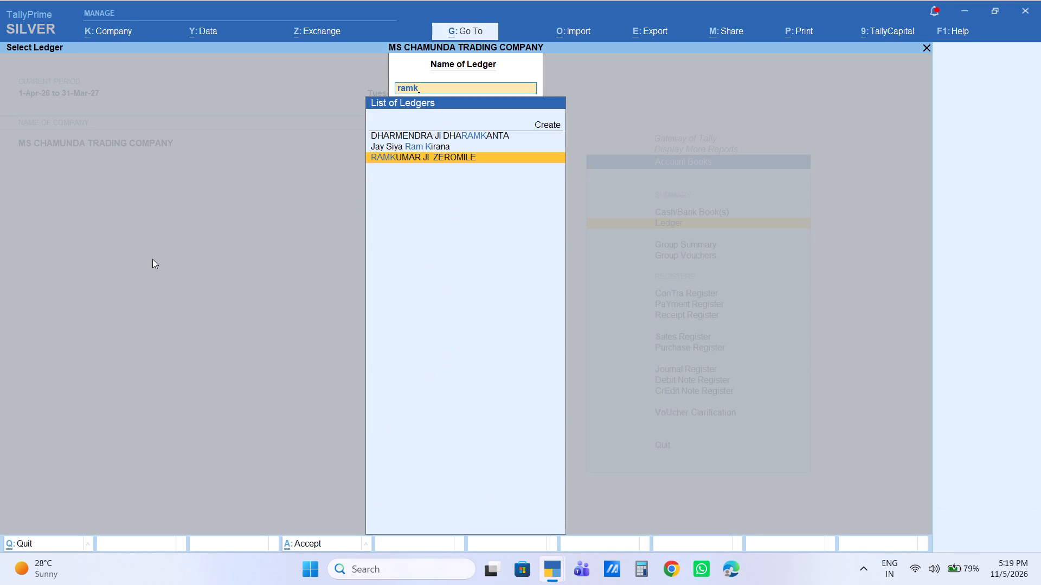
key(Down)
key(Up)
key(Return)
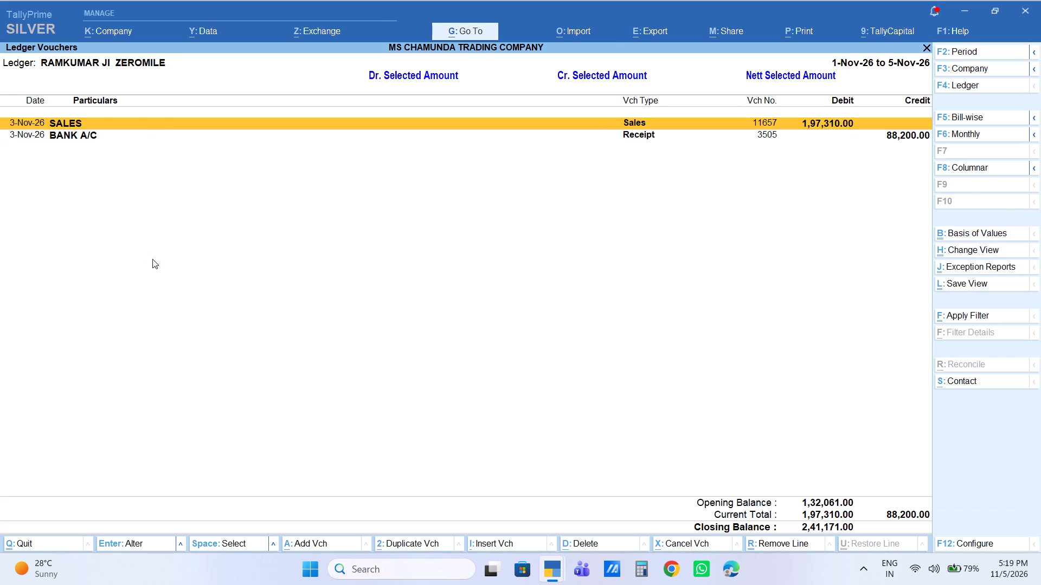
Open sales voucher 11657 for alteration and move into its item lines.
key(Return)
key(Return)
key(Return)
key(Return)
key(Return)
key(Return)
key(Return)
key(Return)
key(Return)
key(Return)
key(Return)
key(BackSpace)
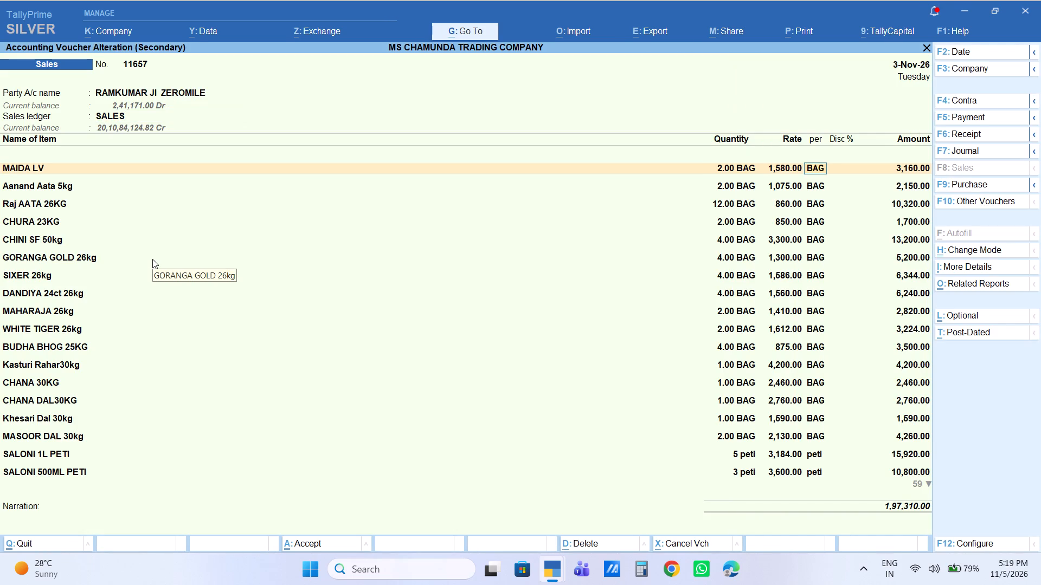
key(BackSpace)
Add Kismis 100g as a new line after the last item in the sales voucher, with quantity 1 KG.
key(Down)
key(Down)
key(Down)
key(Down)
key(Down)
key(Down)
key(Down)
key(Down)
key(Down)
key(Down)
key(Down)
key(Down)
key(Down)
key(Down)
key(Down)
key(Down)
key(Down)
key(Down)
key(Down)
key(Down)
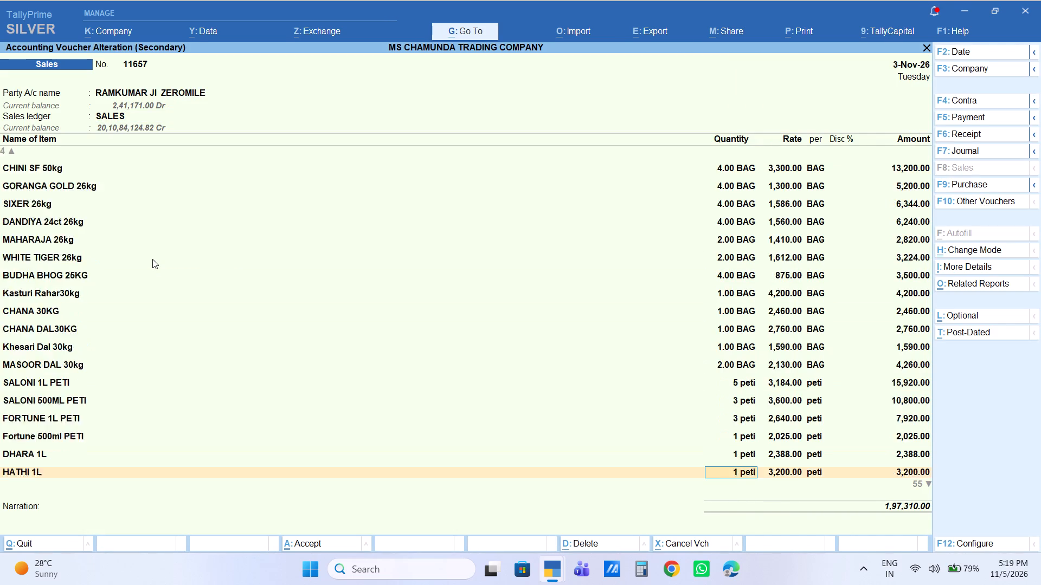
key(Down)
key(Down)
key(Down)
key(Down)
key(Down)
key(Down)
key(Down)
key(Down)
key(Down)
key(Down)
key(Down)
key(Down)
key(Down)
key(Down)
key(Down)
key(Down)
key(Down)
key(Down)
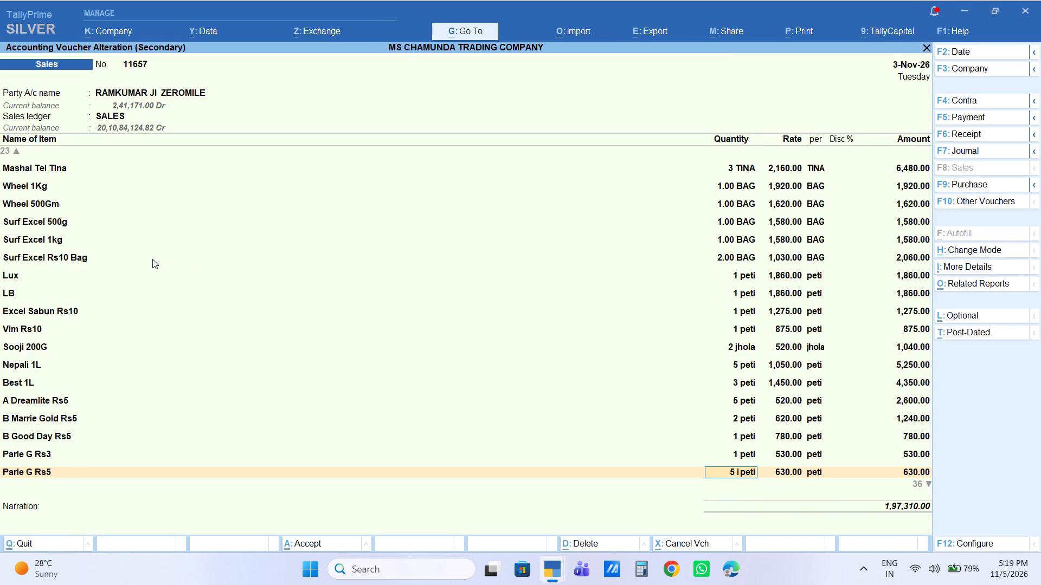
key(Down)
key(Down)
key(Down)
key(Down)
key(Down)
key(Down)
key(Down)
key(Down)
key(Down)
key(Down)
key(Down)
key(Down)
key(Down)
key(Down)
key(Down)
key(Down)
key(Down)
key(Down)
key(Down)
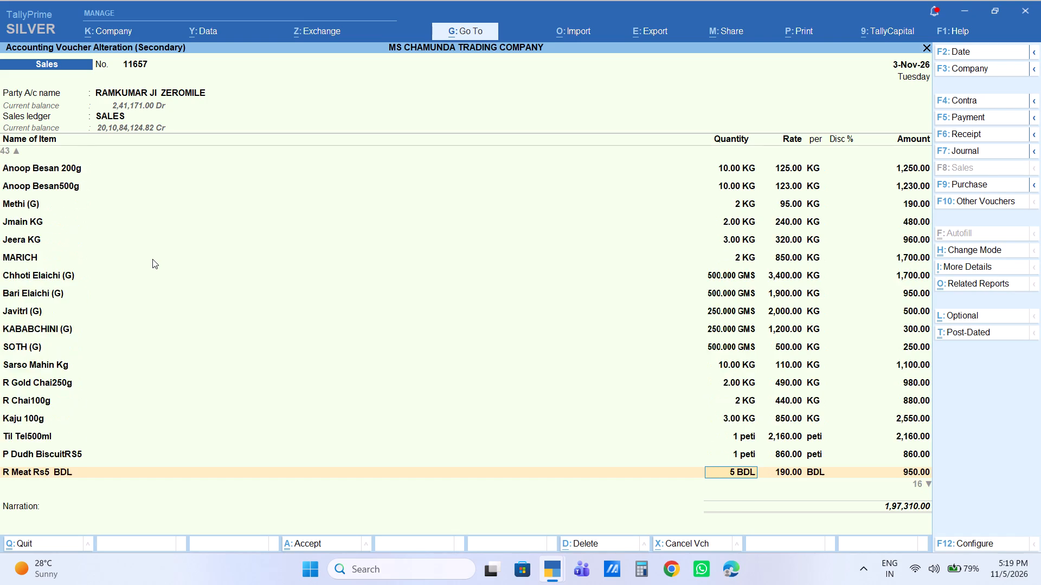
key(Down)
key(Down)
key(Down)
key(Down)
key(Down)
key(Down)
key(Down)
key(Down)
key(Down)
key(Down)
key(Down)
key(Down)
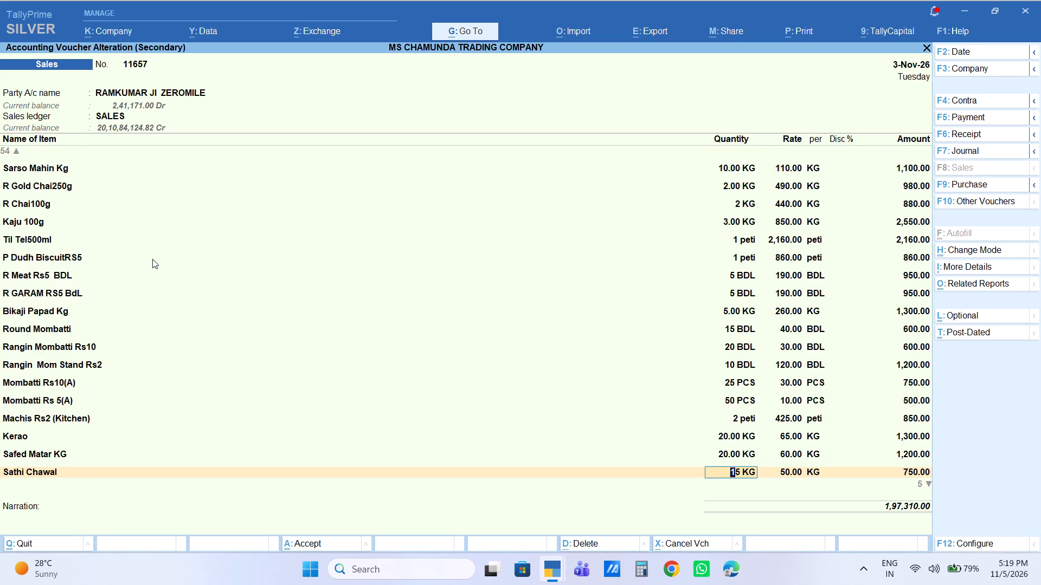
key(Down)
key(Down)
key(Down)
key(Down)
key(BackSpace)
key(BackSpace)
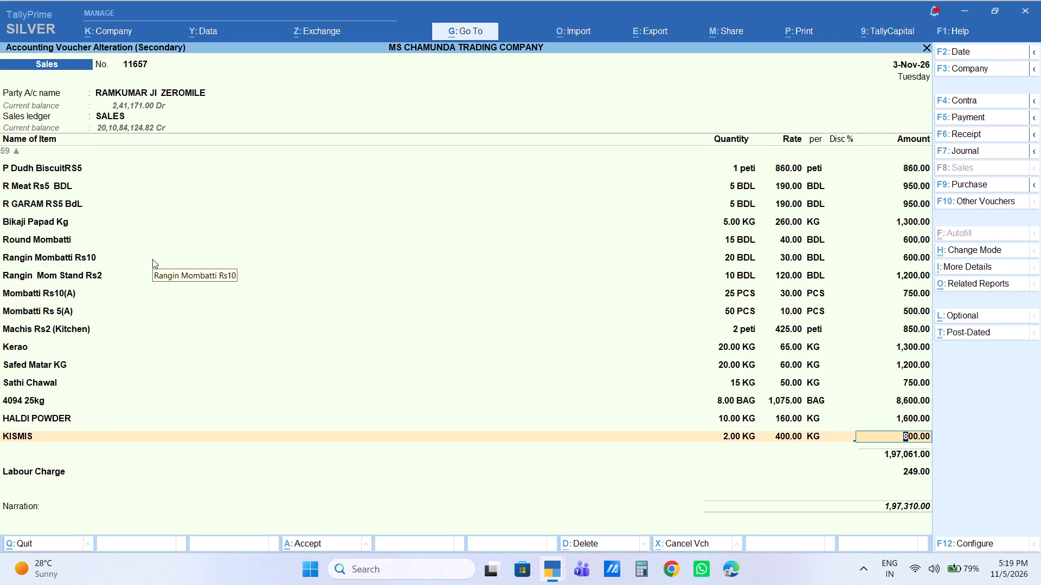
key(Return)
key(Return)
text(kismis)
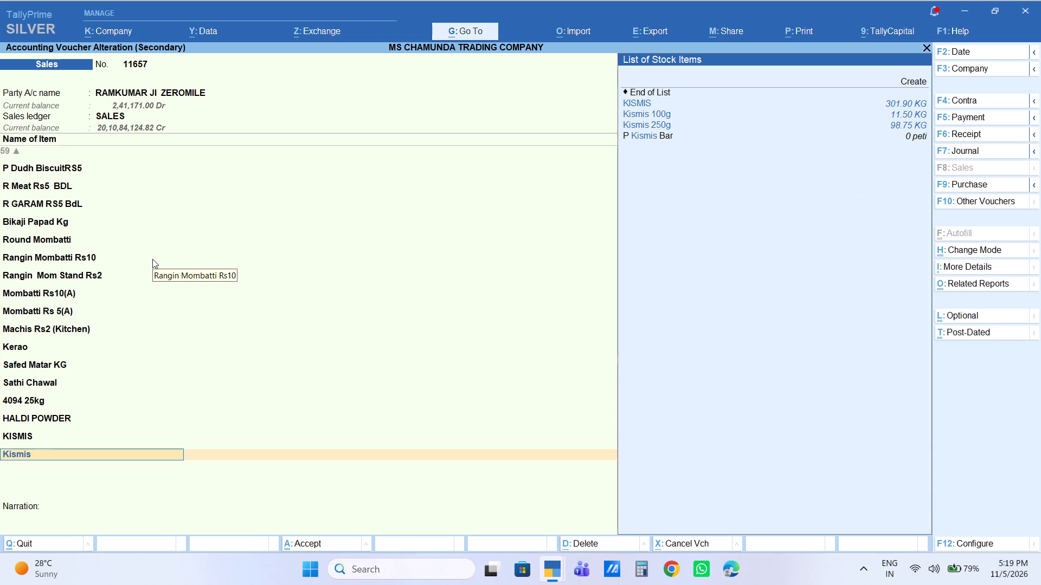
key(Down)
key(Down)
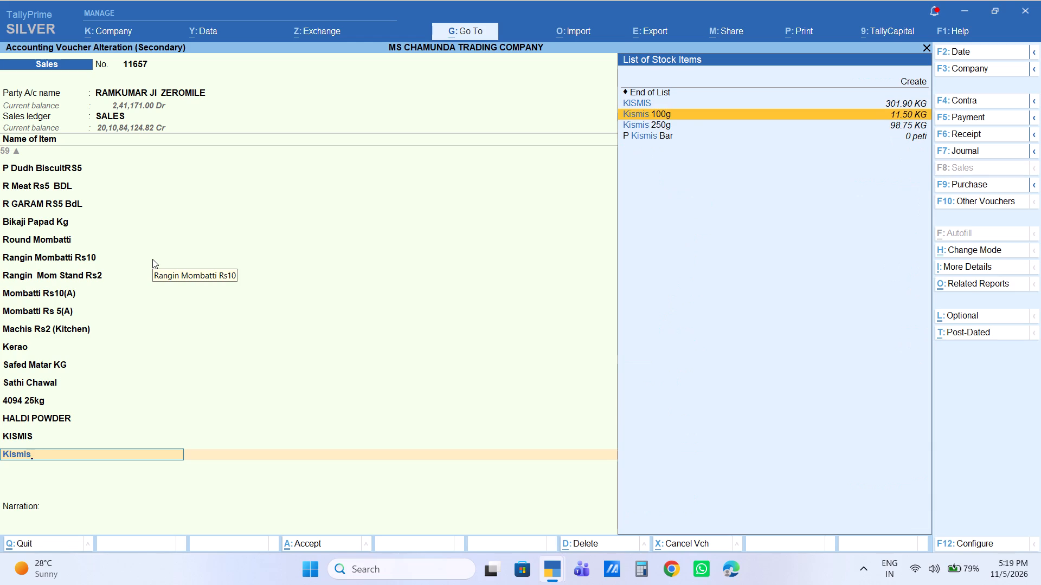
key(Return)
key(1)
key(Return)
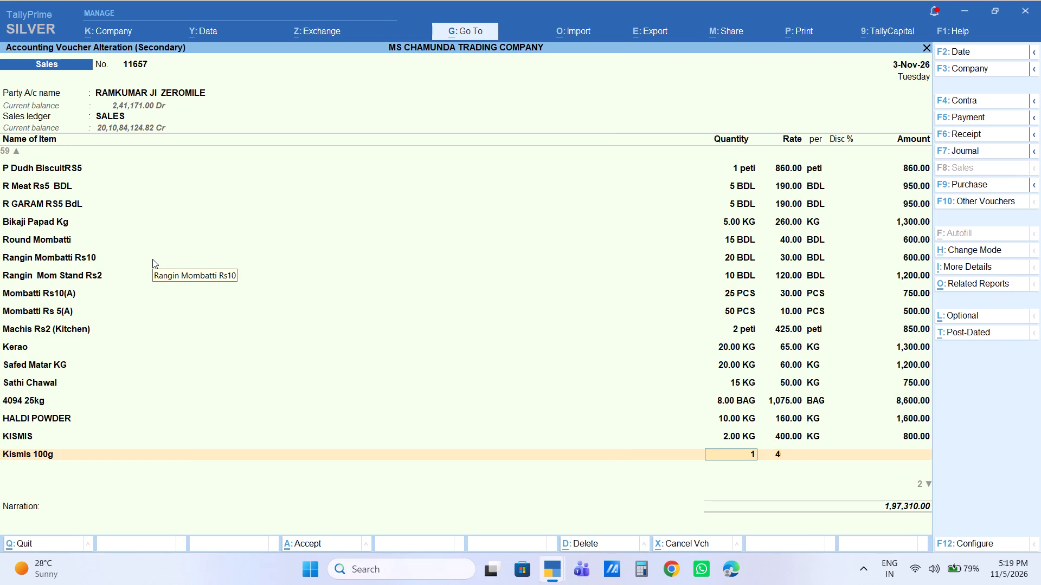
Set the rate of the KISMIS line to 390 per KG.
key(Up)
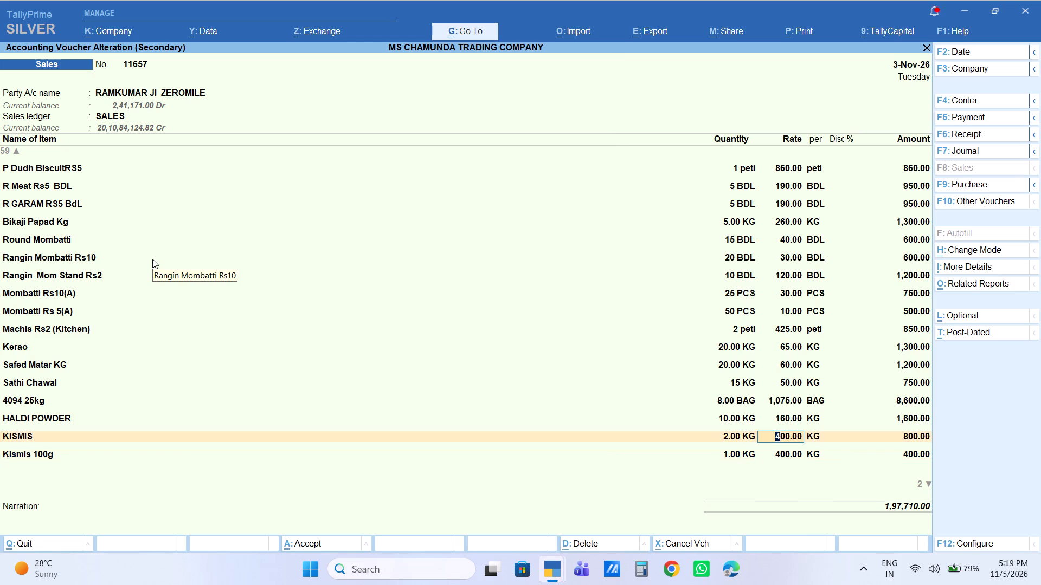
text(390)
key(Return)
key(Return)
key(Return)
key(Return)
key(Return)
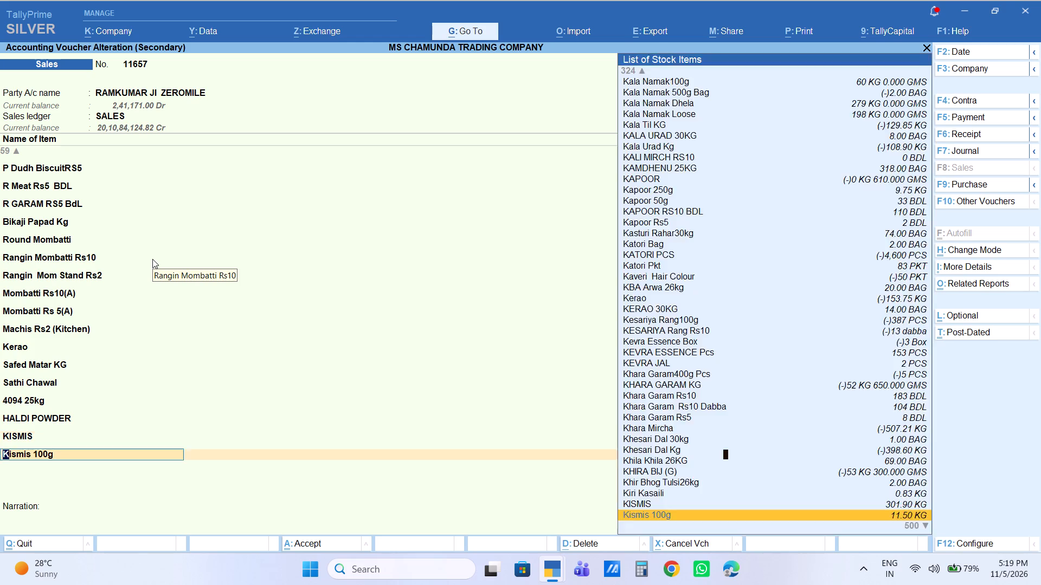
Add Kismis 250g on the line below Kismis 100g, with quantity 1 KG at rate 400.
key(Return)
key(Return)
key(Return)
key(Return)
key(Return)
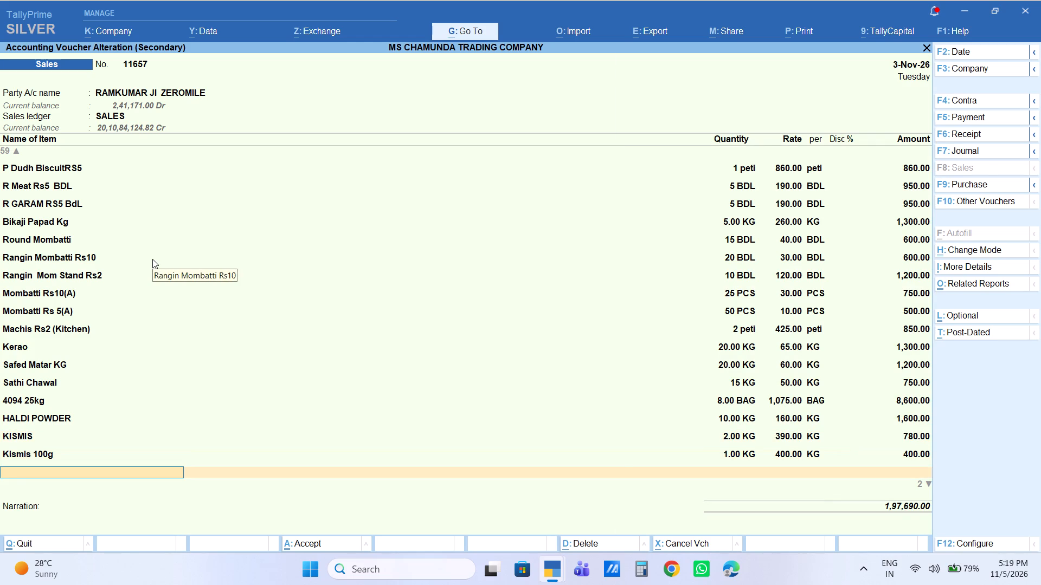
text(kismis)
key(Down)
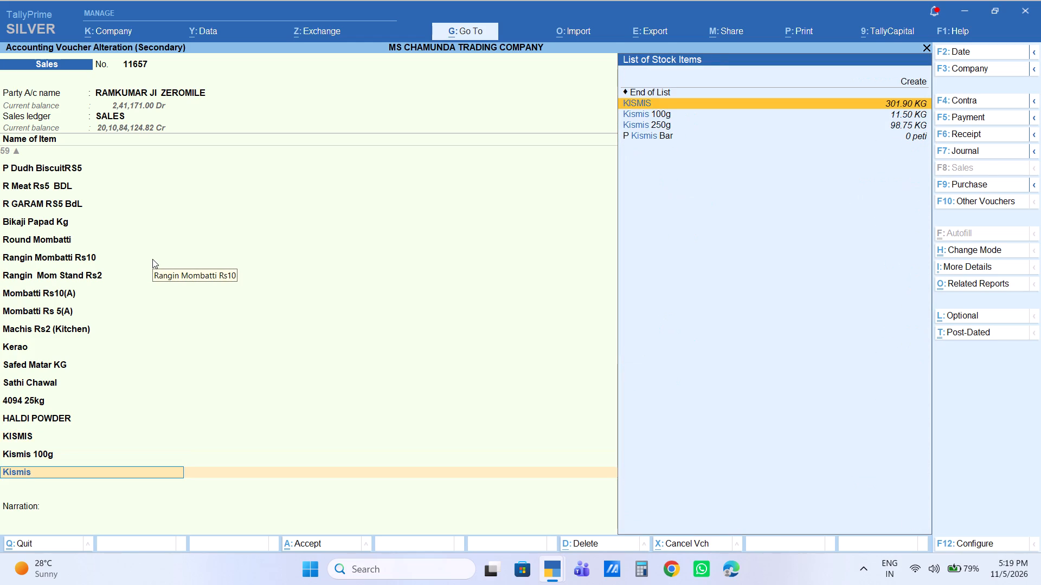
key(Down)
key(Down)
key(Return)
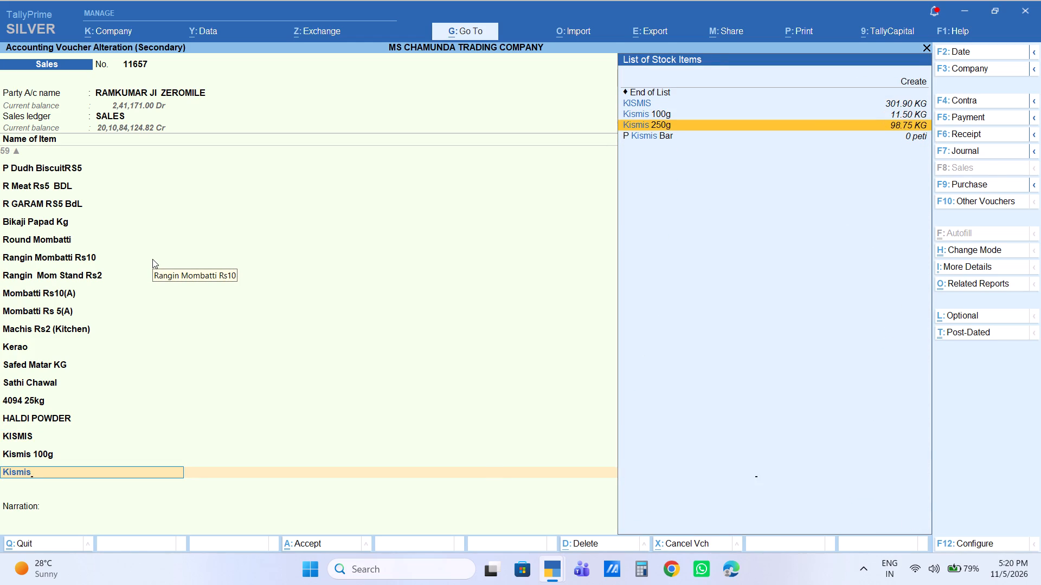
key(1)
key(Return)
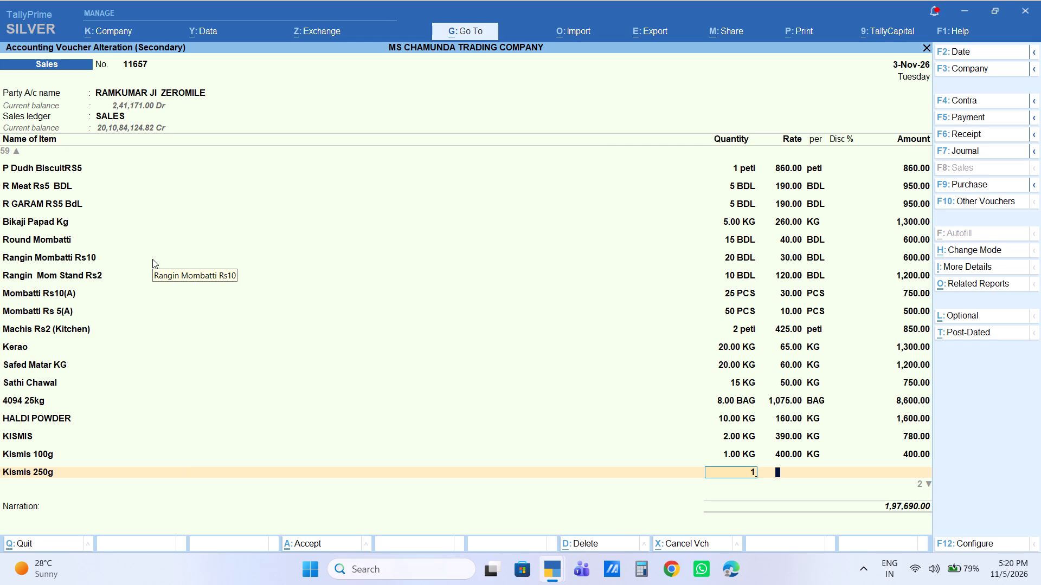
key(Return)
key(Return)
key(Return)
key(Return)
key(Return)
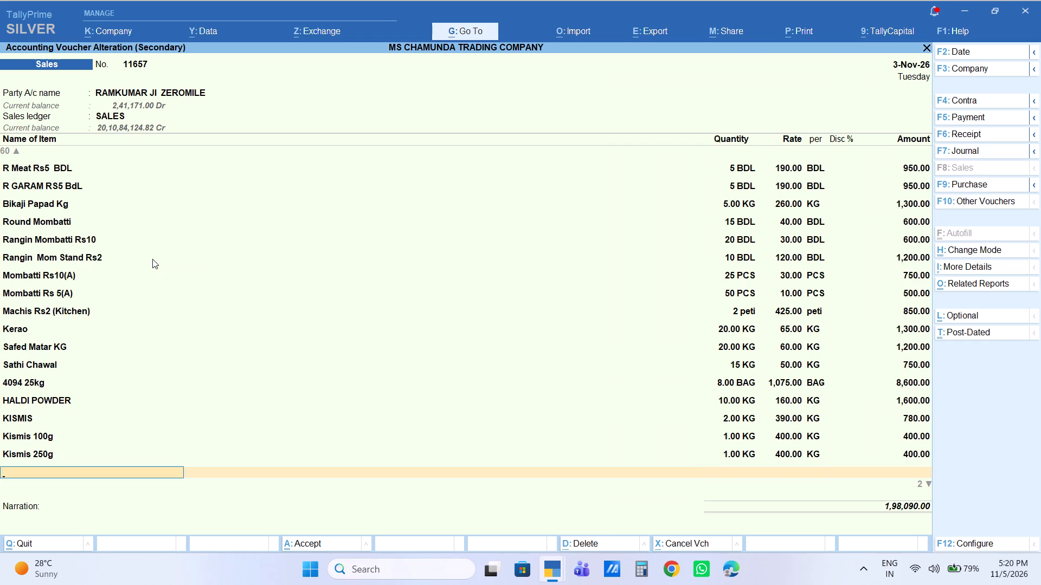
Add Haldi Khara KG as a new line below Kismis 250g in the sales voucher, with quantity 1 KG.
key(BackSpace)
key(BackSpace)
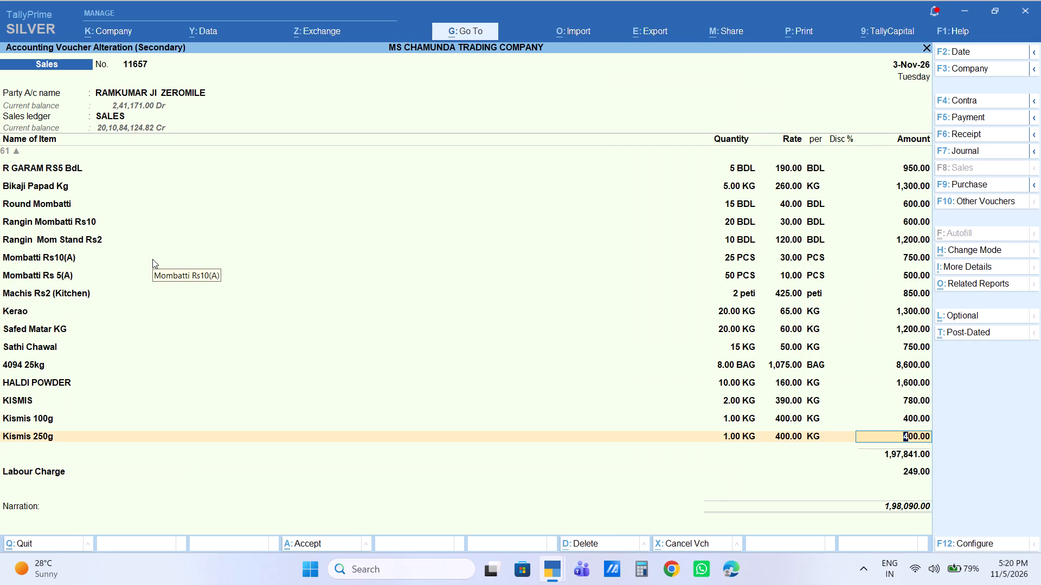
key(Return)
key(Return)
text(haldi)
key(Down)
key(Down)
key(Down)
key(Down)
key(Down)
key(Down)
key(Down)
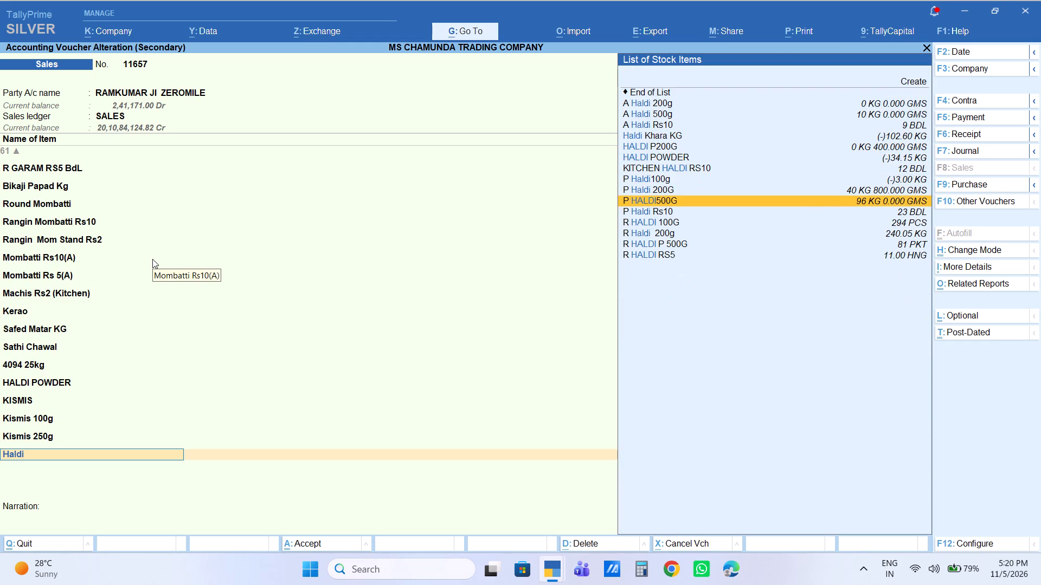
key(Up)
key(Up)
key(Up)
key(Up)
key(Up)
key(Up)
key(Return)
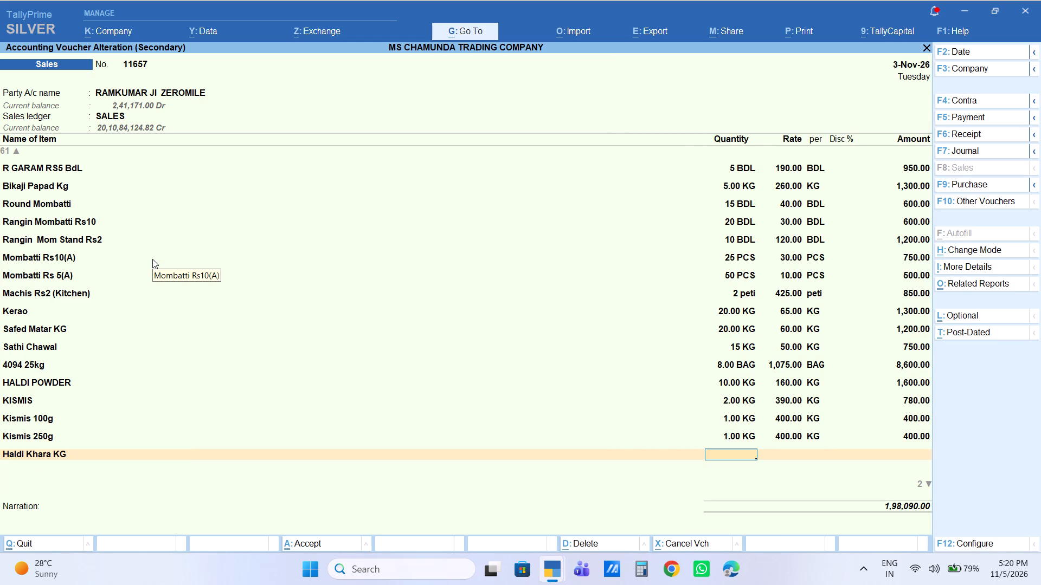
key(1)
key(Return)
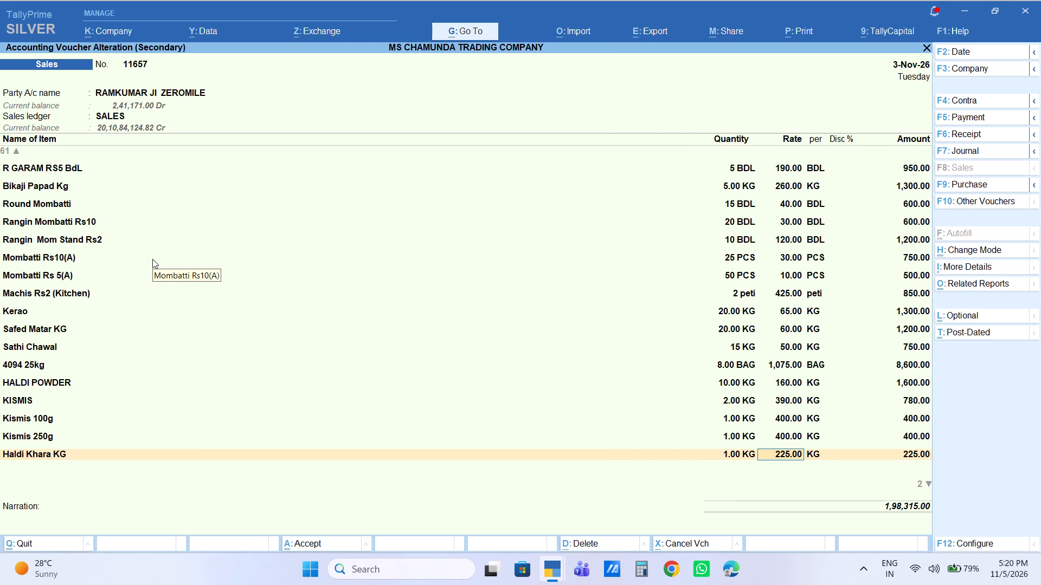
Enter 225 per KG as the rate of the Haldi Khara KG line and complete the line.
key(2)
key(4)
key(BackSpace)
text(25)
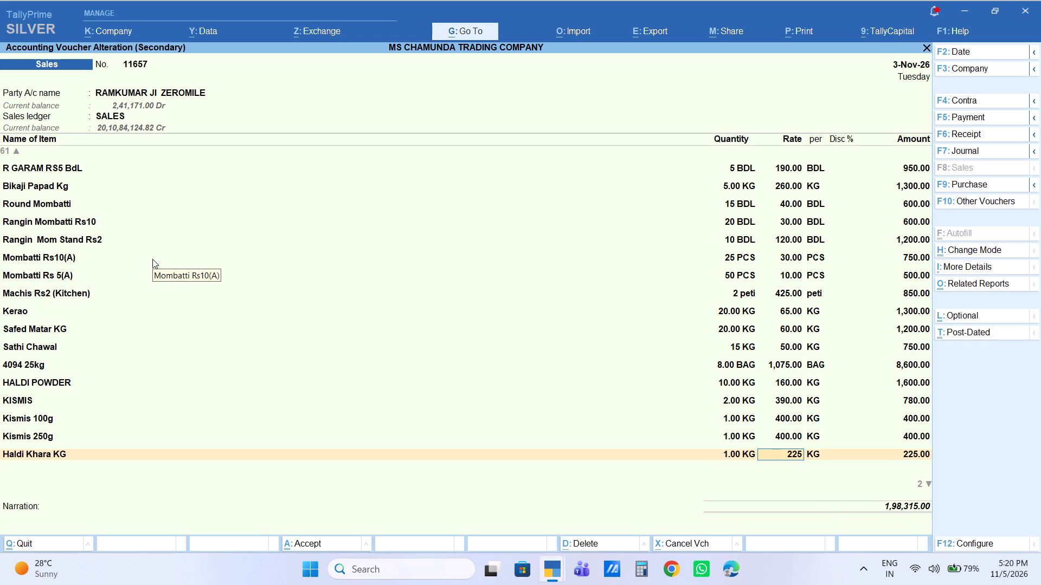
key(BackSpace)
key(5)
key(Return)
key(Return)
key(Return)
key(Return)
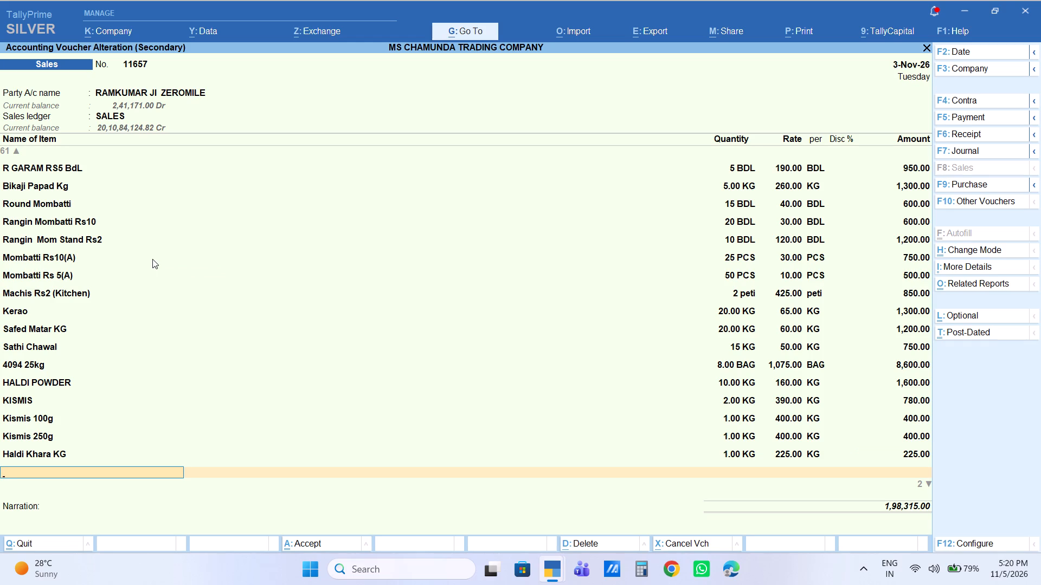
End the item list and set the Labour Charge amount to 259.
key(Return)
key(Return)
key(Return)
key(Return)
key(Return)
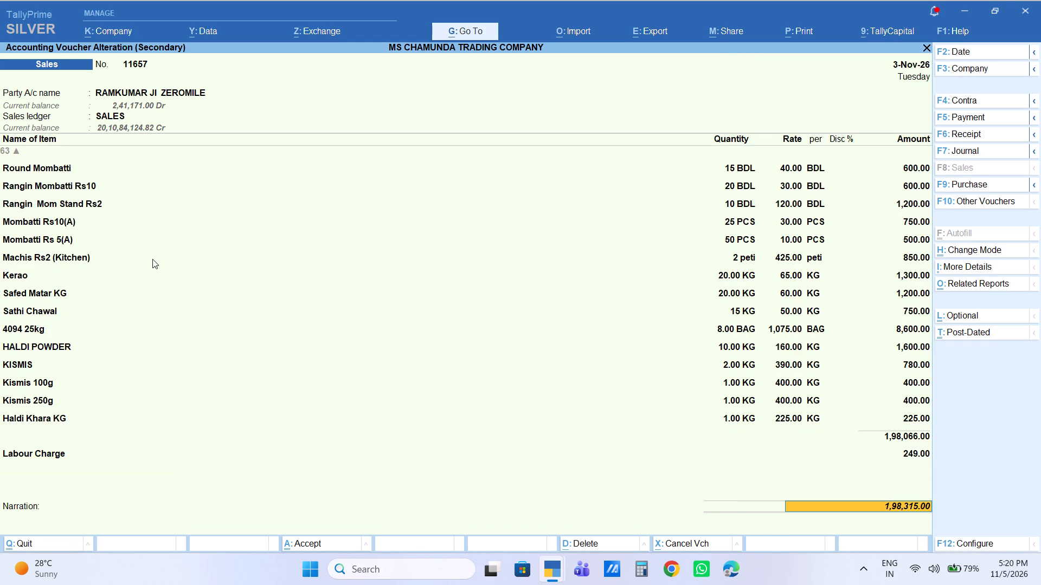
key(BackSpace)
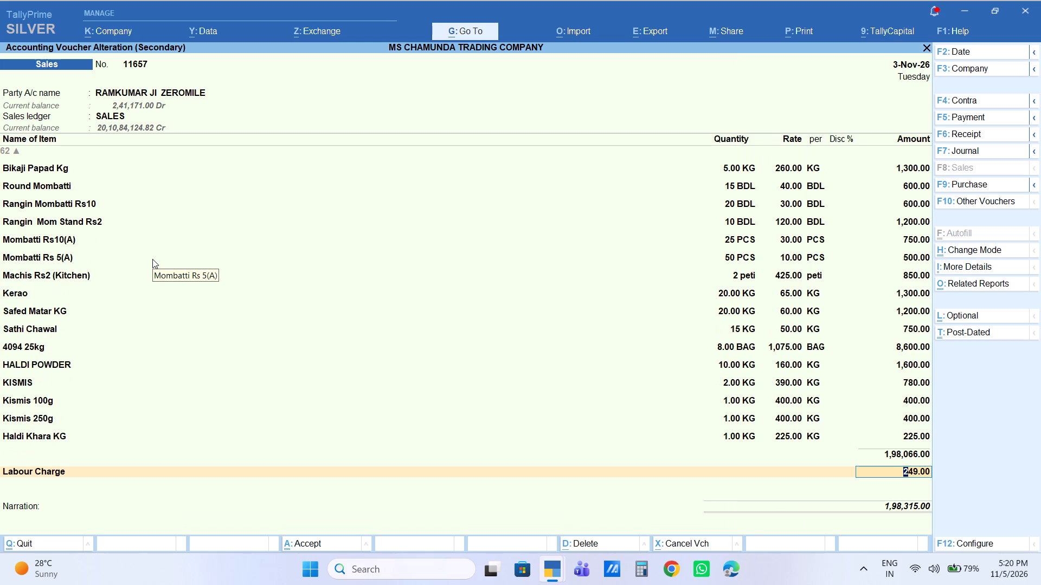
text(259)
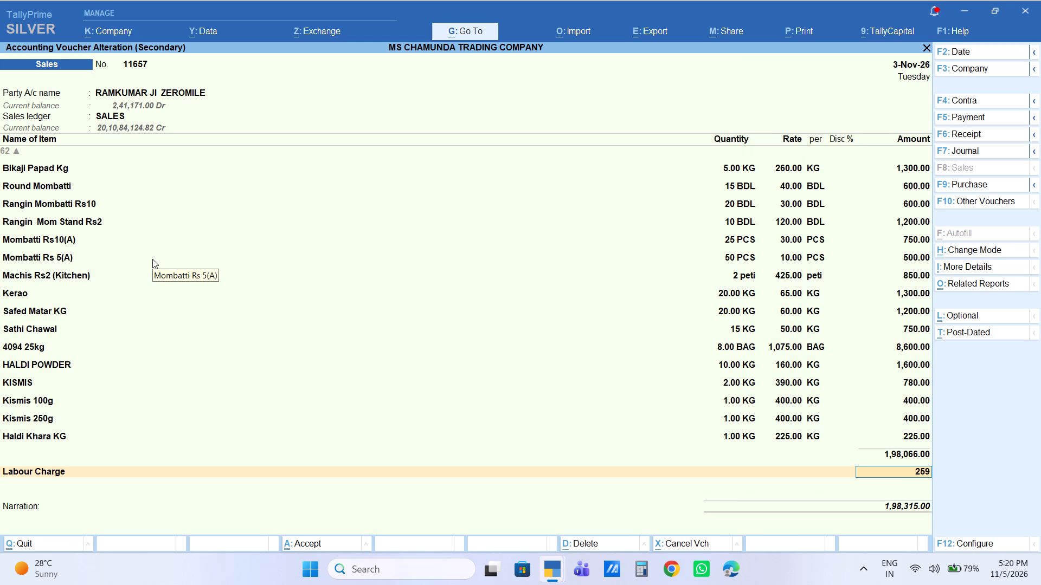
key(Return)
Accept the bill-wise details with New Ref 11657 for the full amount and save the sales voucher.
key(Return)
key(Return)
key(Return)
key(Return)
key(Return)
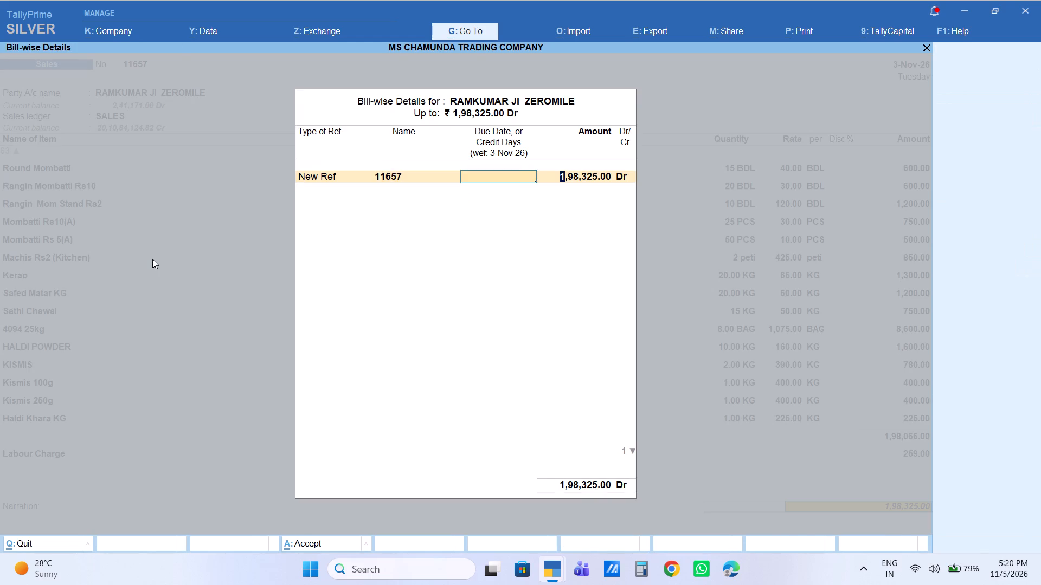
key(Return)
key(Return)
key(Return)
key(Return)
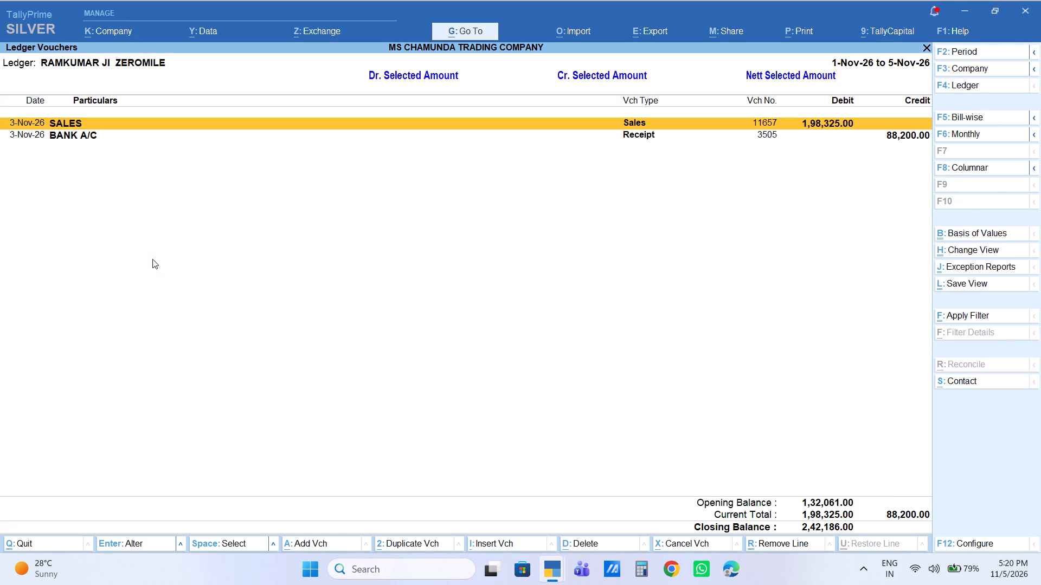
Reopen sales voucher 11657 from the party's ledger and print one copy of its invoice.
key(Return)
key(ctrl+p)
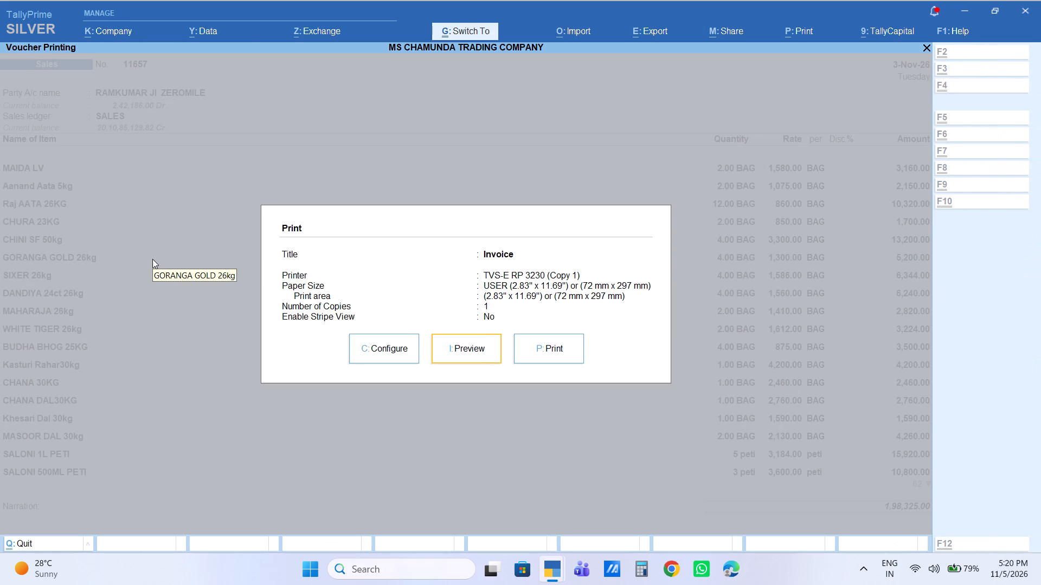
key(Right)
key(Return)
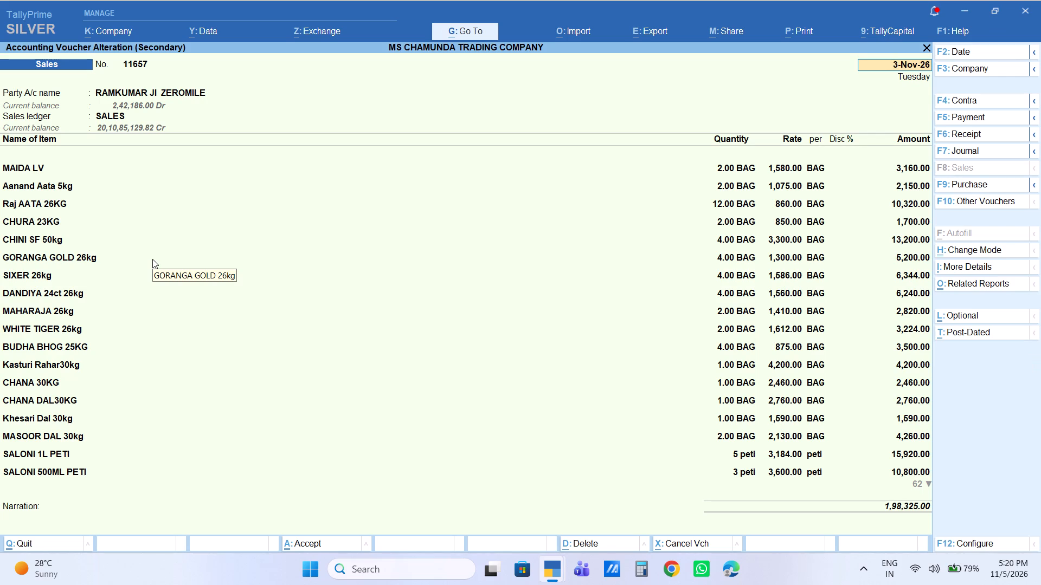
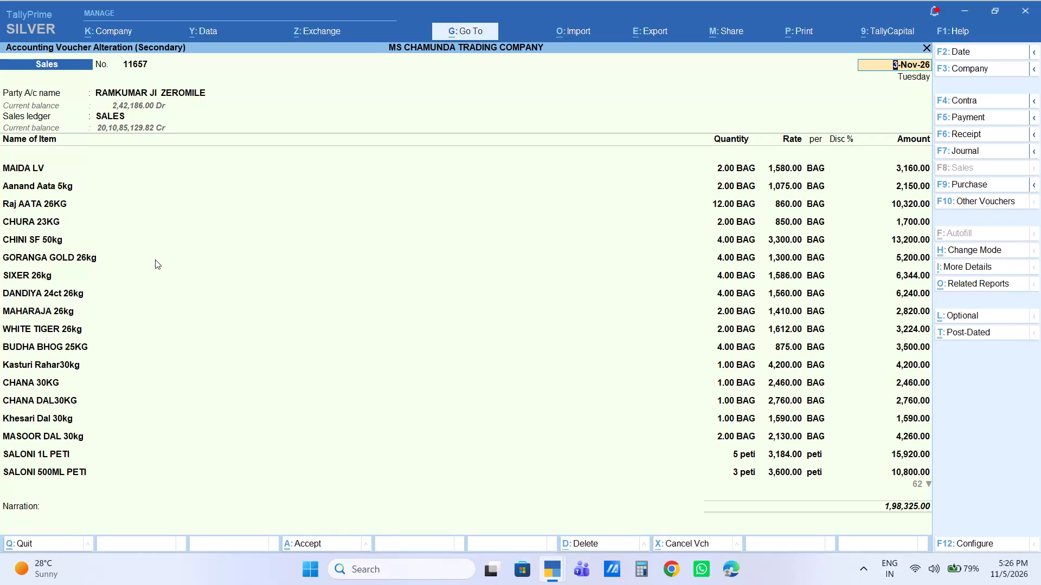
Close the Ramkumar Ji voucher and ledger views, and examine the MUSHROOM stock item's monthly summary and September vouchers.
key(Escape)
key(Escape)
key(Escape)
key(Escape)
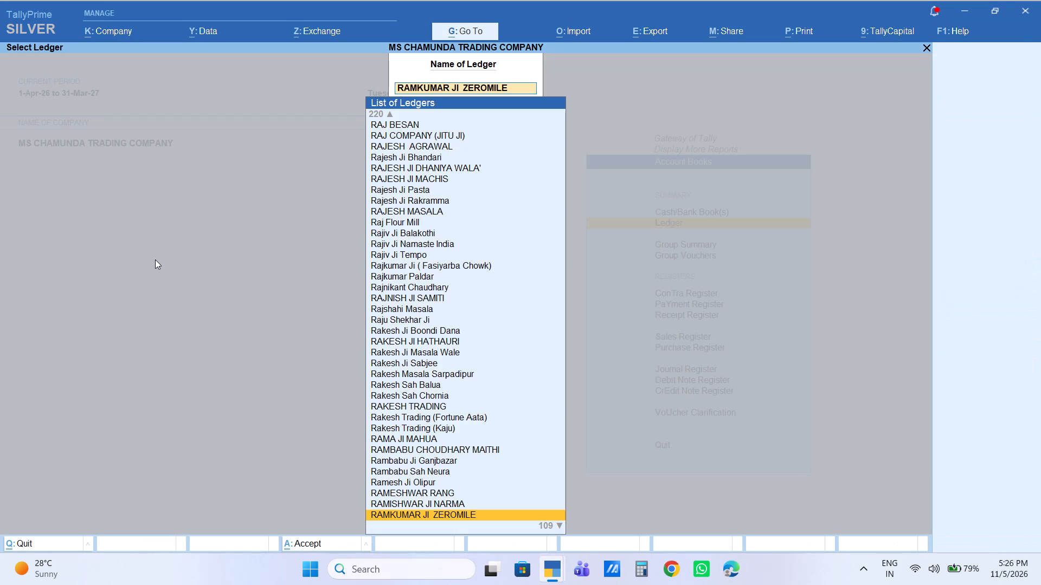
key(Escape)
key(Escape)
key(Escape)
key(Escape)
key(d)
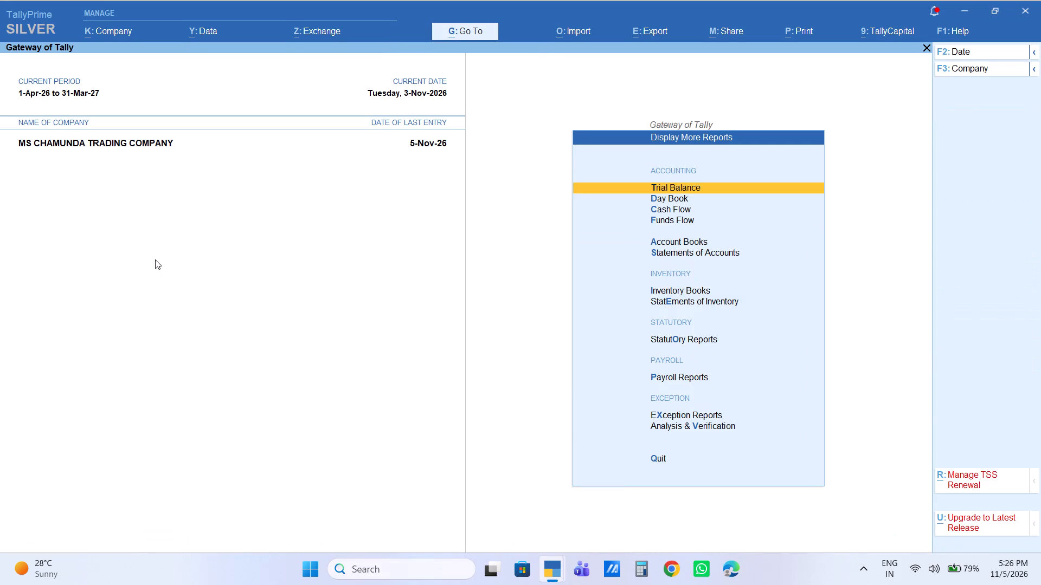
key(i)
key(Return)
text(mushra)
key(Return)
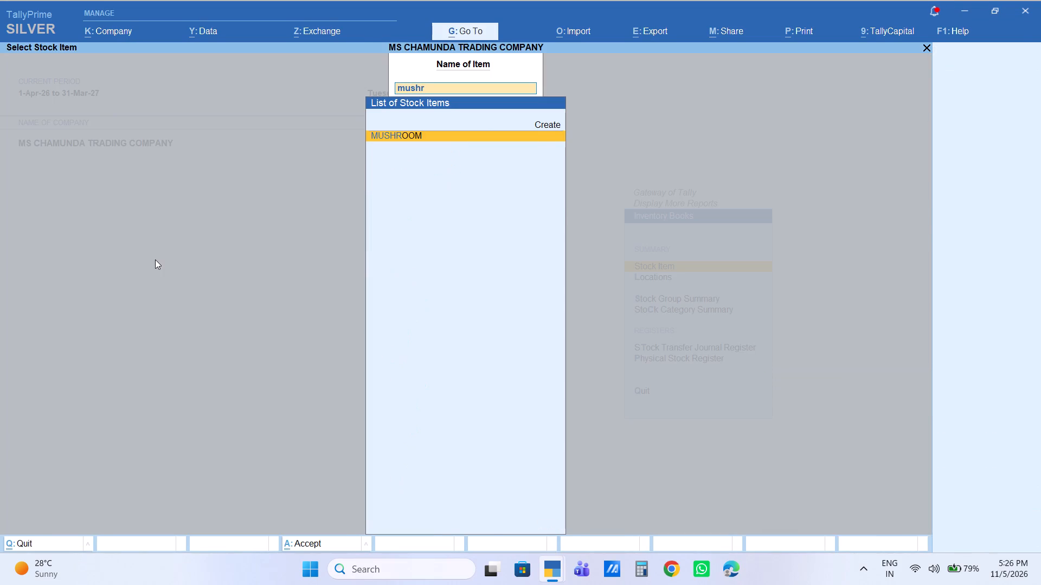
key(Return)
key(Up)
key(Up)
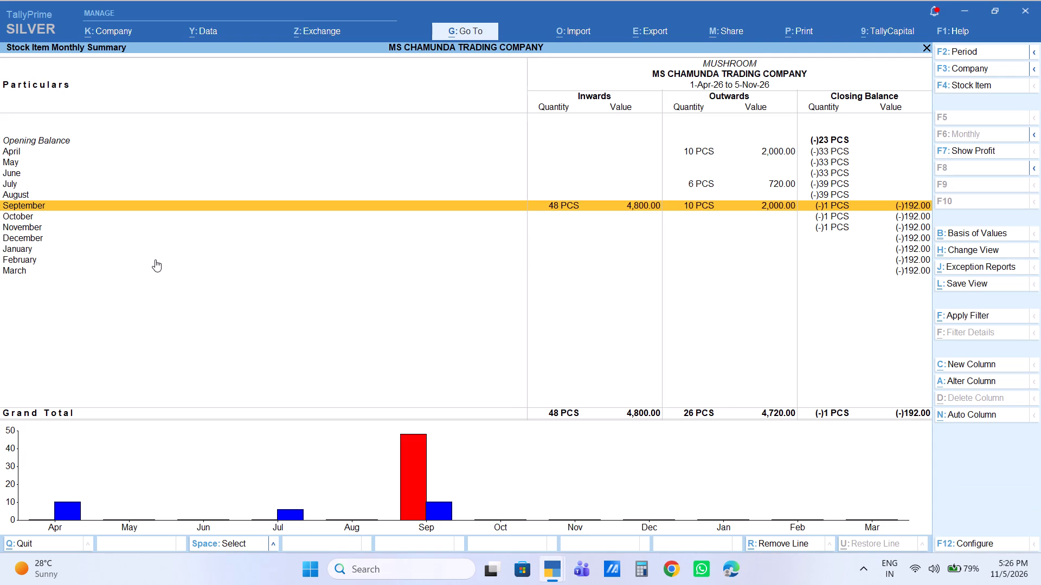
key(Return)
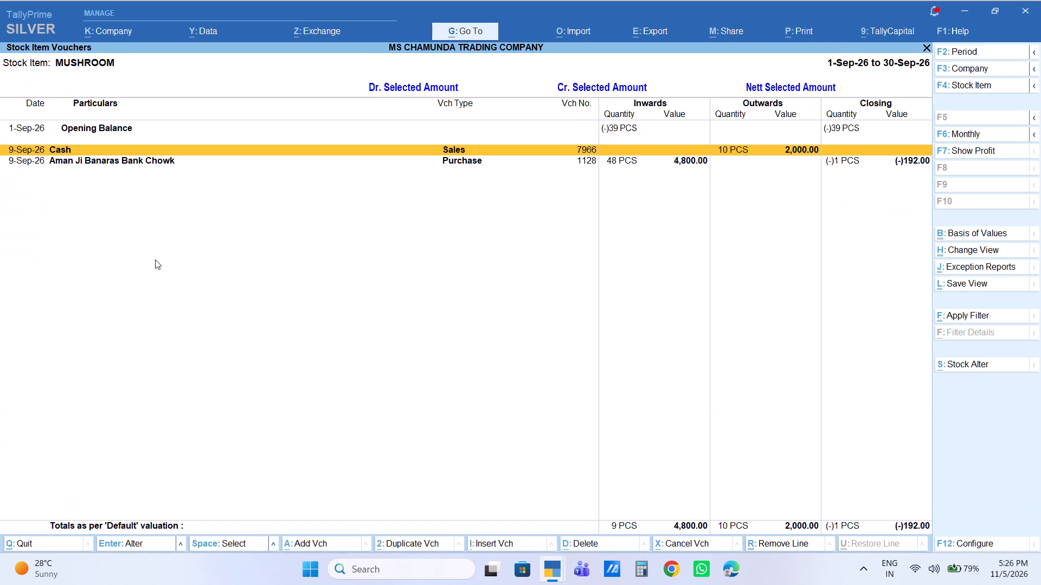
key(Escape)
key(Escape)
key(Escape)
key(Escape)
key(Escape)
key(Escape)
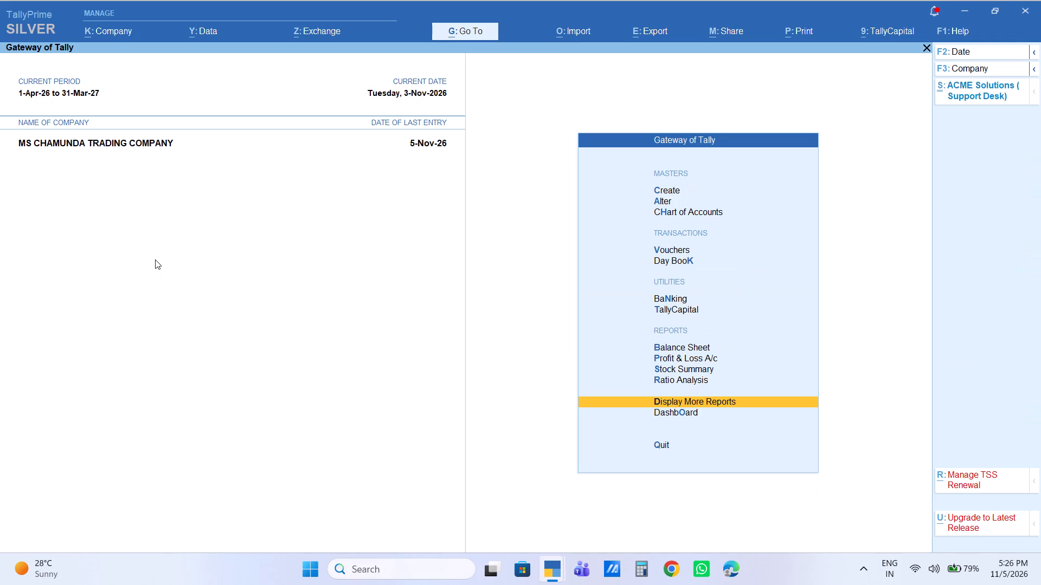
key(F6)
key(v)
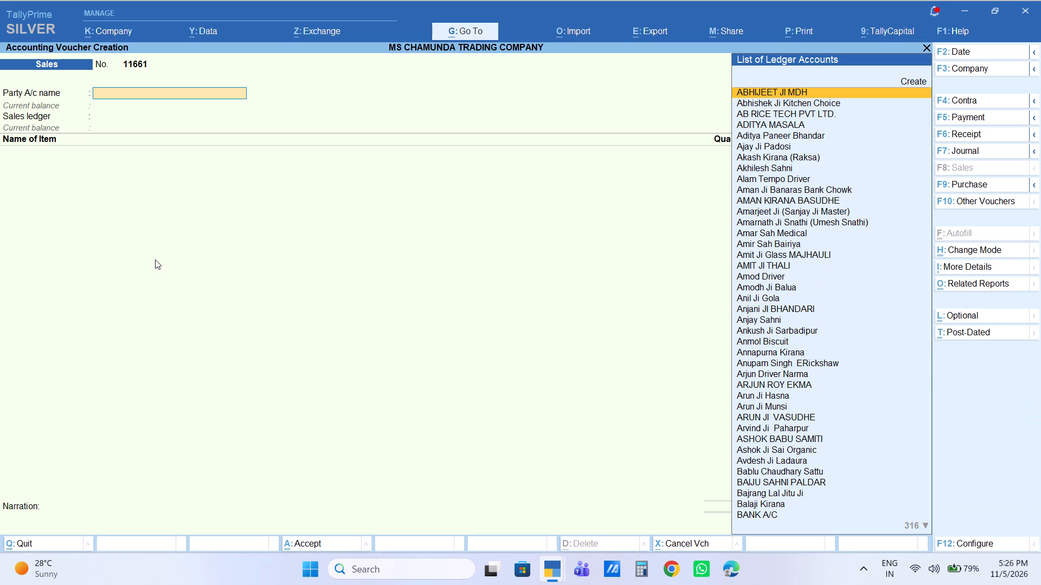
key(F6)
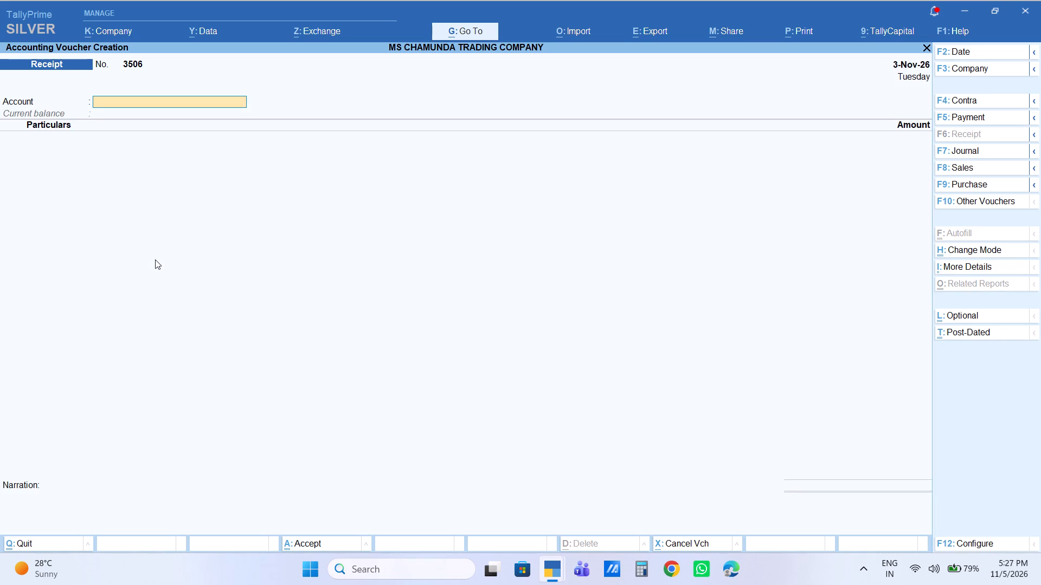
key(Return)
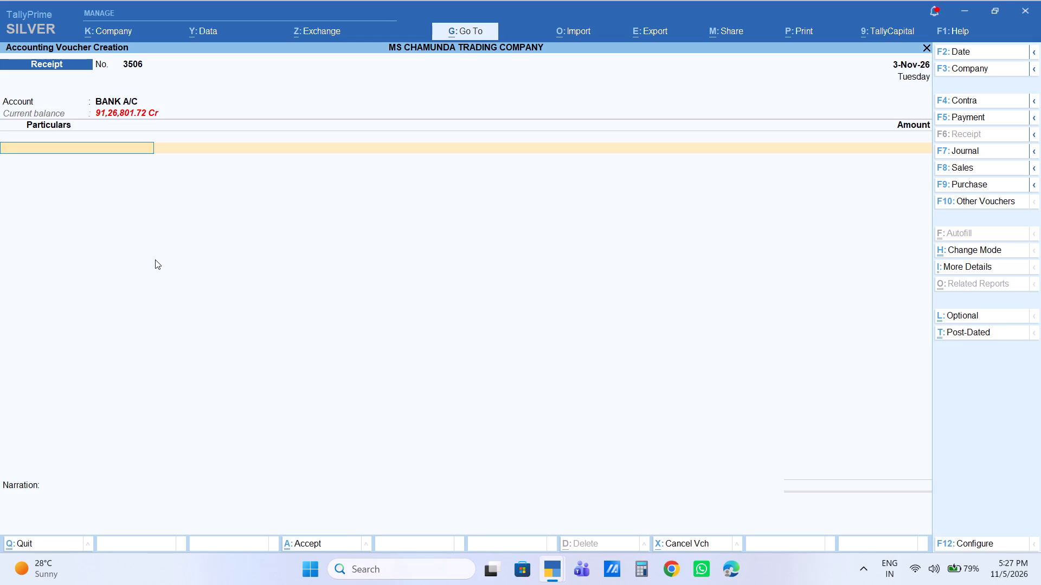
text(jaypr)
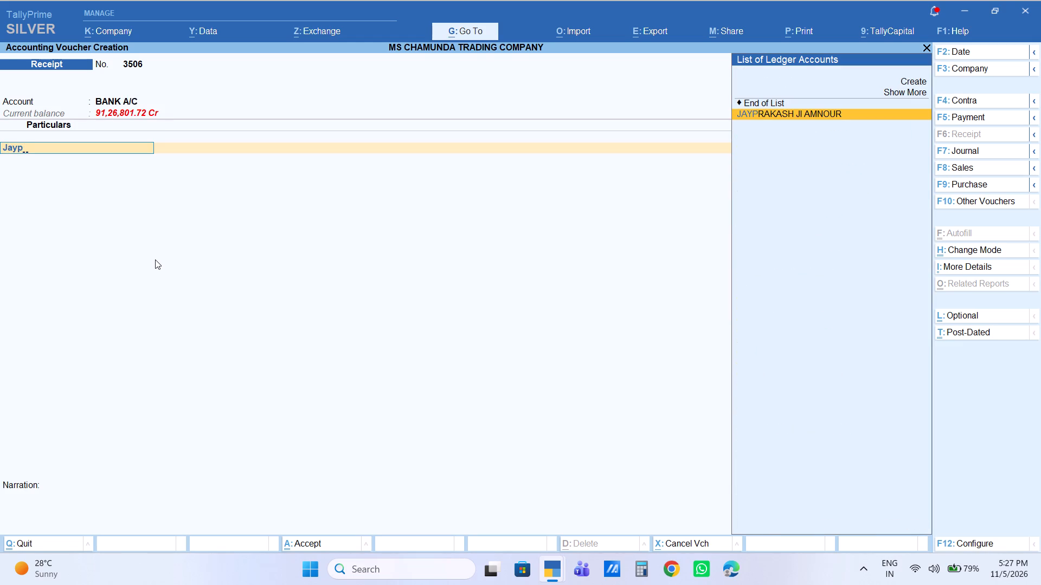
key(Return)
key(Return)
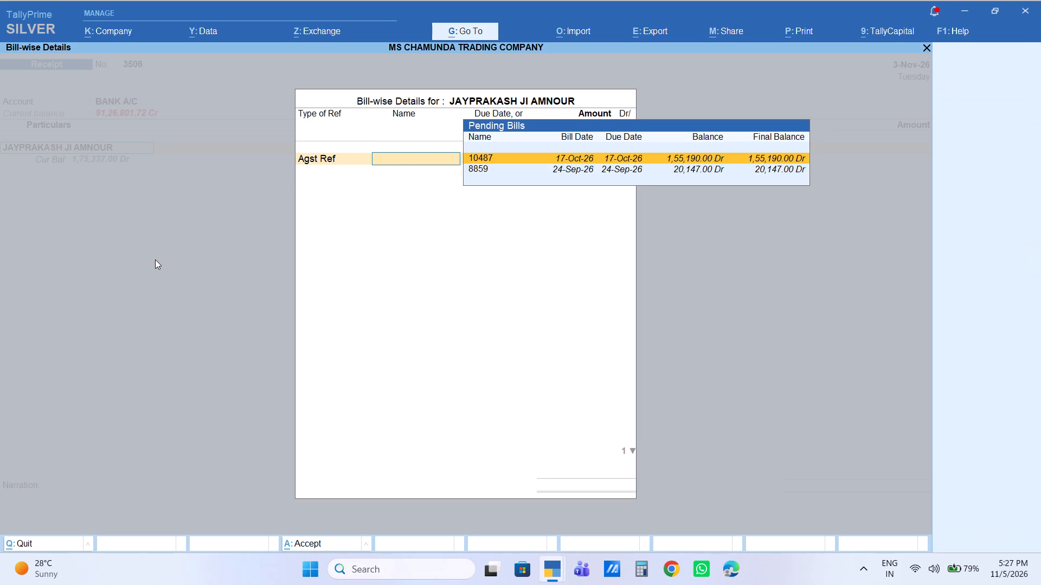
key(Down)
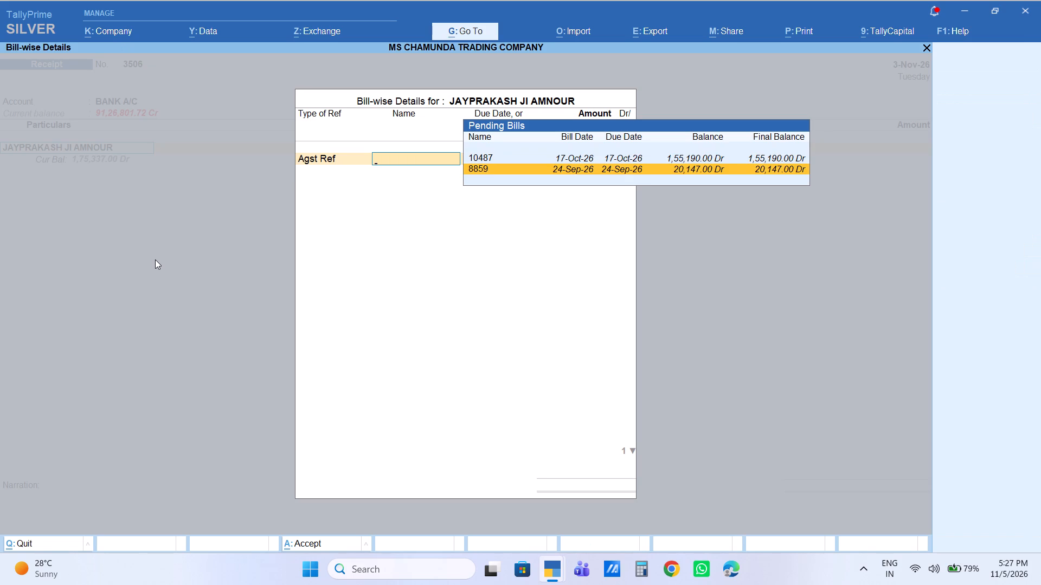
key(Return)
key(Return)
key(Return)
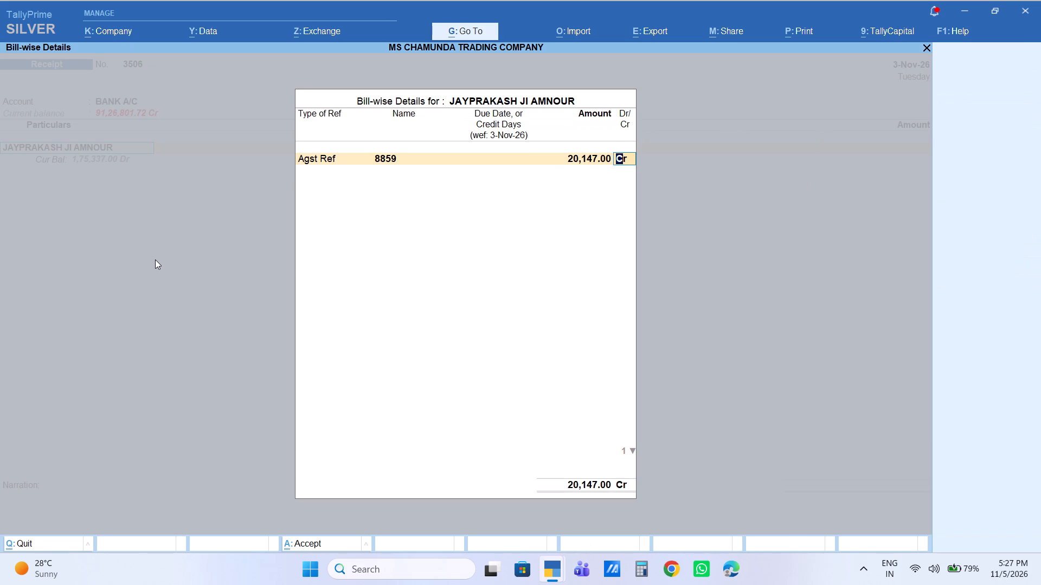
key(Down)
key(Down)
key(Return)
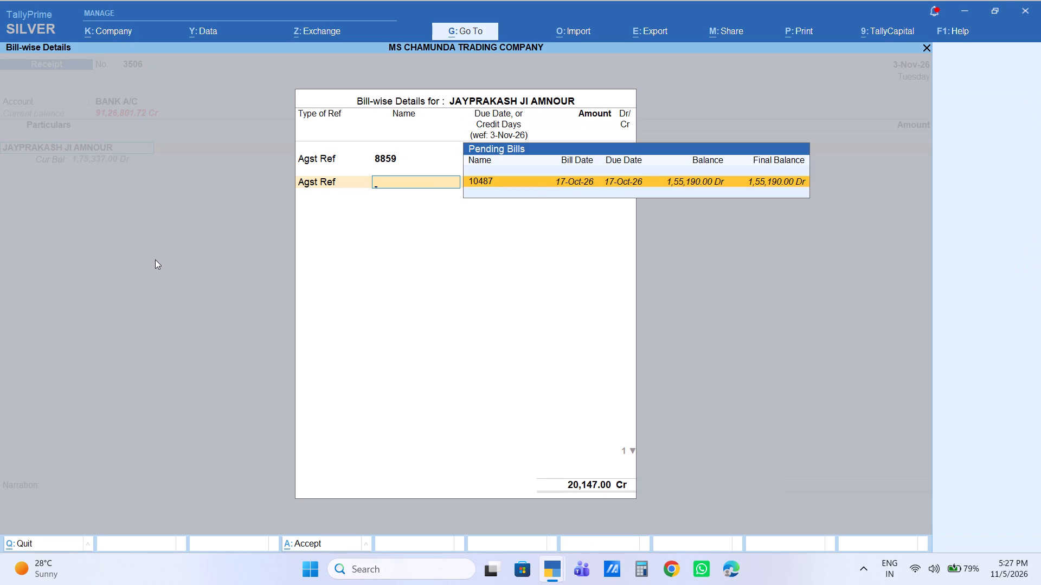
key(Return)
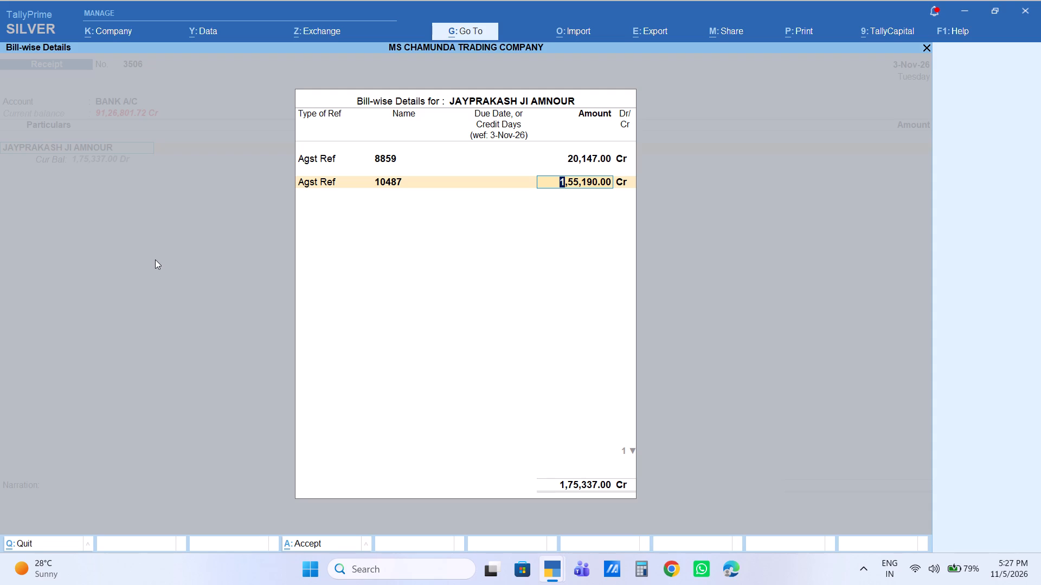
text(29)
text(853)
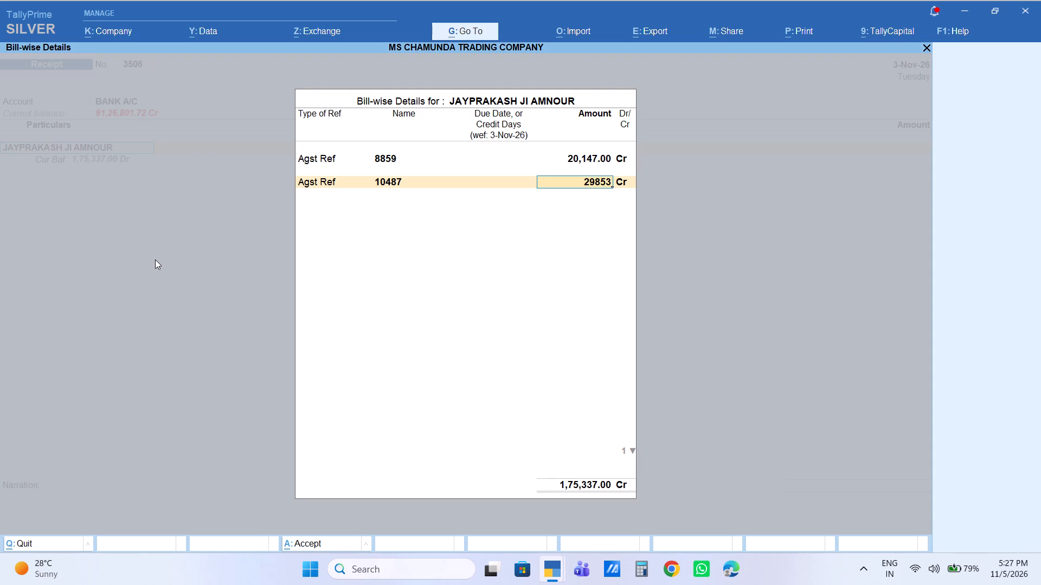
key(Return)
key(Return)
key(Return)
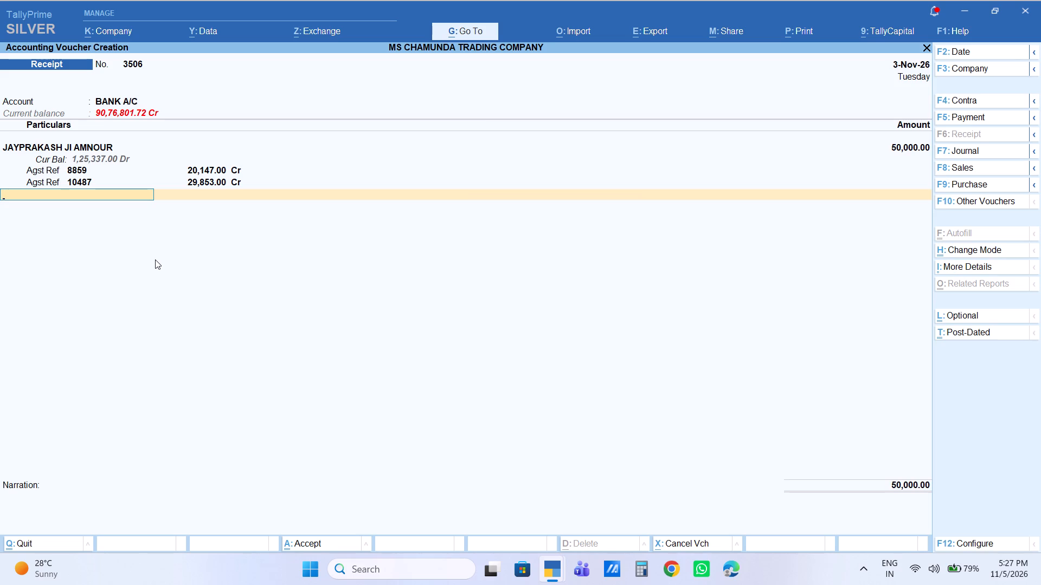
Save Jayprakash Ji's receipt with a blank narration and start another receipt into BANK A/C.
key(Return)
key(Return)
key(Return)
key(Return)
key(Return)
key(Return)
key(Return)
key(Return)
key(Return)
key(Return)
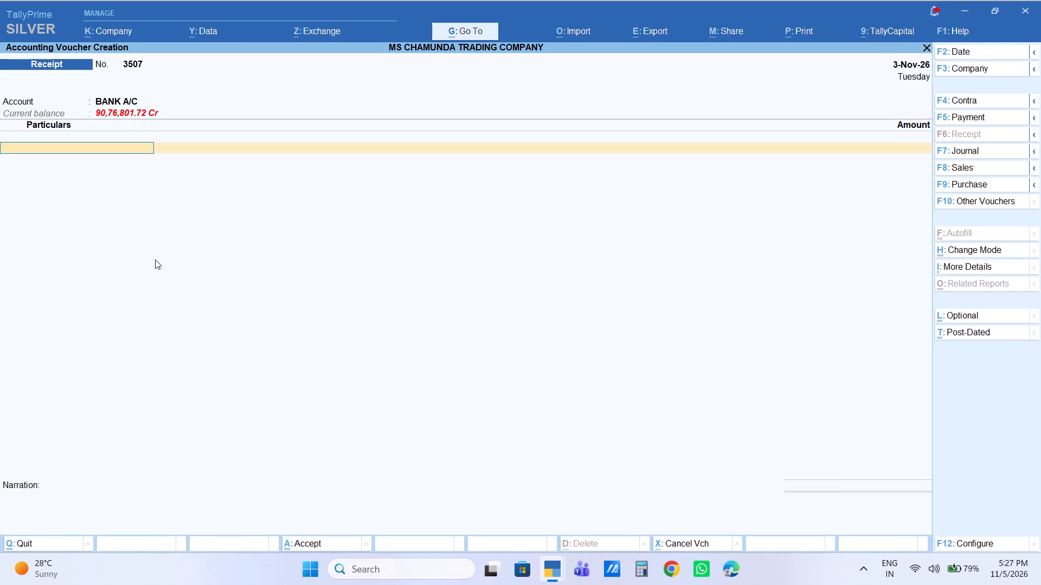
text(lalba)
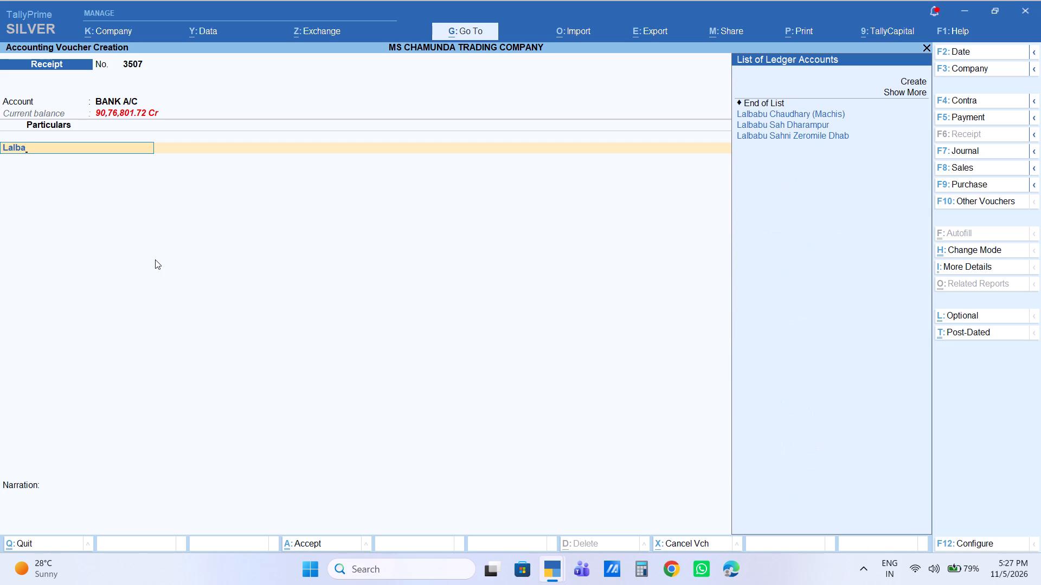
key(Down)
key(Down)
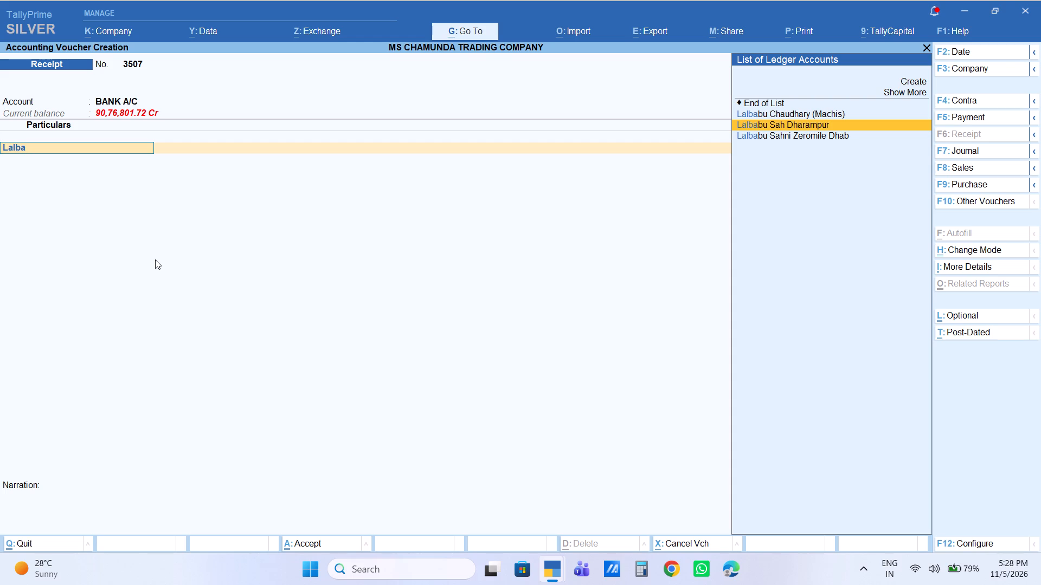
key(Return)
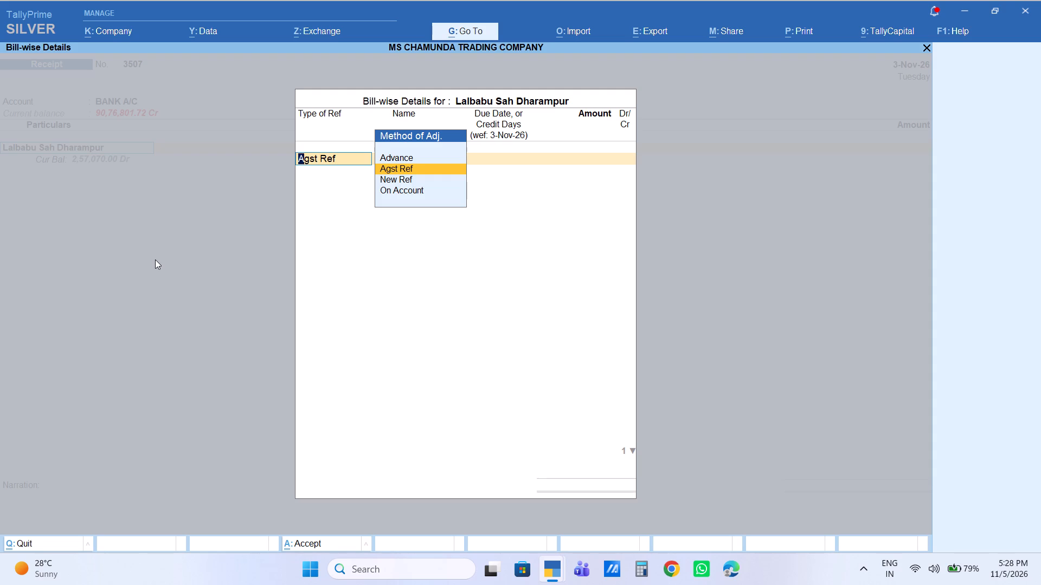
key(Return)
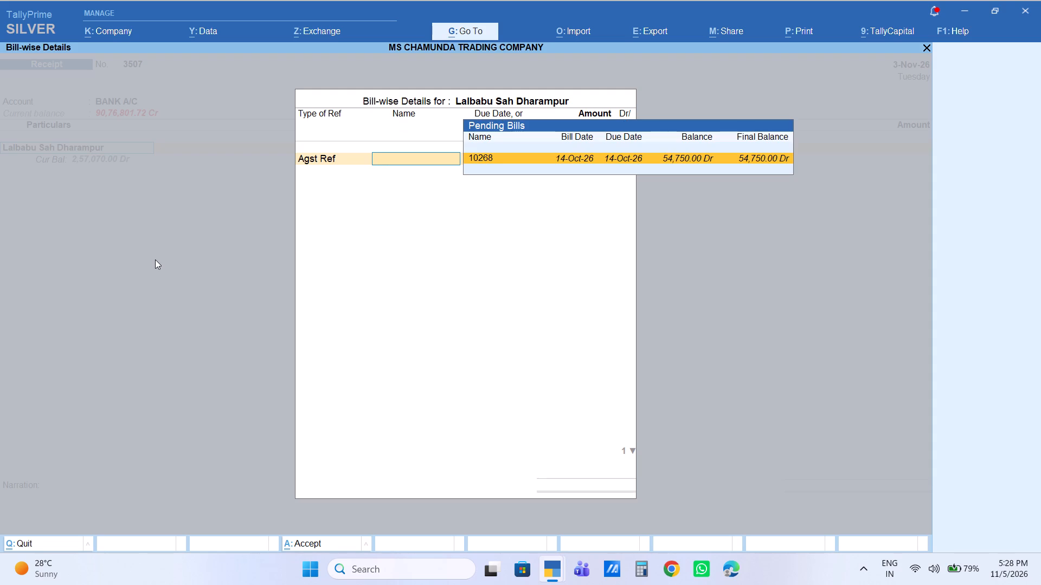
text(4500)
key(Return)
key(Return)
text(45000)
key(Return)
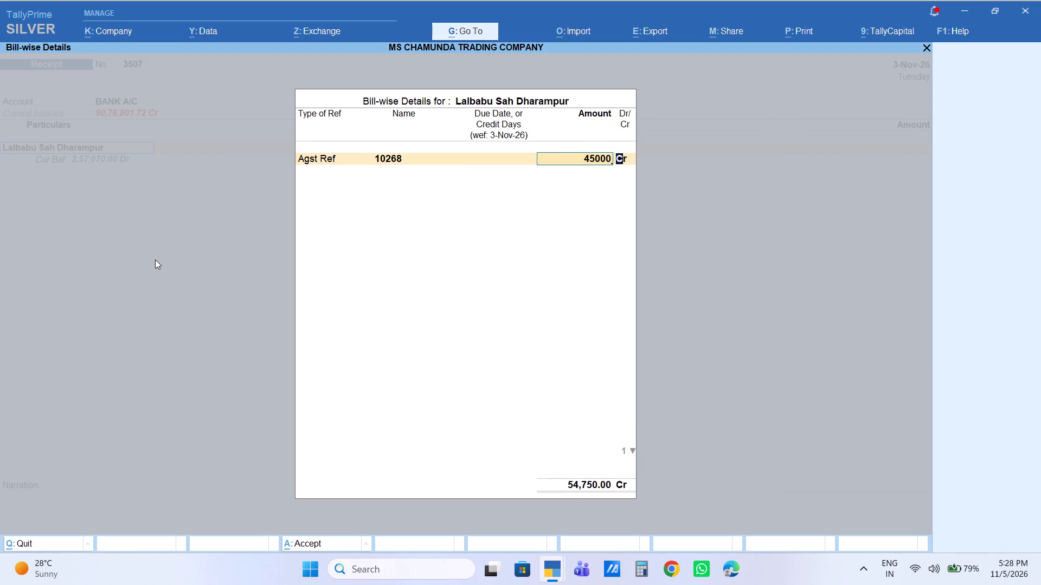
key(Return)
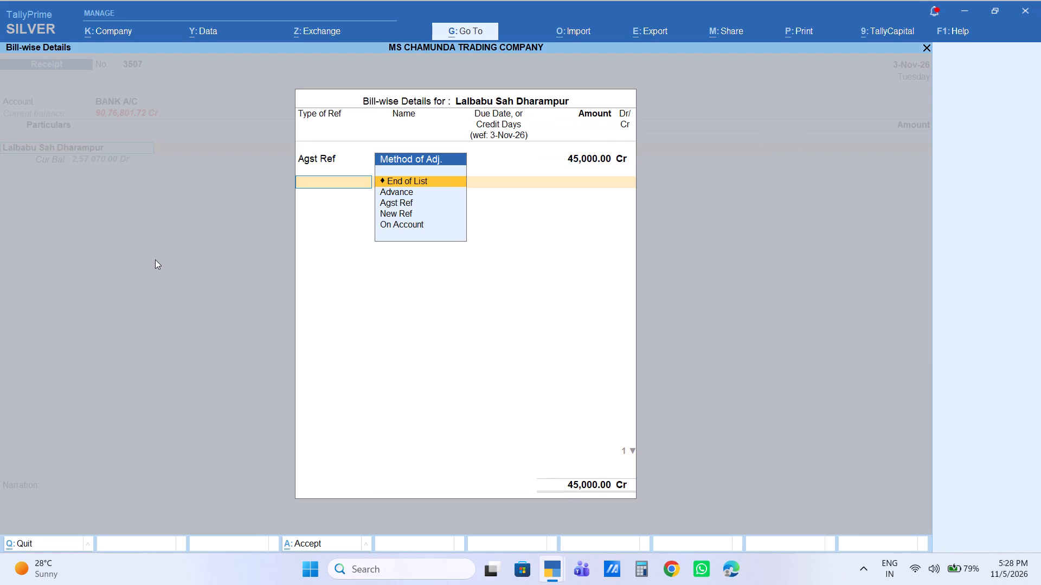
key(Return)
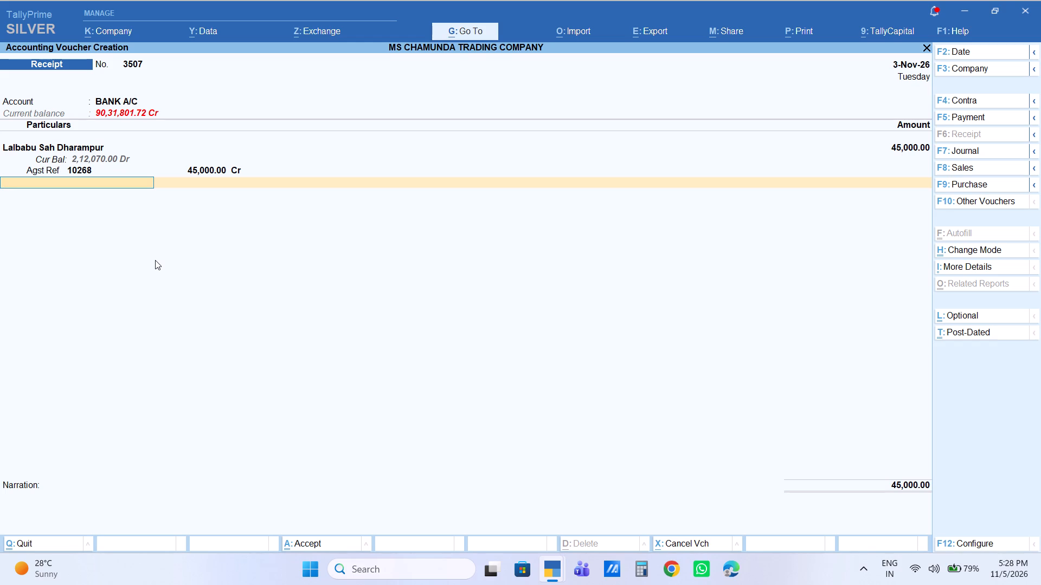
Save the Dharampur customer's receipt with a blank narration and start another receipt into BANK A/C.
key(Return)
key(Return)
key(Return)
key(Return)
key(Return)
key(Return)
key(Return)
key(Return)
key(Return)
key(Return)
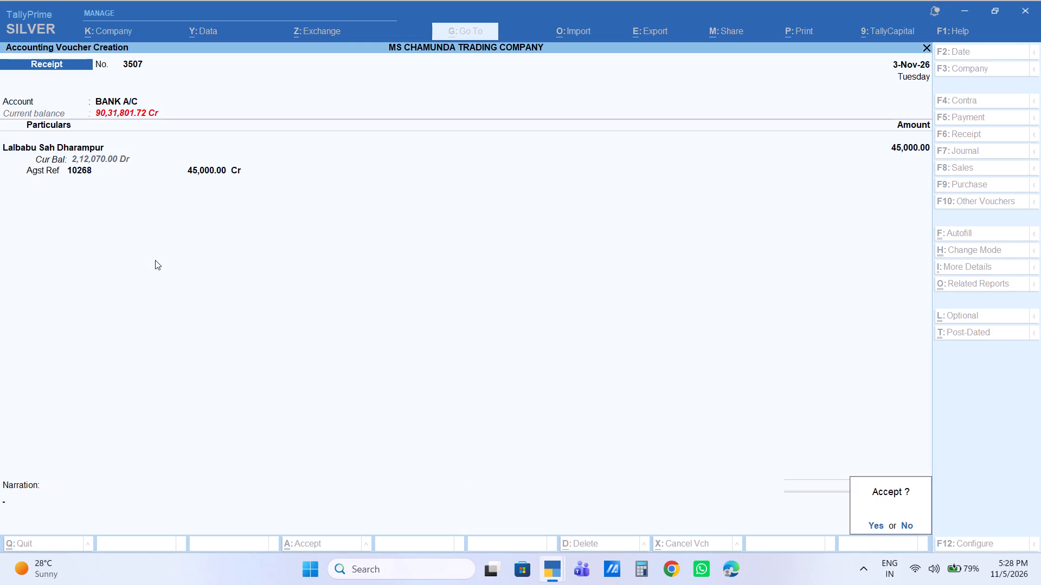
key(Return)
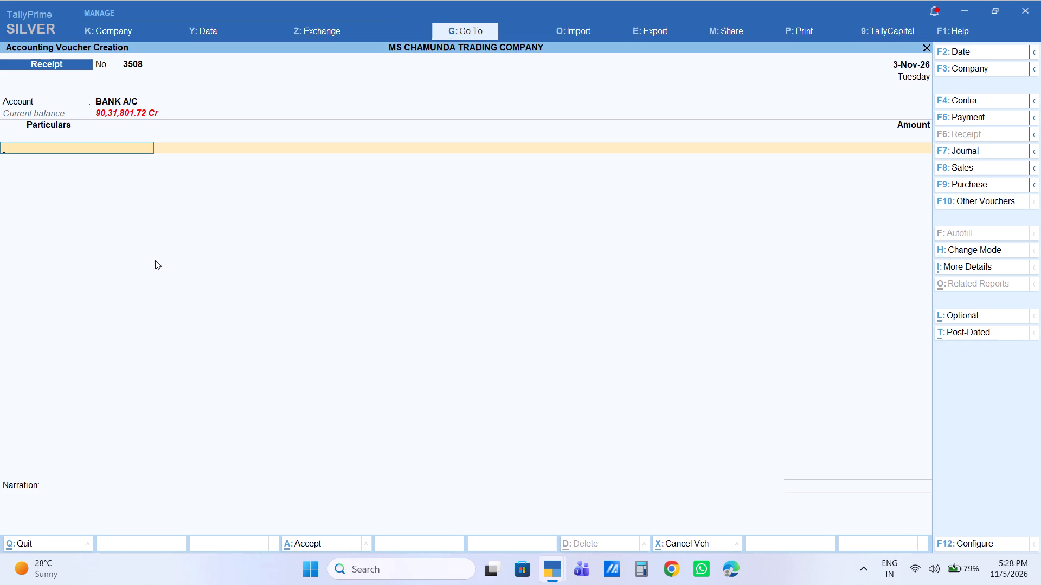
text(ramku)
key(Return)
key(Return)
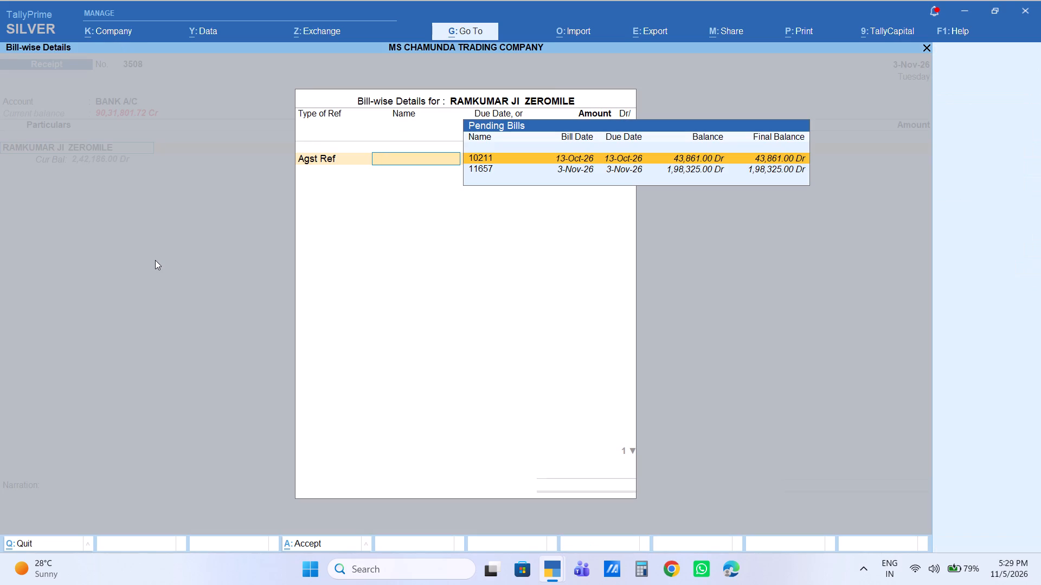
key(Return)
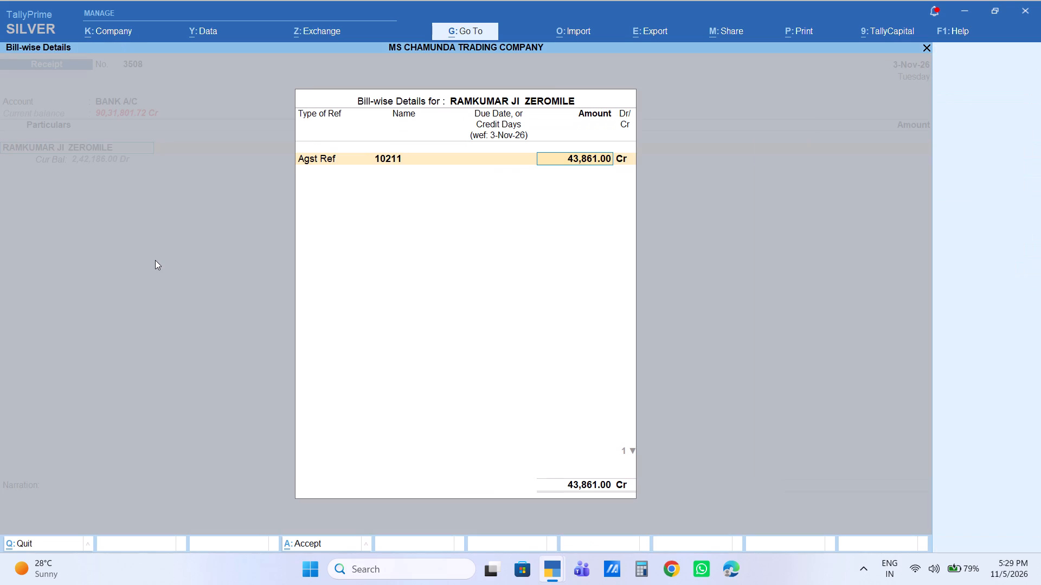
text(42000)
key(Return)
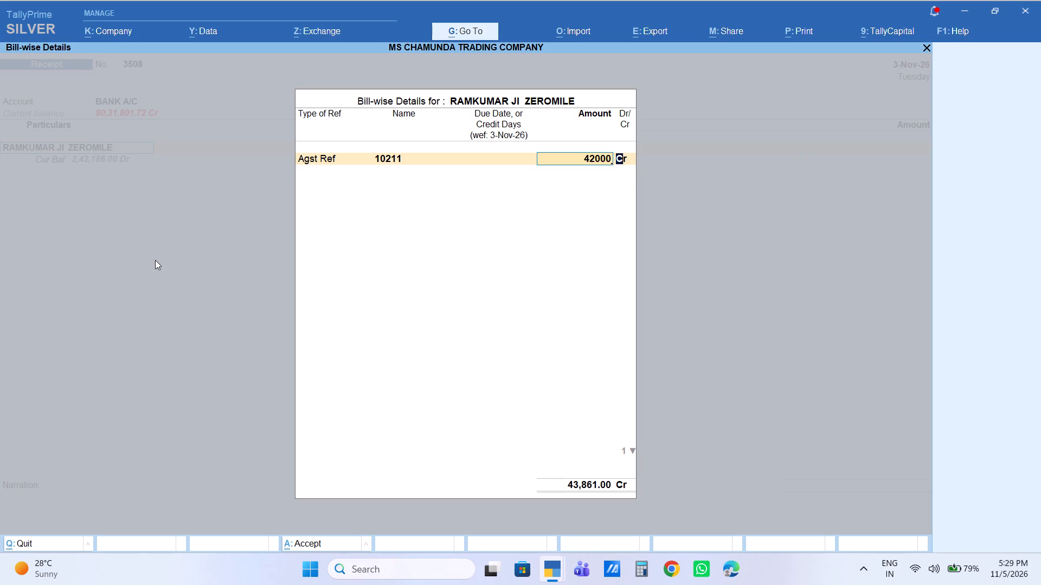
key(Return)
key(Return)
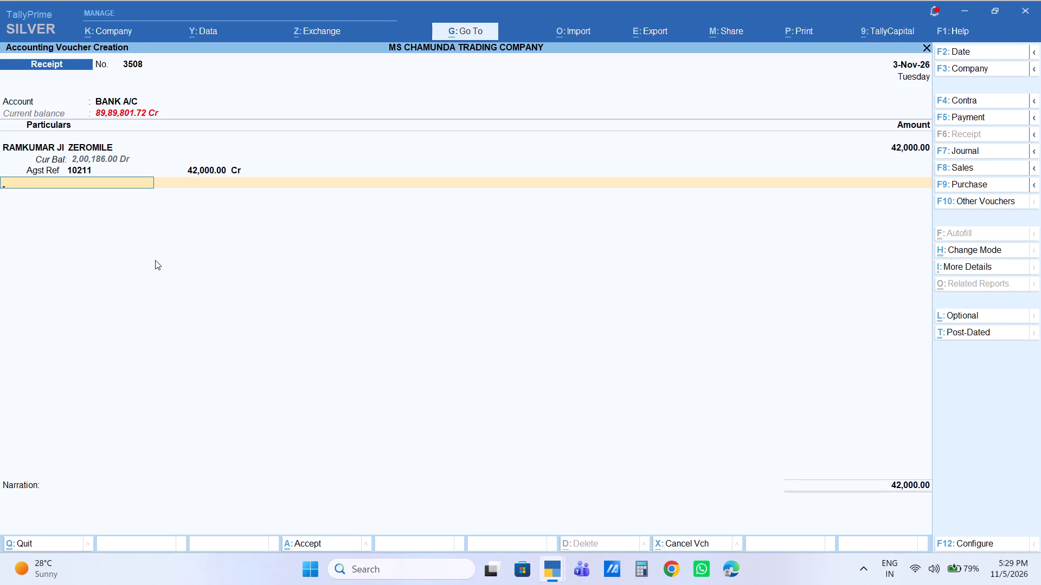
key(BackSpace)
key(BackSpace)
key(BackSpace)
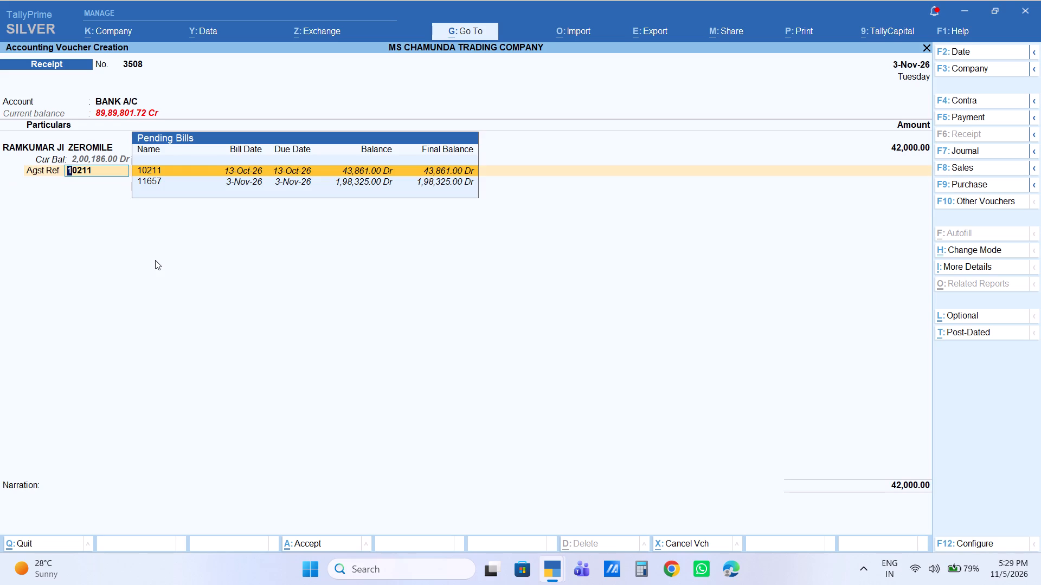
key(Return)
key(Return)
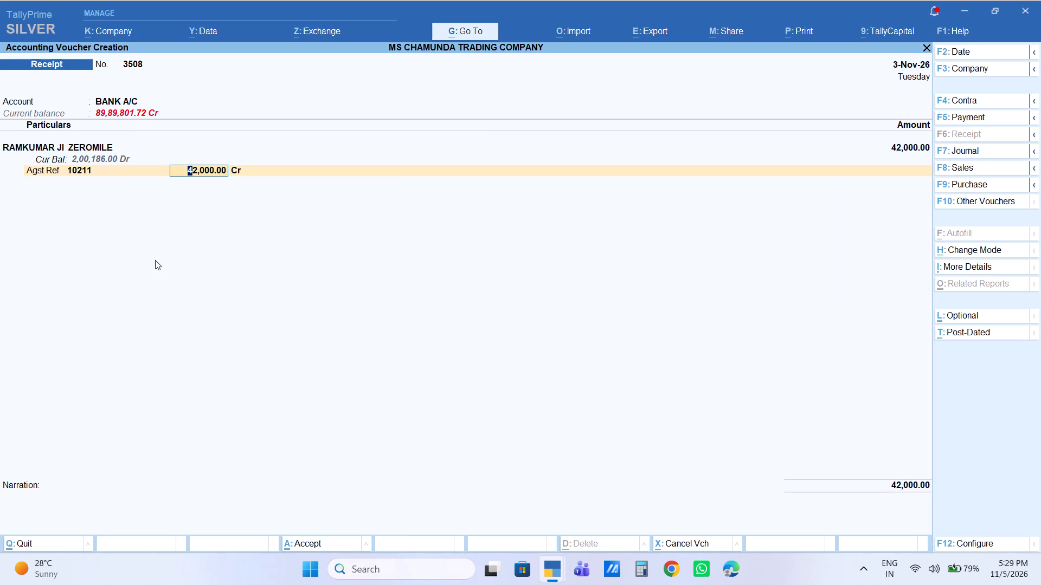
key(Return)
key(Return)
key(Return)
key(Return)
key(Return)
key(Return)
key(Return)
key(Return)
key(Return)
key(Return)
key(Return)
key(Return)
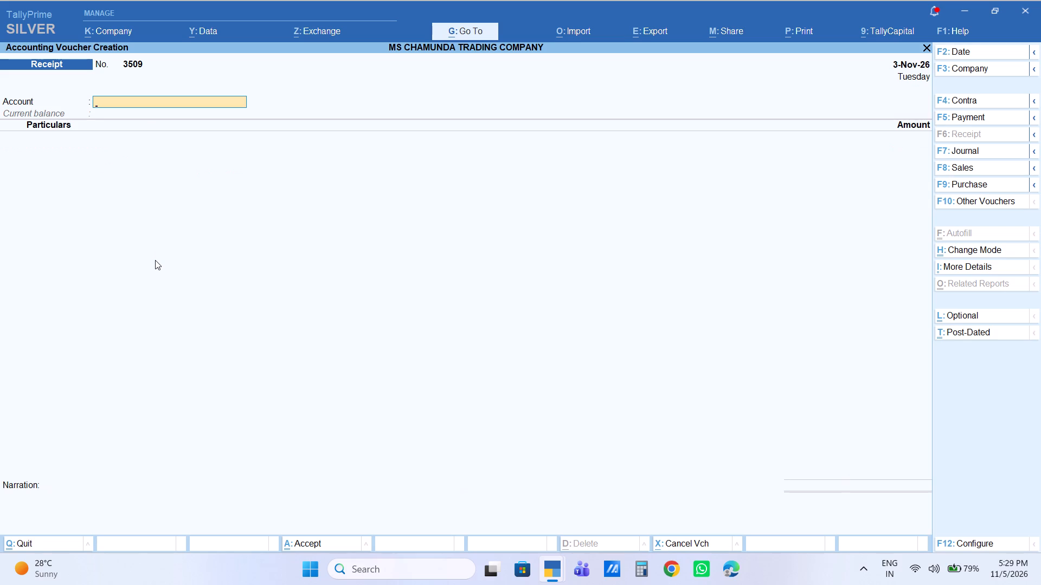
key(Return)
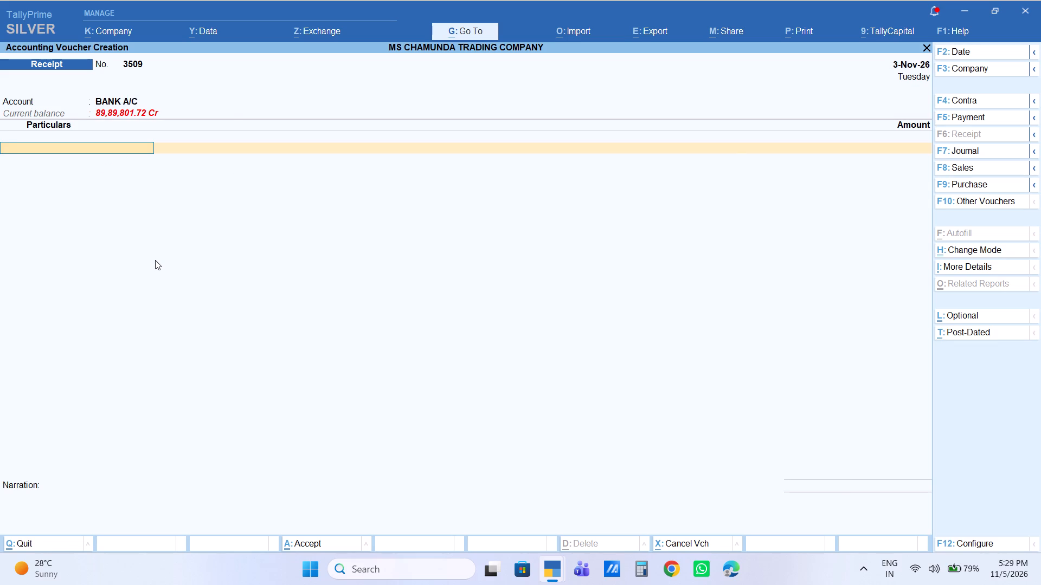
text(shya)
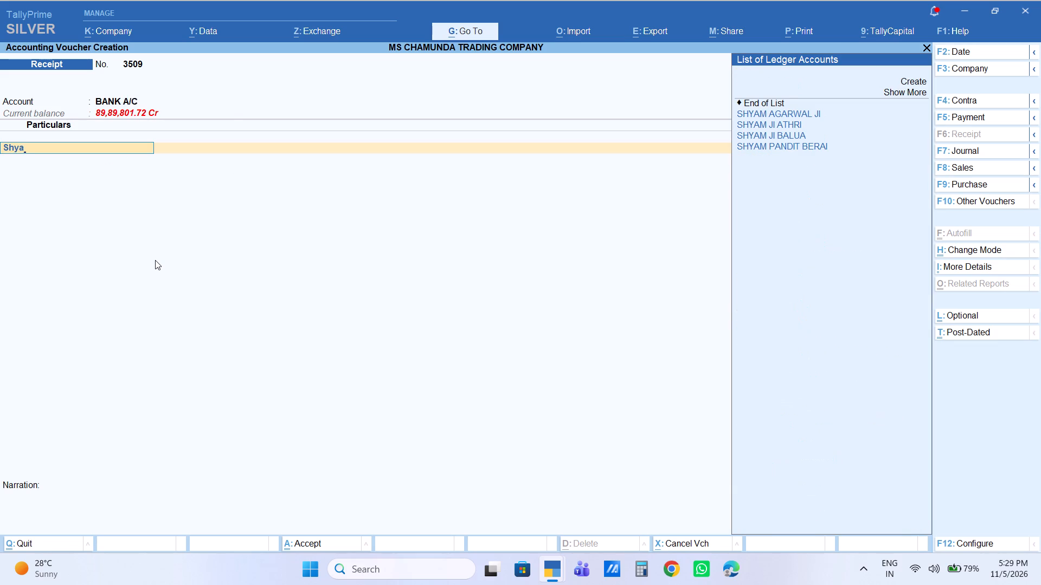
key(Down)
key(Down)
key(Down)
key(Down)
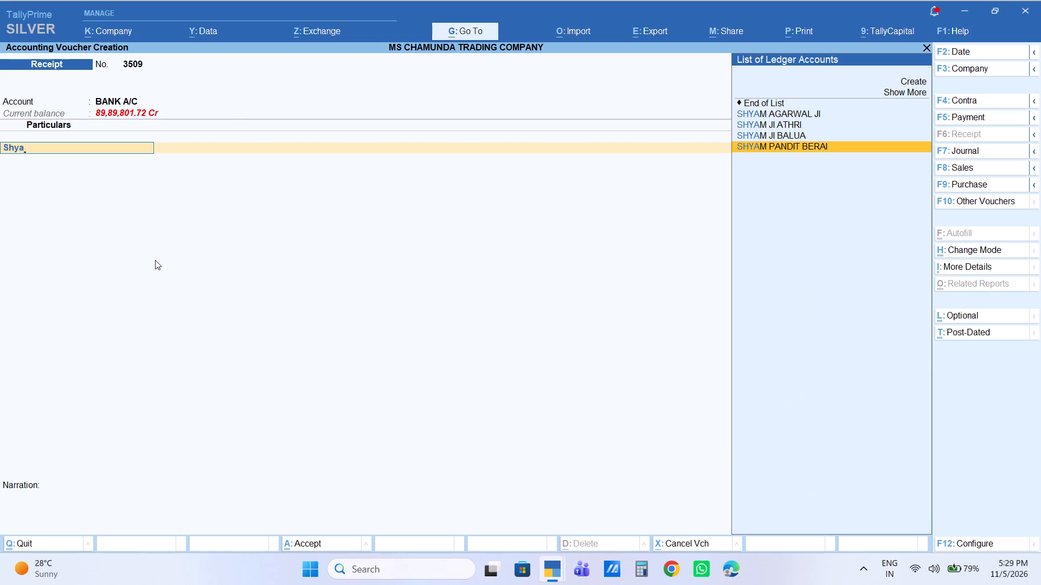
key(Return)
key(Return)
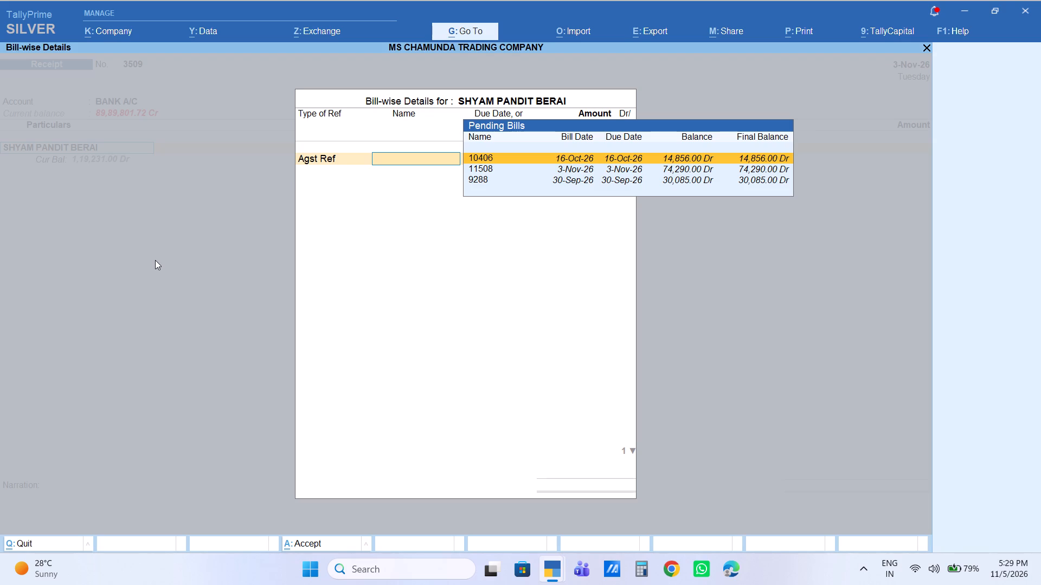
key(Return)
key(BackSpace)
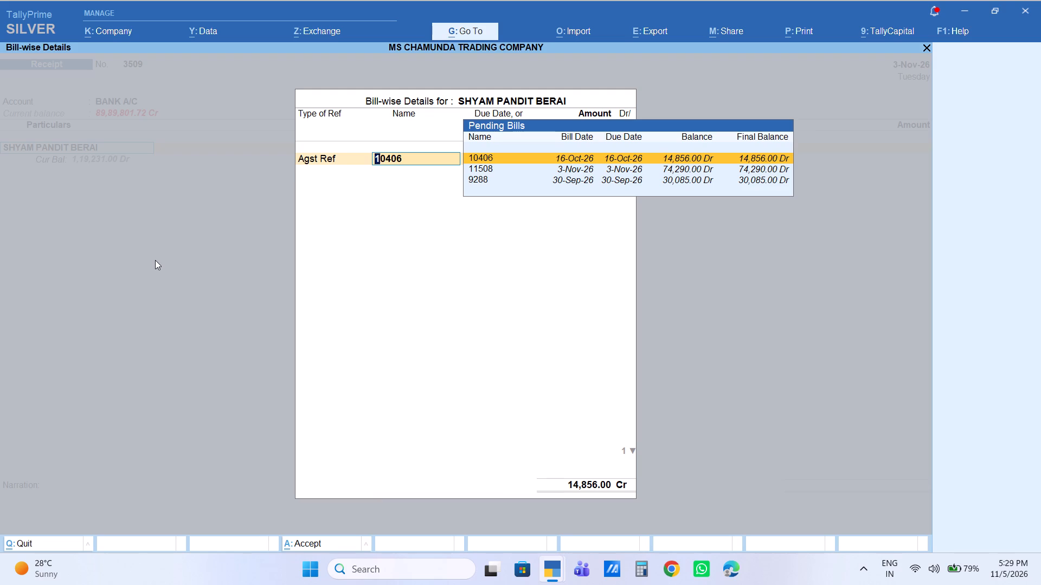
key(Down)
key(Down)
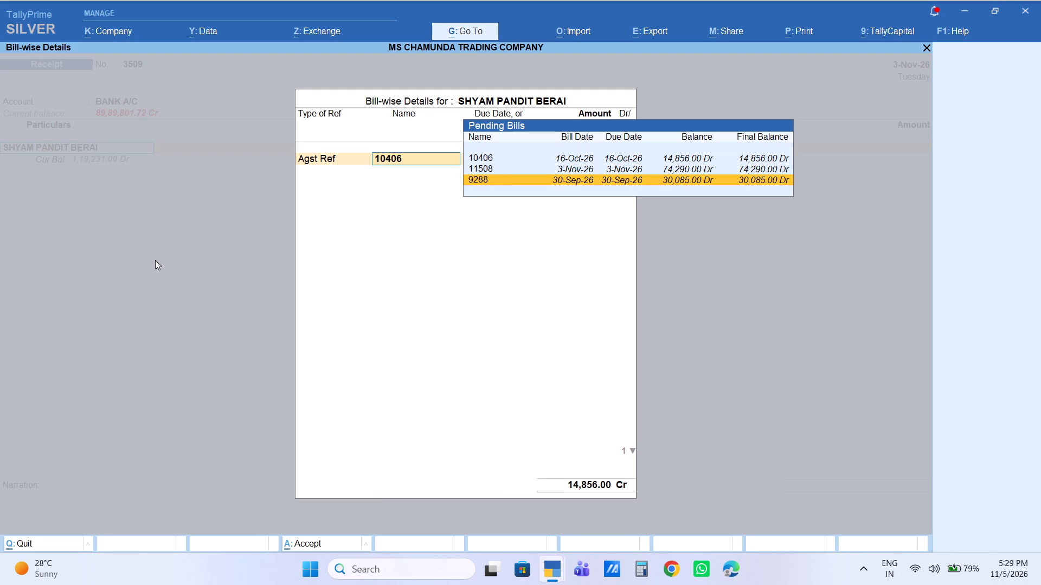
key(Return)
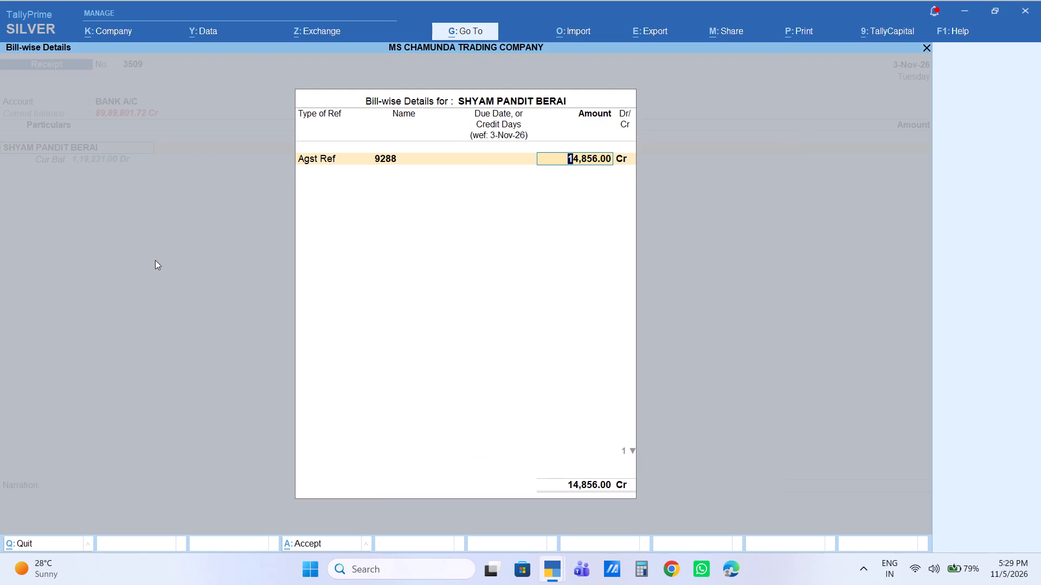
key(BackSpace)
key(Return)
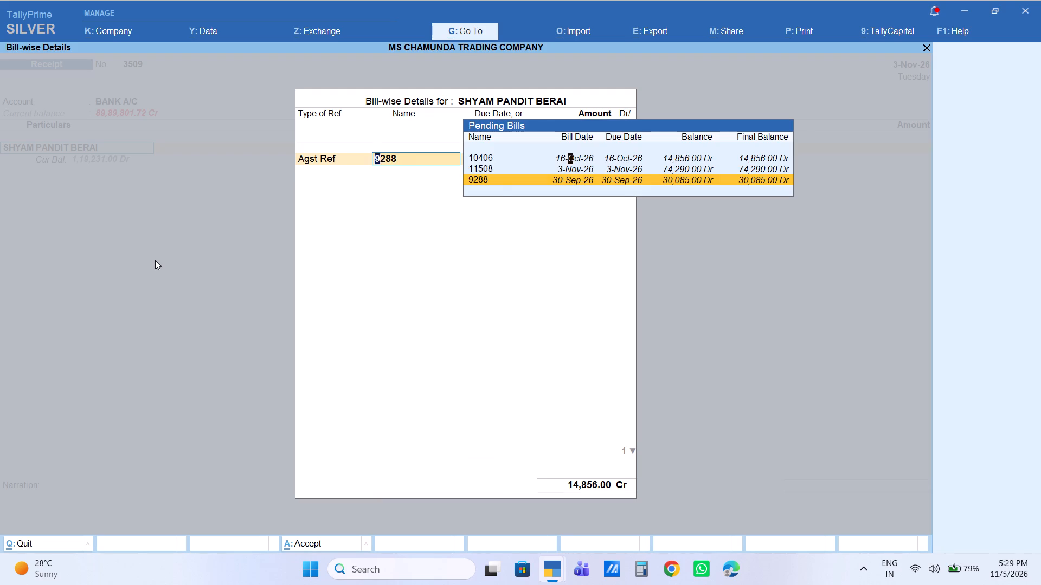
text(30085)
key(Return)
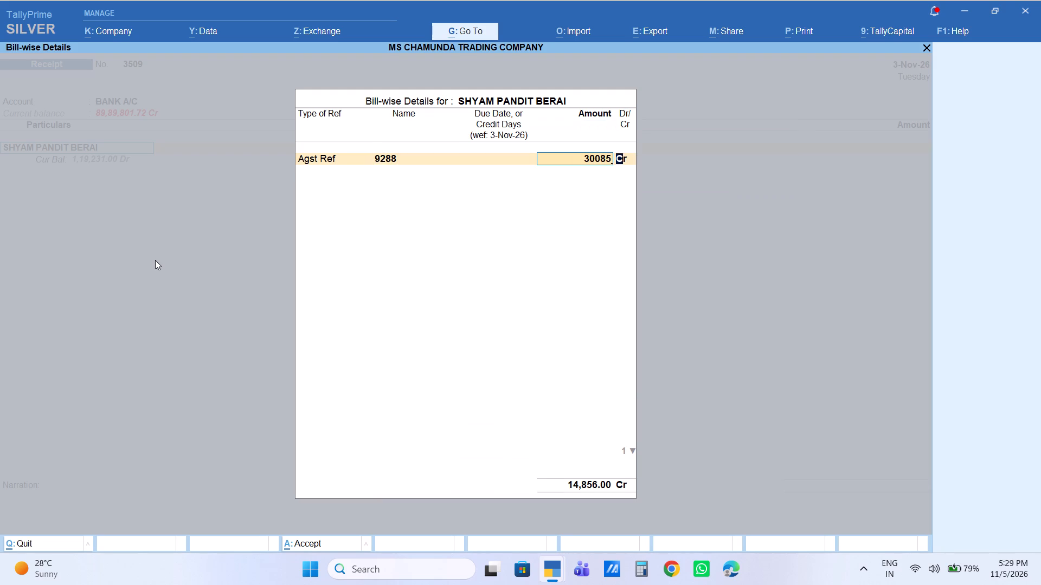
key(Return)
key(Down)
key(Down)
key(Return)
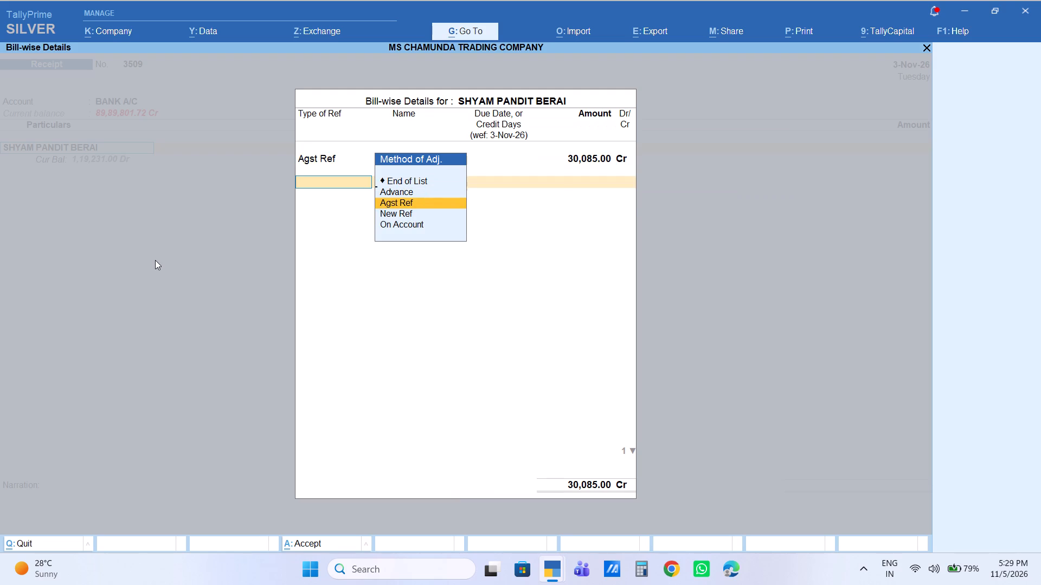
key(Return)
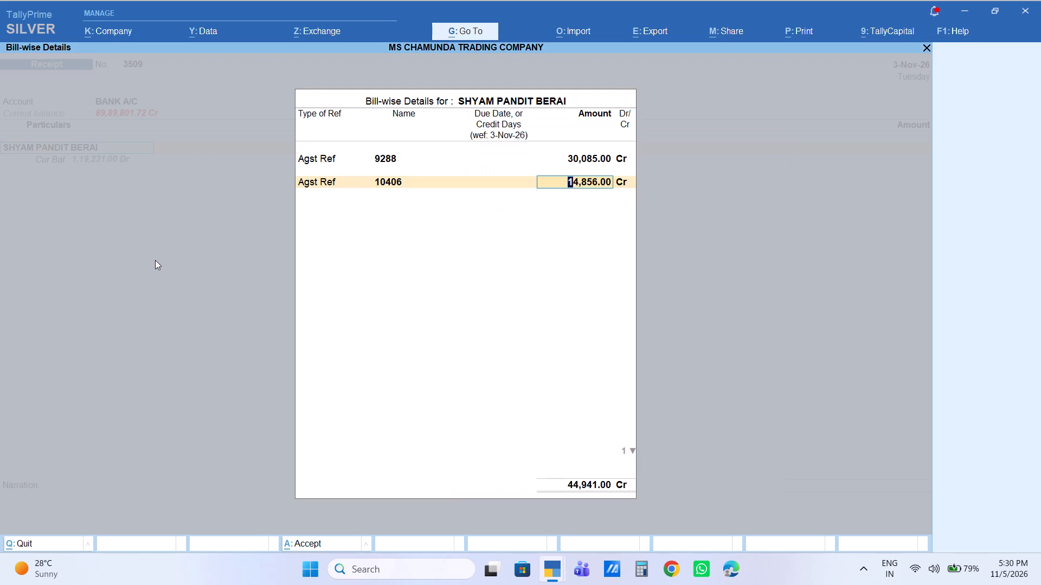
key(Return)
key(Return)
Allocate 59 as Agst Ref against pending bill 11508 and finish the Berai customer's bill-wise details.
key(Down)
key(Down)
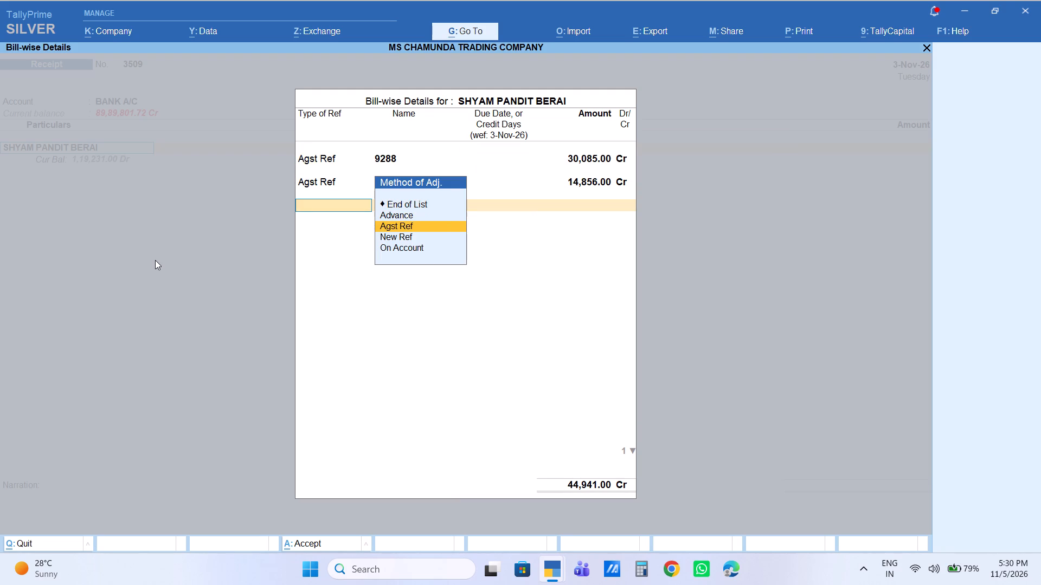
key(Return)
key(Return)
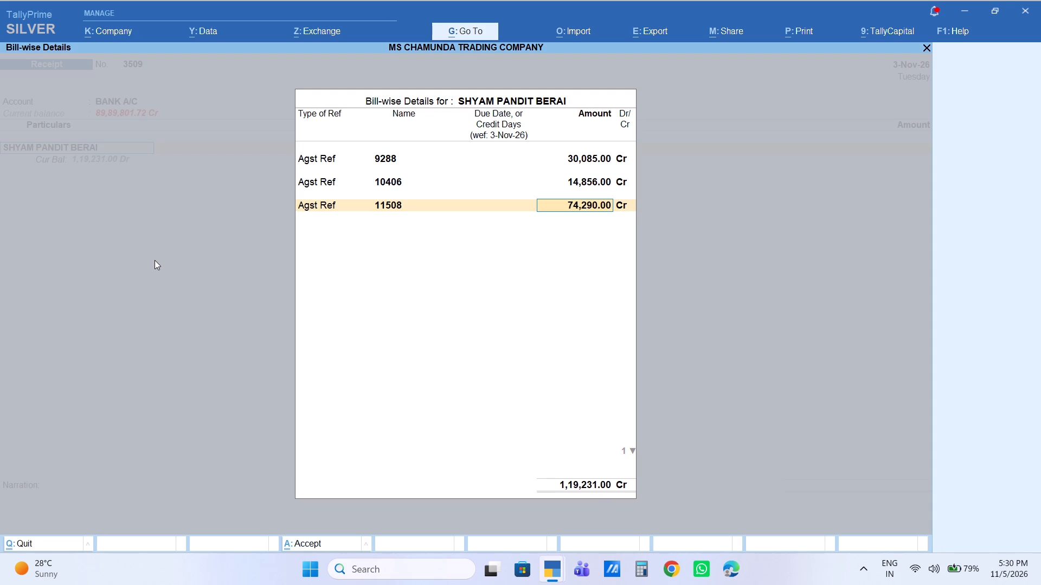
text(59)
key(Return)
key(Return)
key(Return)
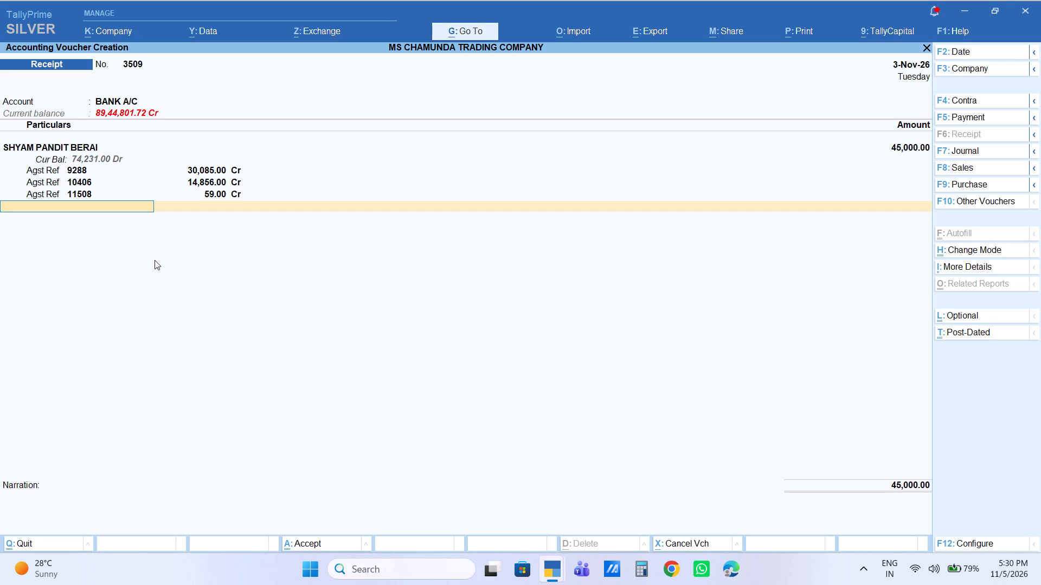
Save the Berai customer's 45,000 receipt with a blank narration.
key(Return)
key(Return)
key(Return)
key(Return)
key(Return)
key(Return)
key(Return)
key(Return)
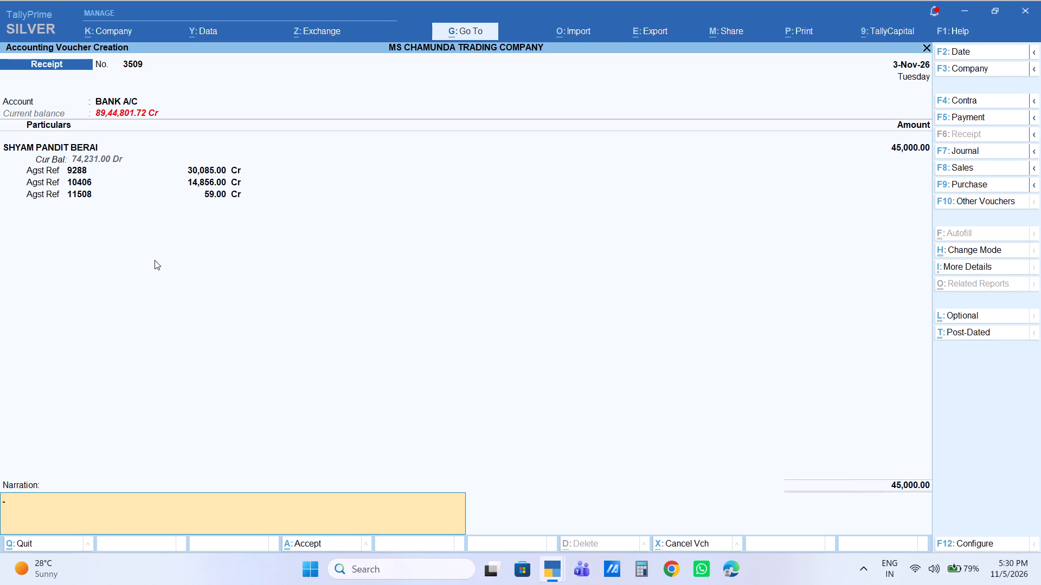
key(Return)
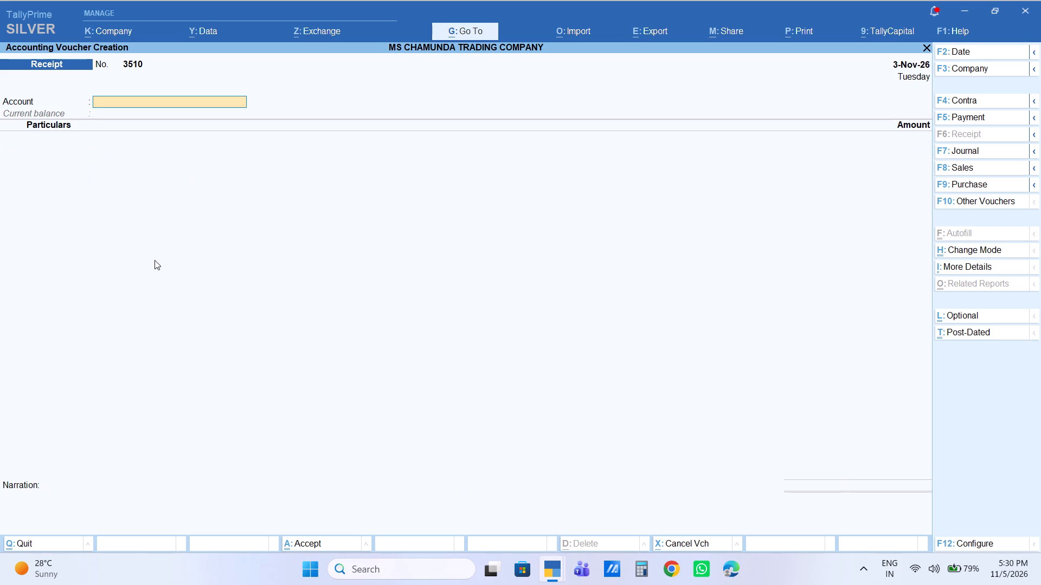
Start a receipt into BANK A/C and credit the Pramod (Jamin Malik) ledger with 40,300 as Agst Ref against pending bill 7531.
key(Return)
text(pramo)
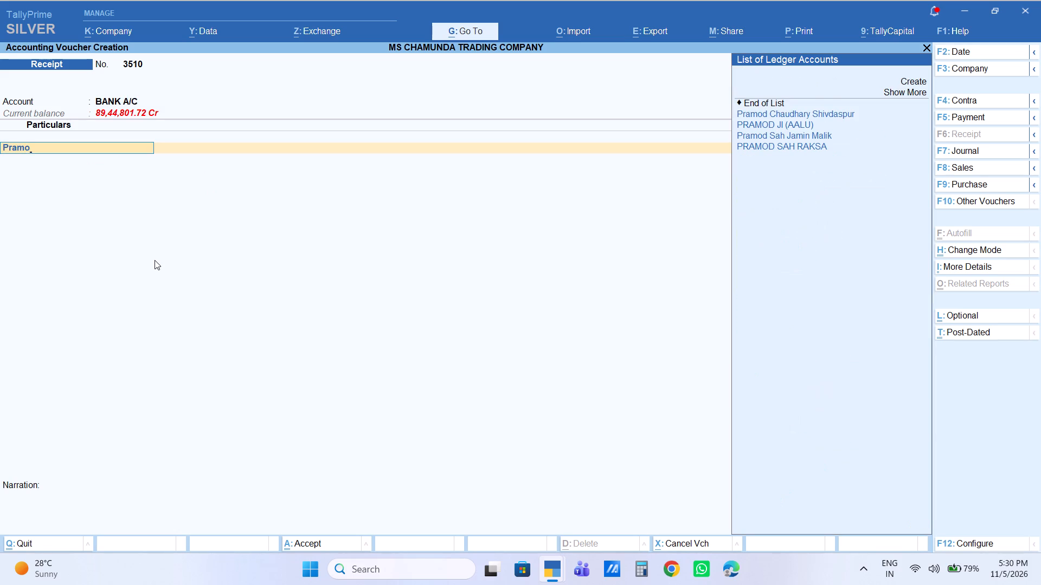
key(Down)
key(Down)
key(Down)
key(Return)
key(Return)
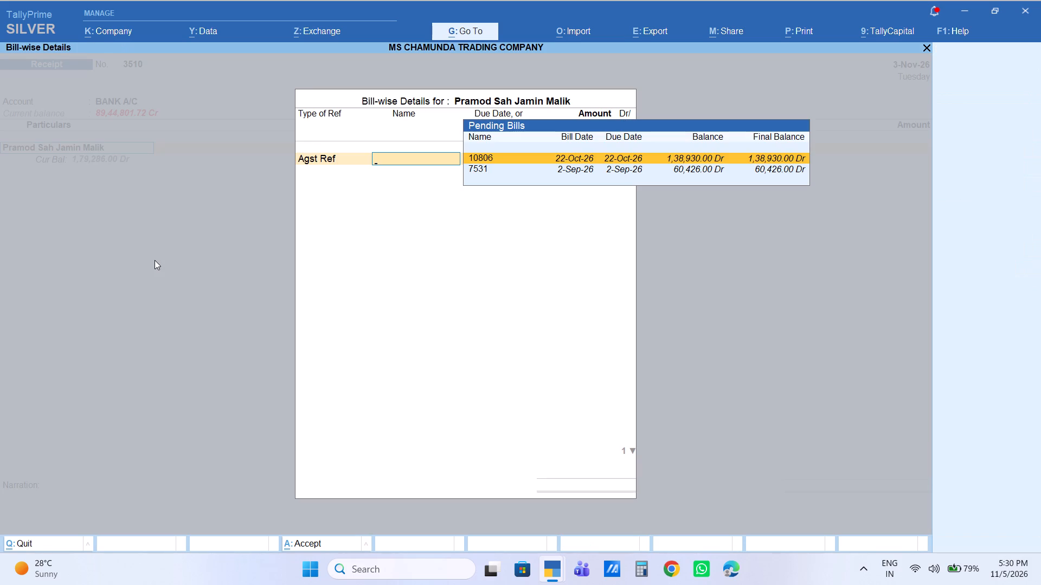
key(Down)
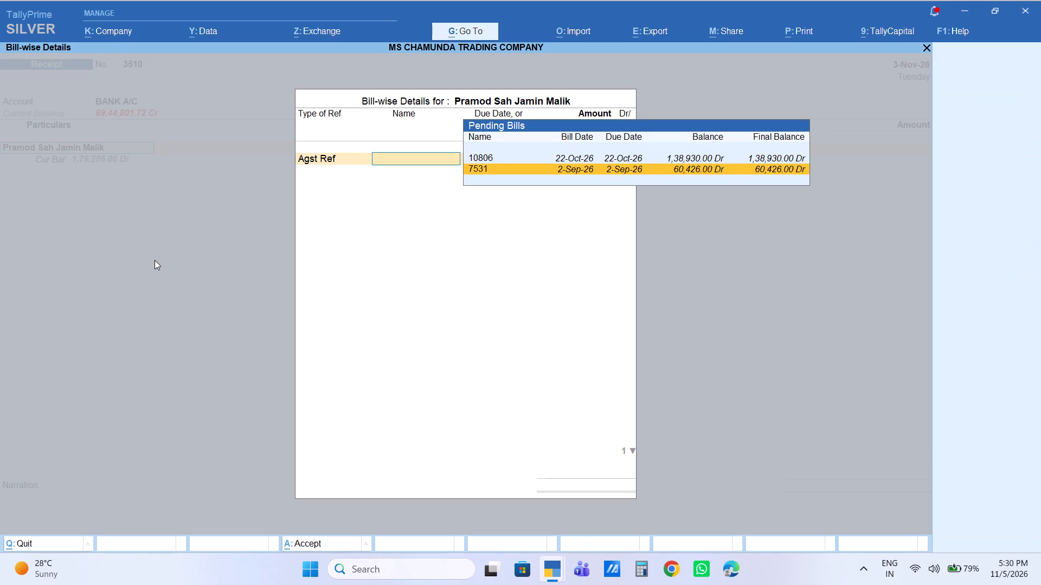
key(Return)
text(403)
text(00)
key(Return)
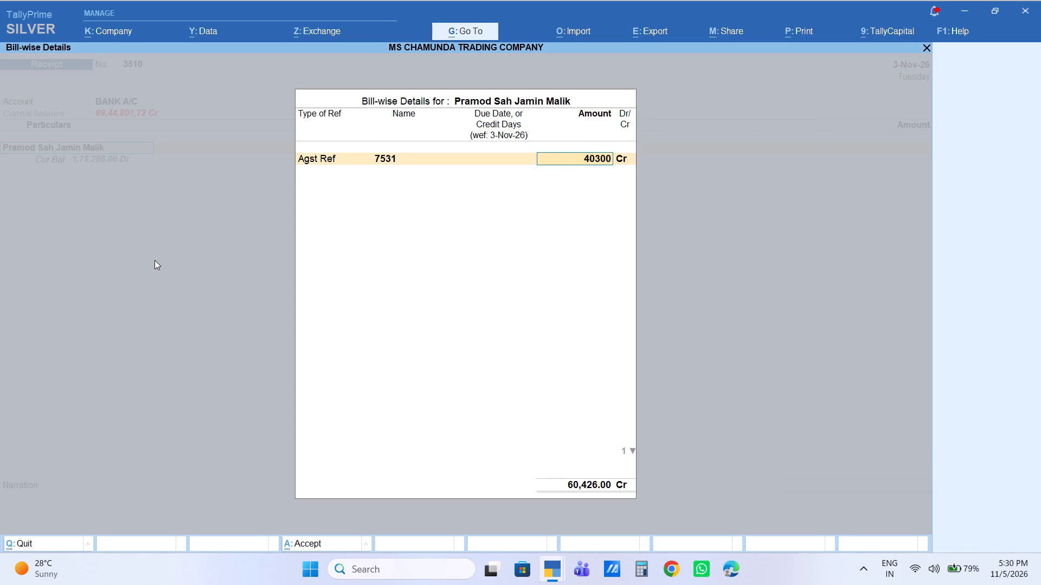
key(Return)
key(Return)
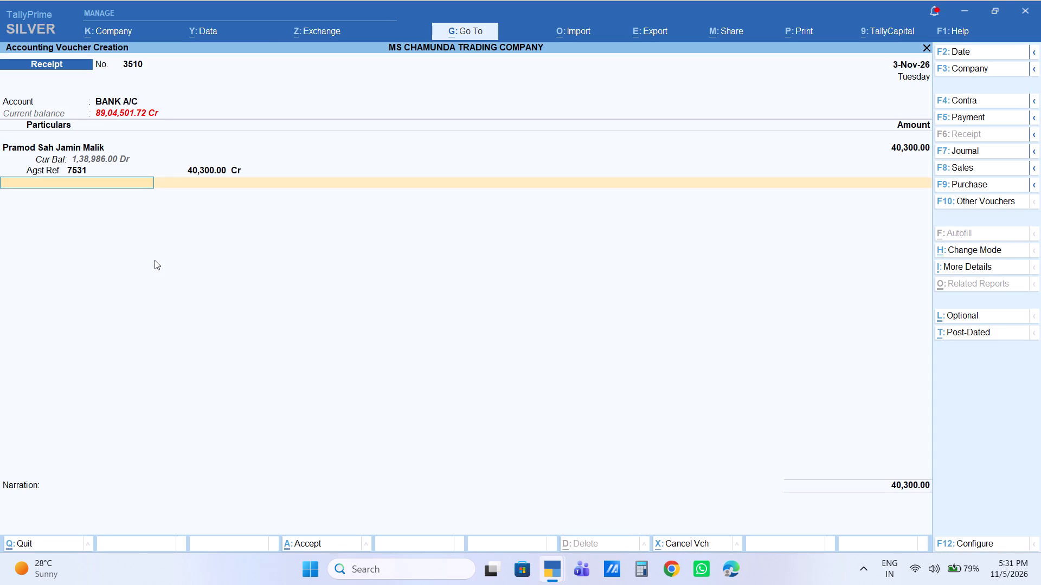
key(Return)
key(Return)
key(Return)
key(Return)
key(Return)
key(Return)
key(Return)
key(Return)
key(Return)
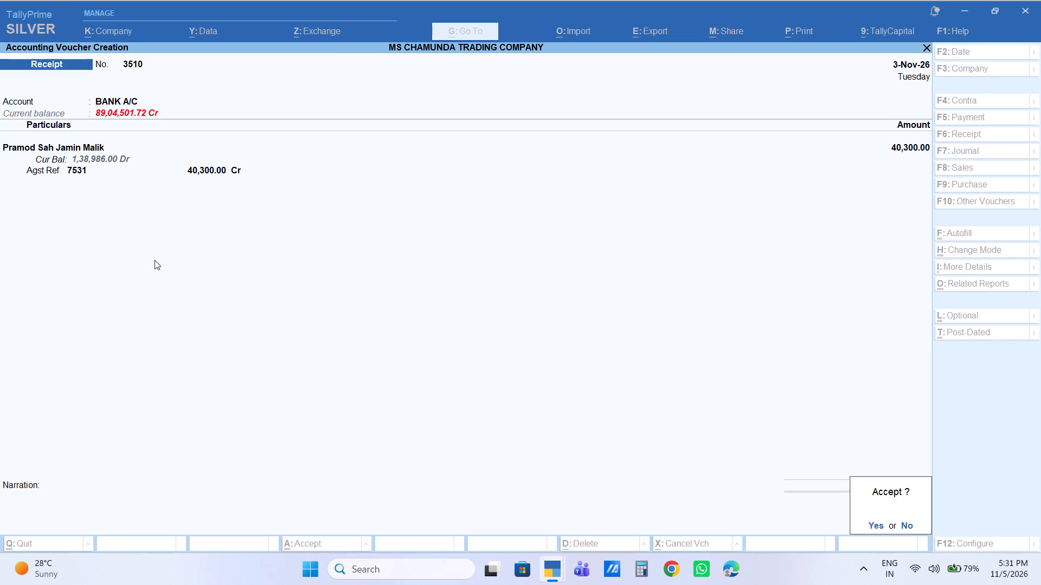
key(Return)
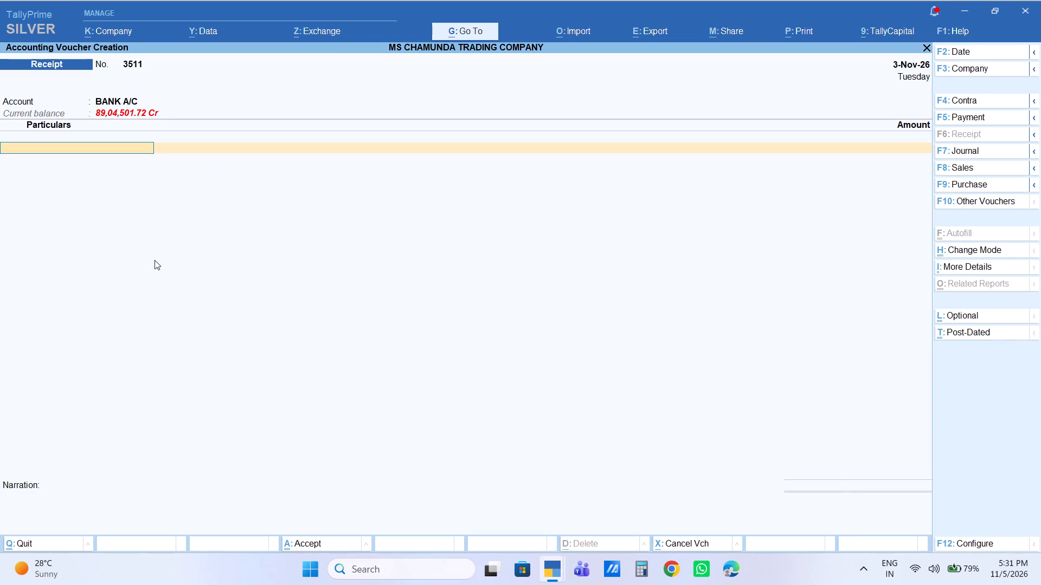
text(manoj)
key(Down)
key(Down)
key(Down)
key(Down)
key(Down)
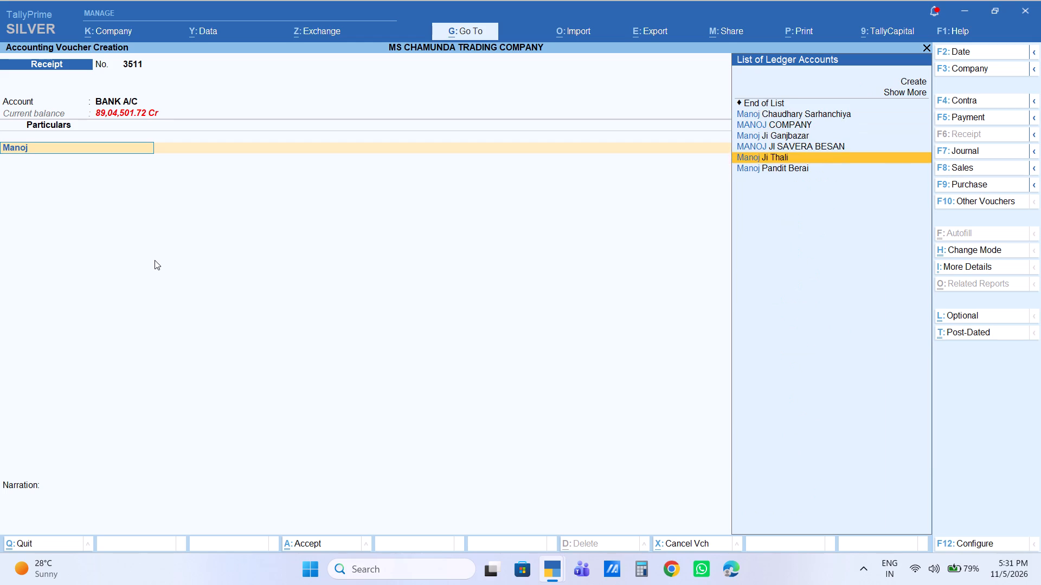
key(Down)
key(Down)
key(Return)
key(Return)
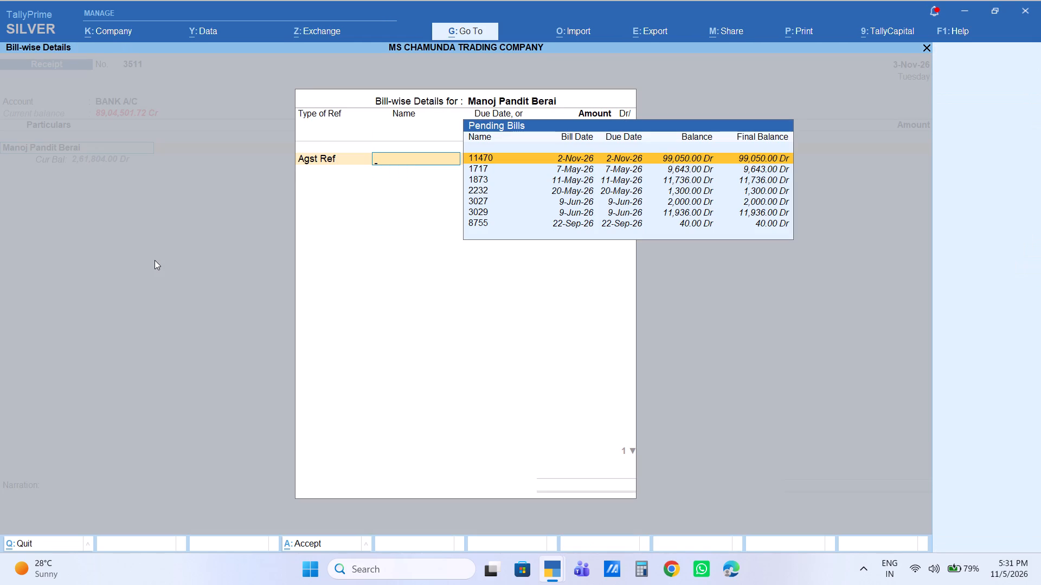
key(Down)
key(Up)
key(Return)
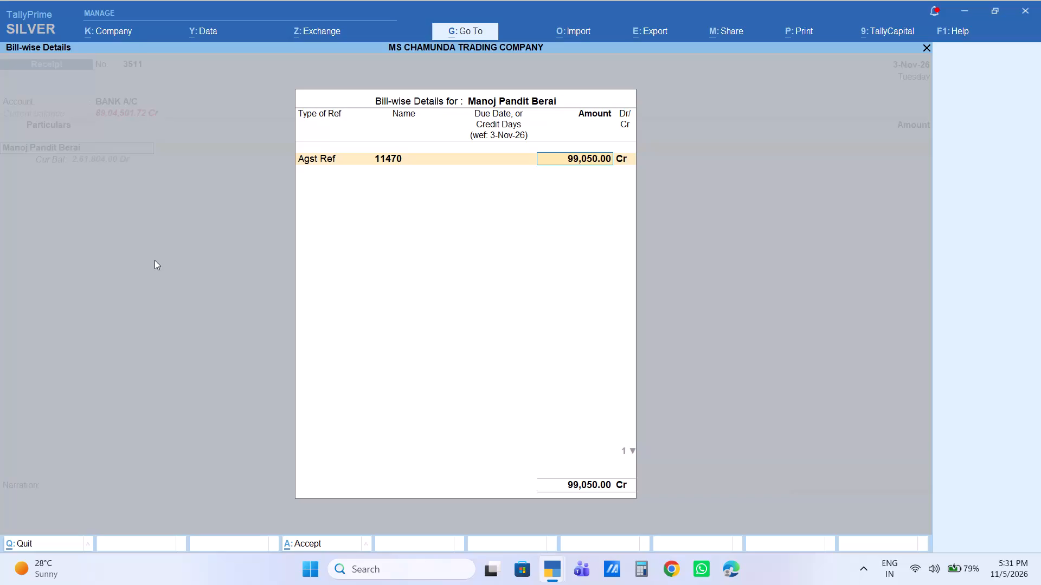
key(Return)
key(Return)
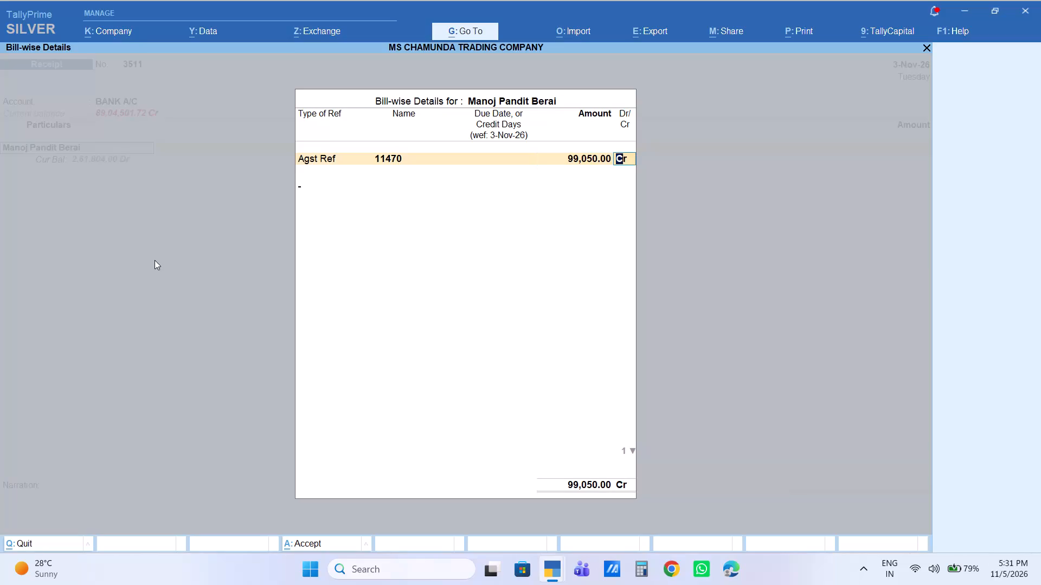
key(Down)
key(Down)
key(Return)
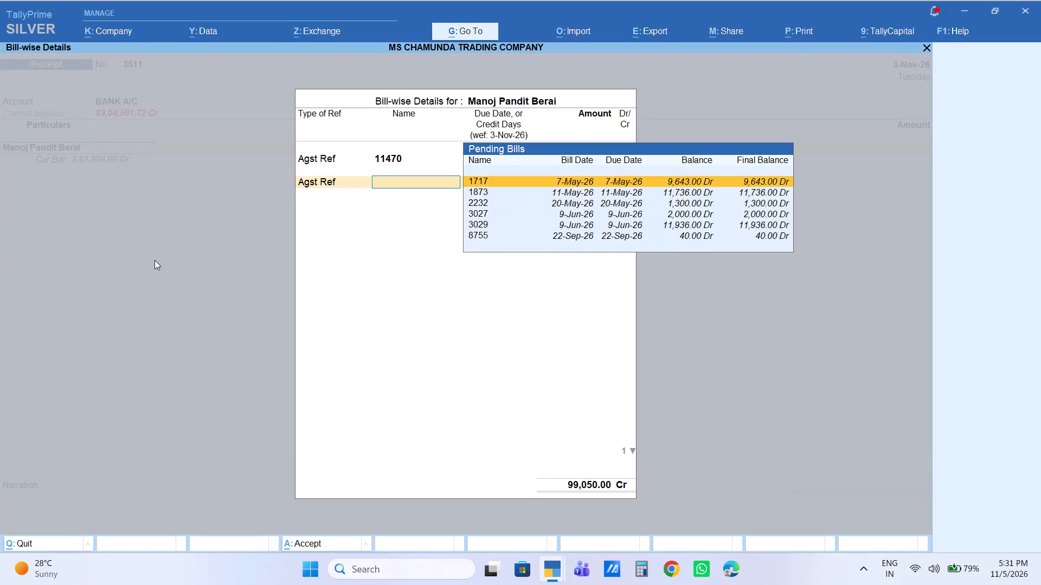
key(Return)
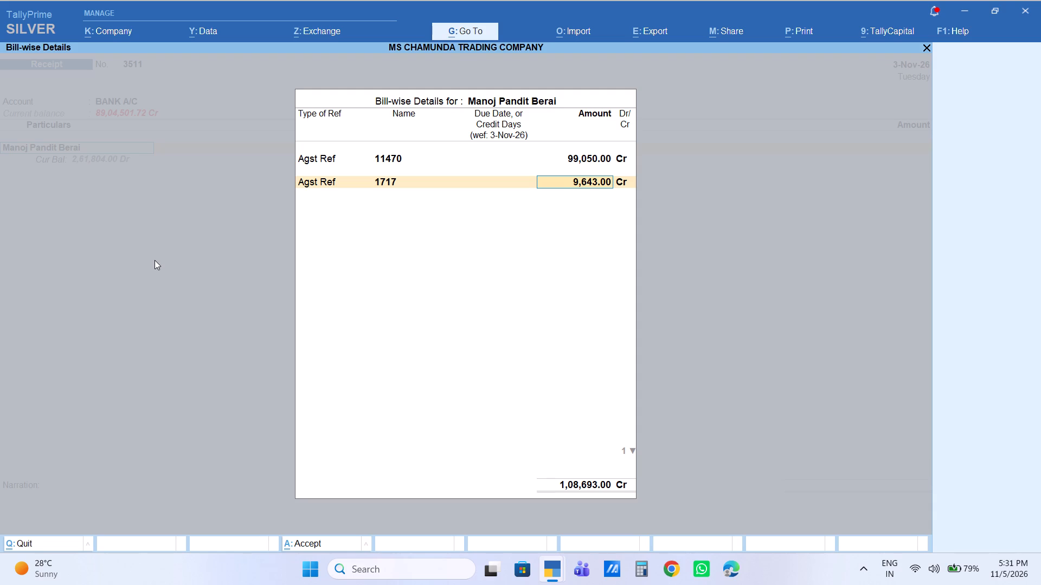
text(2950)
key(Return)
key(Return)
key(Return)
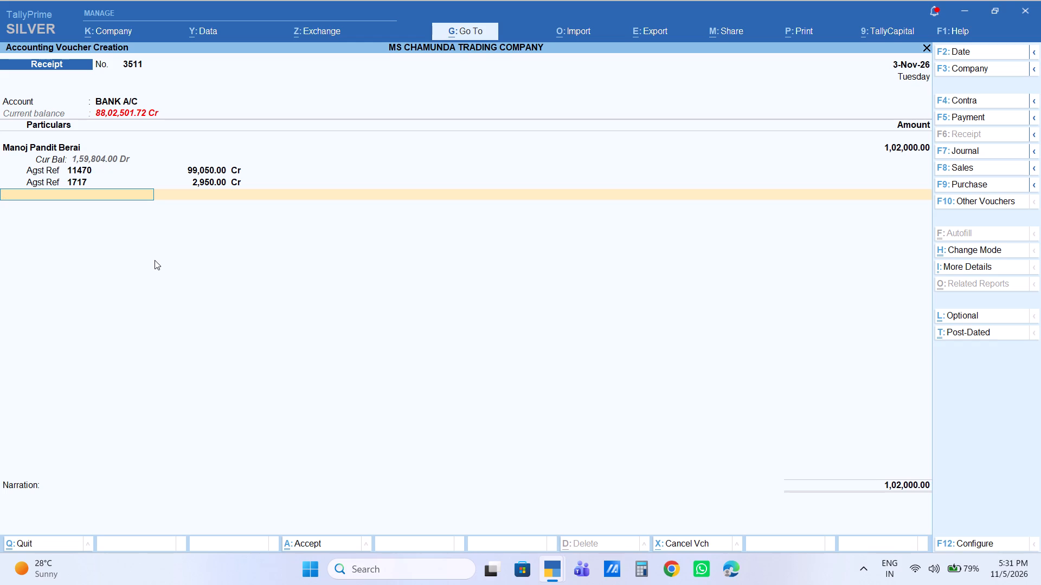
Save Manoj's receipt with a Cheque/DD allocation of 1,02,000, blank instrument number and narration, and start another receipt into BANK A/C.
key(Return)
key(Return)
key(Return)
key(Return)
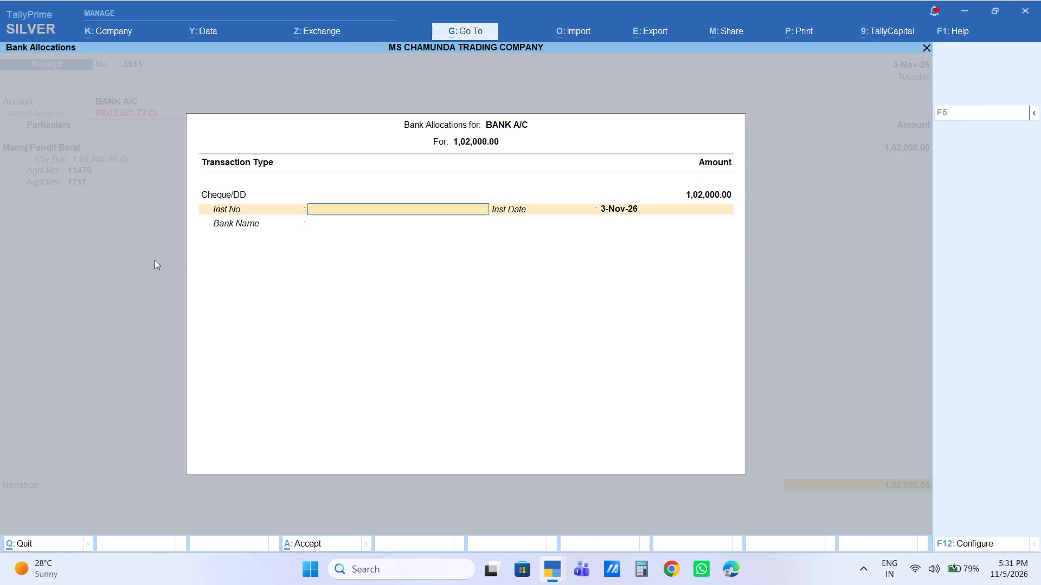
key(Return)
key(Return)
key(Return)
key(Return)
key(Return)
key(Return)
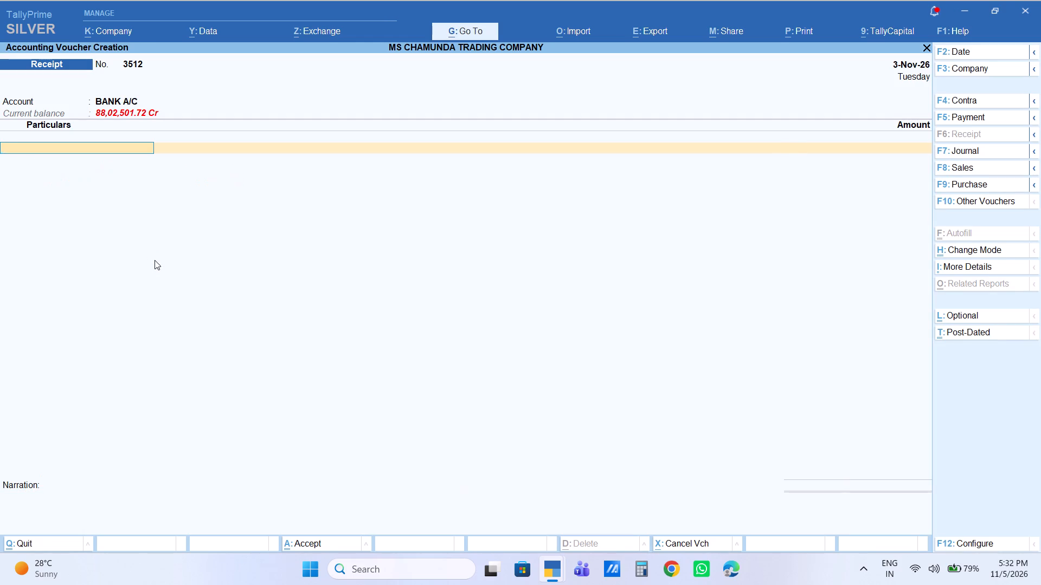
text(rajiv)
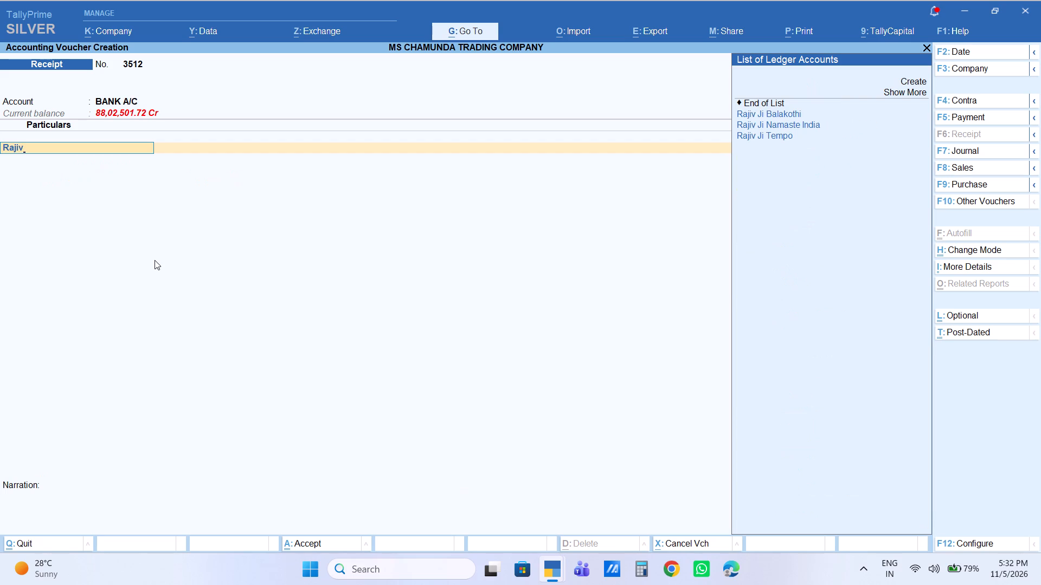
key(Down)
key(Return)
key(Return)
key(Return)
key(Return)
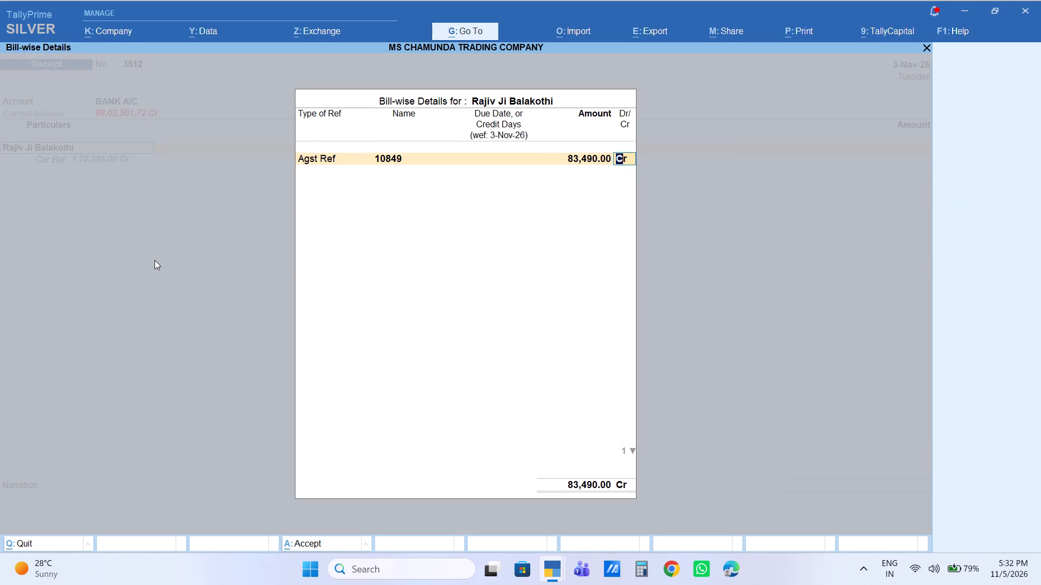
Set the amount allocated to bill 10849 to 50,000 Cr and finish Rajiv Ji's bill-wise details.
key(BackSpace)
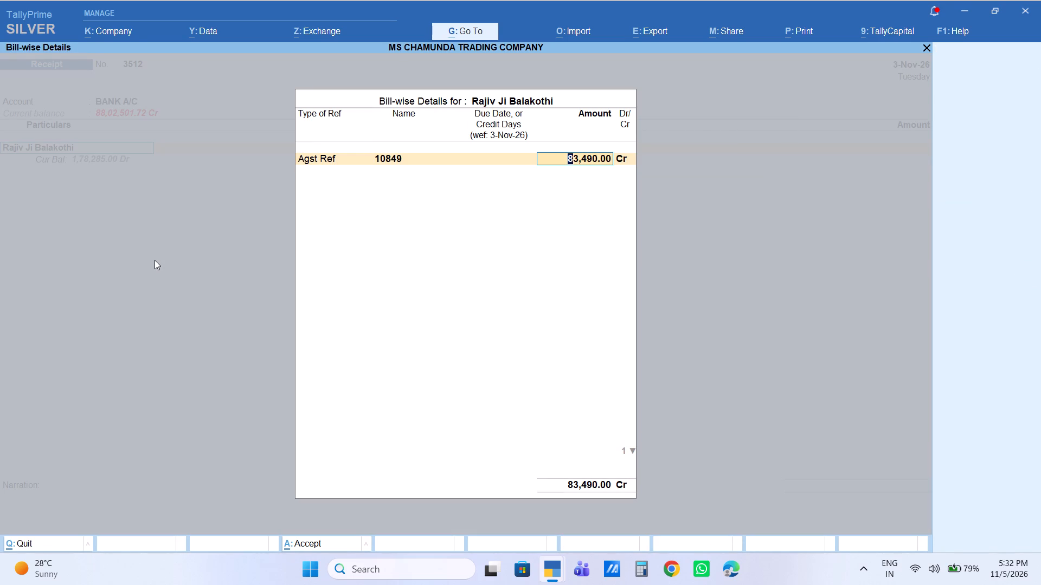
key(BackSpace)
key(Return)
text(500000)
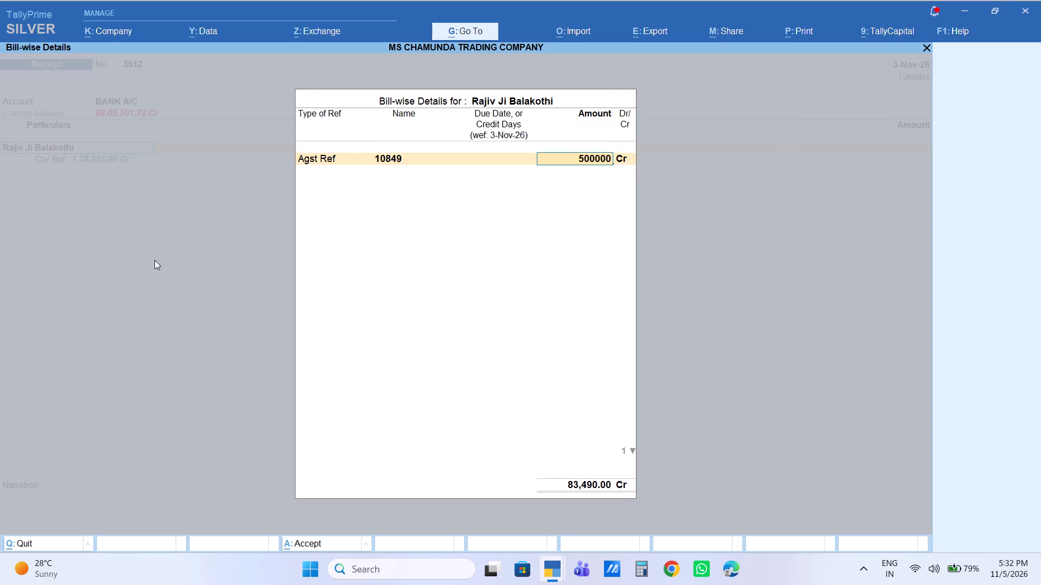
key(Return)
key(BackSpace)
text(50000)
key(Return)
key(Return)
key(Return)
key(Return)
key(Return)
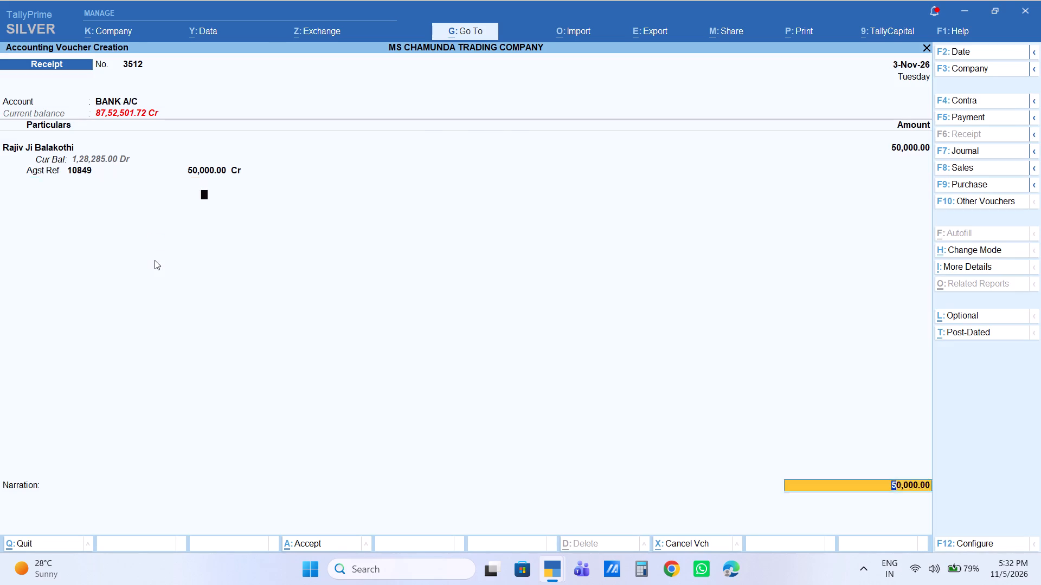
Save Rajiv Ji's 50,000 receipt with a blank narration and start another receipt into BANK A/C.
key(Return)
key(Return)
key(Return)
key(Return)
key(Return)
key(Return)
key(Return)
key(Return)
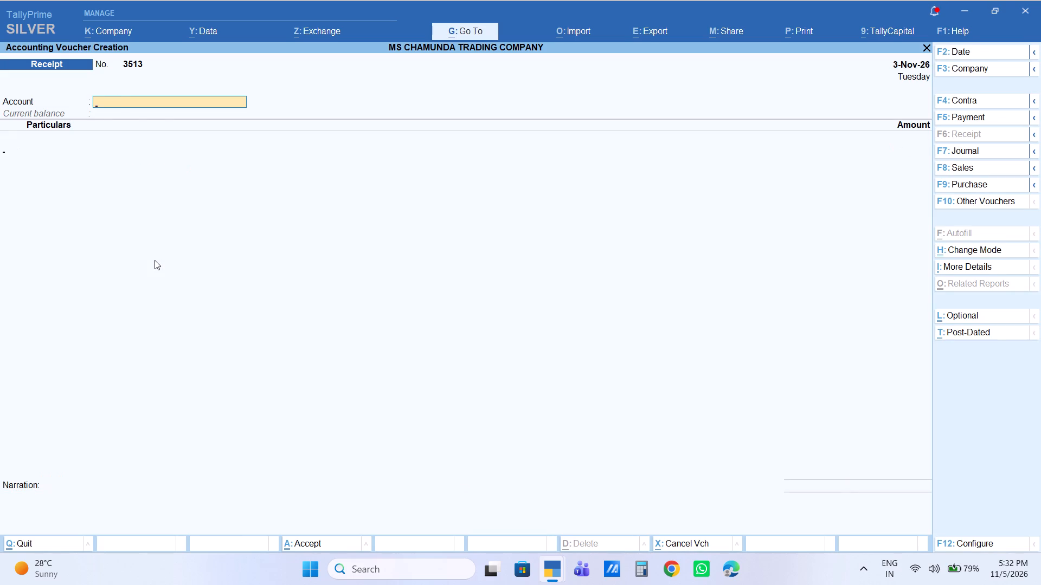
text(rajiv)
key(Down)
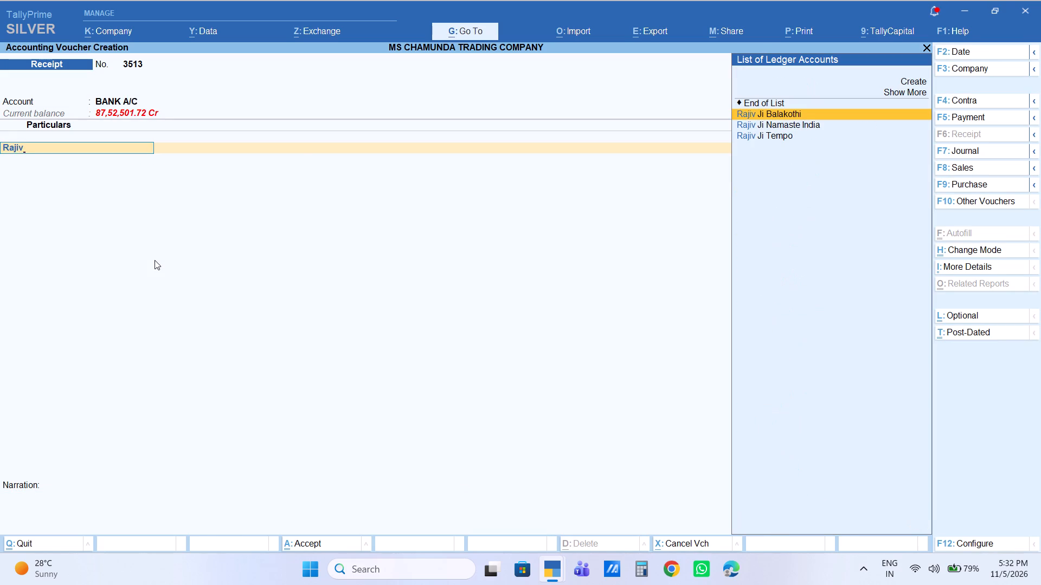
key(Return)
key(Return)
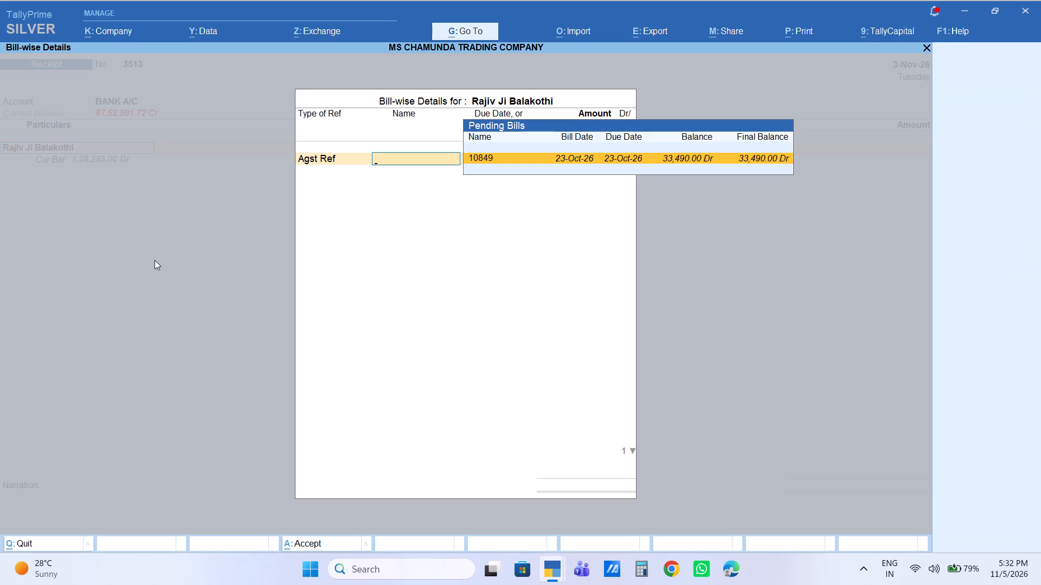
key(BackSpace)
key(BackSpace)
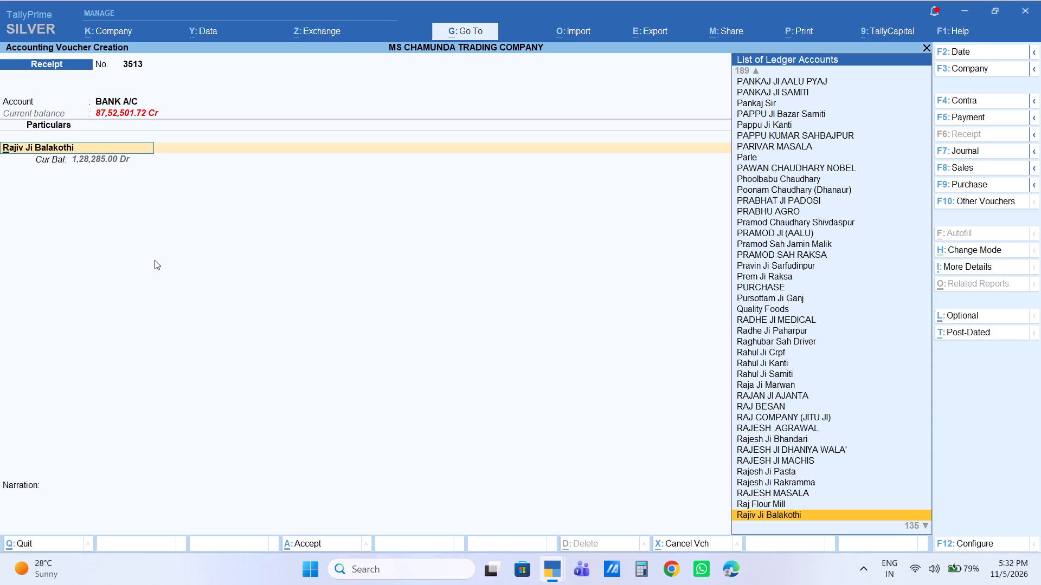
text(aru)
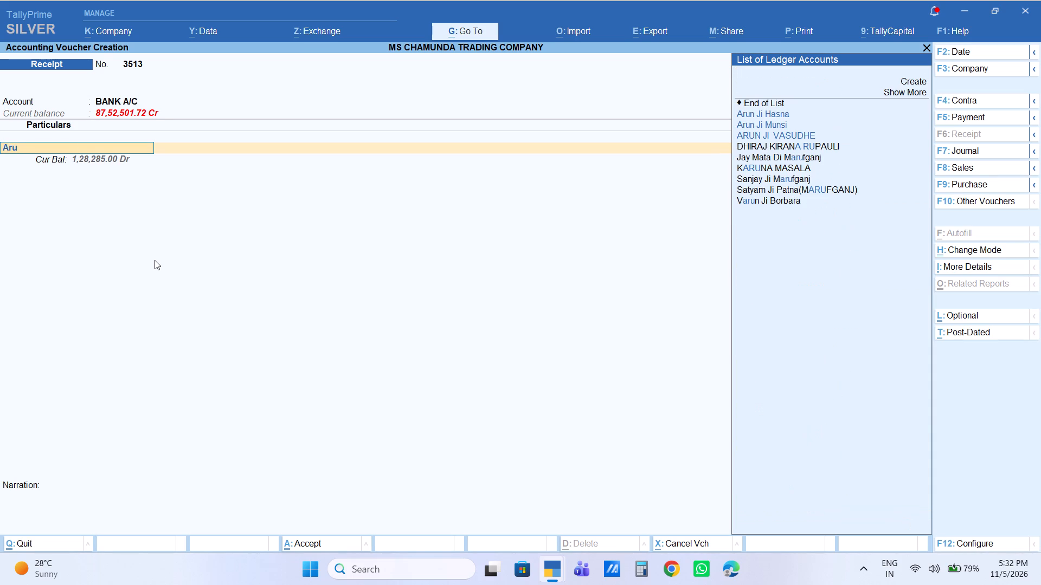
key(Down)
key(Down)
key(Down)
key(Return)
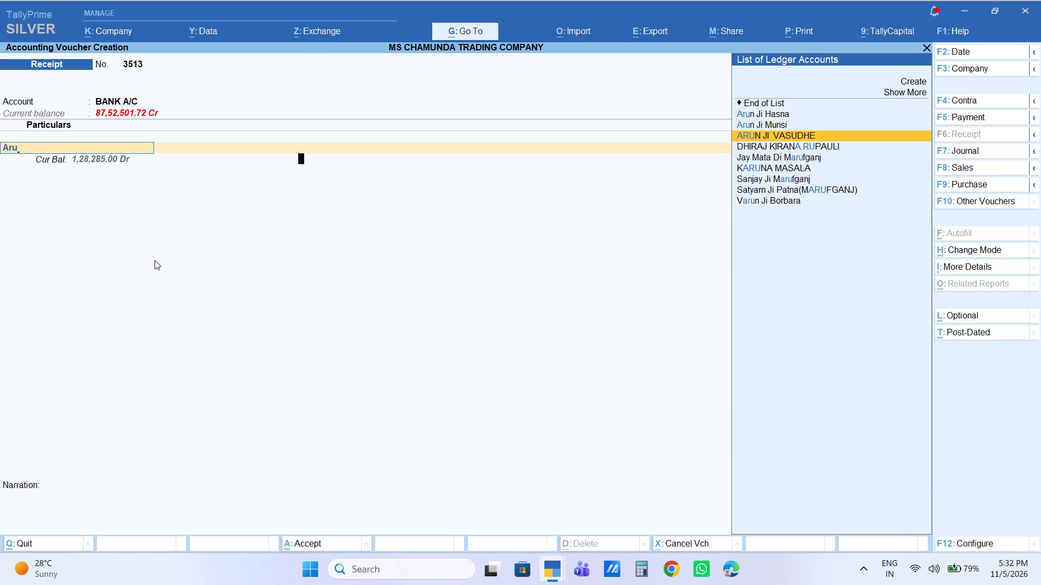
key(Return)
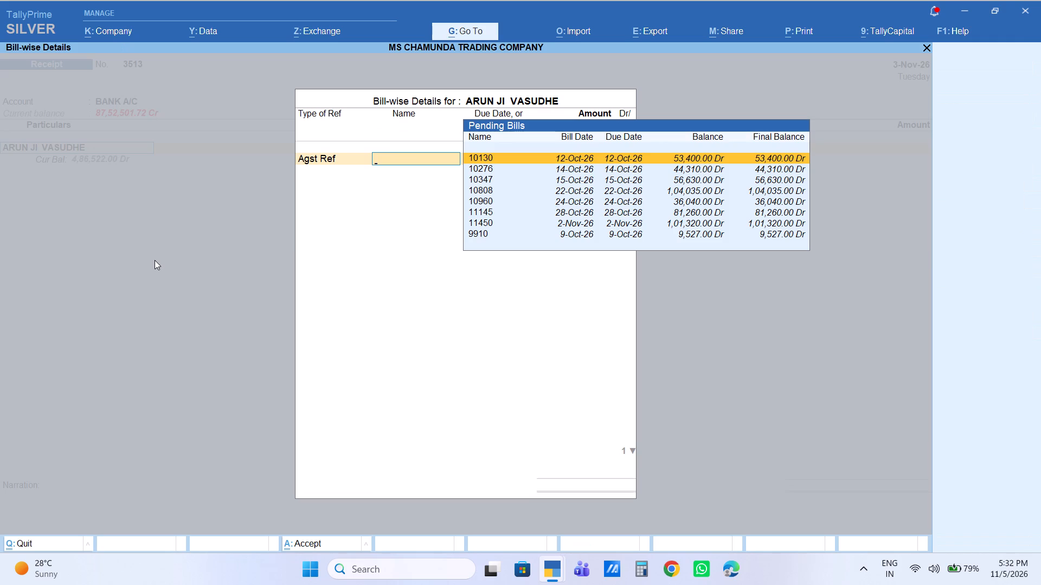
key(BackSpace)
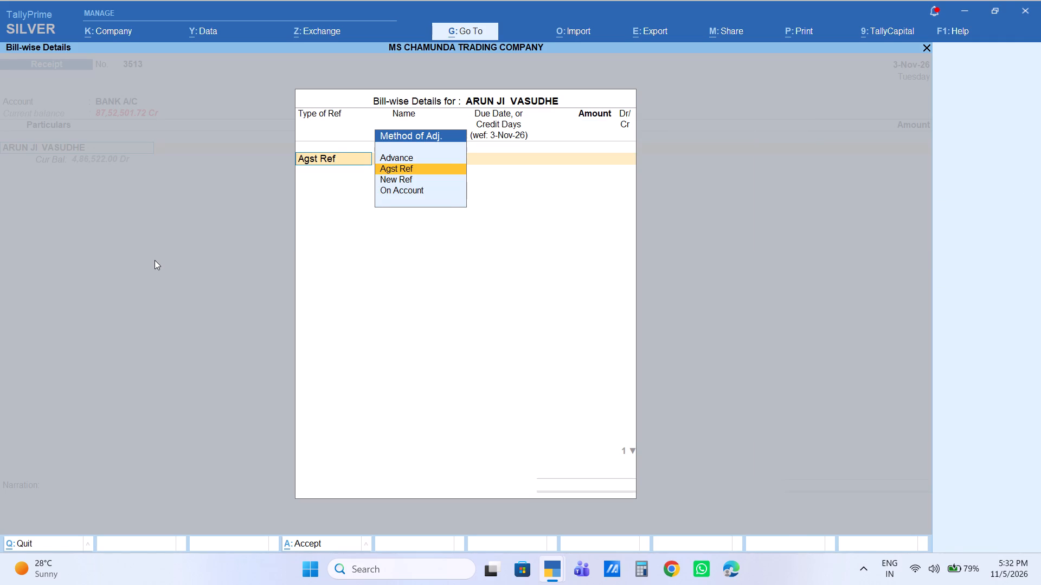
key(BackSpace)
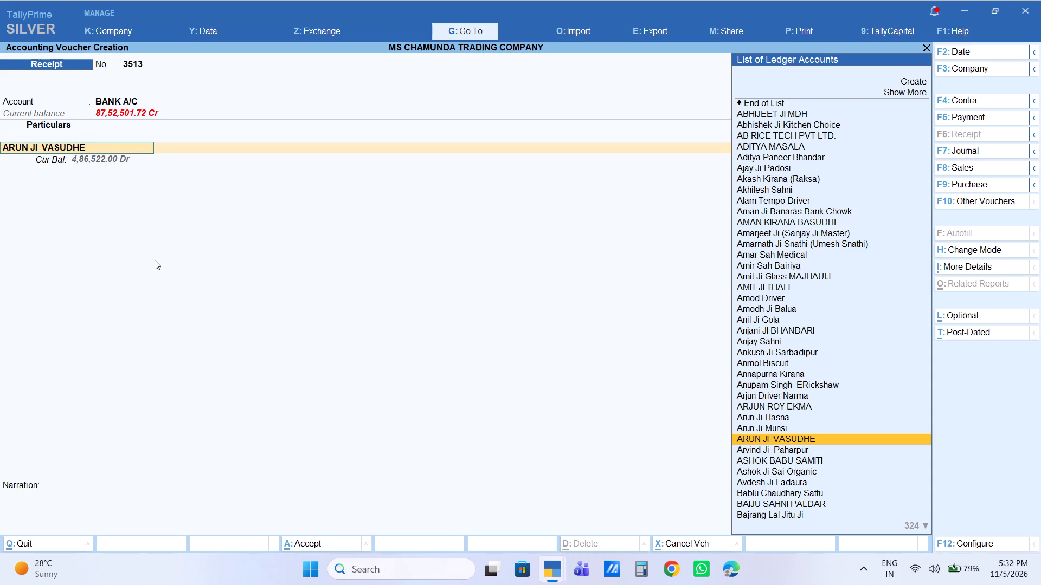
key(Return)
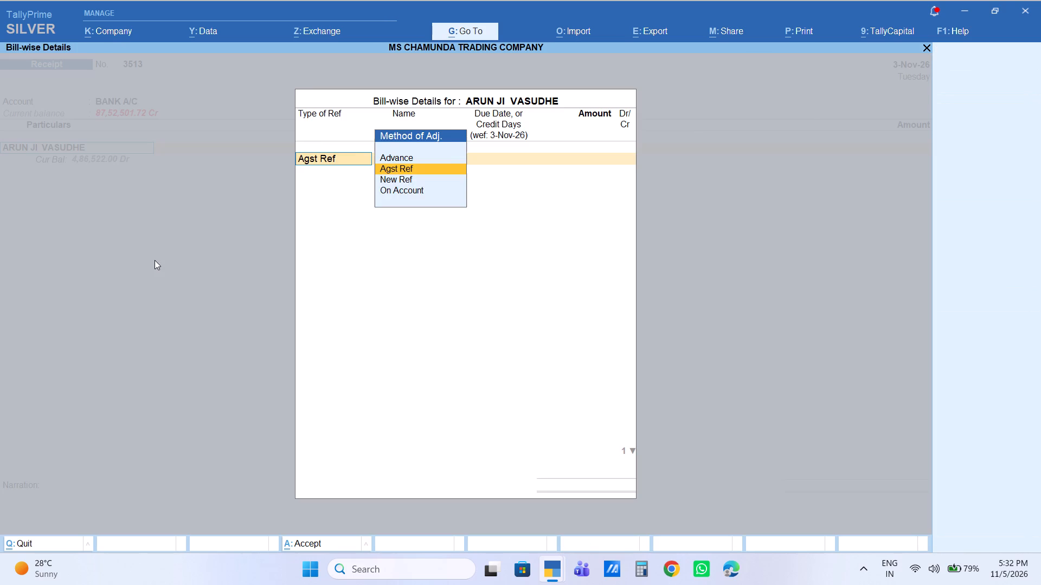
key(Return)
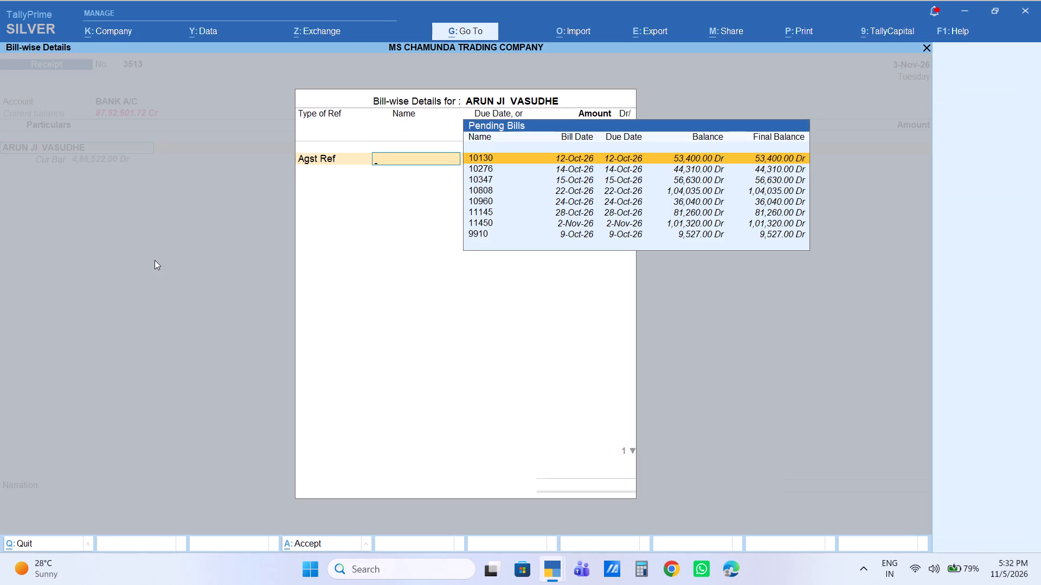
key(Down)
key(Down)
key(Down)
key(Down)
key(Down)
key(Down)
key(Down)
key(Down)
key(Up)
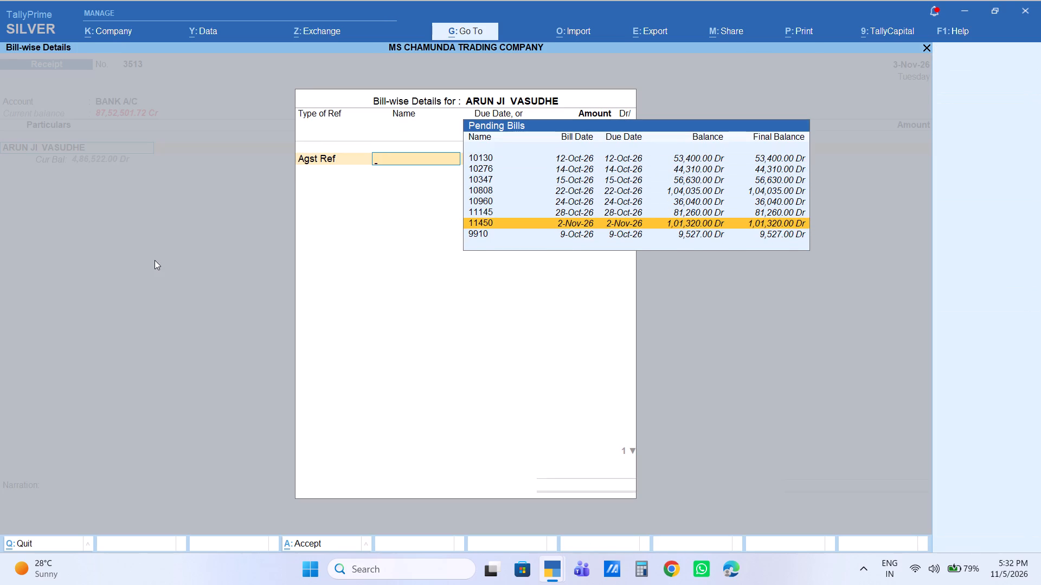
key(Up)
key(Up)
key(Up)
key(Up)
key(Up)
key(Up)
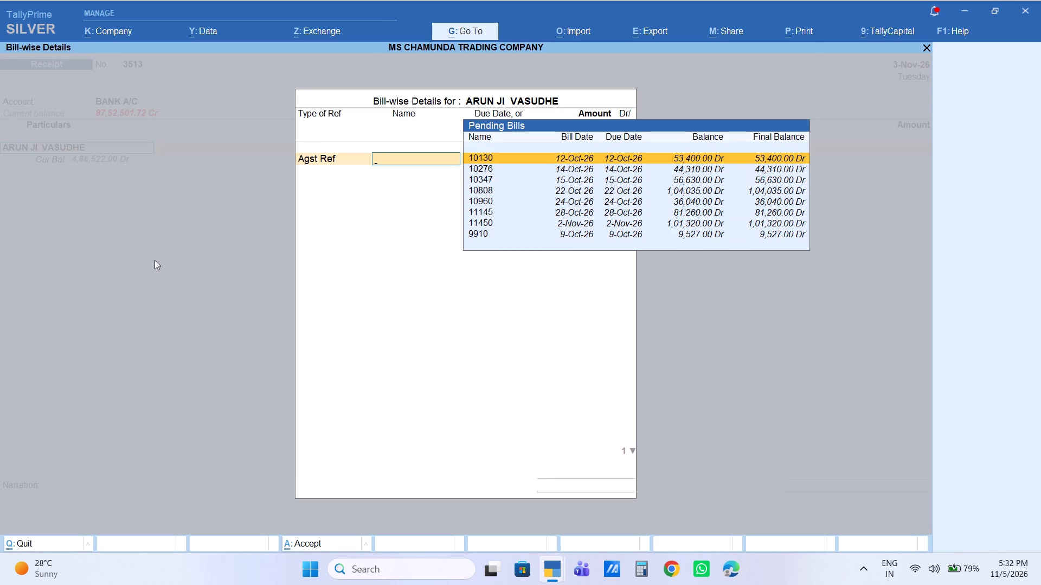
key(Return)
text(20000)
key(Return)
key(Return)
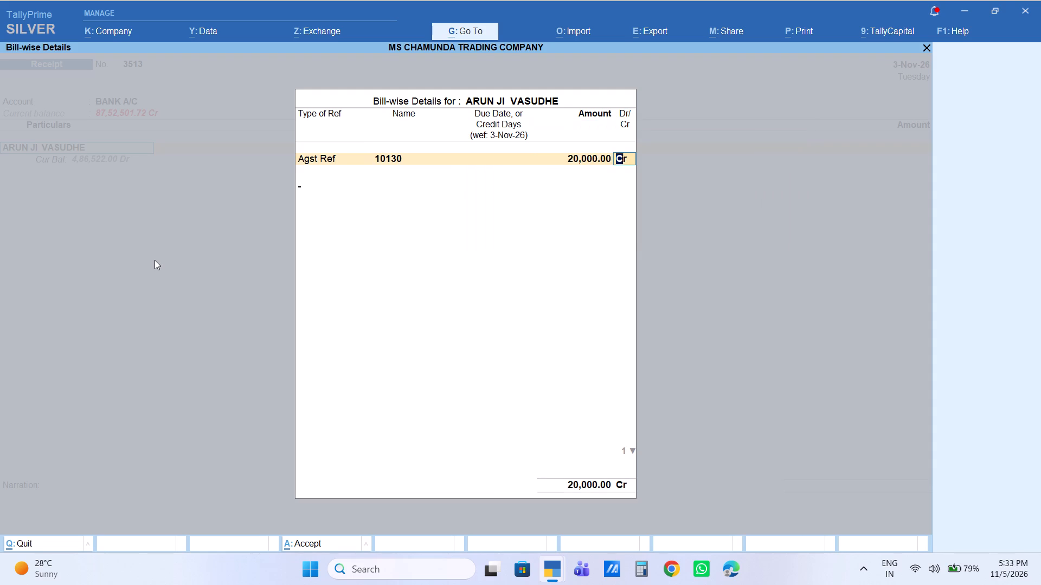
key(Return)
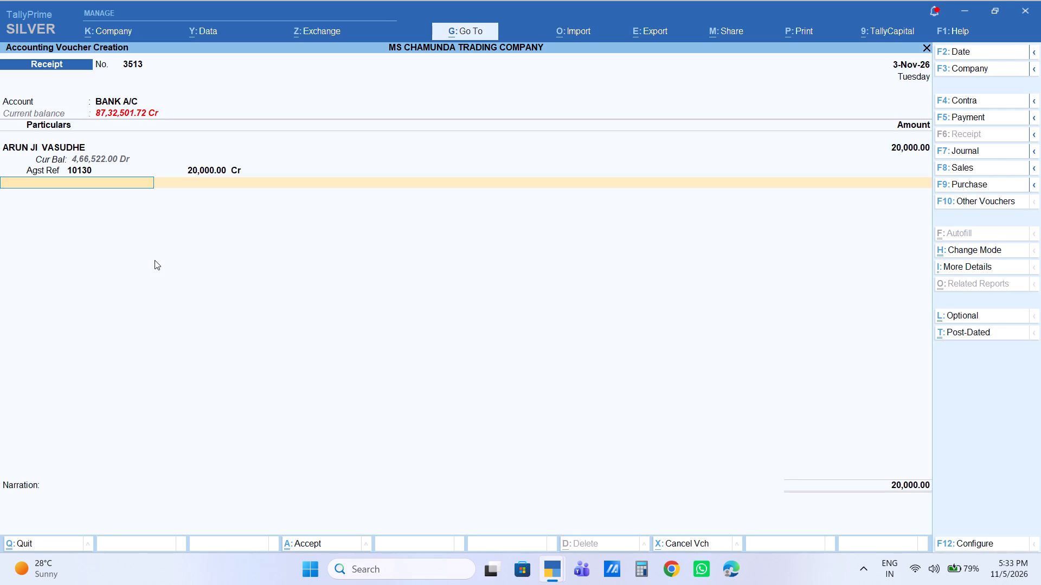
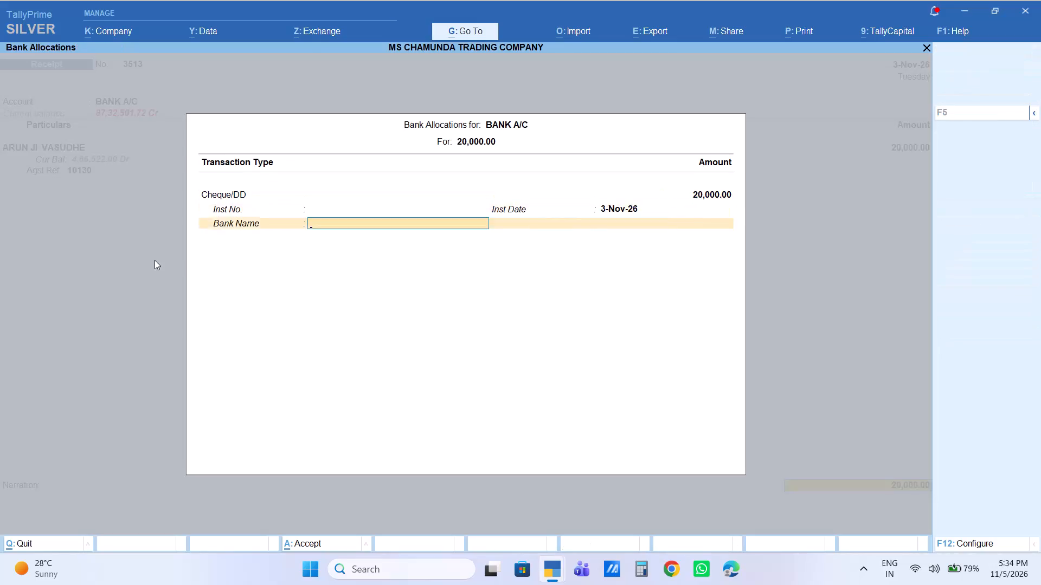
Save Arun Ji's 20,000 receipt with the bank name and narration left blank.
key(Return)
key(Return)
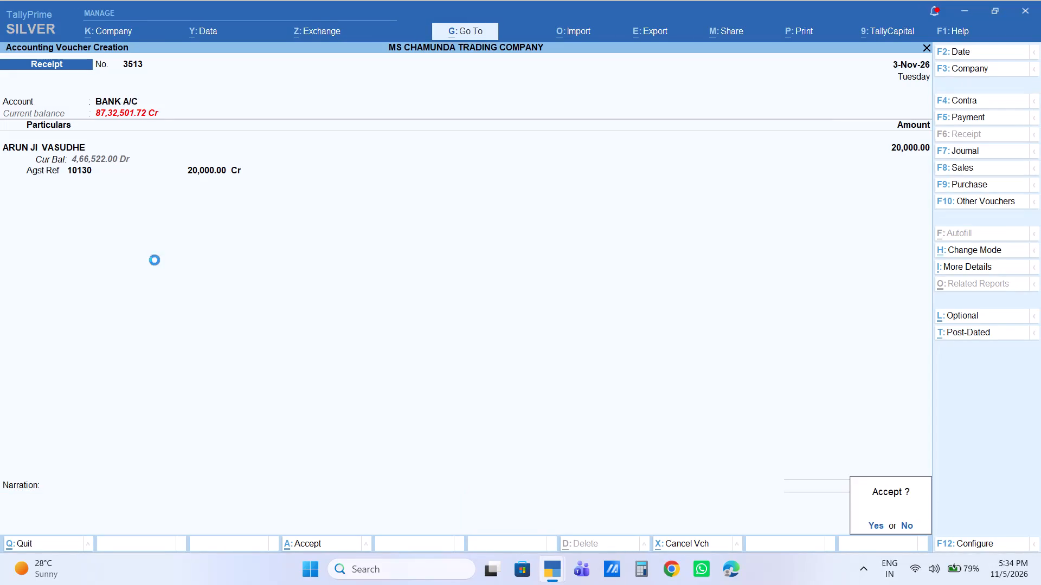
key(Return)
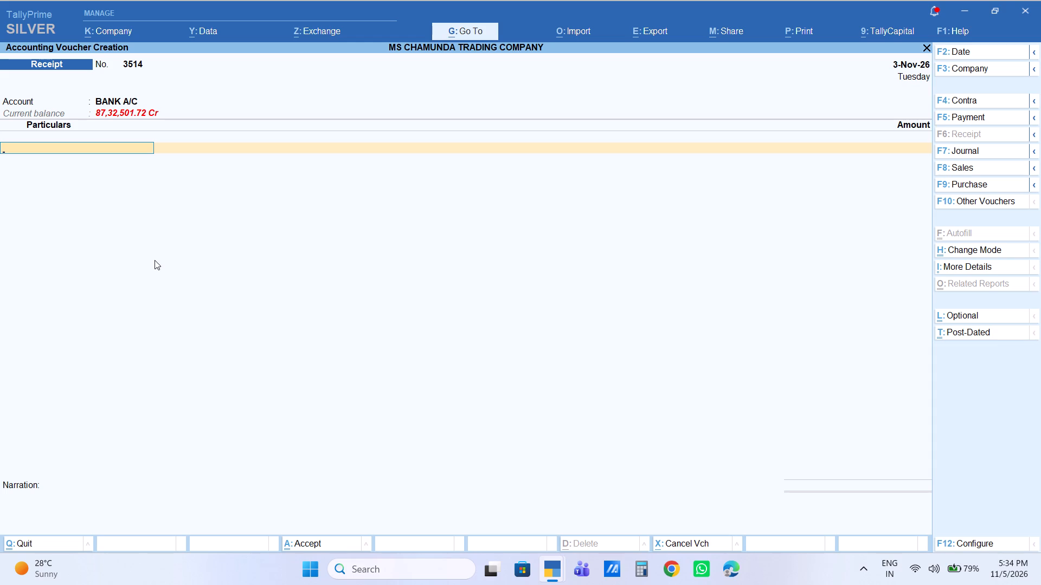
Set the voucher date to 5-Nov-26 and start a sales voucher with Cash as the party and SALES as the sales ledger.
key(F2)
text(05)
key(Return)
key(F8)
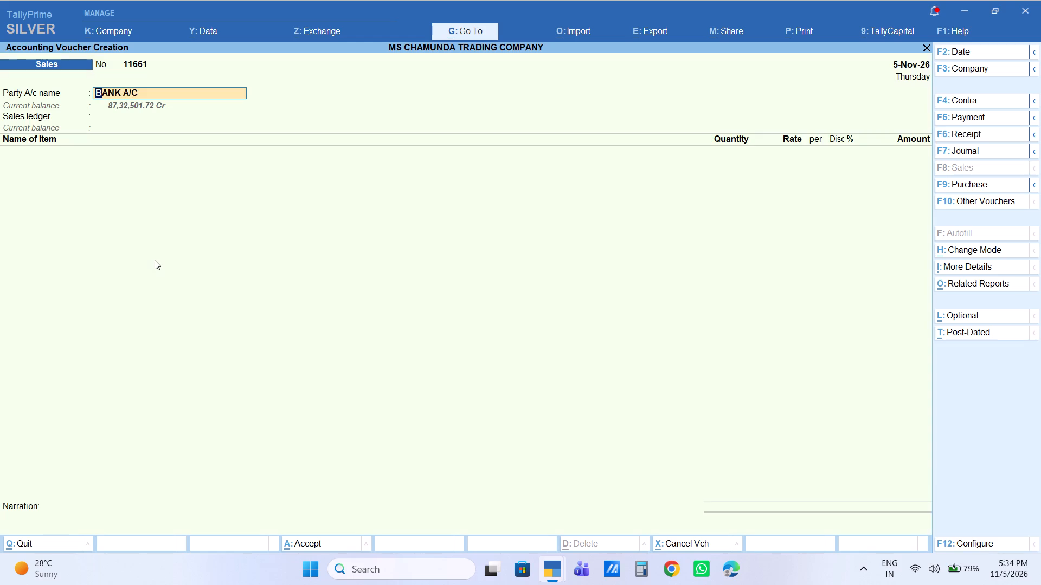
text(ca)
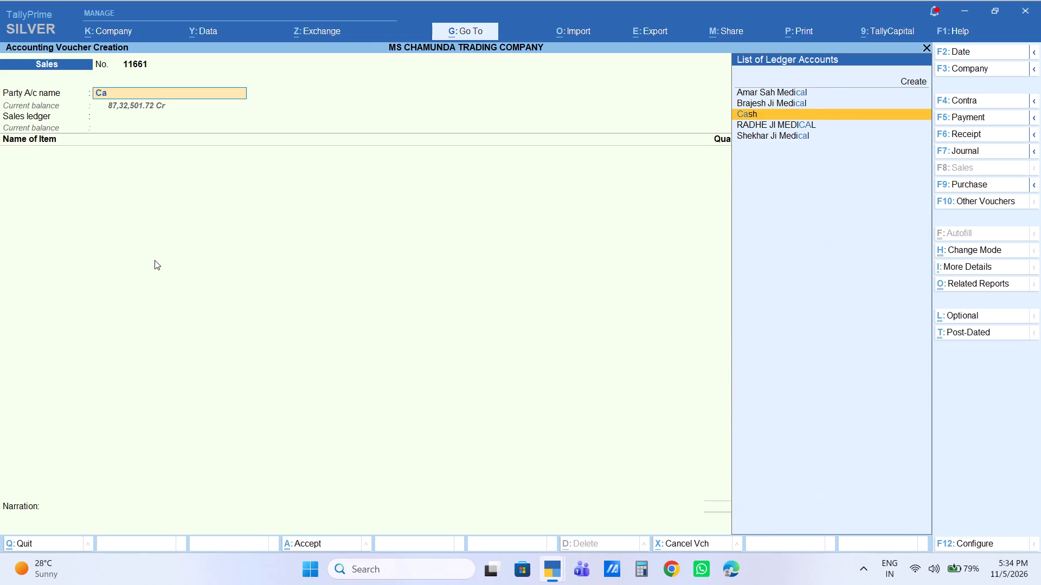
key(Return)
key(Return)
key(Return)
key(Return)
key(Return)
key(Return)
Add CHINI KG as the first item, with quantity 5 KG at a rate of 68 and no discount.
text(chini)
key(Down)
key(Down)
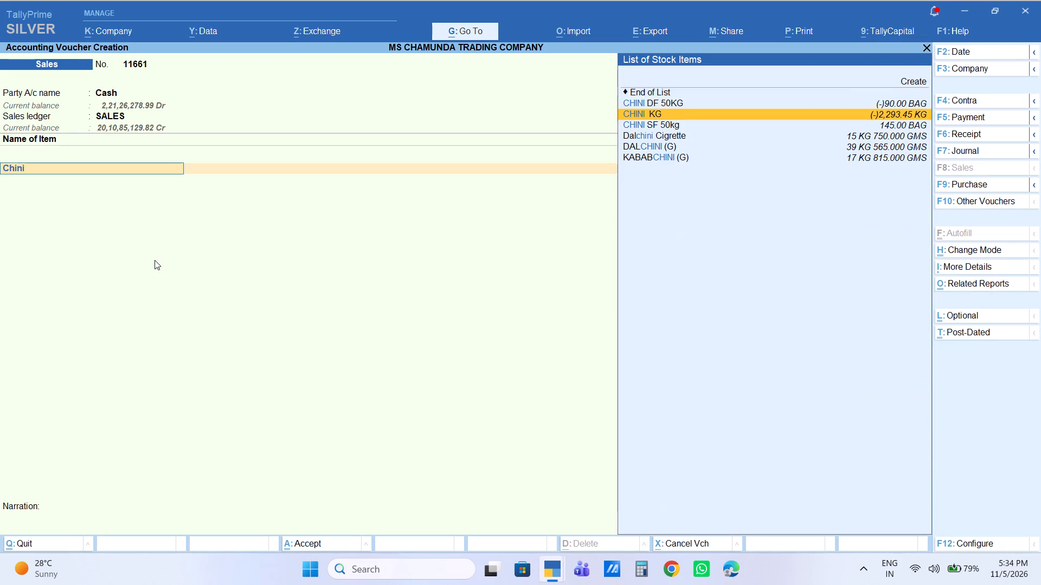
key(Return)
key(5)
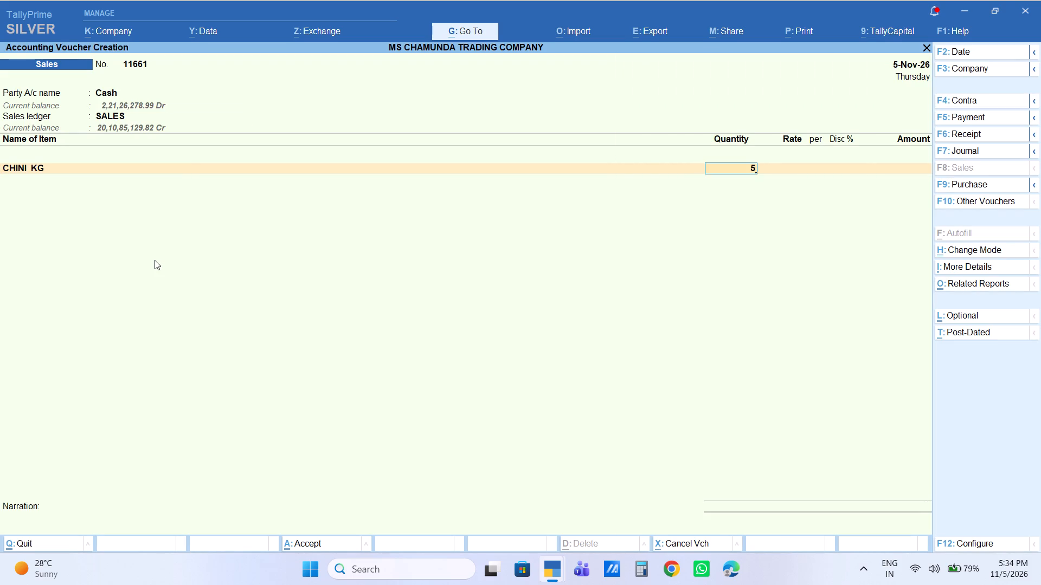
key(Return)
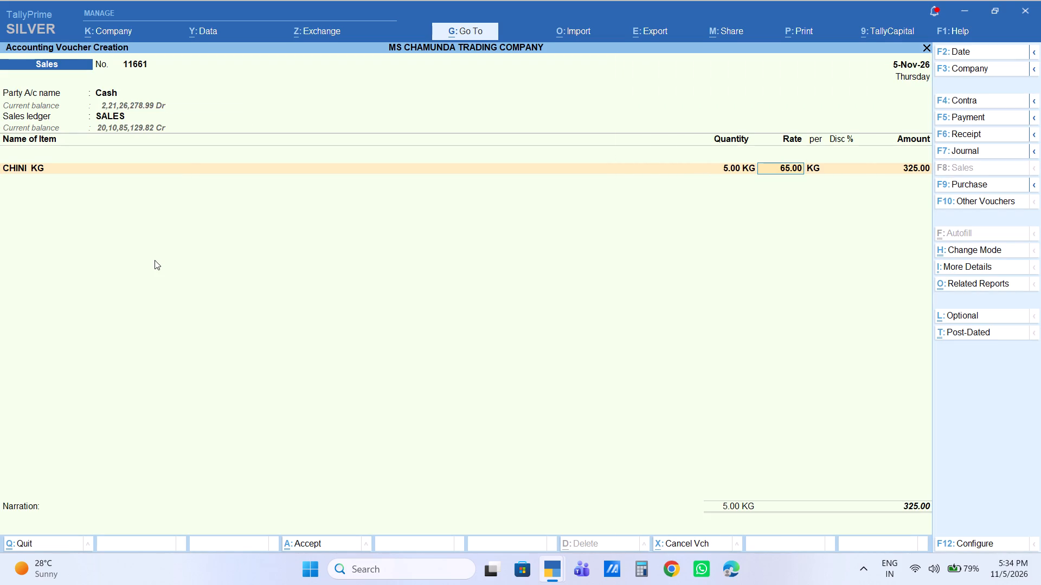
text(68)
key(Return)
key(Return)
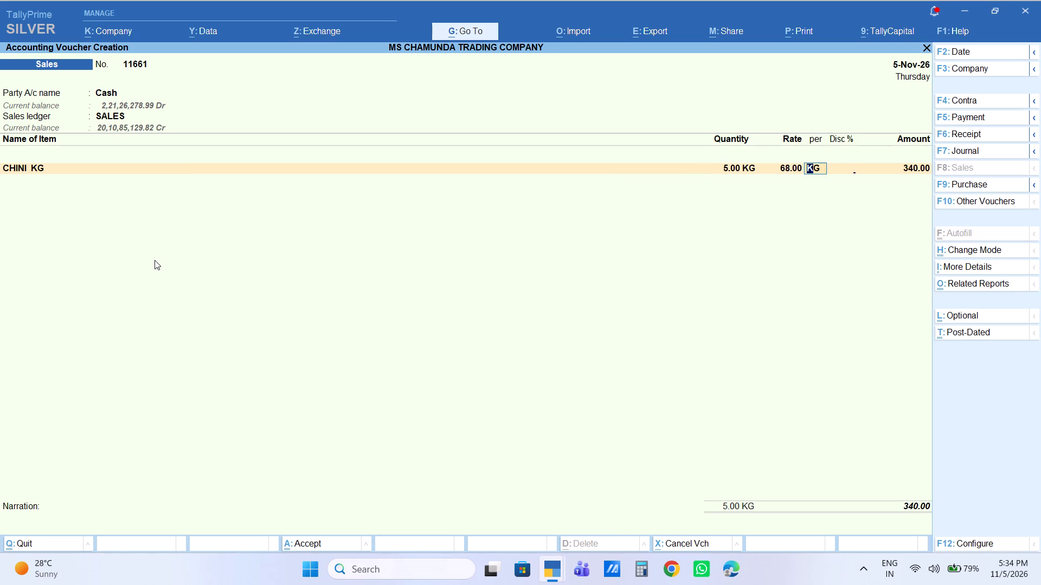
key(Return)
key(Return)
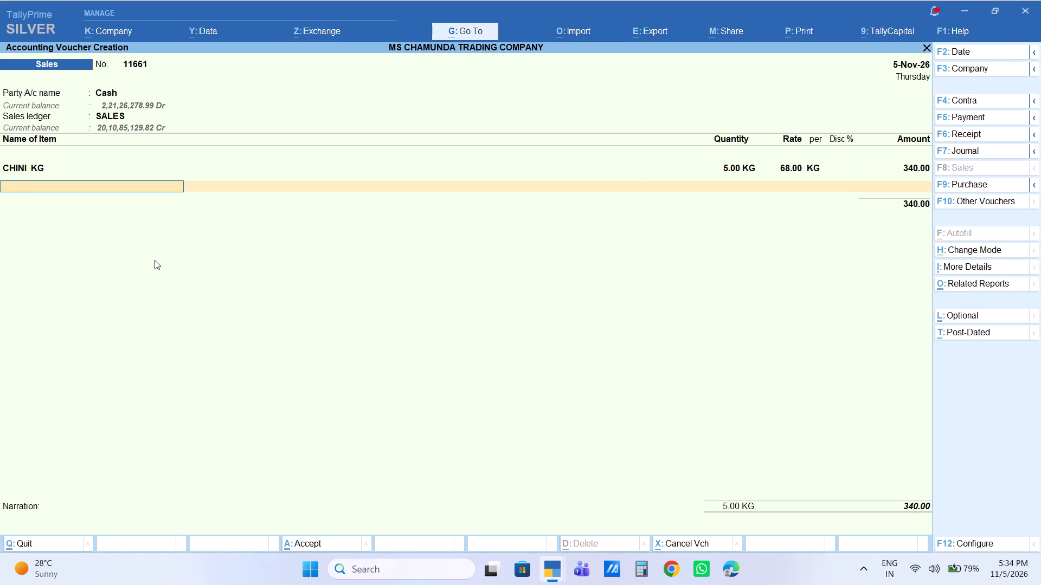
Add MASOOR DAL KG to the cash sale, with quantity 1 KG at a rate of 80 and no discount.
text(masoo)
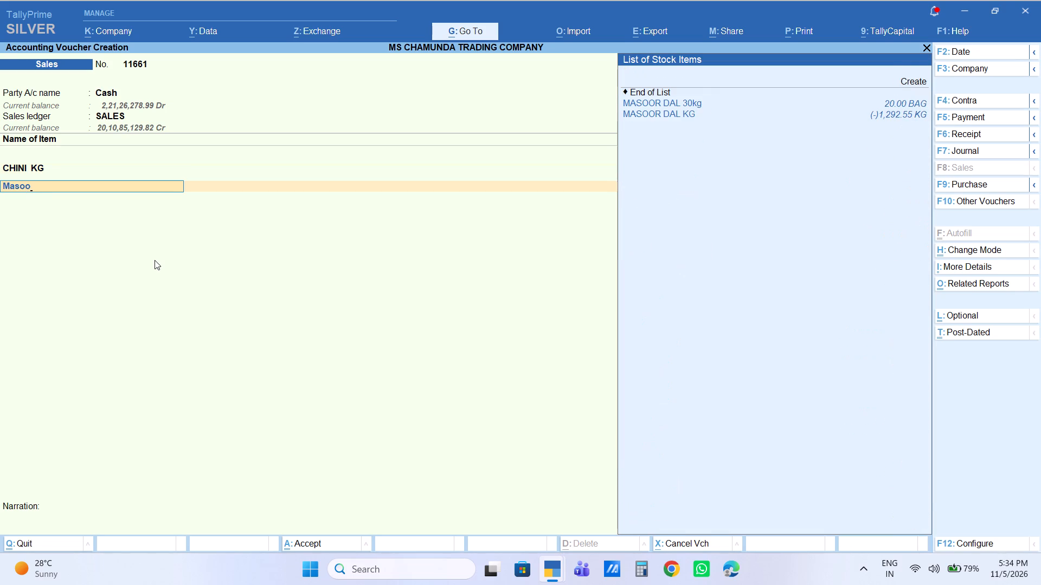
key(Down)
key(Down)
key(Return)
key(1)
key(Return)
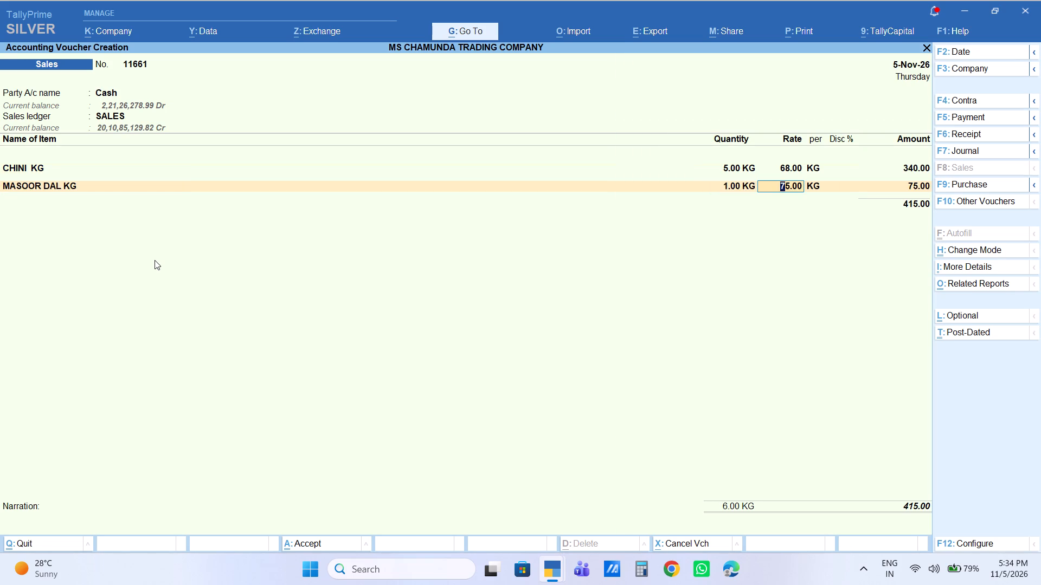
text(80)
key(Return)
key(Return)
key(Return)
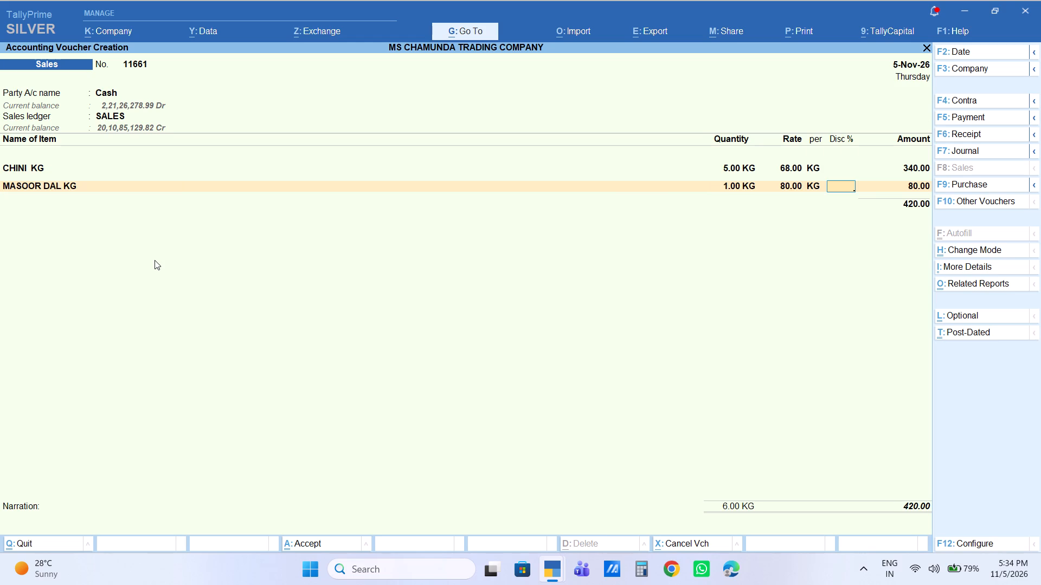
key(Return)
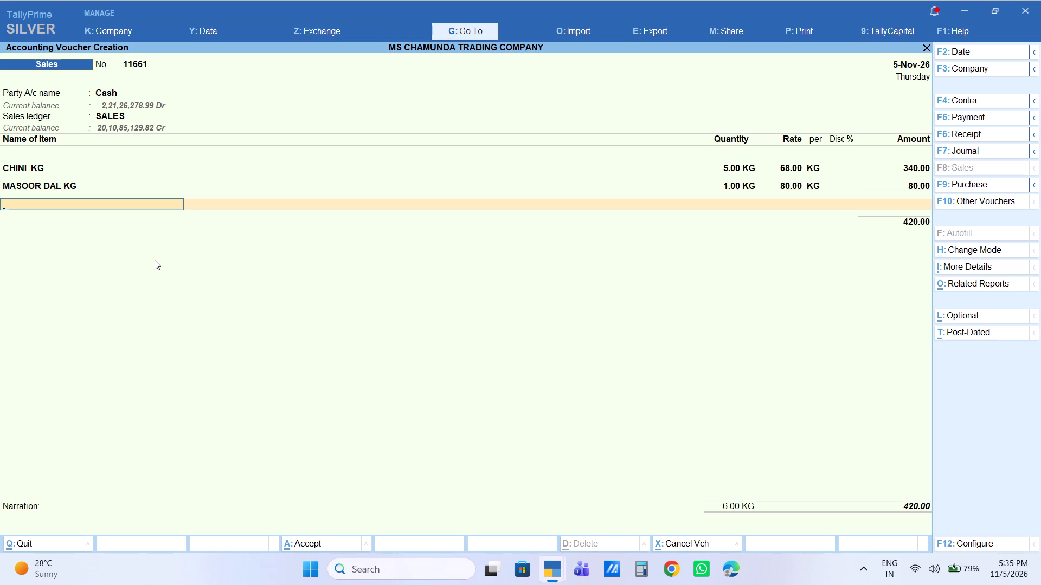
Add 4 AAA KG to the cash sale, with quantity 2 KG at a rate of 145.
text(4aa)
key(Down)
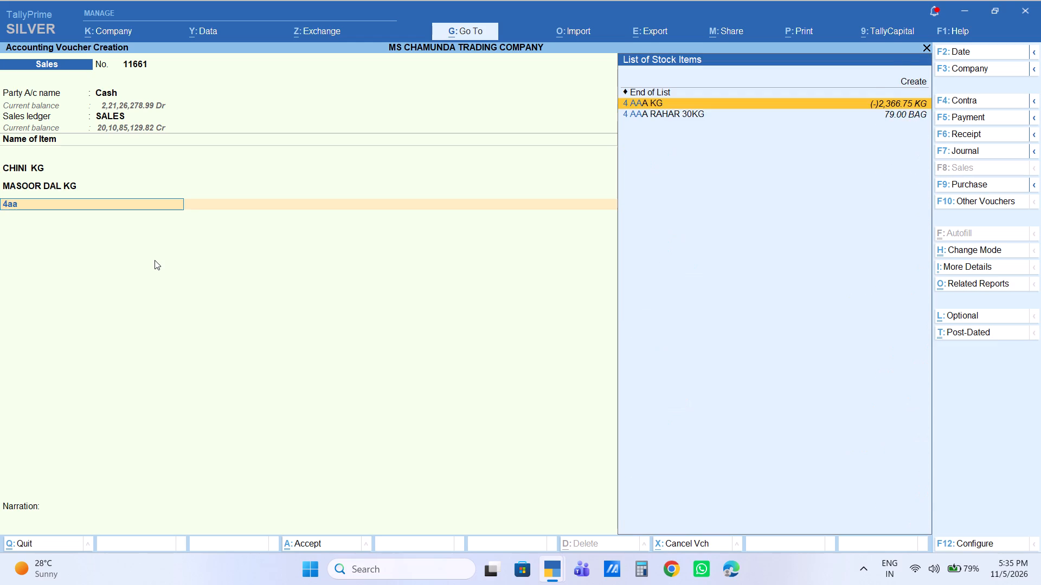
key(Return)
key(2)
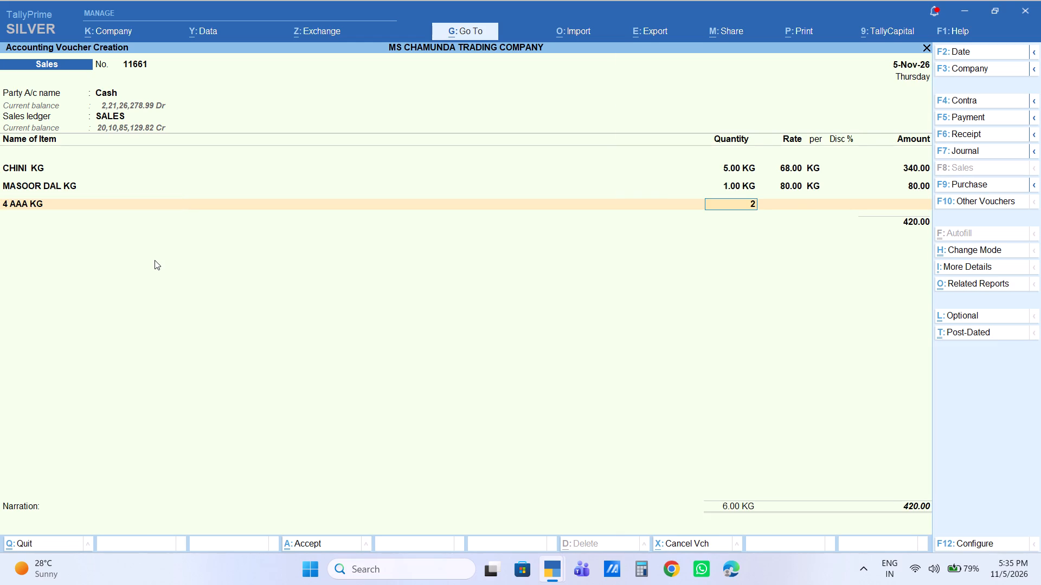
key(Return)
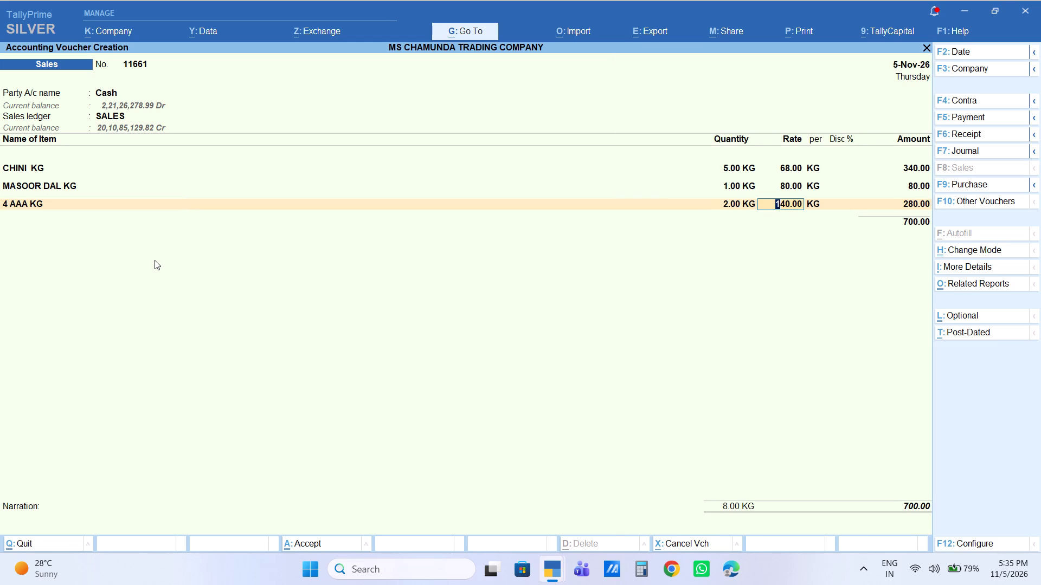
text(145)
key(Return)
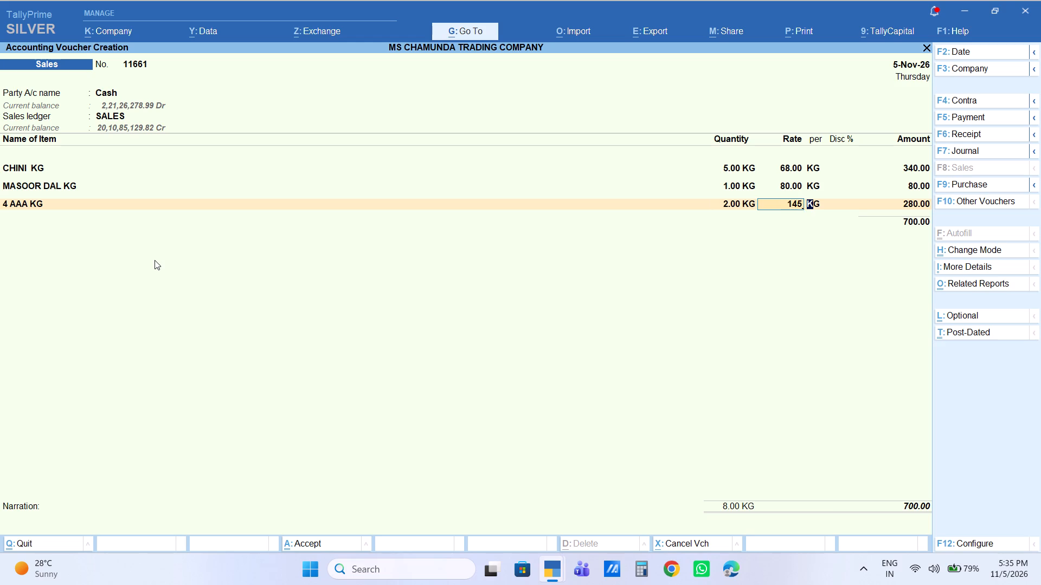
key(Return)
key(Return)
key(Return)
Go back to the 4 AAA KG line and set its rate to 140.
key(BackSpace)
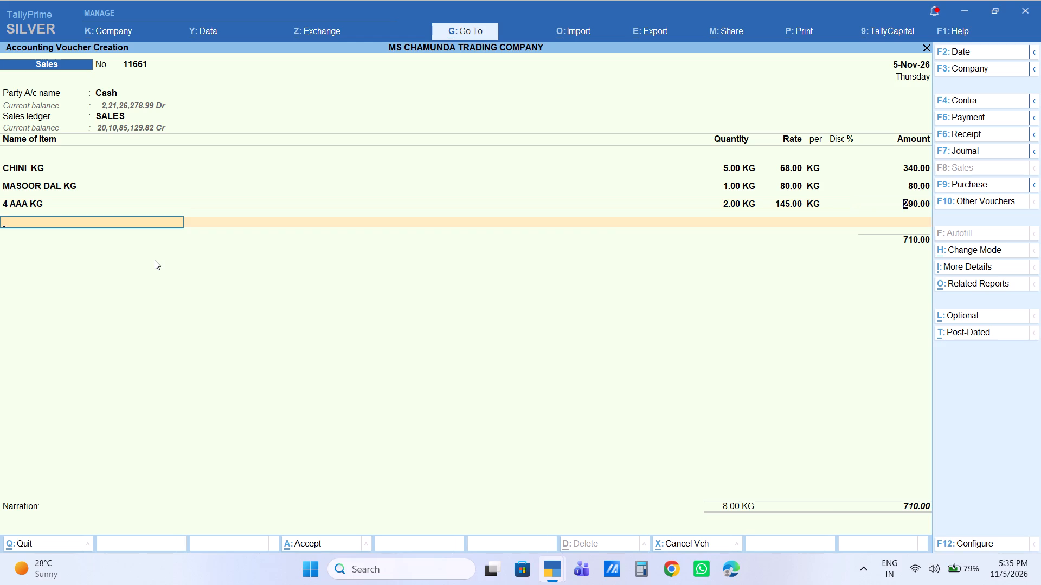
key(BackSpace)
key(BackSpace)
key(BackSpace)
text(140)
key(Return)
key(Return)
key(Return)
key(Return)
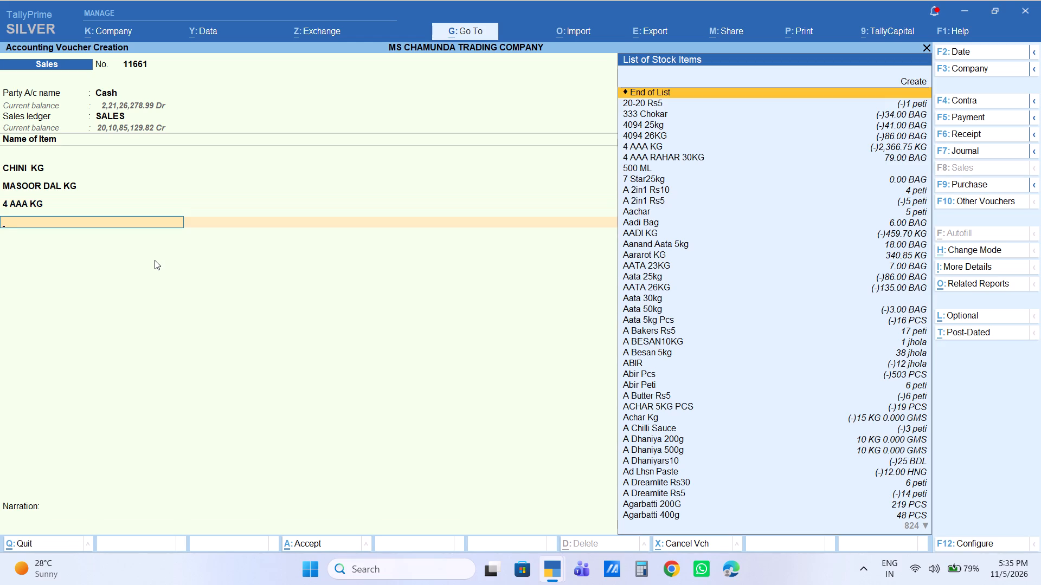
Add SOOJI Loose to the cash sale, with quantity 1 KG at a rate of 40 and no discount.
key(s)
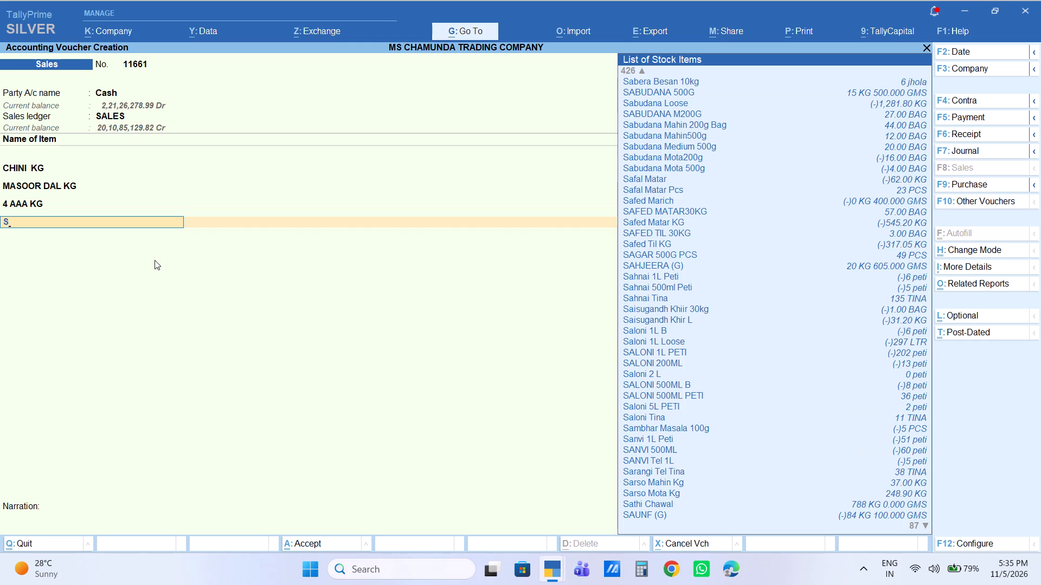
text(ooji)
key(Down)
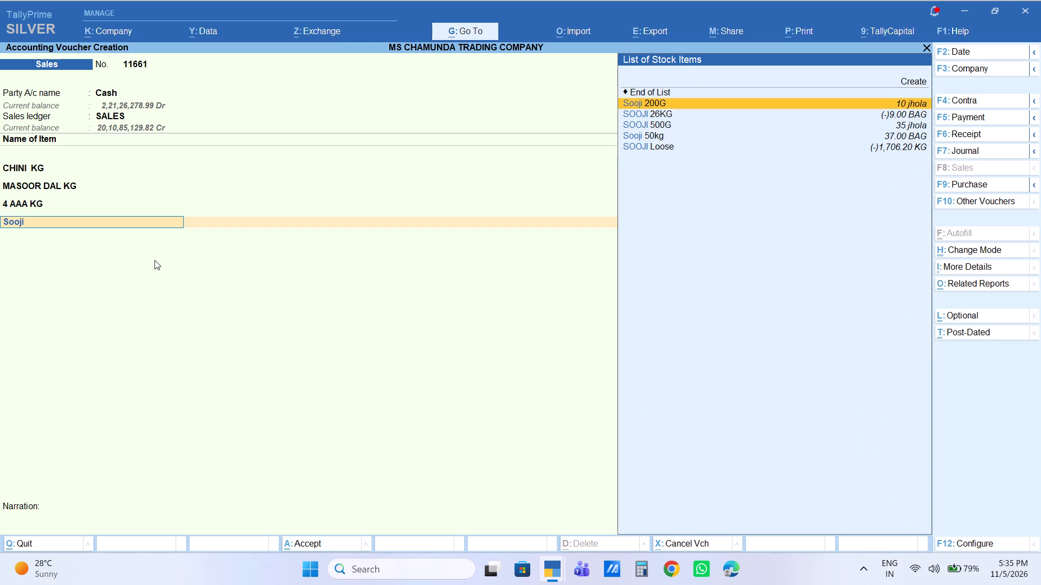
key(Down)
key(Down)
key(Down)
key(Down)
key(Return)
key(1)
key(Return)
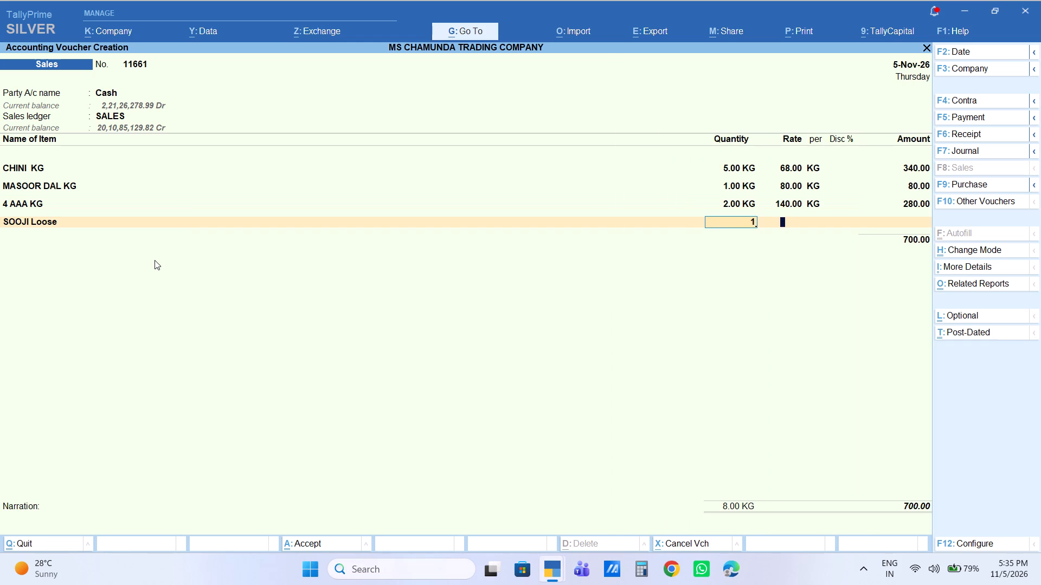
text(40)
key(Return)
key(Return)
key(Return)
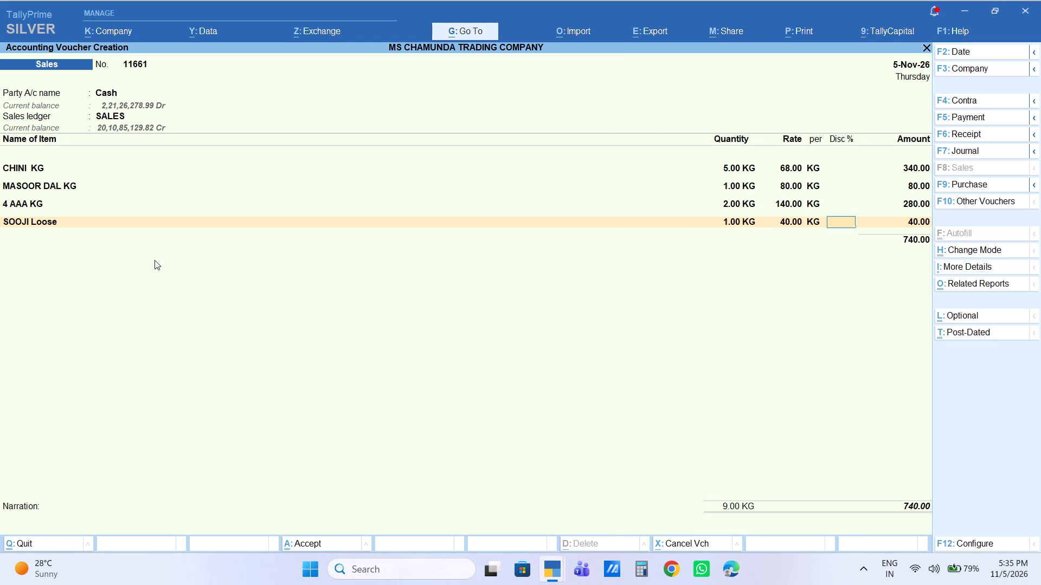
key(Return)
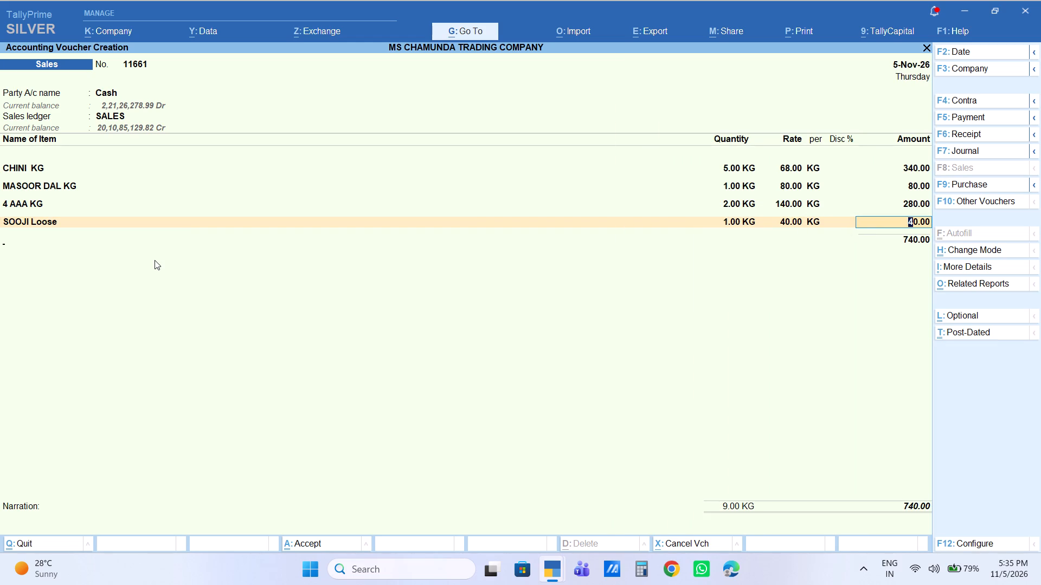
Add MAIDA LV to the cash sale with a quantity of 2.
text(maida)
key(Left)
key(Down)
key(Down)
key(Down)
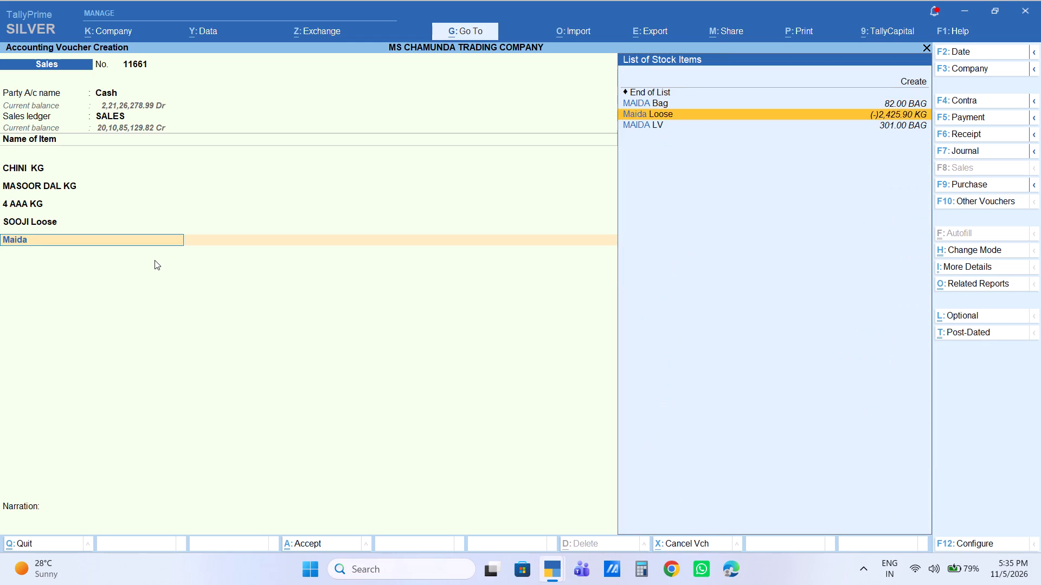
key(Return)
key(2)
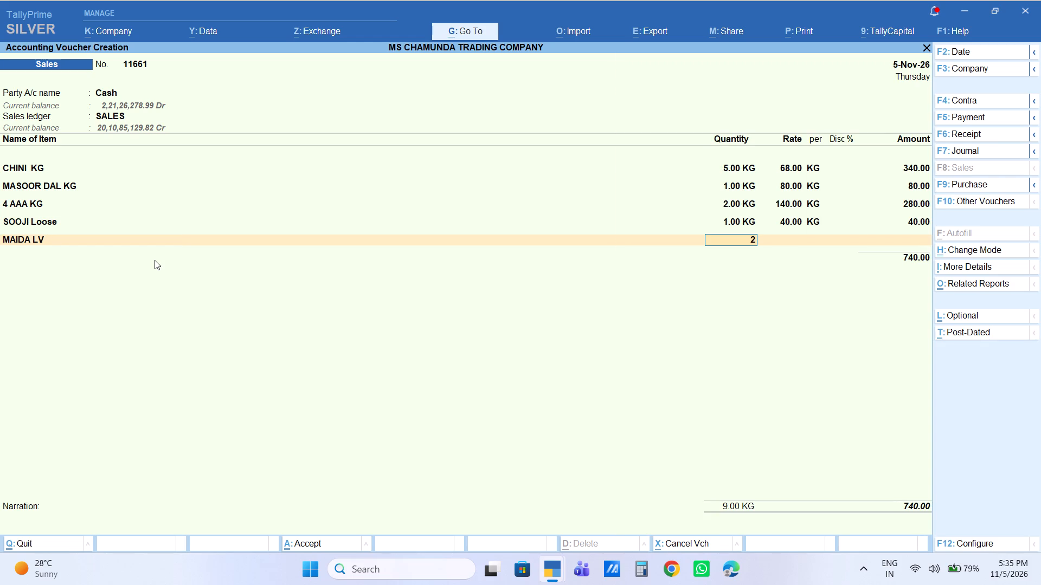
key(Return)
Replace the MAIDA LV item with Maida Loose, keeping quantity 2, and set its rate to 37 per KG.
key(BackSpace)
key(BackSpace)
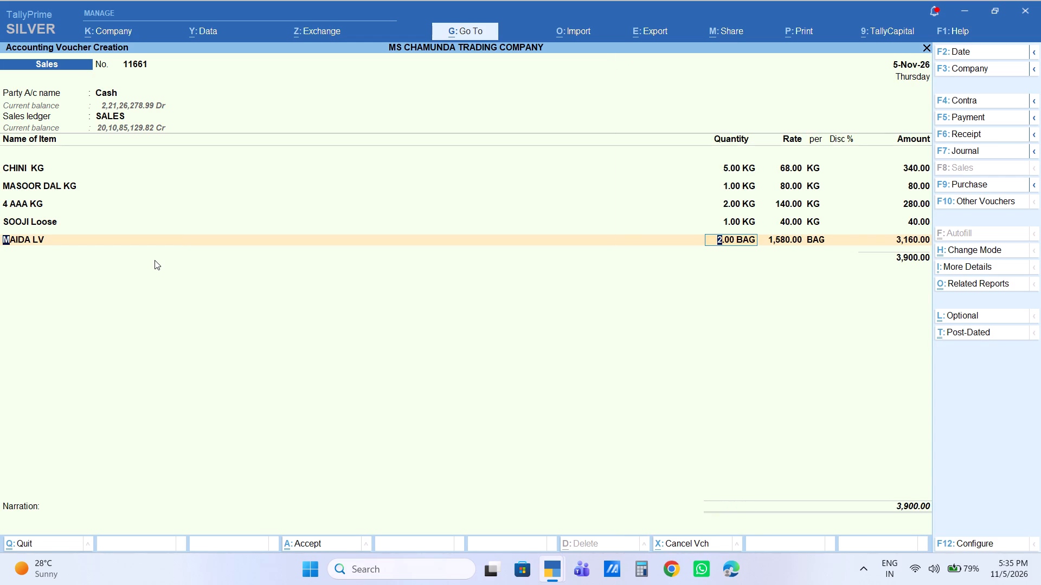
key(Up)
key(Return)
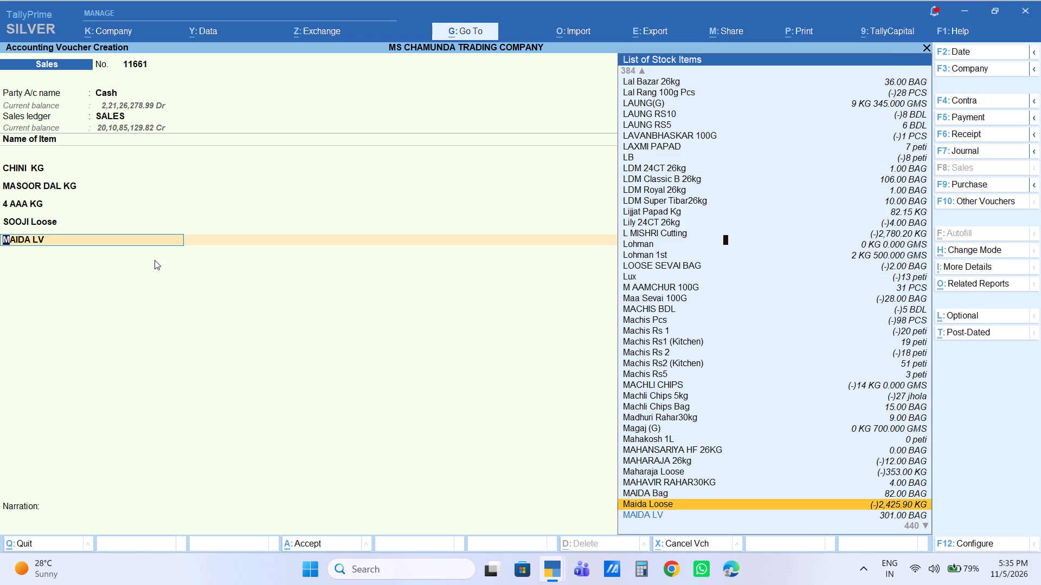
key(Return)
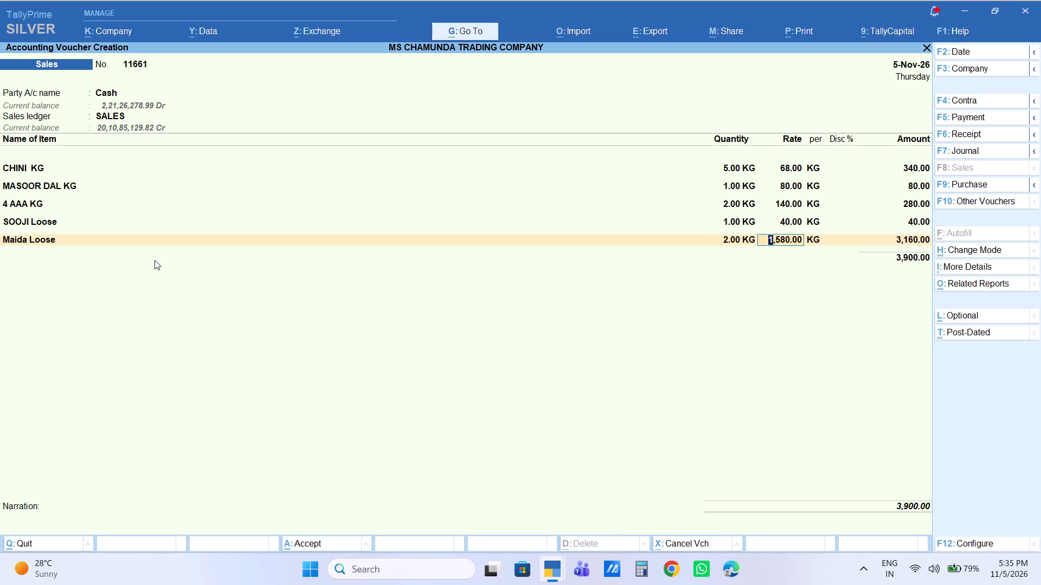
text(37)
key(Return)
key(Return)
key(Return)
key(Return)
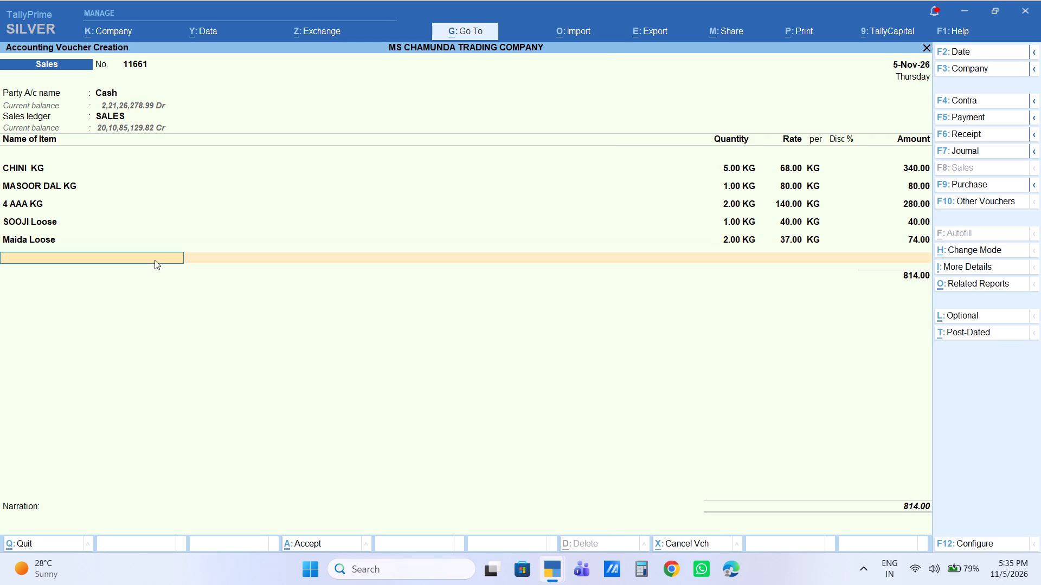
Add Jeera KG to the cash sale with quantity 0.1 KG and set the line amount to 35.
text(jeera)
key(Down)
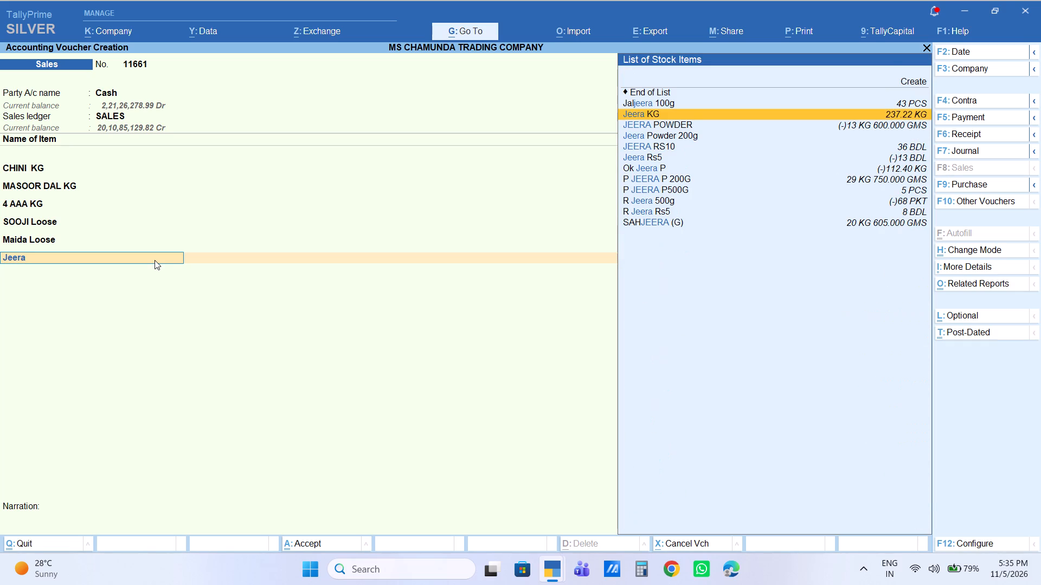
key(Return)
text(.1)
key(Return)
key(Return)
key(Return)
key(Return)
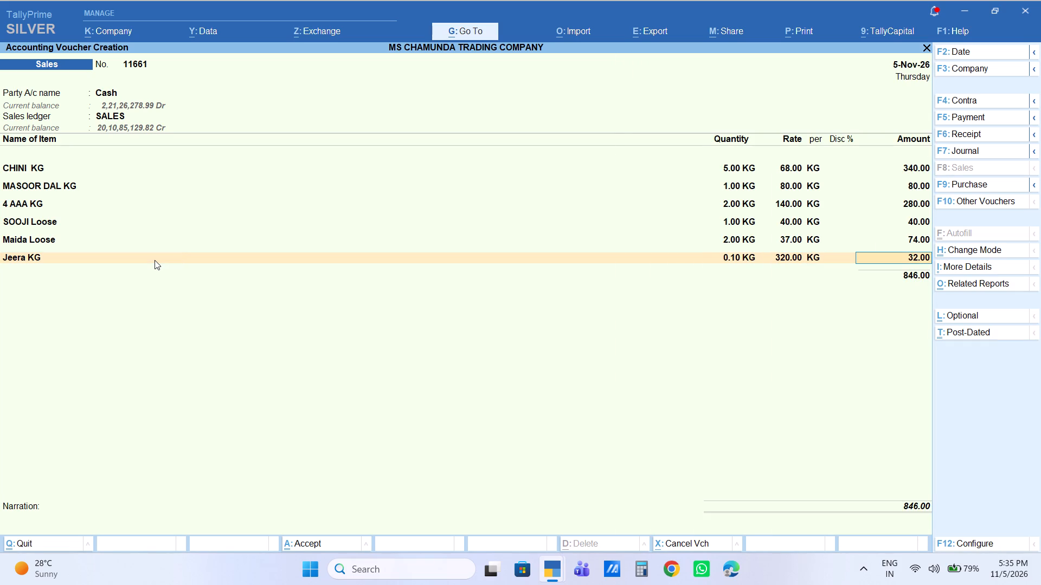
text(35)
key(Return)
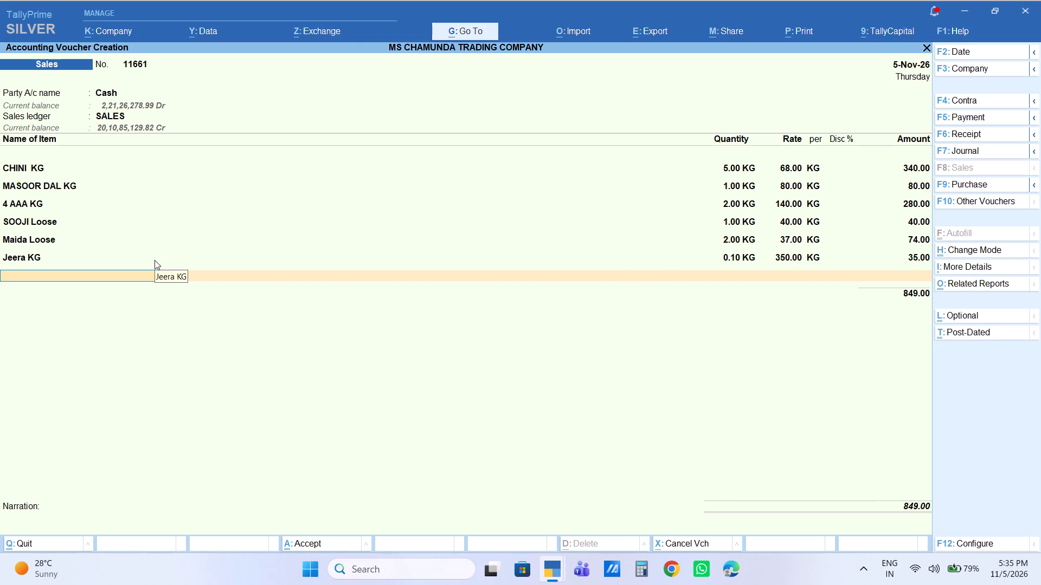
Add Kabli Chana Loose to the cash sale with quantity 1 KG at a rate of 110.
text(ka)
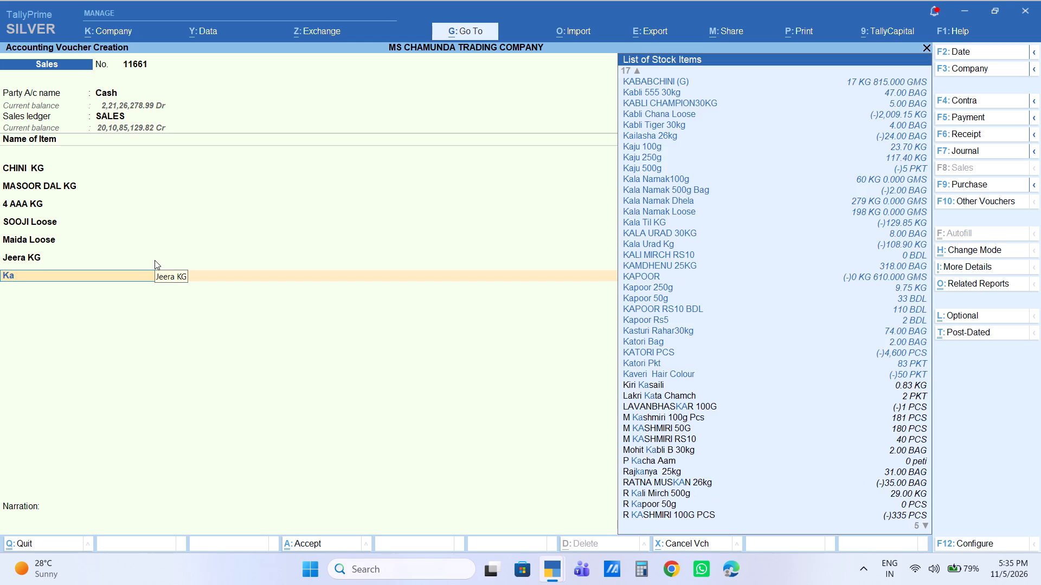
text(bli)
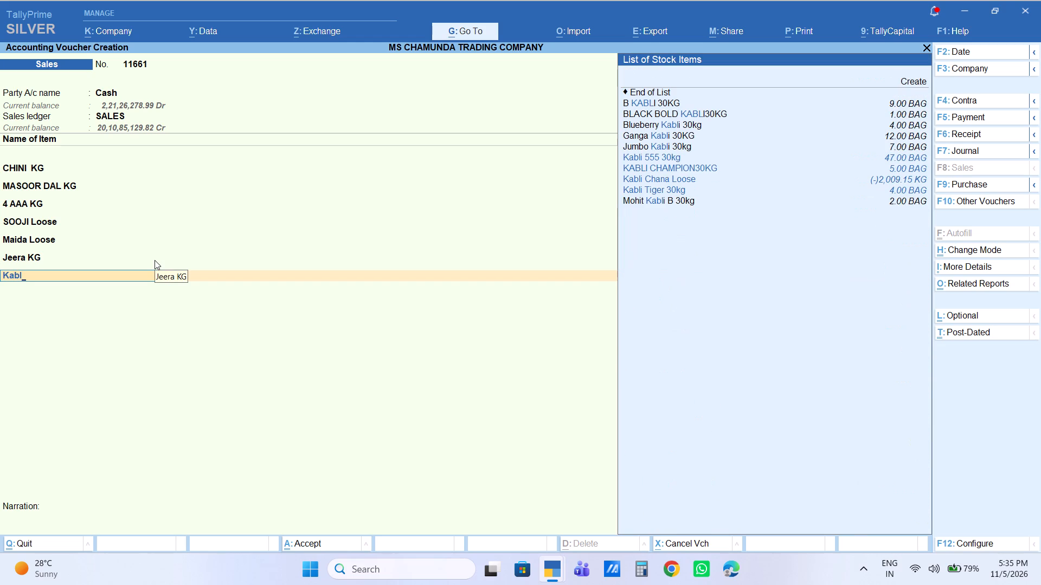
key(Down)
key(Down)
key(Down)
key(Down)
key(Down)
key(Up)
key(Up)
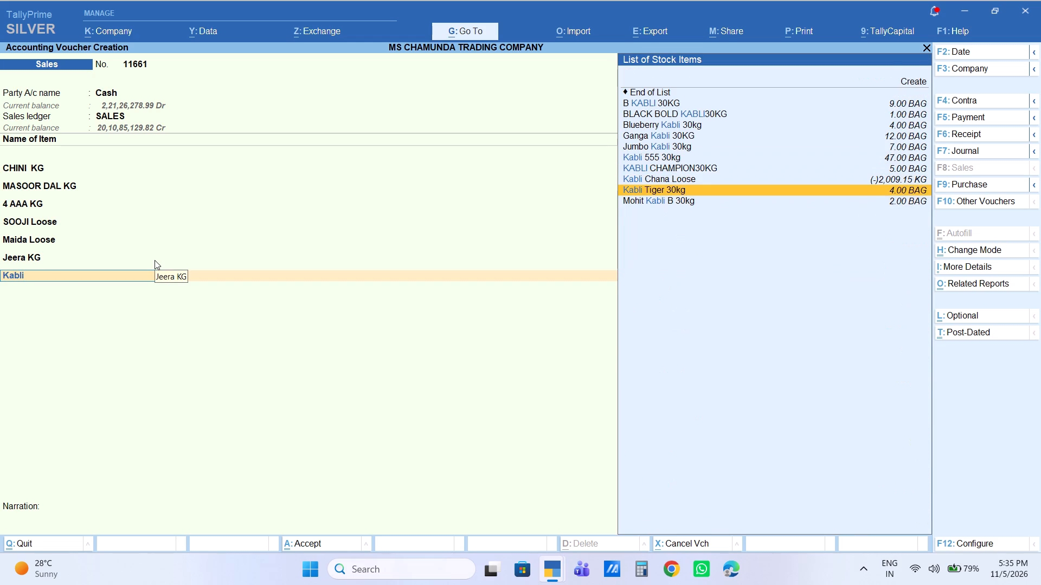
key(Return)
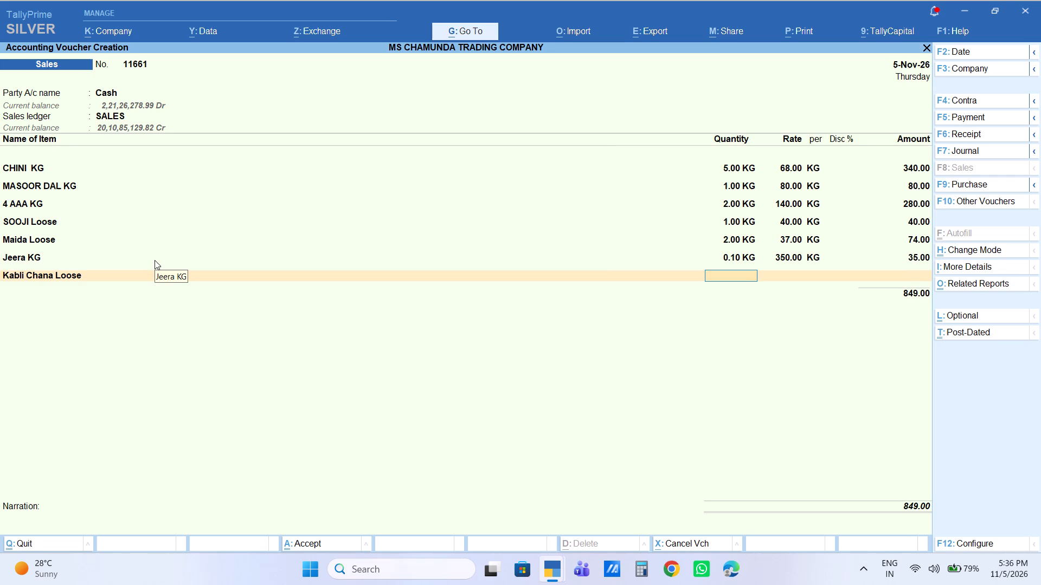
key(1)
key(Return)
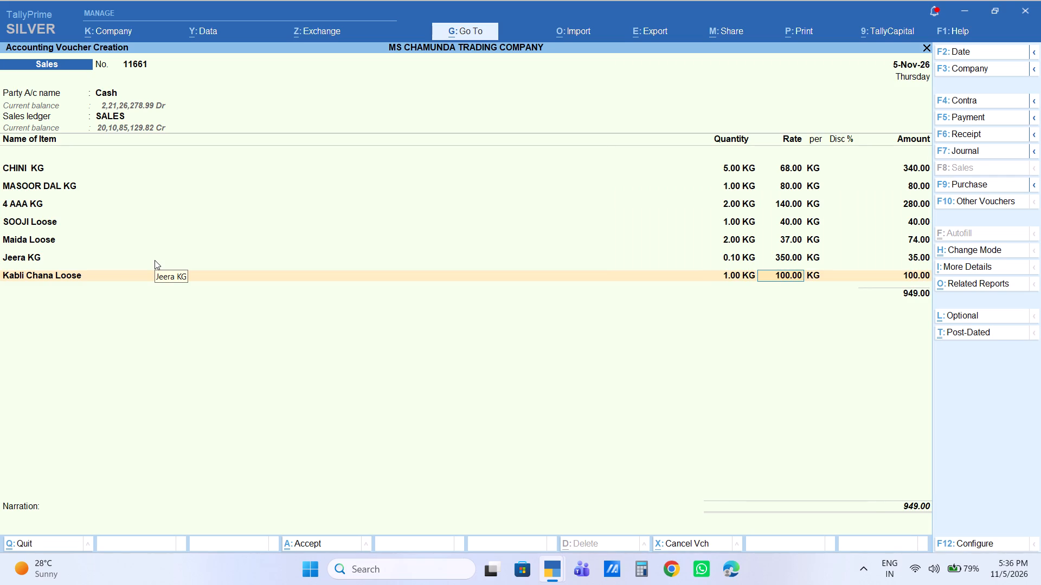
text(105)
key(BackSpace)
key(BackSpace)
text(10)
key(Return)
key(Return)
key(Return)
key(Return)
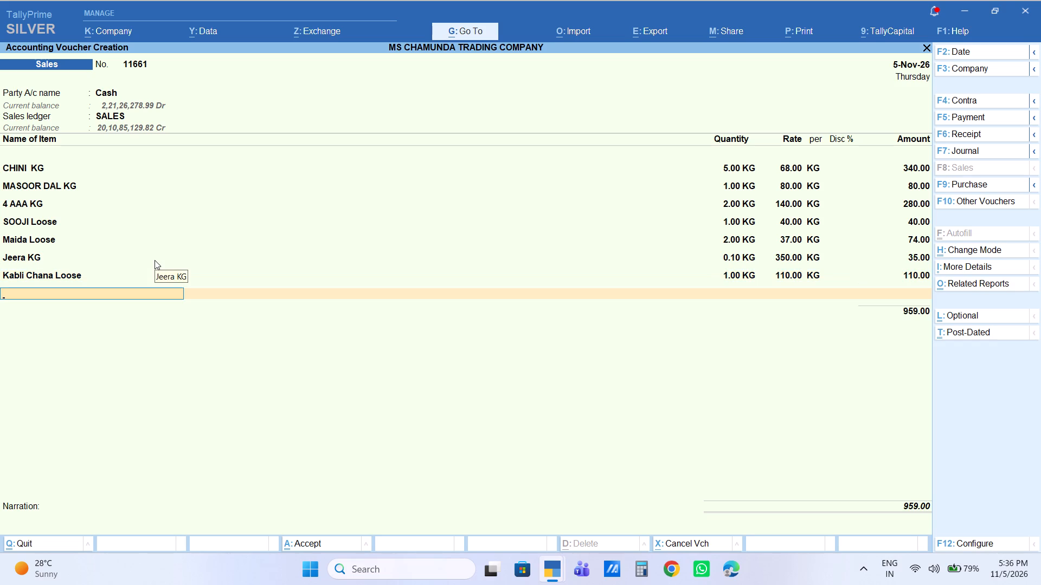
Add CHANA KG to the cash sale with quantity 1 KG at a rate of 85.
text(chaa)
key(BackSpace)
key(BackSpace)
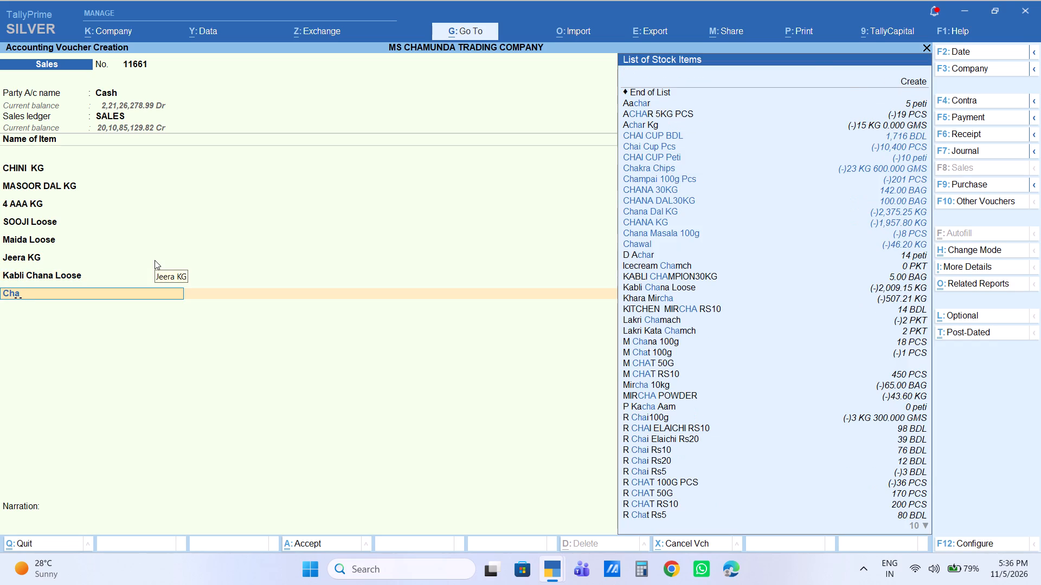
text(ana)
key(Down)
key(Down)
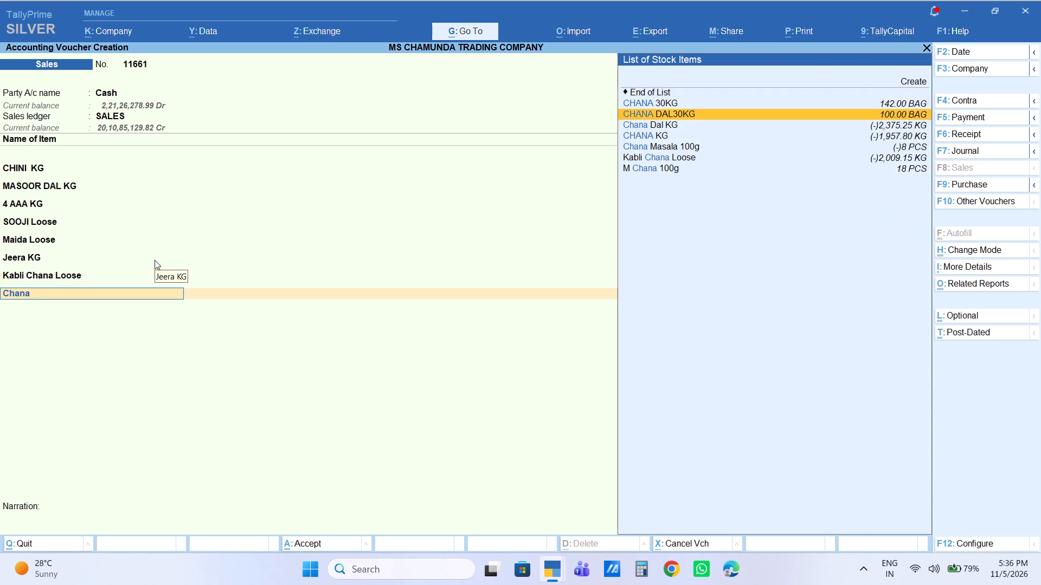
key(Down)
key(Down)
key(Return)
key(1)
key(Return)
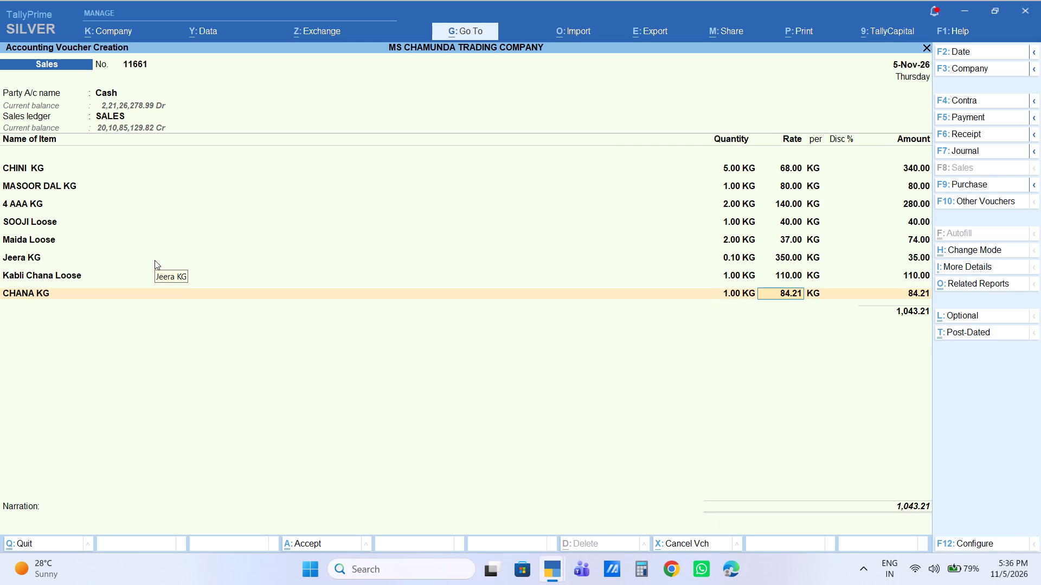
text(90)
key(BackSpace)
key(BackSpace)
text(85)
key(Return)
key(Return)
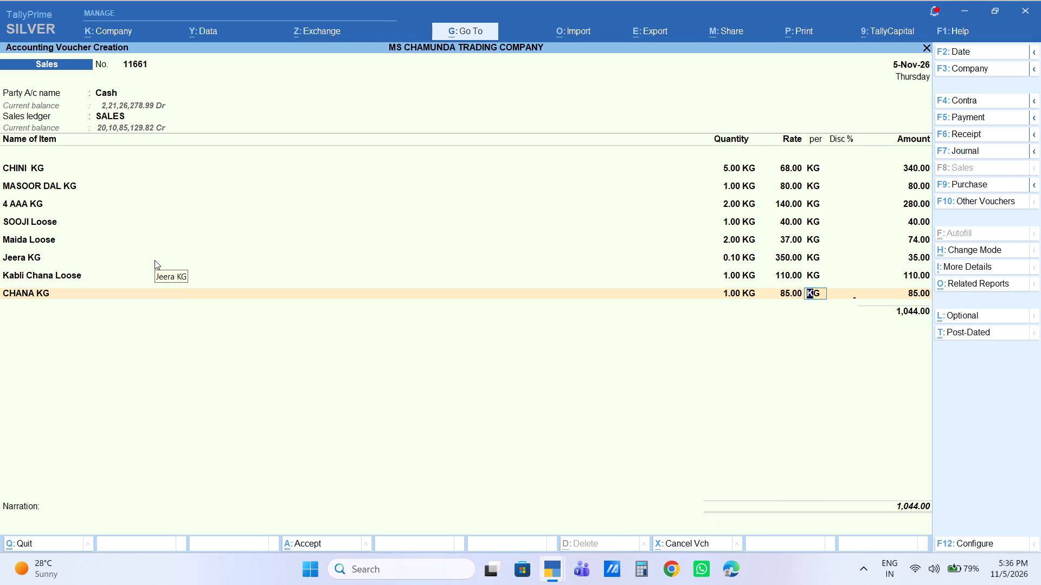
key(Return)
key(Return)
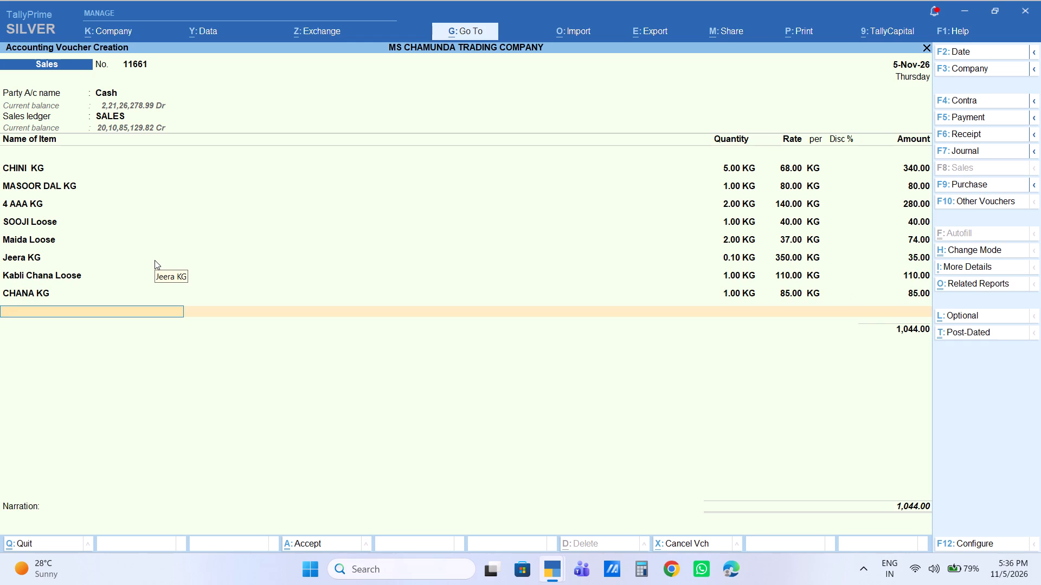
Add Saloni 1L Loose to the cash sale with quantity 2 LTR at a rate of 200.
text(saloni)
key(Down)
key(Down)
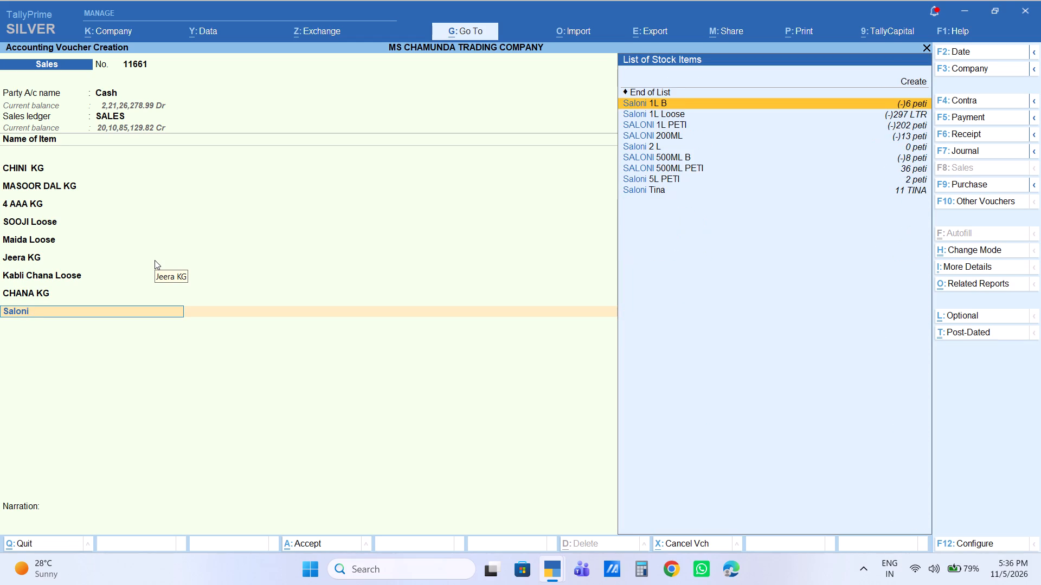
key(Return)
key(2)
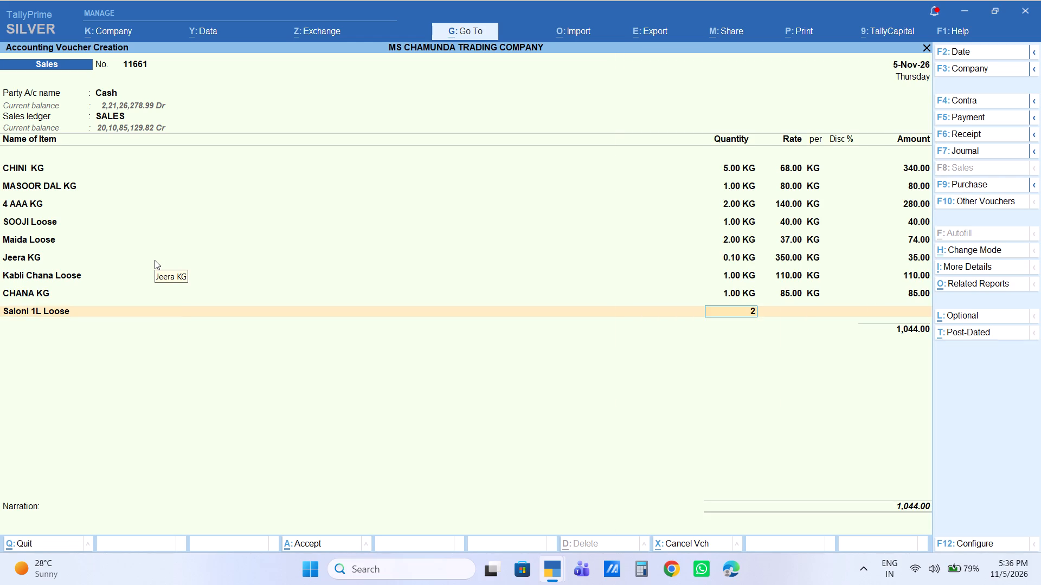
key(Return)
key(Return)
key(BackSpace)
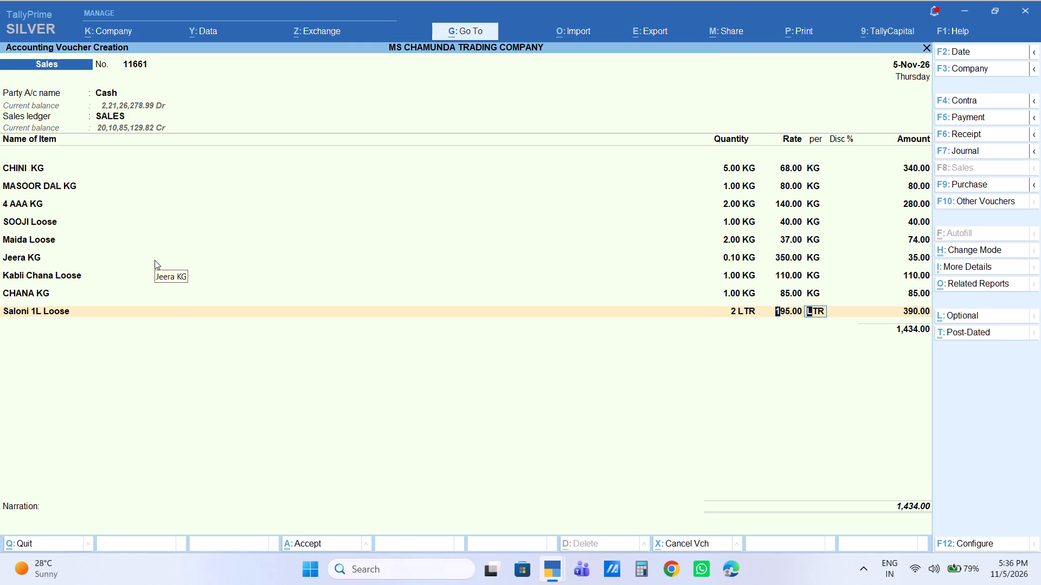
text(200)
key(Return)
key(Return)
key(Return)
key(Return)
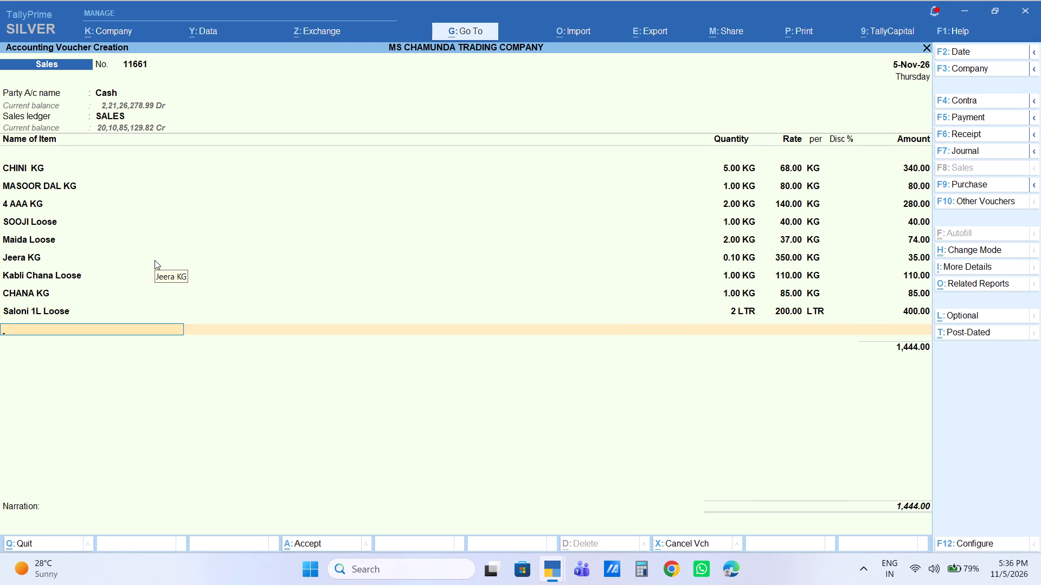
Add Raees 10kg to the cash sale with quantity 1 jhola at a rate of 1,080.
text(raee)
key(Down)
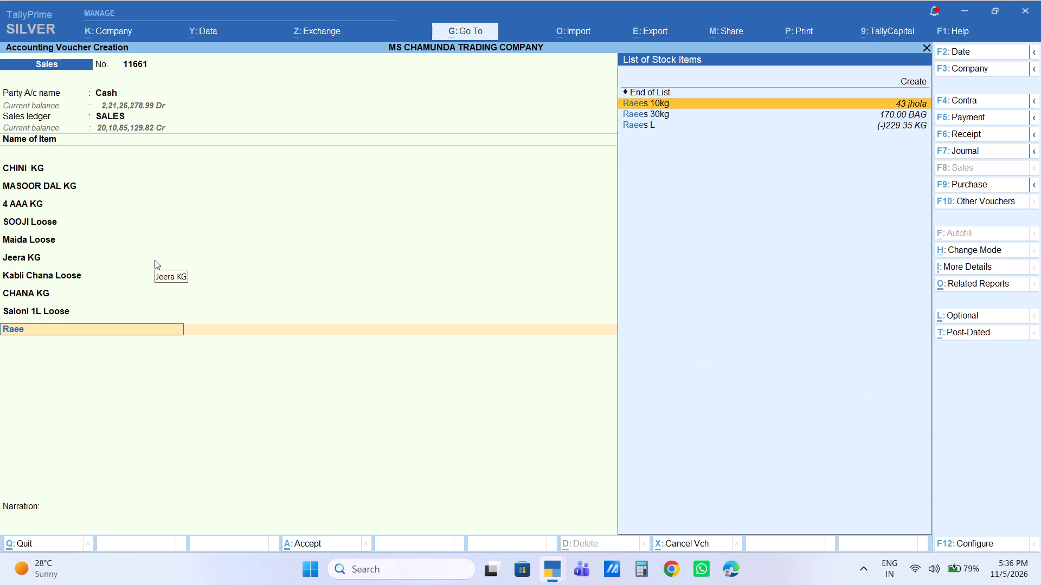
key(Return)
key(1)
key(Return)
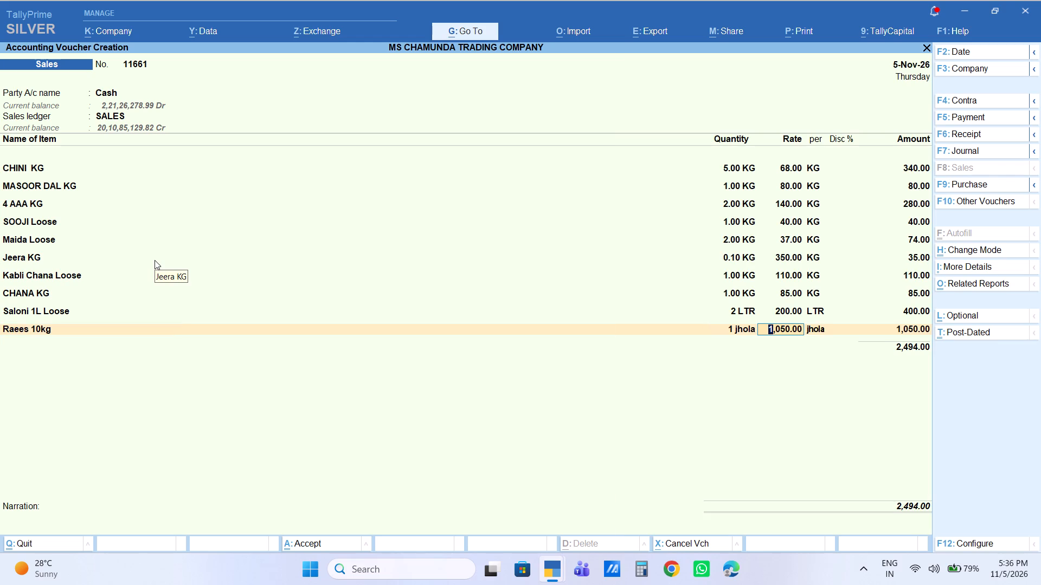
text(1080)
key(Return)
key(Return)
key(Return)
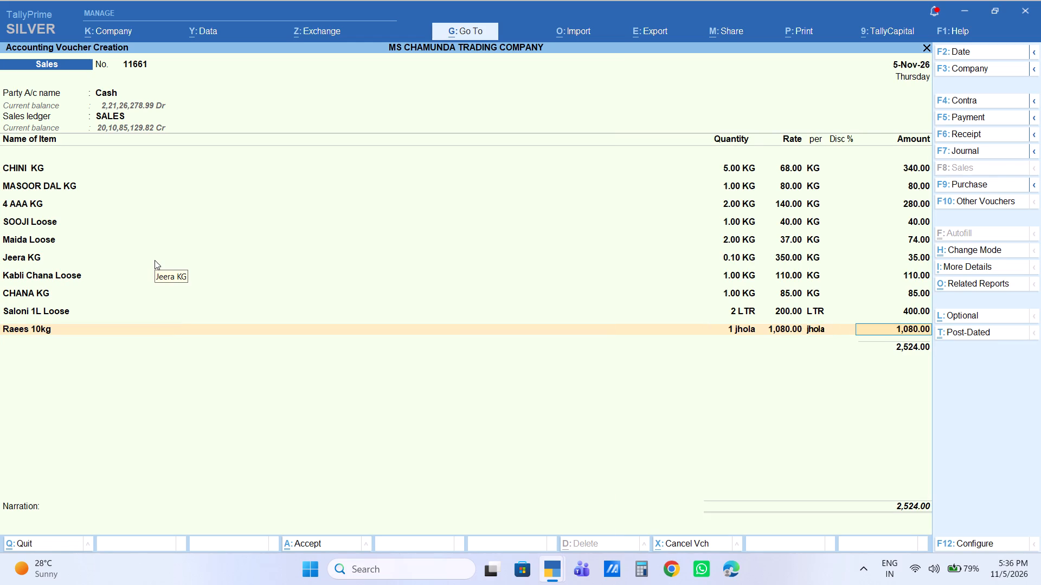
key(Return)
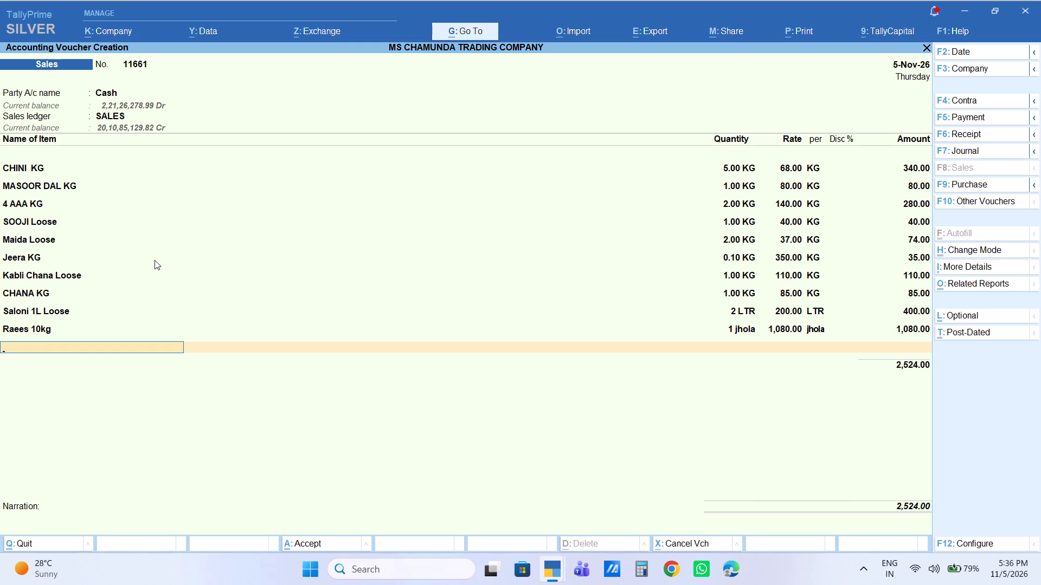
Add Urad Dal Kg to the cash sale with quantity 1 KG at a rate of 140.
text(urasd)
key(Down)
key(Down)
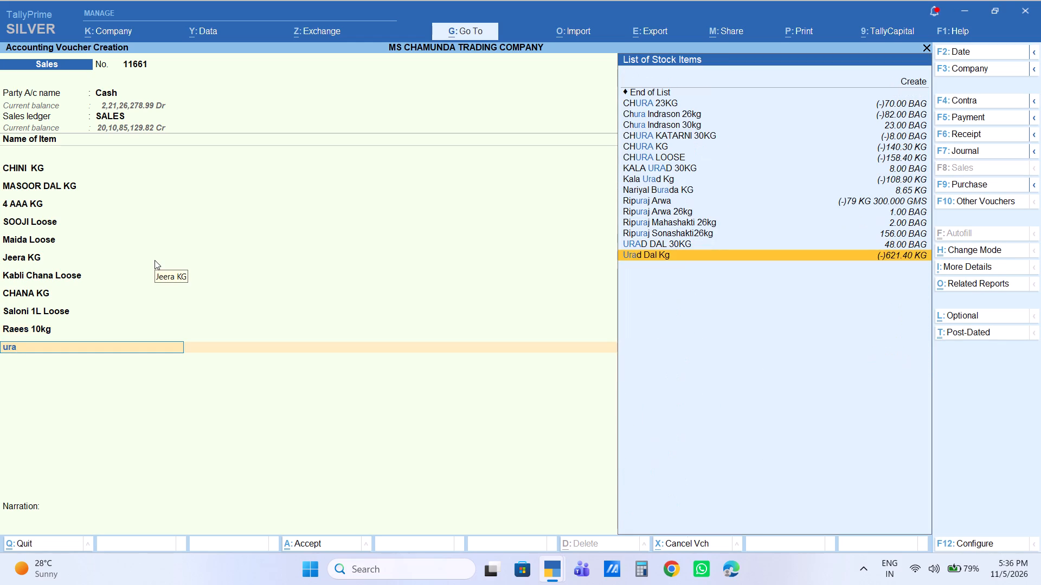
key(Return)
key(1)
key(Return)
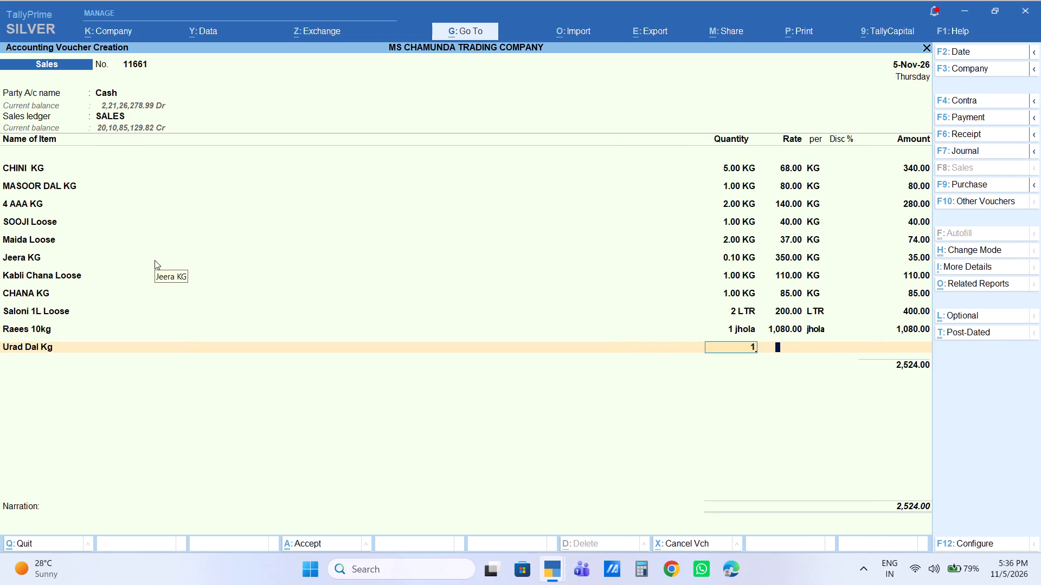
text(140)
key(Return)
key(Return)
key(Return)
key(Return)
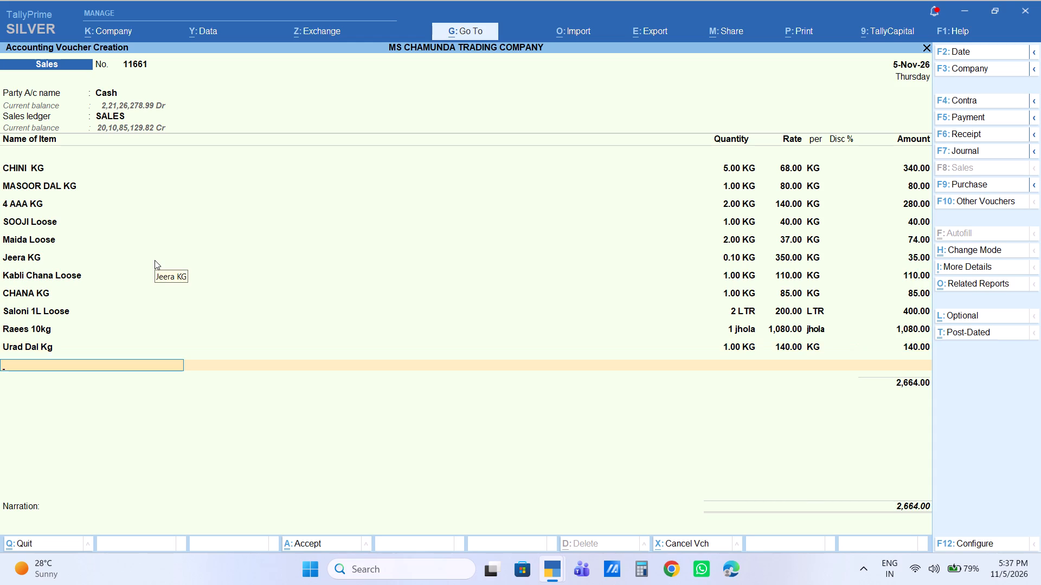
Add M Methi 50g Pcs to the cash sale with quantity 1 PCS and set the line amount to 50.
text(m me)
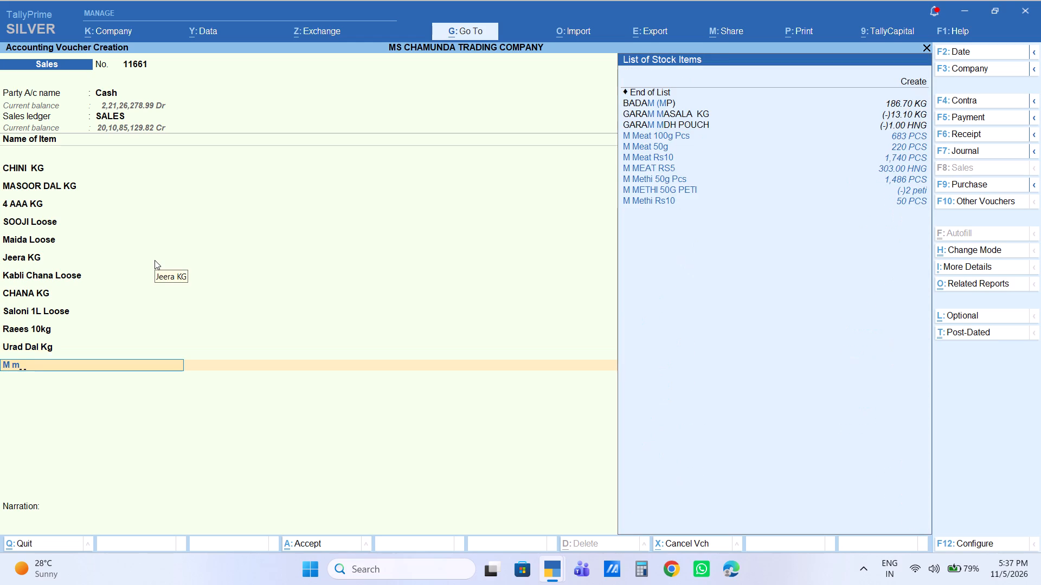
key(Down)
key(Down)
key(Down)
key(Down)
key(Down)
key(Down)
key(Up)
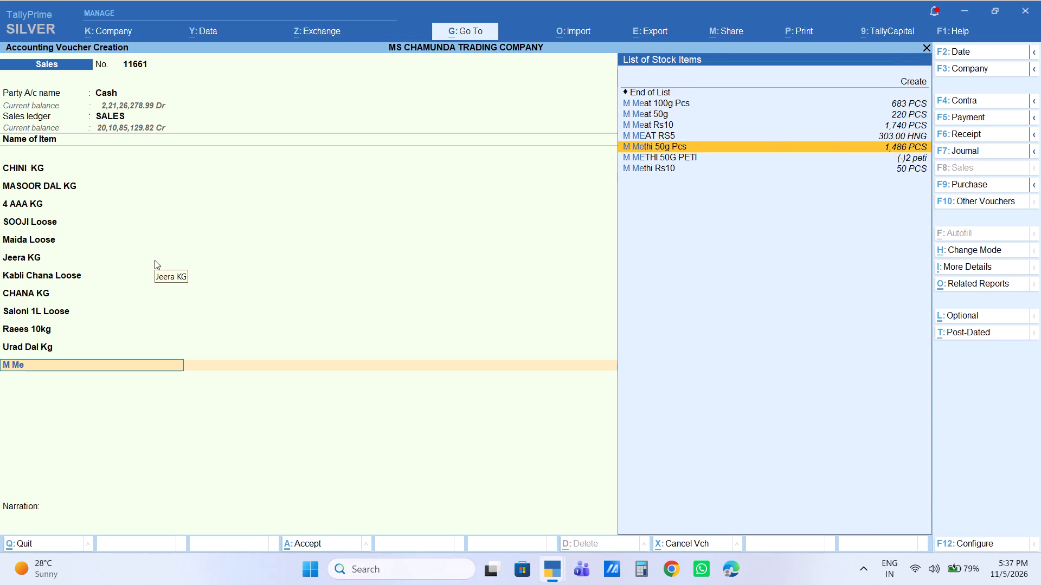
key(Return)
key(1)
key(Return)
key(Return)
key(Return)
key(Return)
text(50)
key(Return)
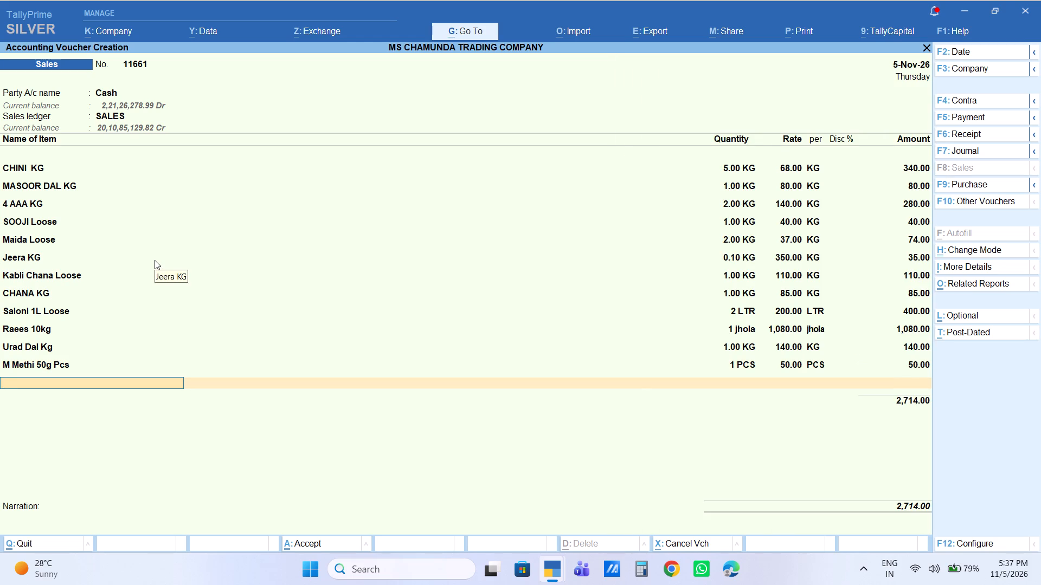
Add Vinegar Pcs to the cash sale with quantity 1 PCS and leave its rate blank.
text(vine)
key(Down)
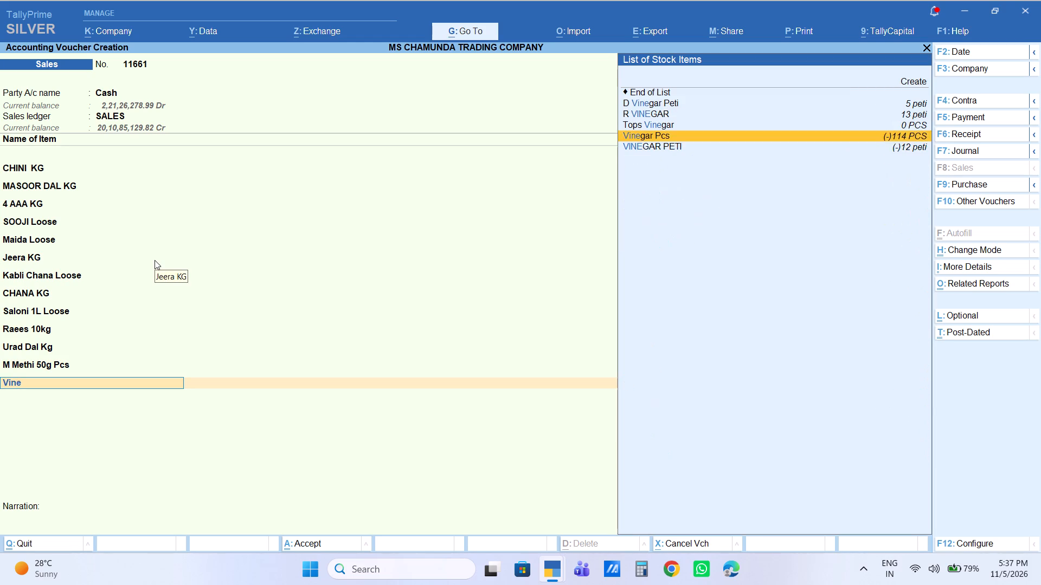
key(Down)
key(Down)
key(Up)
key(Return)
key(1)
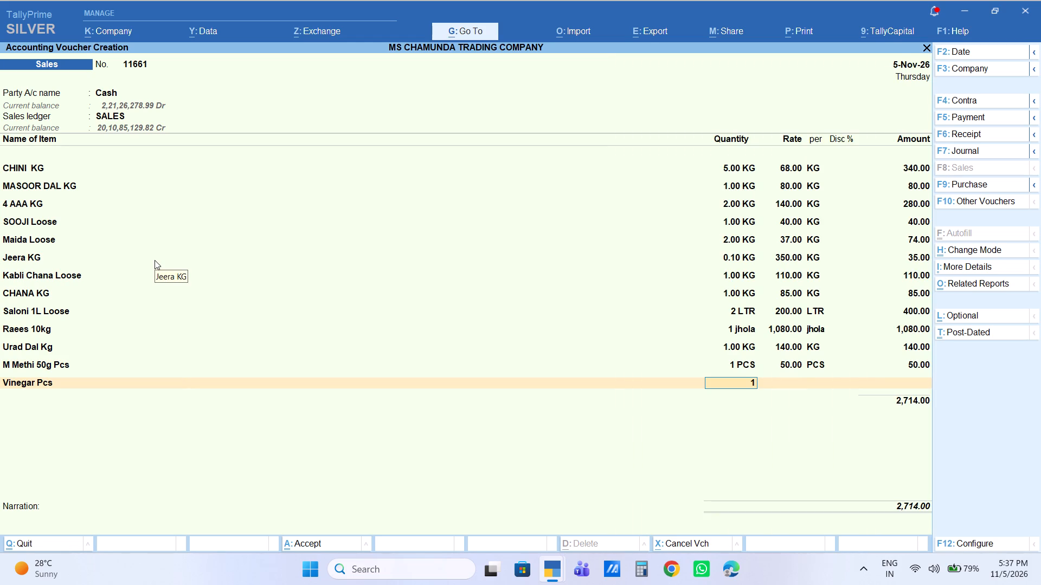
key(Return)
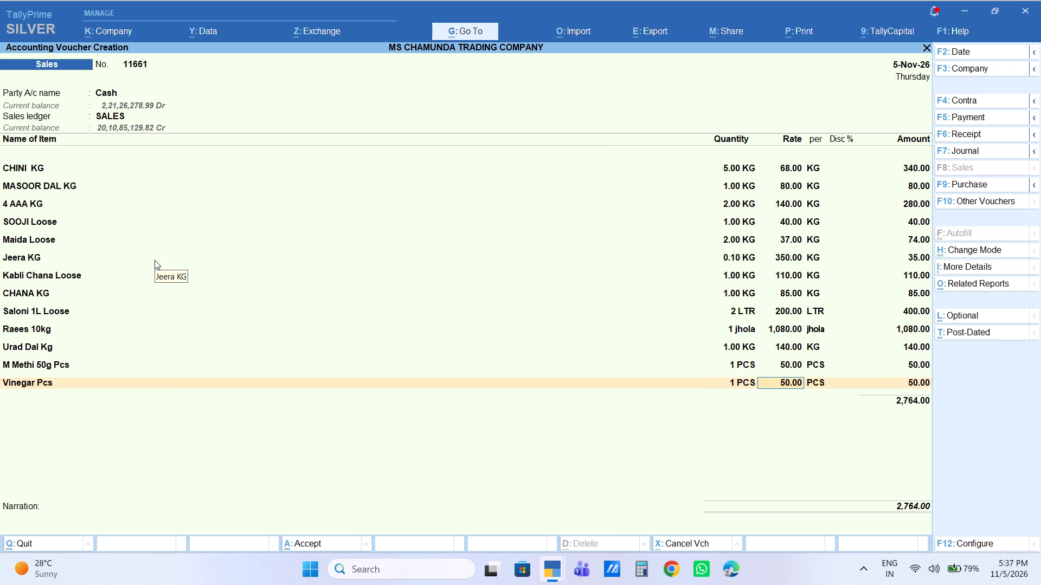
key(8)
key(BackSpace)
key(Return)
key(Return)
key(Return)
key(Return)
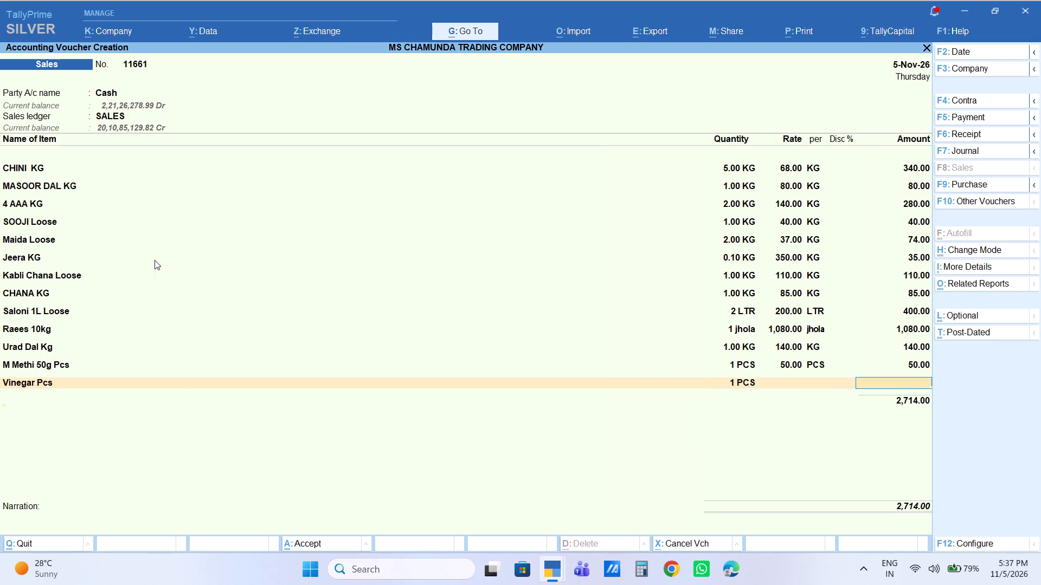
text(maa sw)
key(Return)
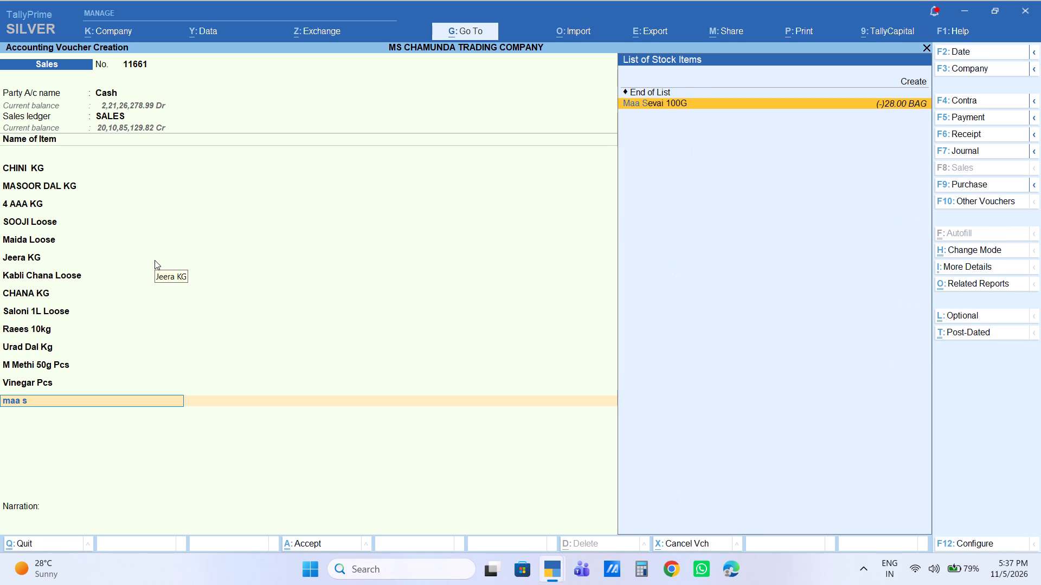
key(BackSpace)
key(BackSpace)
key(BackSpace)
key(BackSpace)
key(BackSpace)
Set the rate of the Vinegar Pcs line to 70 per PCS.
key(BackSpace)
key(BackSpace)
key(BackSpace)
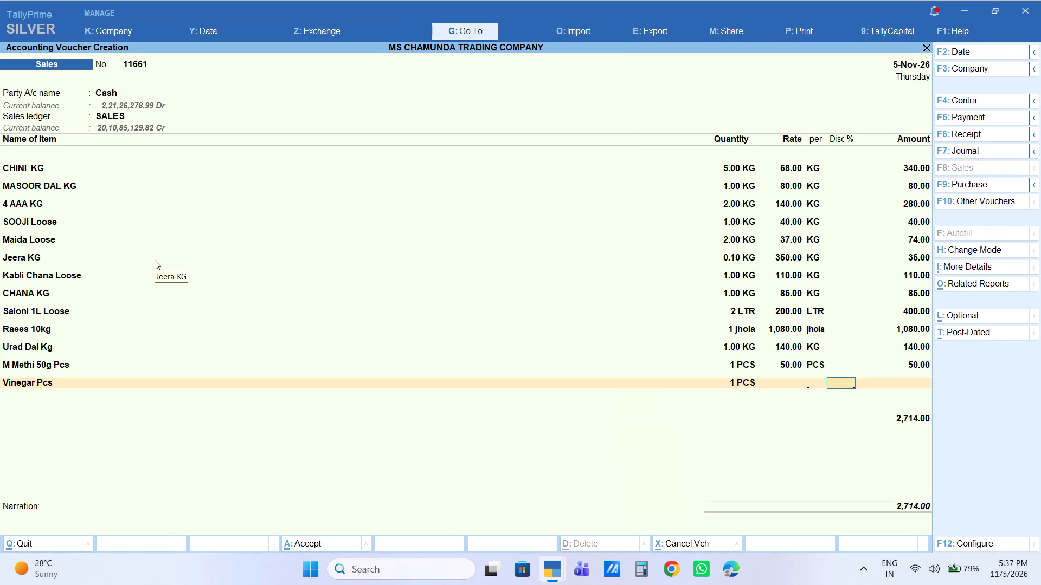
key(BackSpace)
text(70)
key(Return)
key(Return)
key(Return)
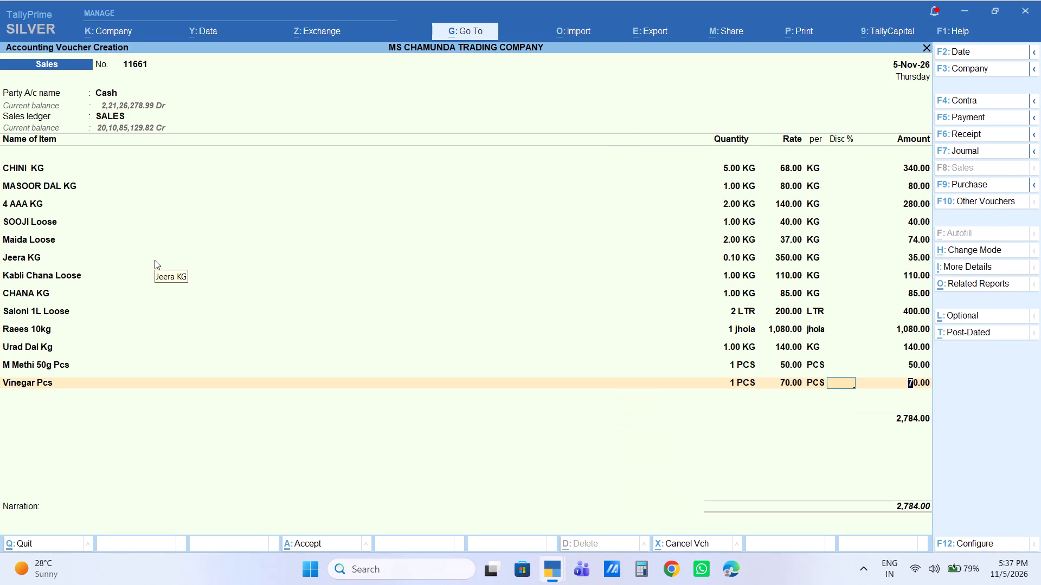
key(Return)
Add Sevai Pcs to the cash sale with quantity 5 PCS at a rate of 9.
text(seva)
key(Return)
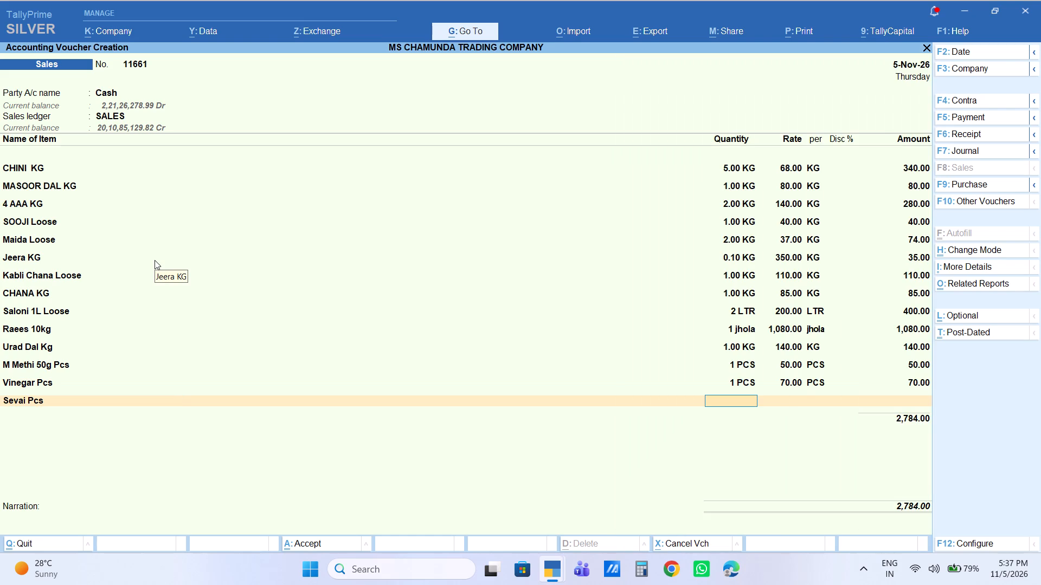
text(56)
key(BackSpace)
key(Return)
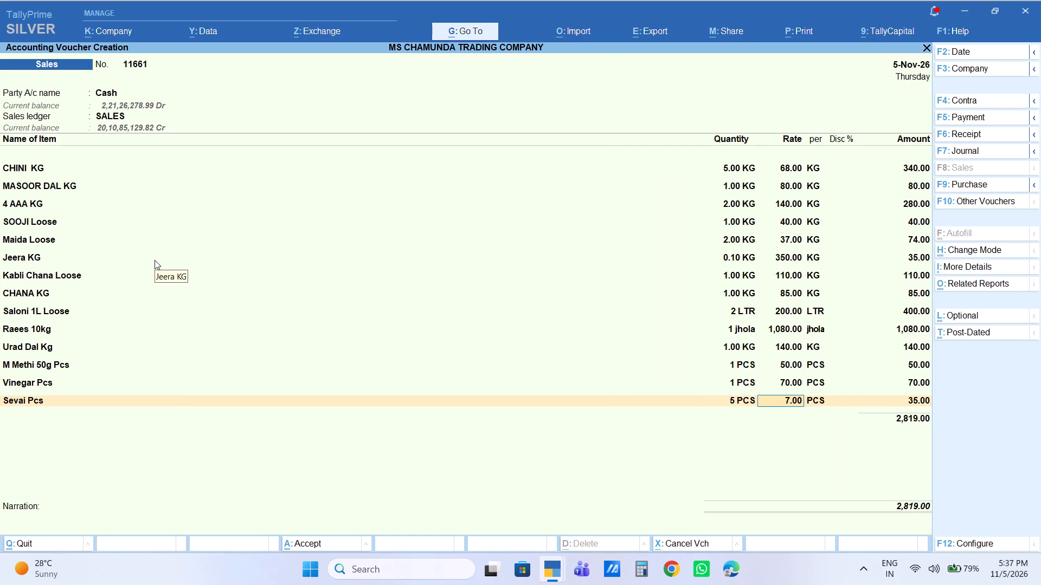
key(9)
key(Return)
key(Return)
key(Return)
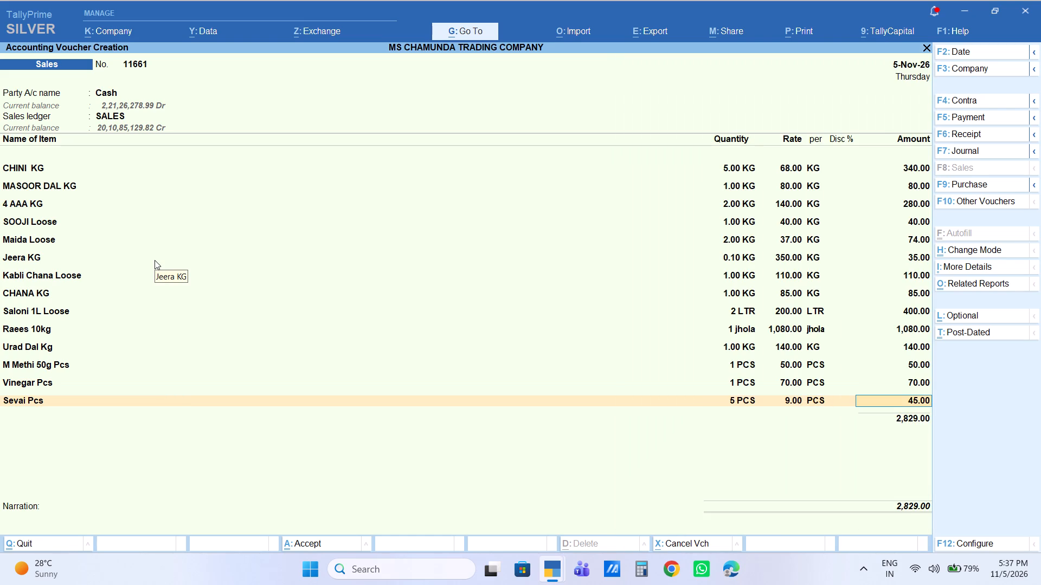
key(Return)
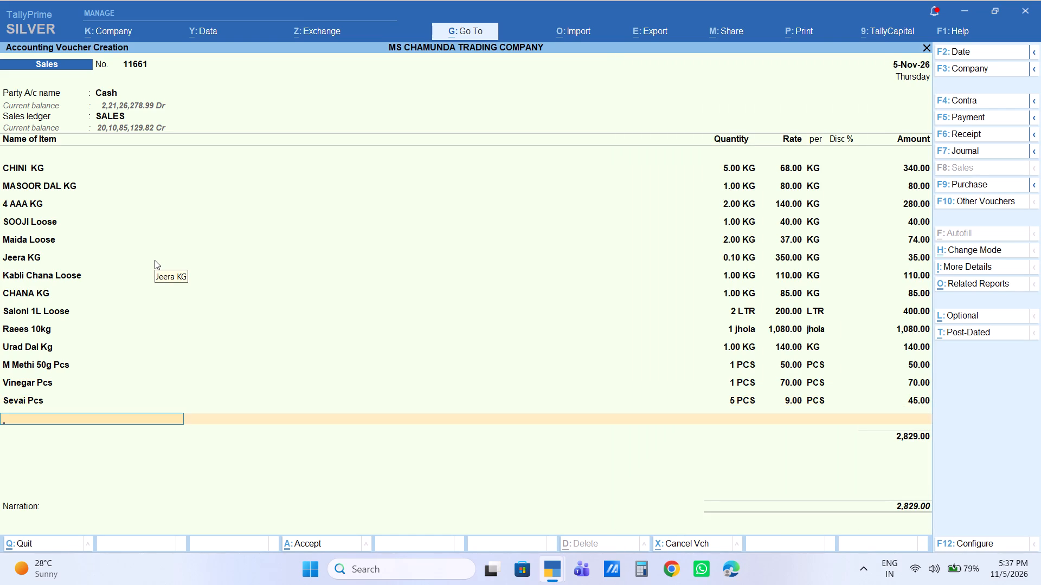
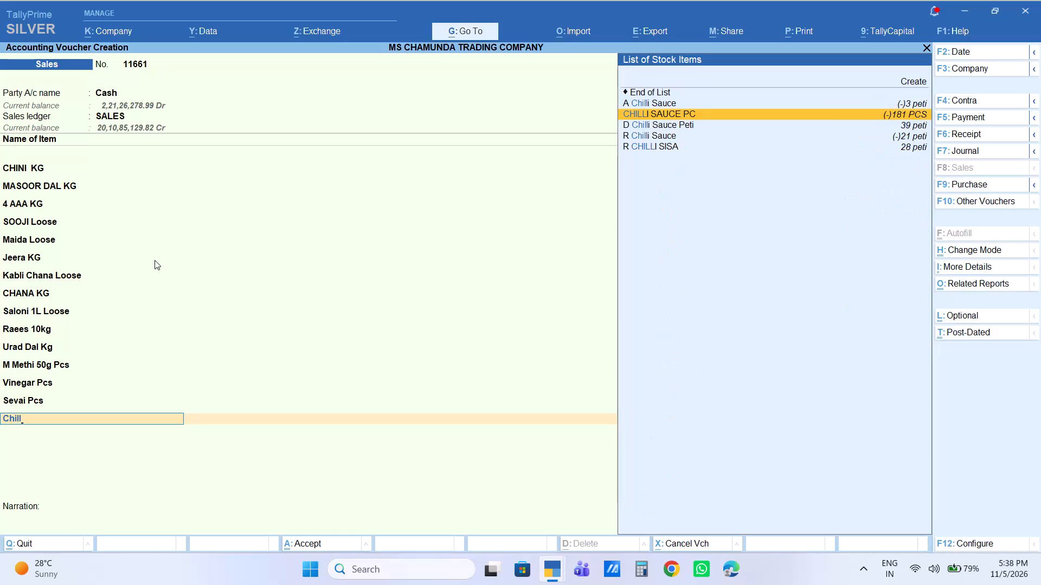
Add CHILLI SAUCE PC to the cash sale with quantity 1 PCS at a rate of 80.
key(i)
key(Return)
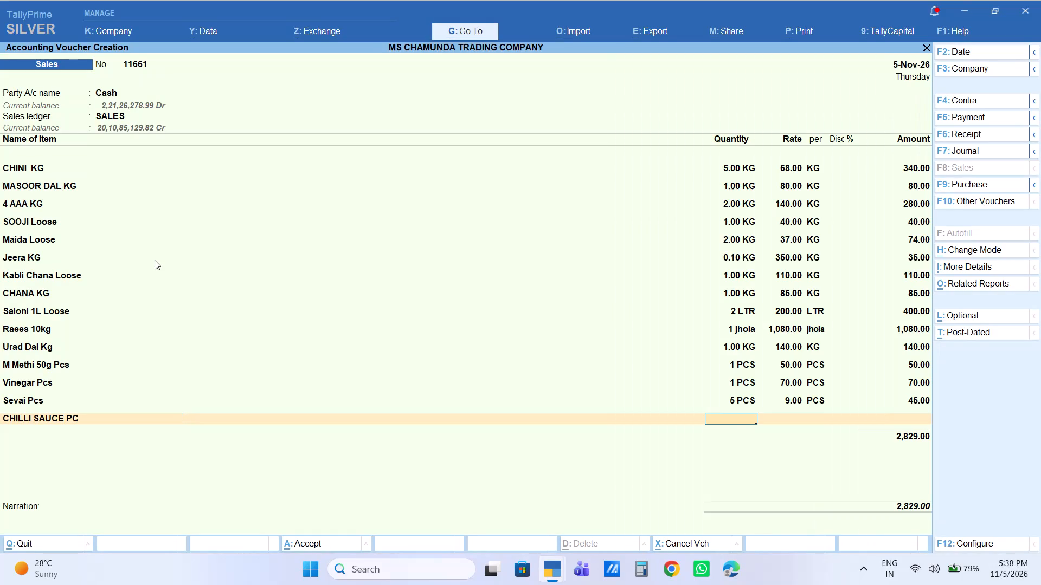
key(1)
key(Return)
key(Return)
key(Return)
key(Return)
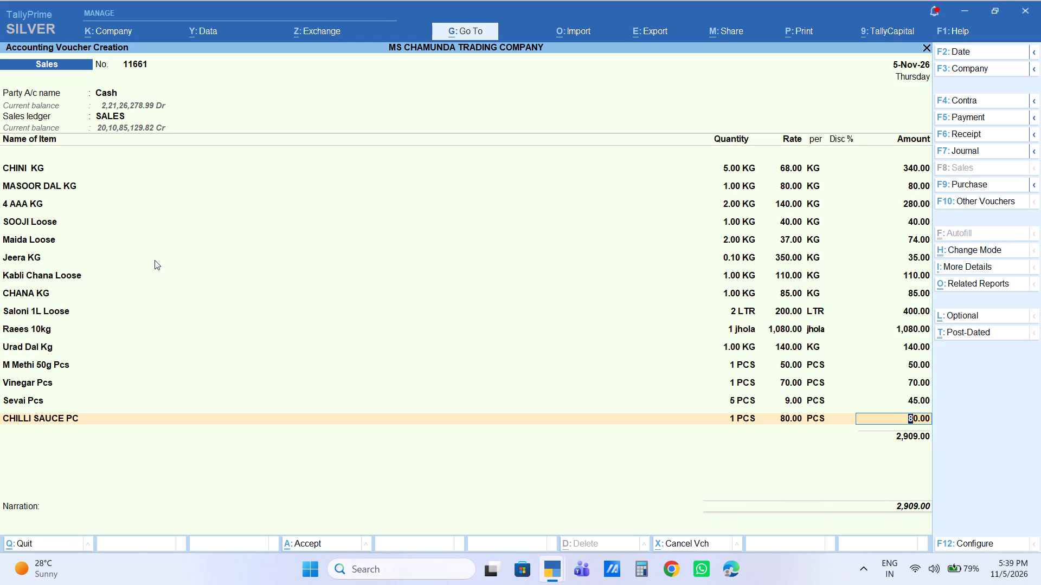
key(Return)
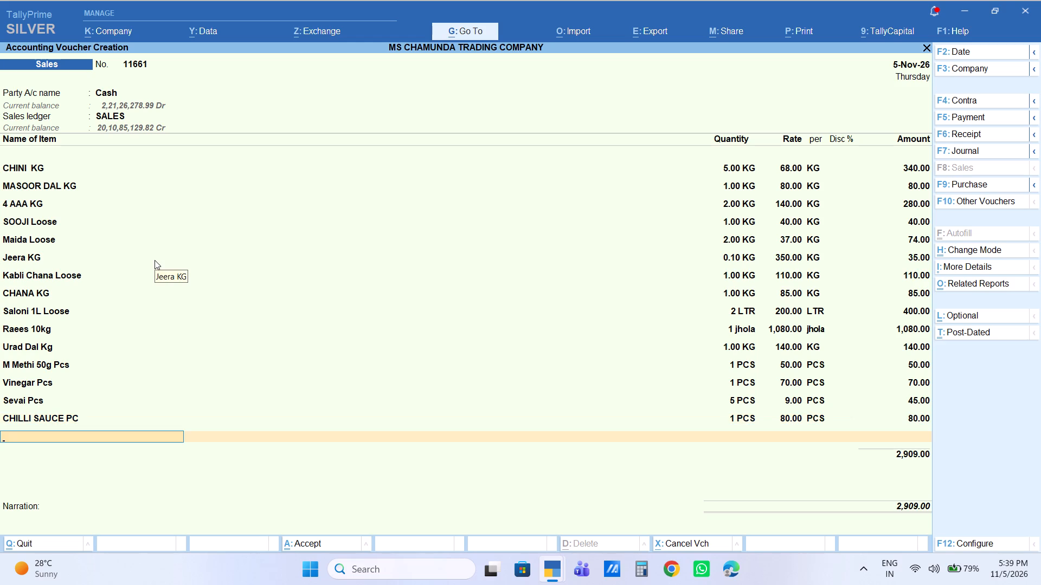
Add Round Mombatti to the cash sale with quantity 2 BDL at a rate of 50.
text(momb)
key(Down)
key(Down)
key(Down)
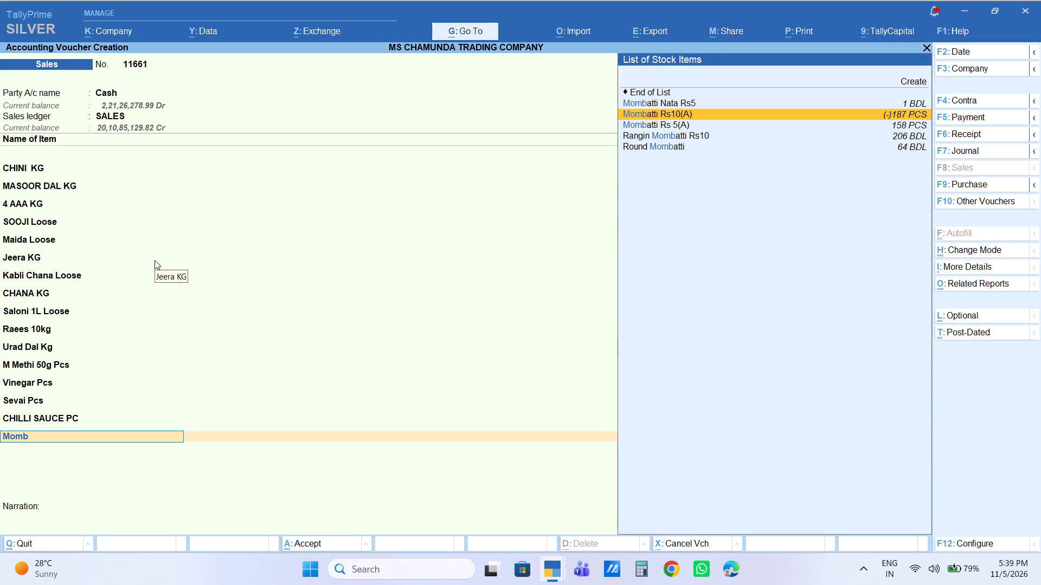
key(Down)
key(Down)
key(Return)
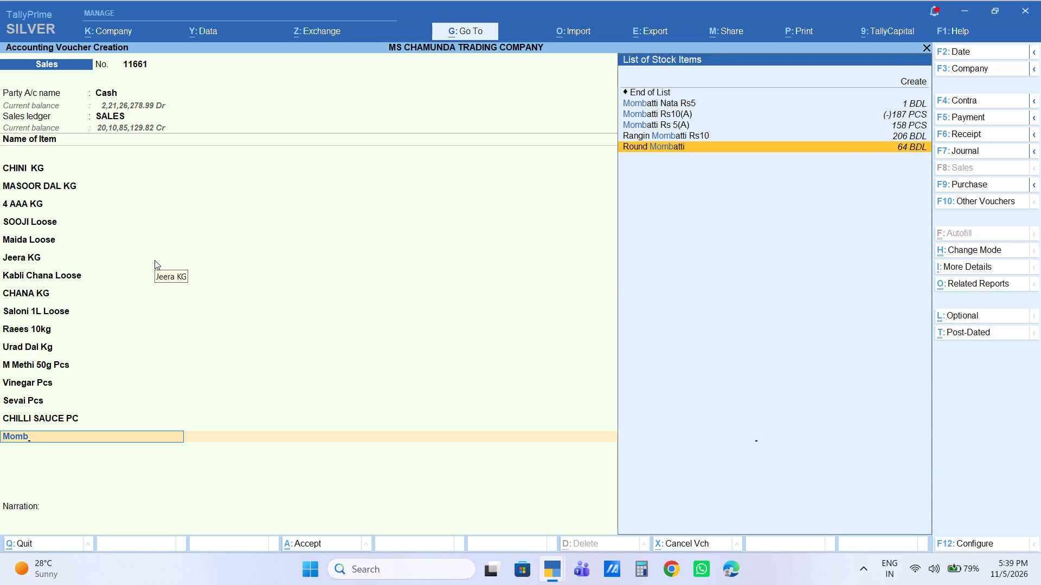
key(2)
key(Return)
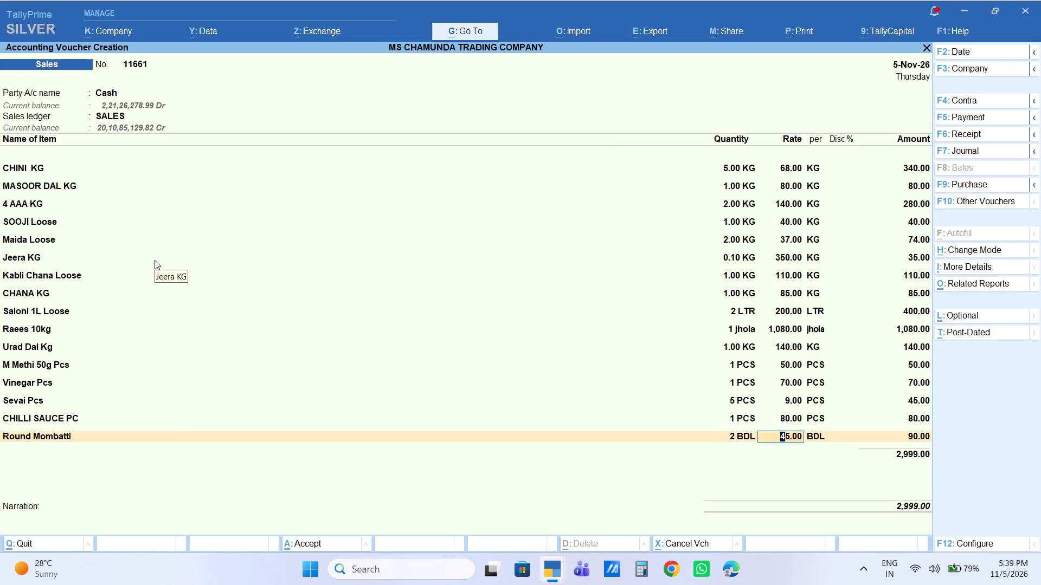
text(50)
key(Return)
key(Return)
key(Return)
key(Return)
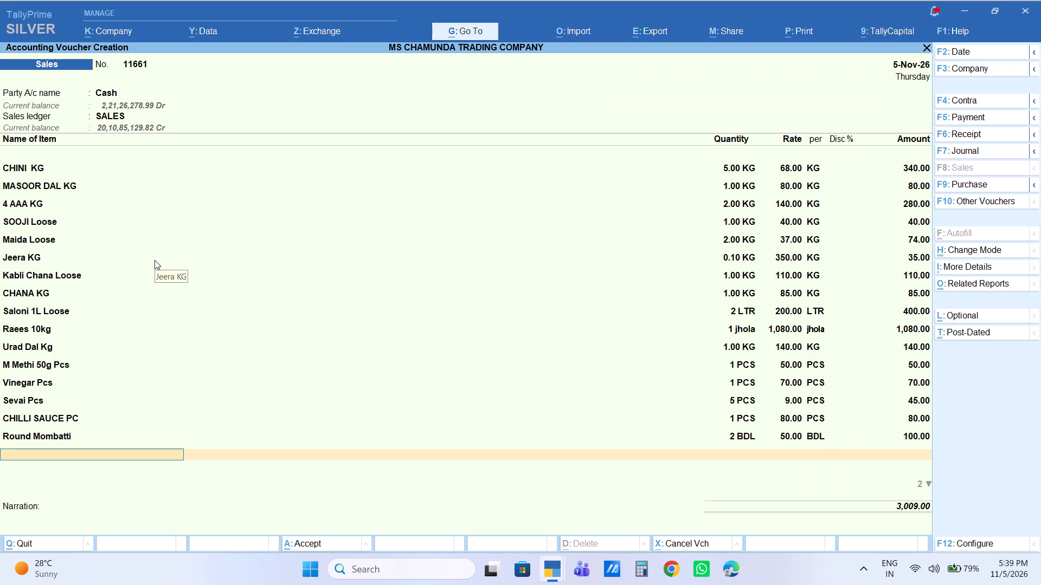
Add SONA GARAM 200G to the cash sale with quantity 1 PCS at a rate of 200.
key(k)
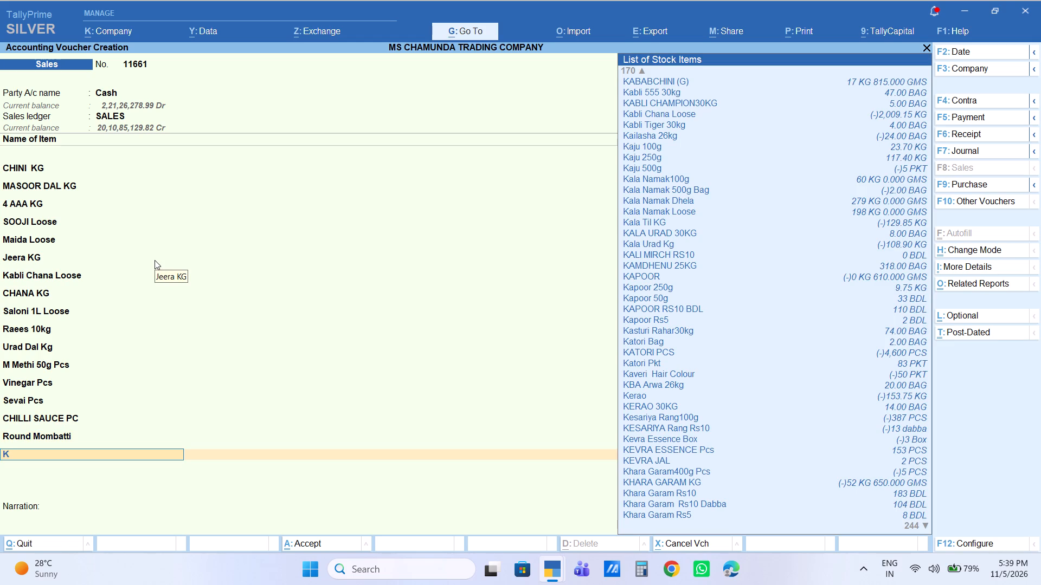
key(BackSpace)
text(sona)
text(gara)
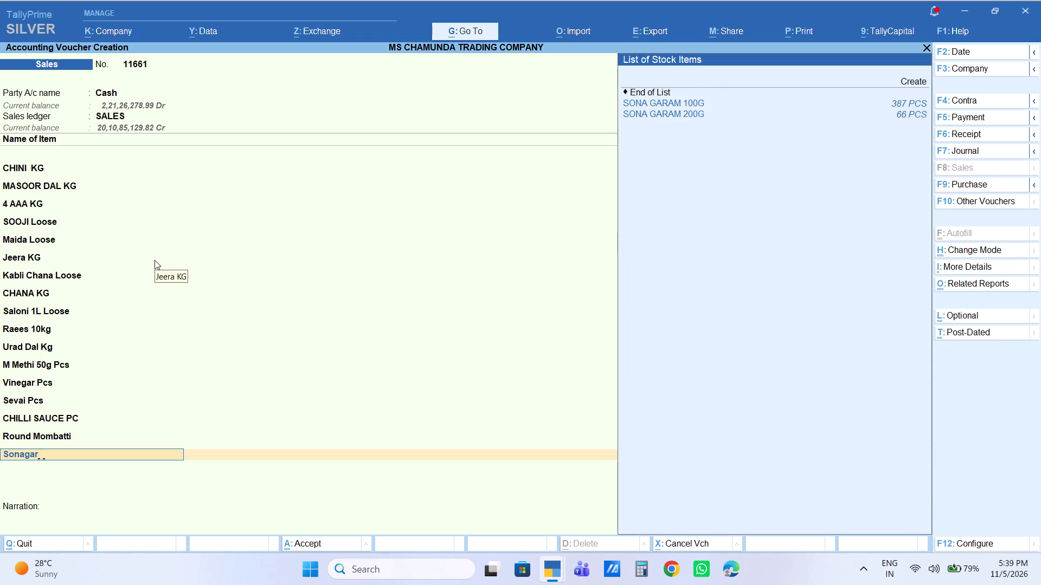
key(Down)
key(Down)
key(Return)
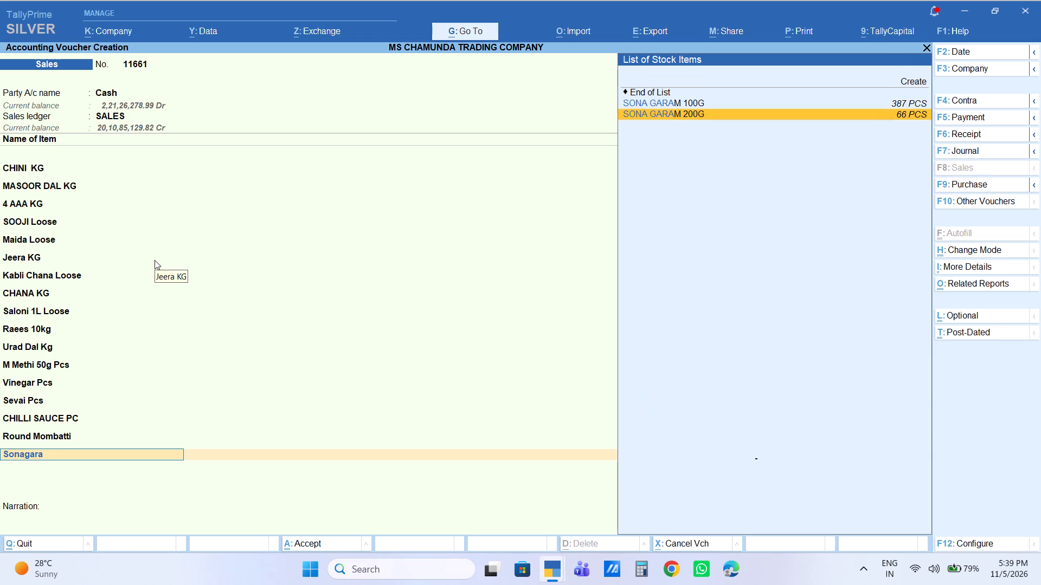
key(1)
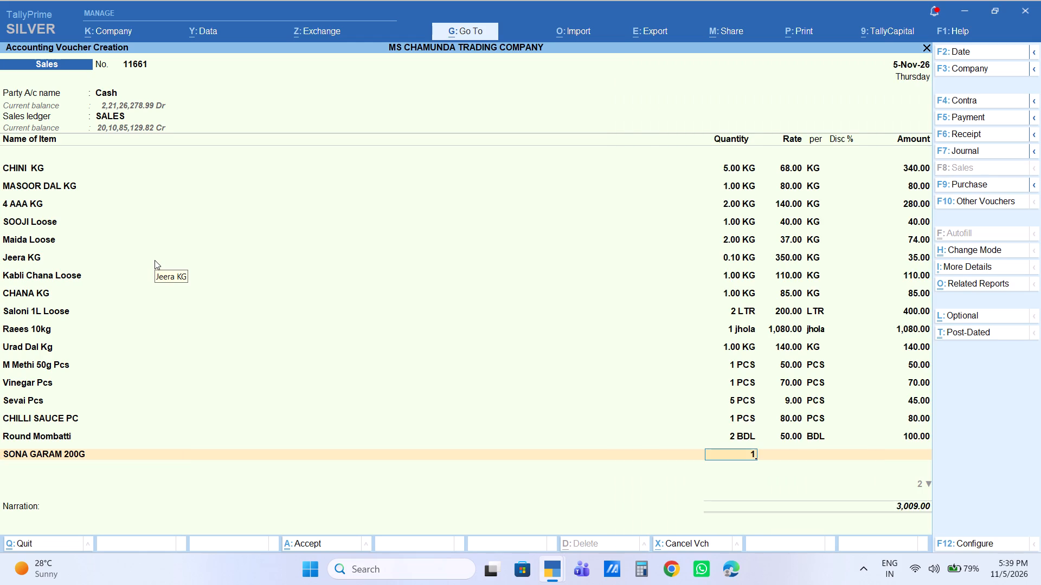
key(Return)
text(200)
key(Return)
key(Return)
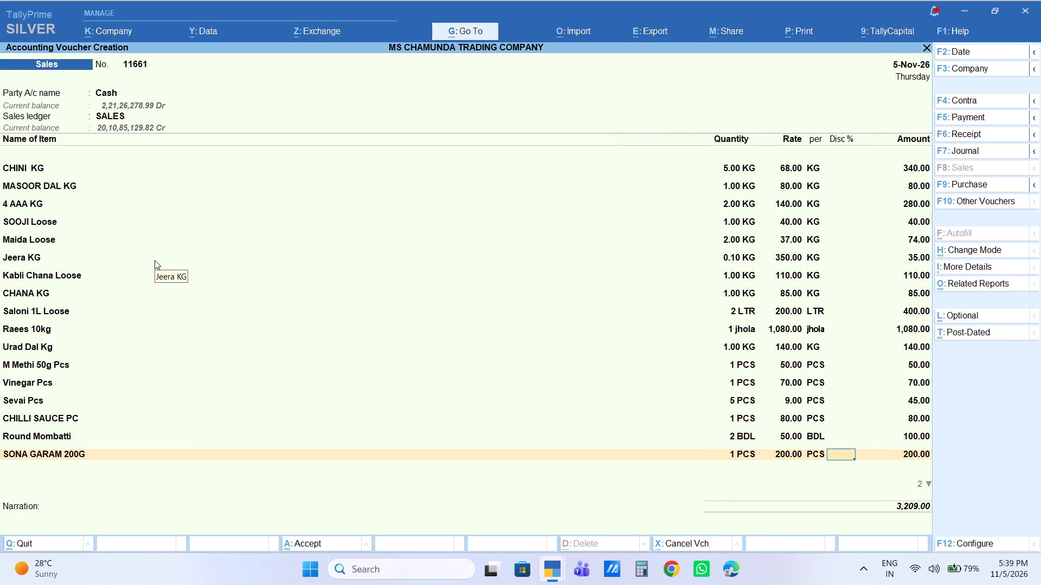
key(Return)
key(Return)
End the item list and add a Labour Charge ledger line of 1.00 to the cash sale.
key(Return)
key(BackSpace)
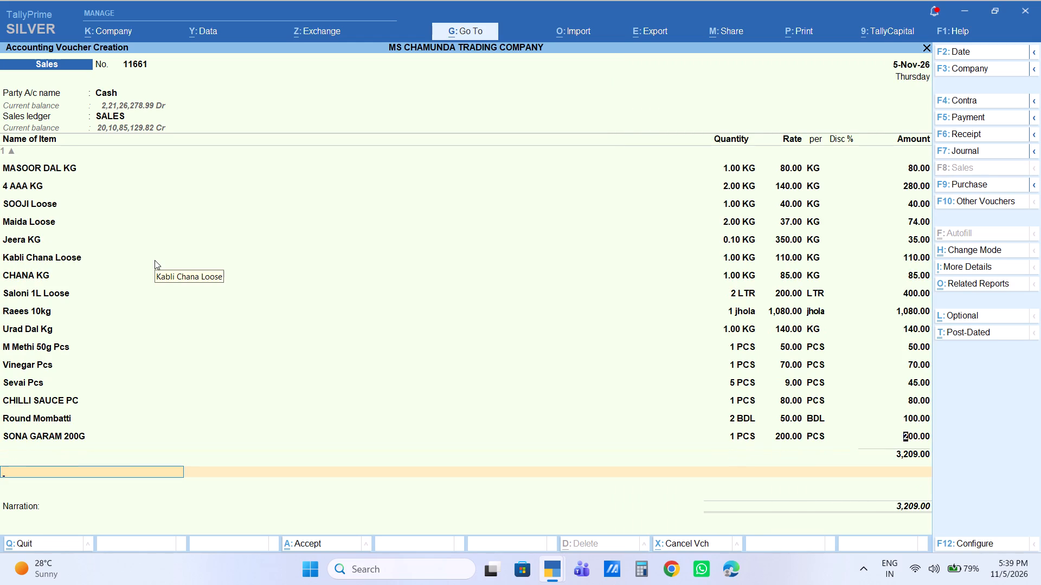
key(Return)
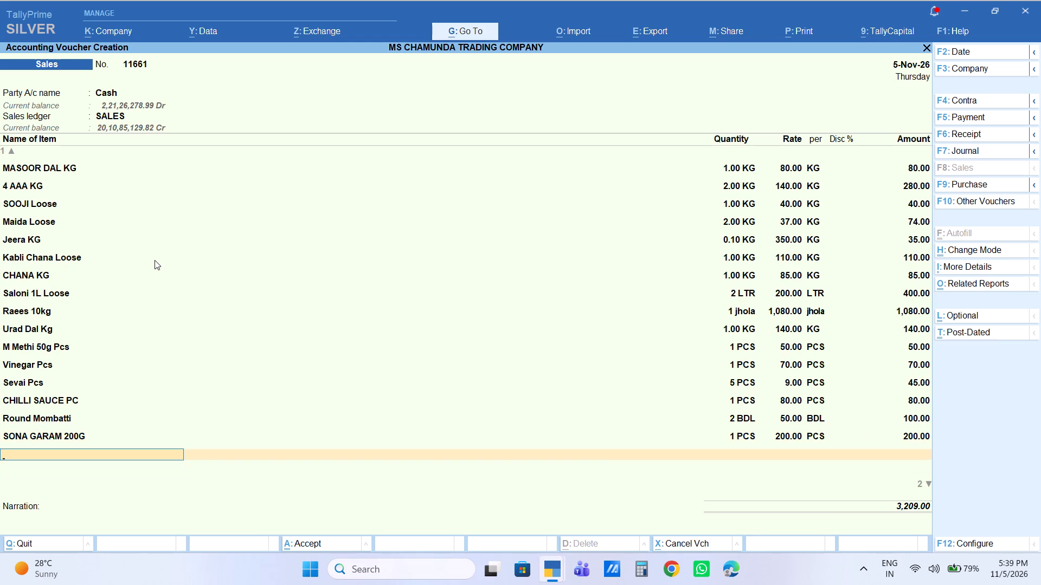
key(Return)
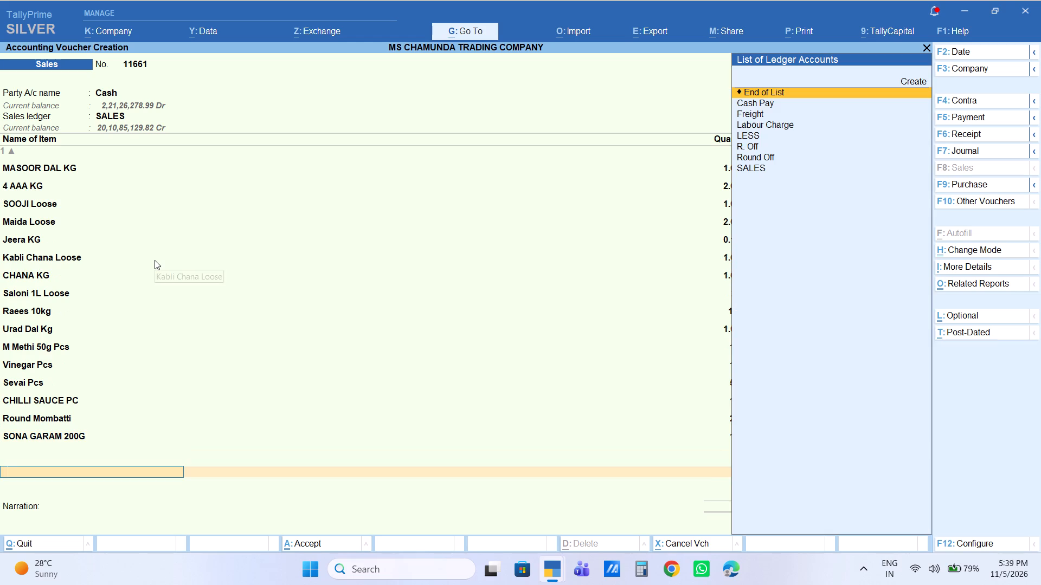
key(Down)
key(Down)
key(Down)
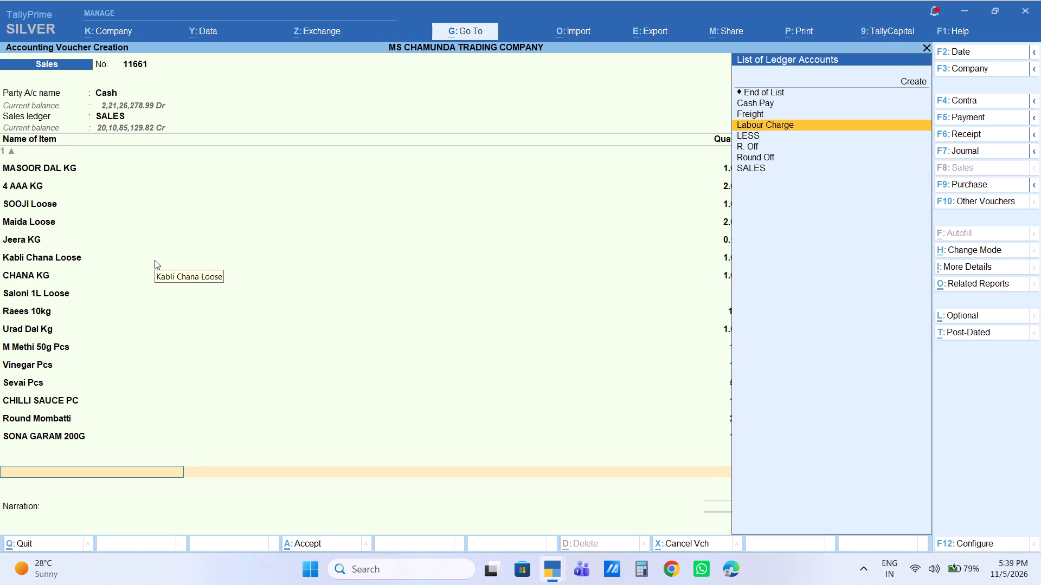
key(Return)
key(Return)
key(1)
key(Return)
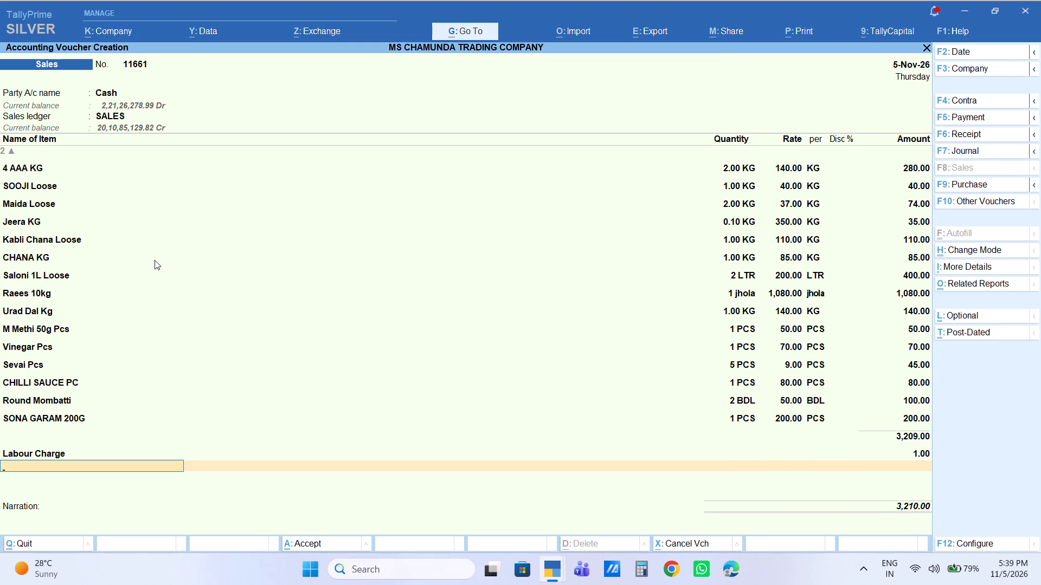
Print and save cash sales voucher 11661.
key(ctrl+p)
key(Right)
key(Return)
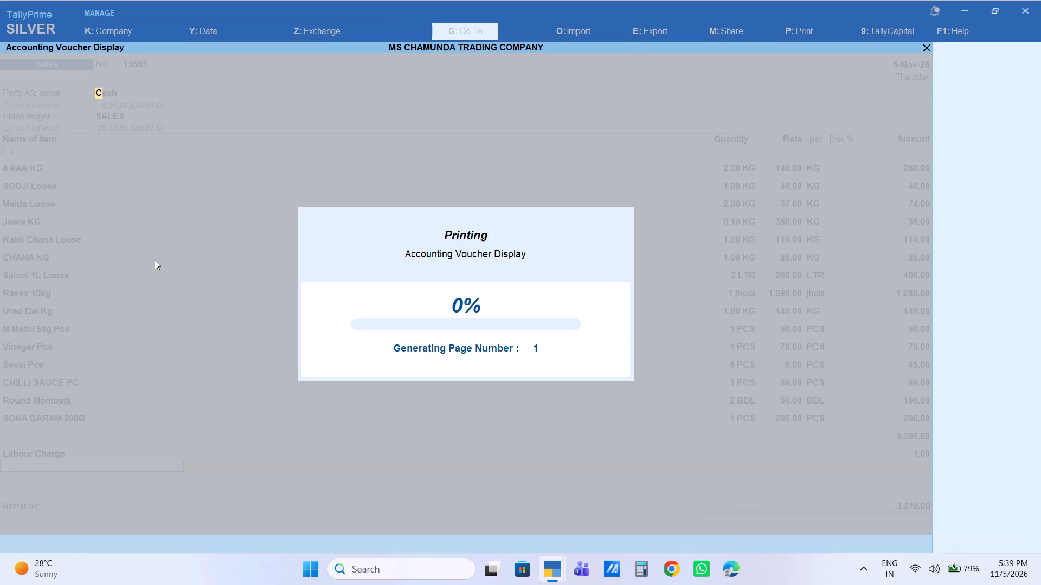
key(ctrl+a)
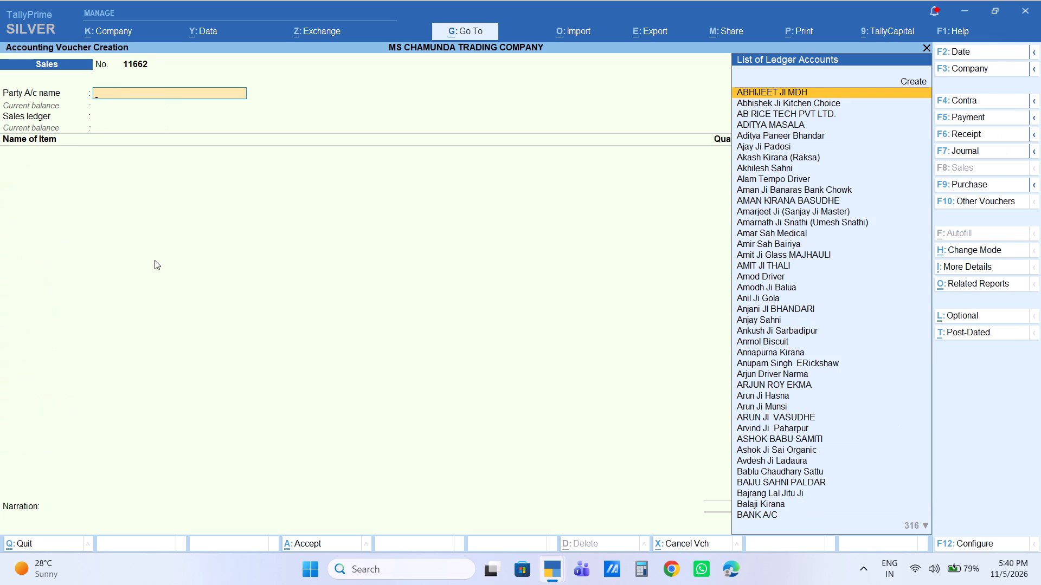
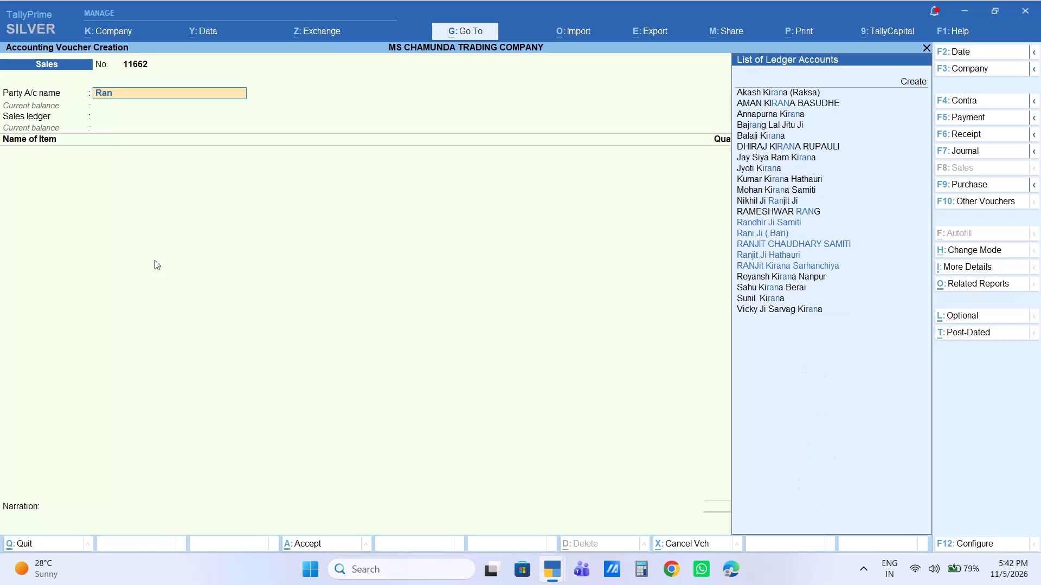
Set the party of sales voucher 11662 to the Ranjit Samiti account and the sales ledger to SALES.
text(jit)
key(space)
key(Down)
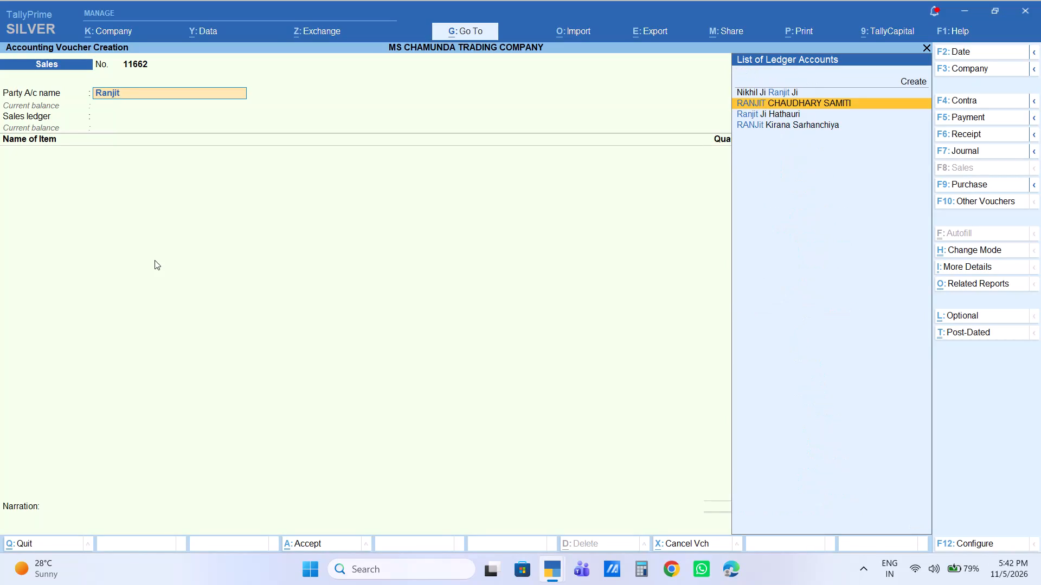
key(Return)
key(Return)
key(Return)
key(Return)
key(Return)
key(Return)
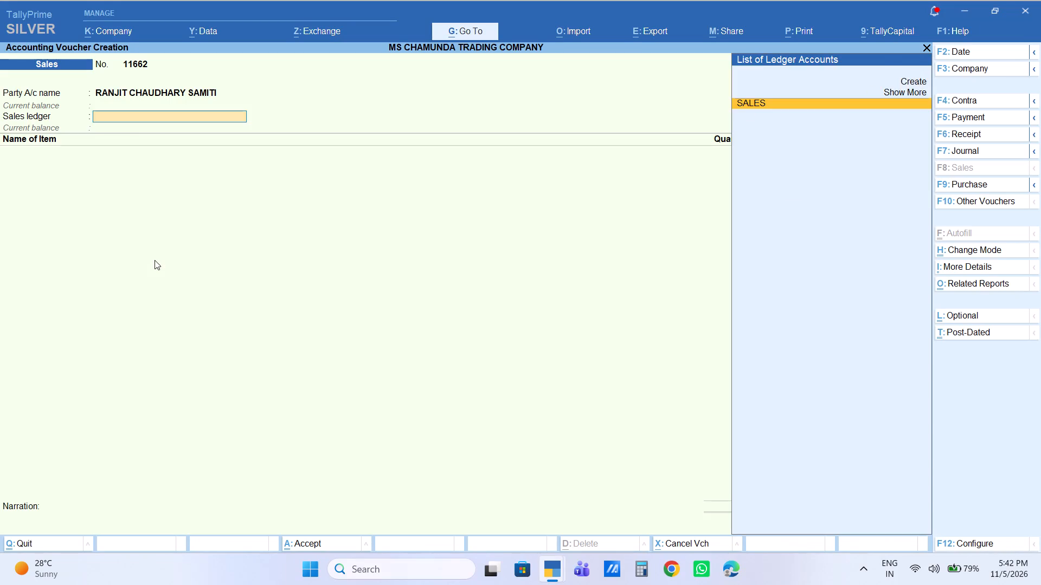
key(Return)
Change the voucher's party account to RANJit Kirana Sarhanchiya and accept its party details and the SALES ledger.
key(BackSpace)
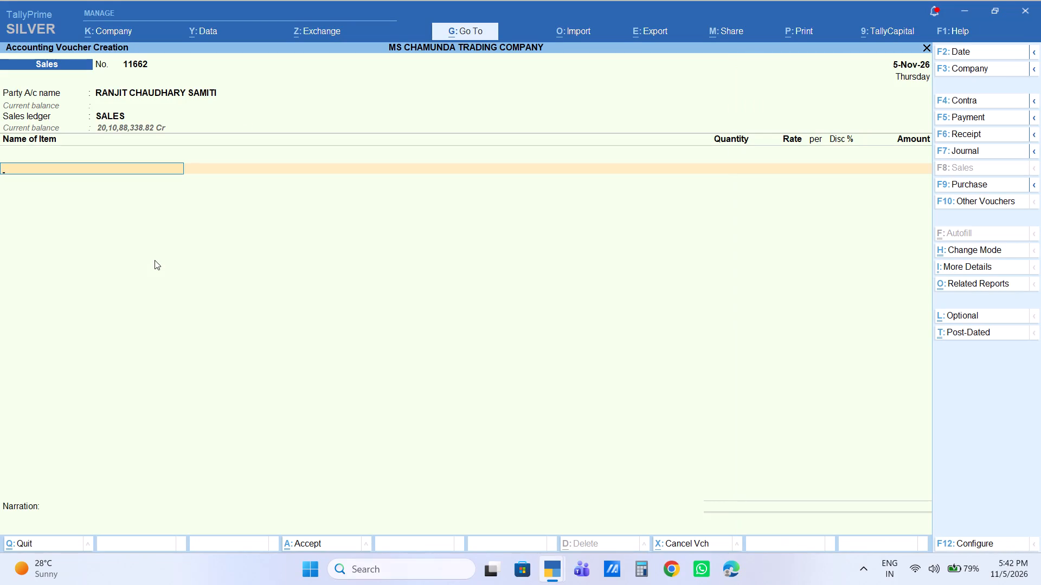
key(BackSpace)
key(BackSpace)
text(ranjit)
key(Down)
key(Down)
key(Down)
key(Down)
key(Down)
key(Down)
key(Down)
key(Down)
key(Down)
key(Down)
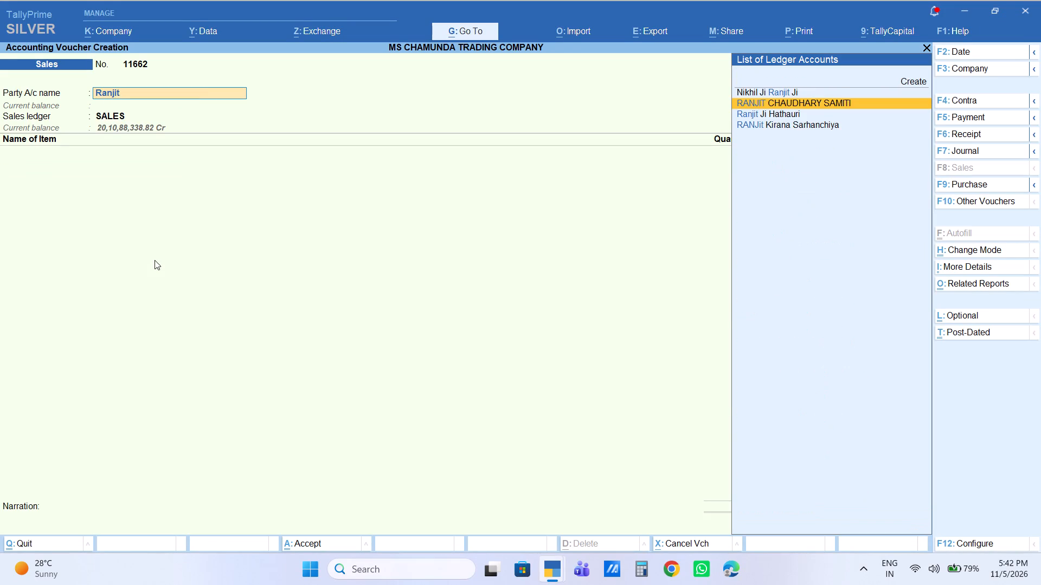
key(Return)
key(Return)
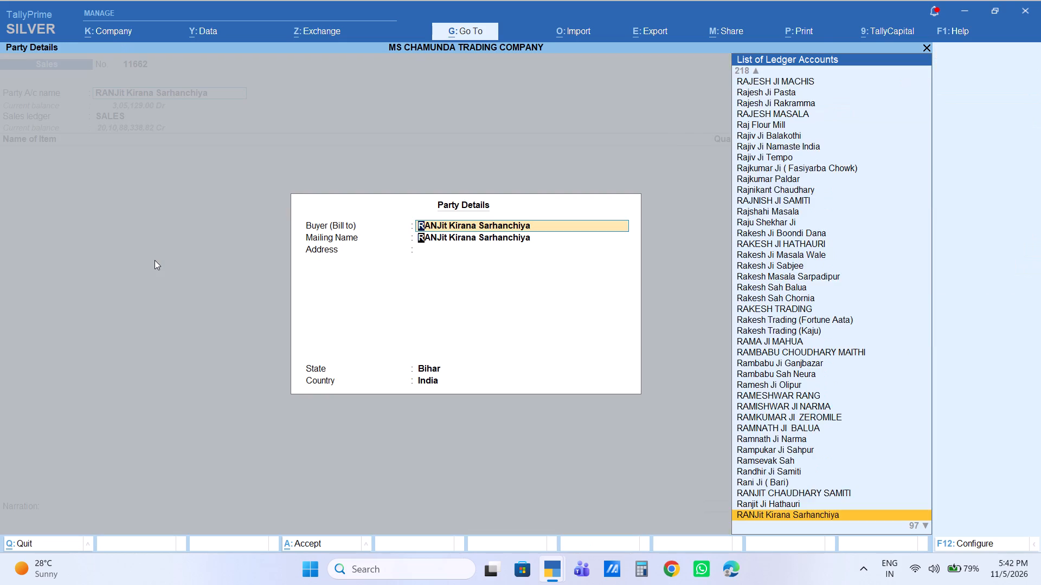
key(Return)
key(Return)
key(Return)
key(Return)
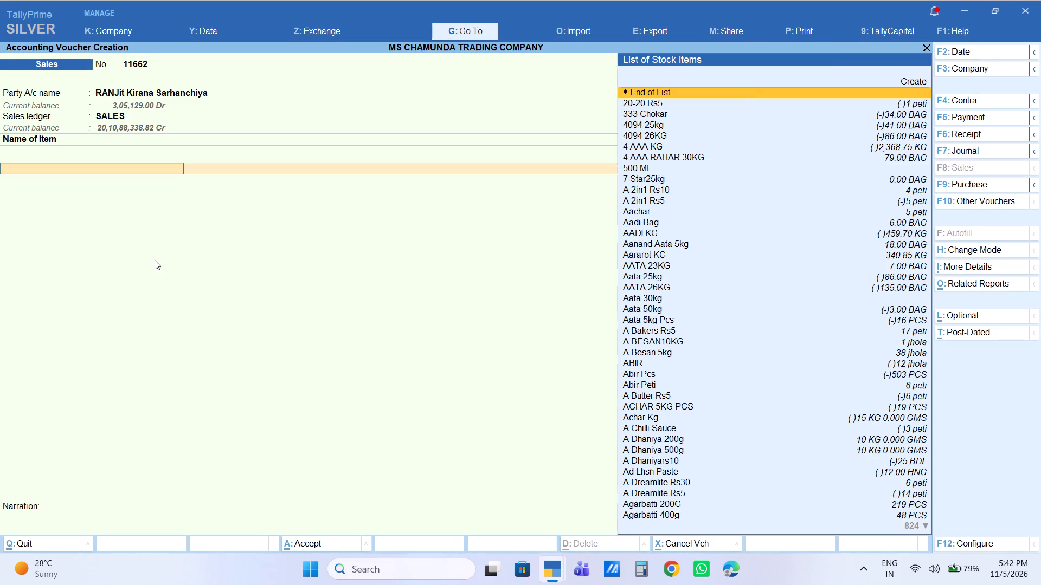
Add SOOJI 26KG to the voucher with quantity 10 BAG and an amount of 9,500.
text(sooji)
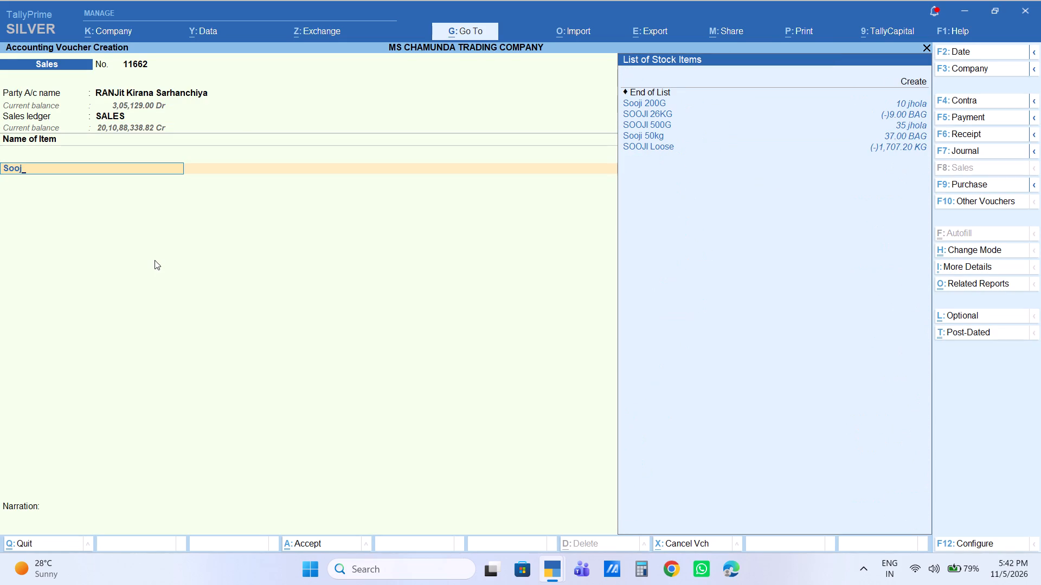
key(Down)
key(Down)
key(Down)
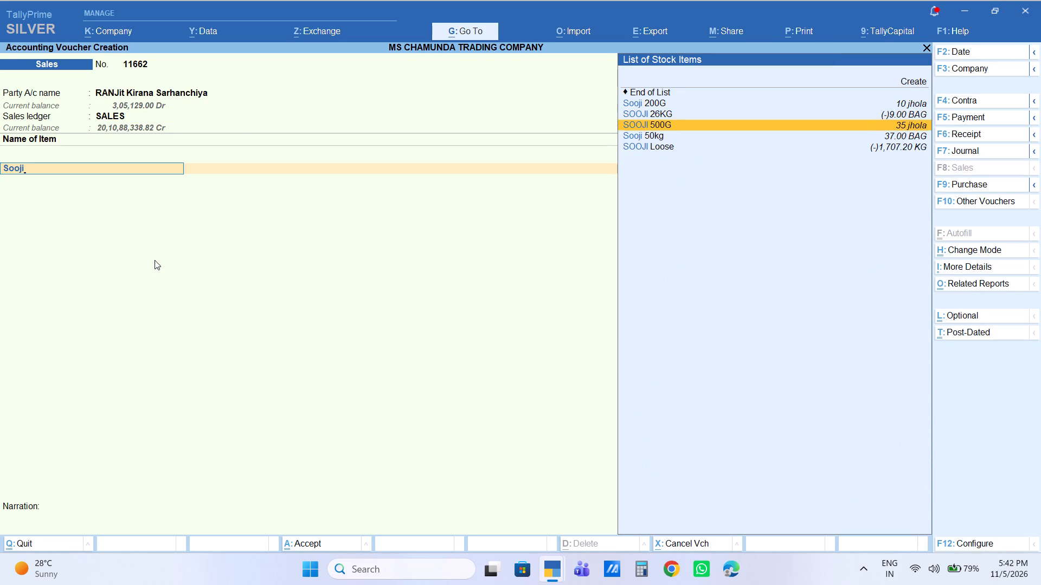
key(Up)
key(Return)
text(10)
key(Return)
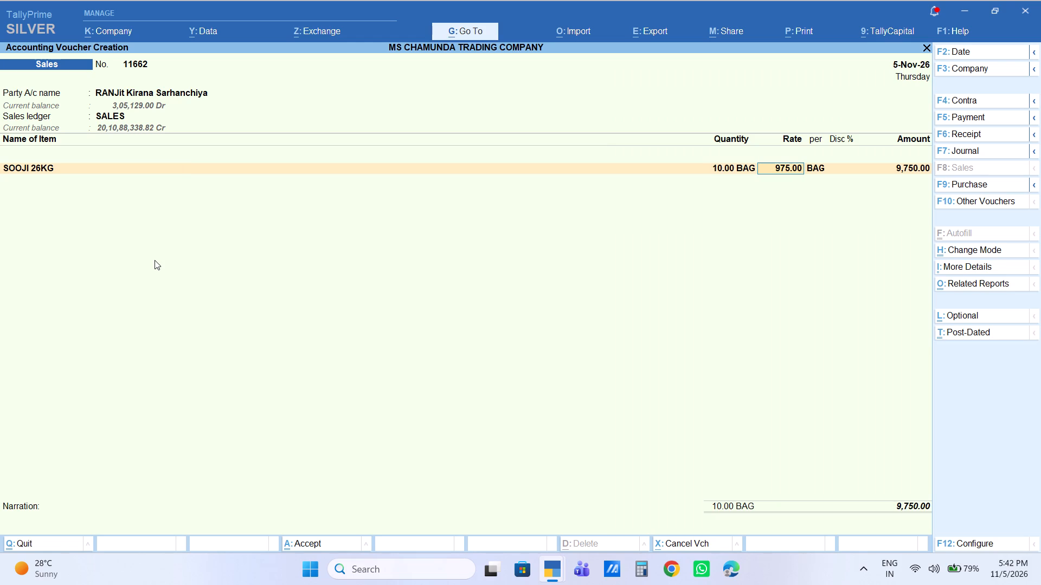
key(Return)
key(Return)
key(Return)
text(9500)
key(Return)
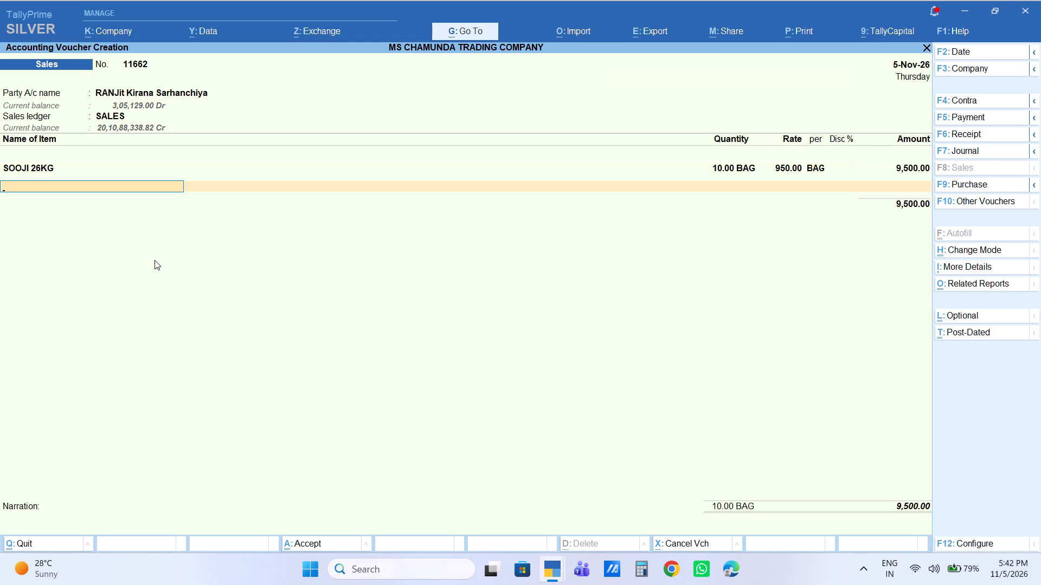
Add Dalda Jar to the voucher with quantity 5 jar and an amount of 11,950.
text(dalda)
key(Down)
key(Down)
key(Down)
key(Down)
key(Return)
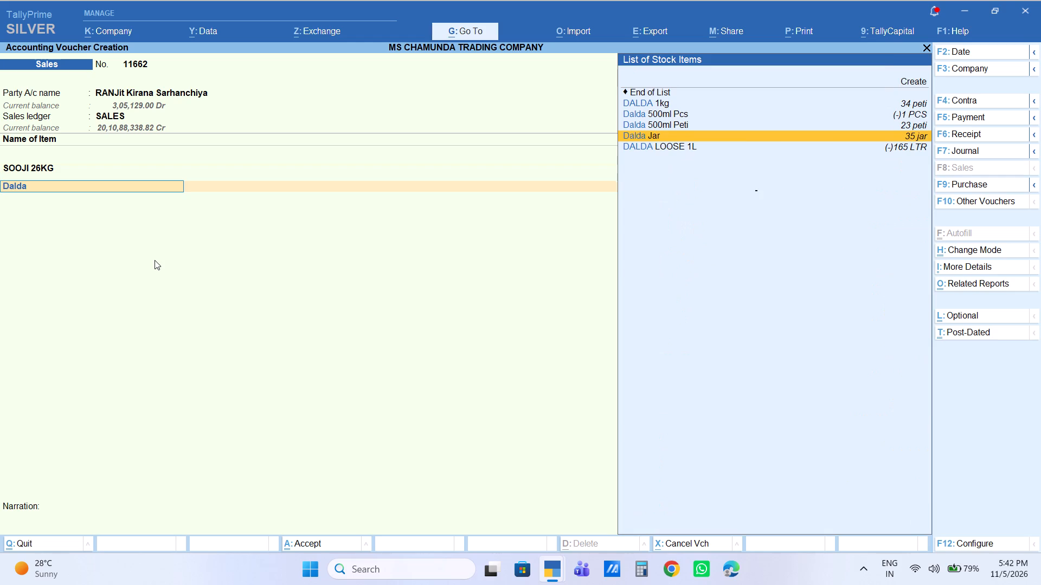
key(5)
key(Return)
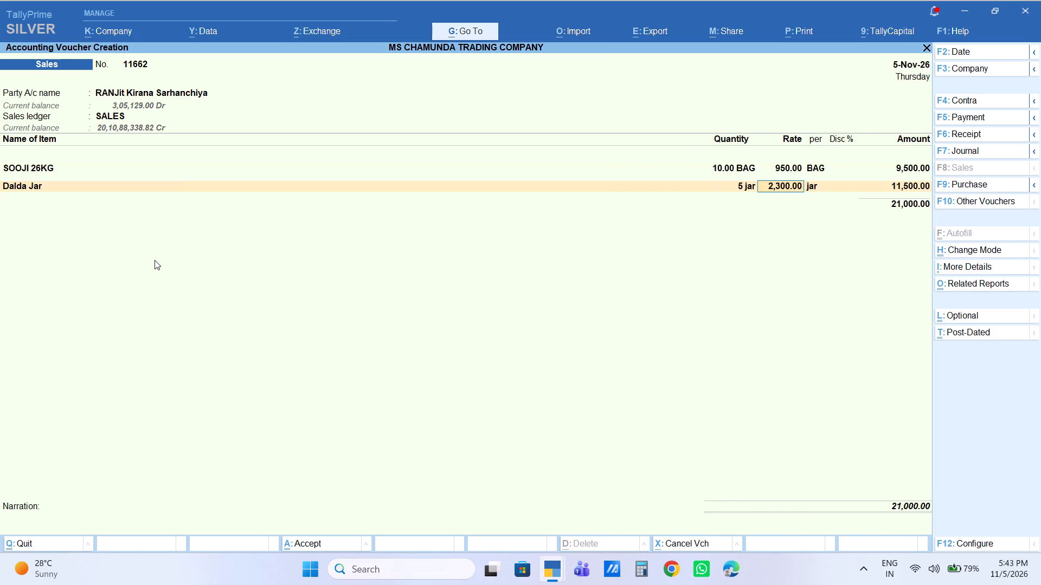
key(Return)
key(Return)
key(Return)
text(11950)
key(Return)
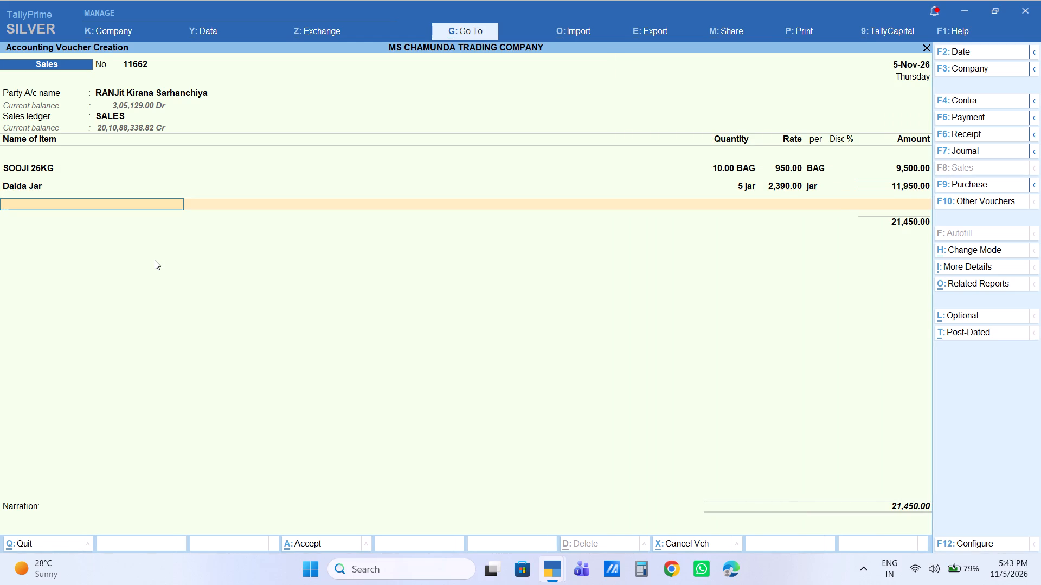
Add Mansa Bhog 25kg to the voucher with quantity 10 BAG at a rate of 1,200.
text(mansa)
key(Return)
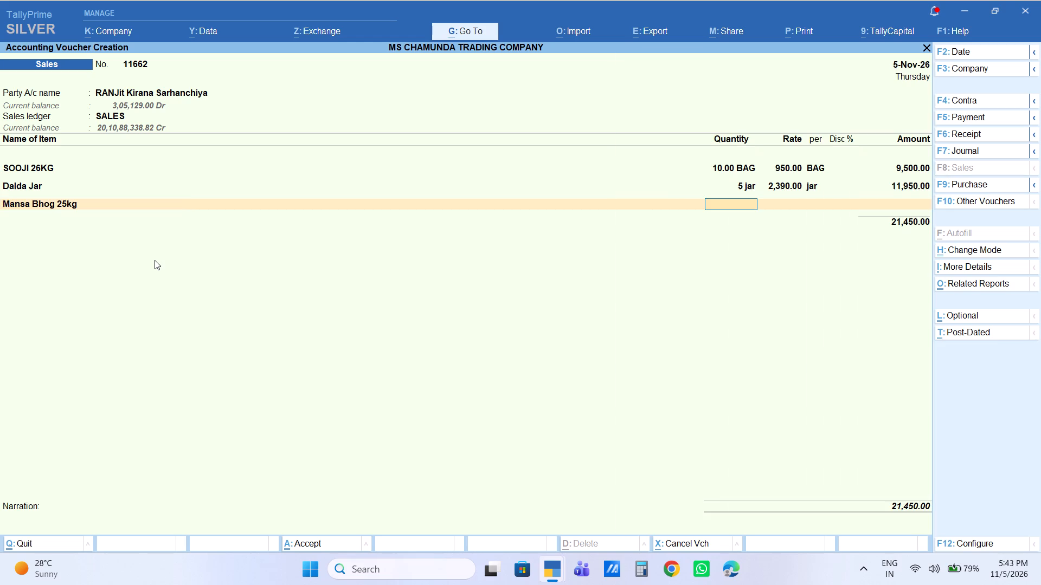
text(10)
key(Return)
key(Return)
key(Return)
key(Return)
key(Return)
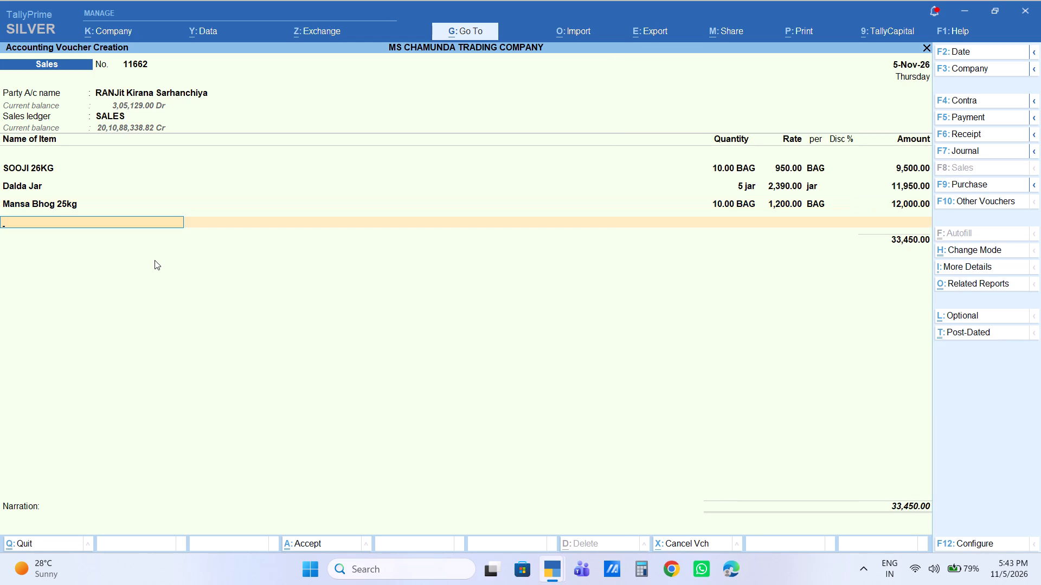
End the item list and add a Labour Charge ledger line of 50.00 to the voucher.
key(Return)
key(l)
key(Down)
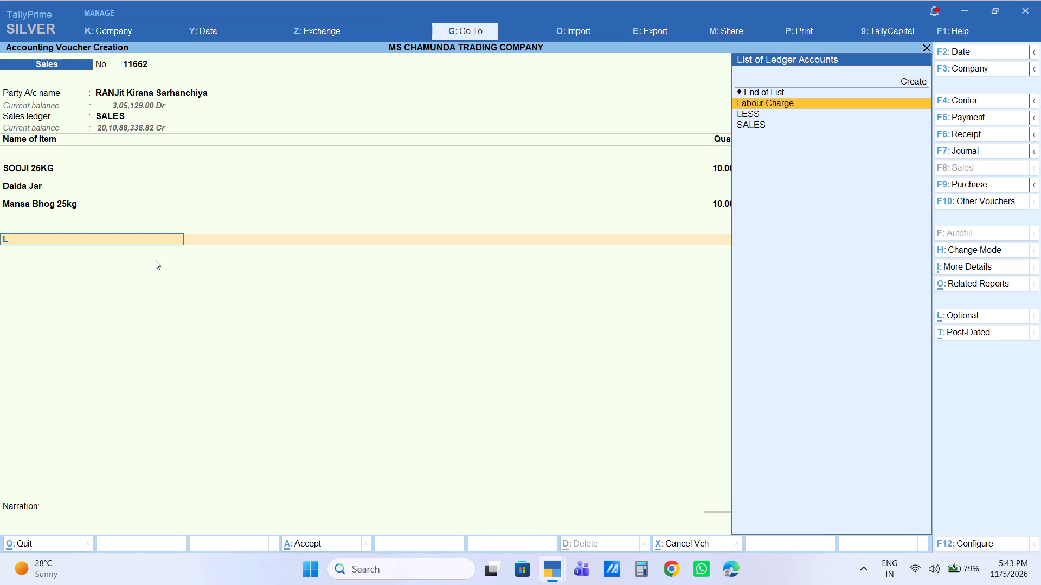
key(Return)
key(Return)
text(50)
key(Return)
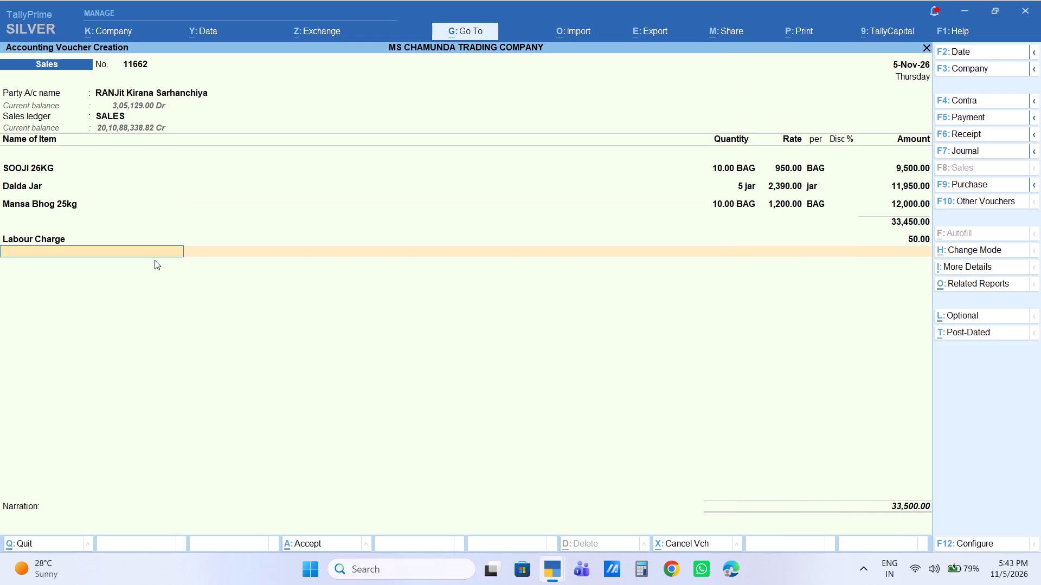
Return to the item list and add AADI KG with quantity 10 KG and an amount of 700.
key(BackSpace)
key(BackSpace)
key(BackSpace)
key(BackSpace)
key(Return)
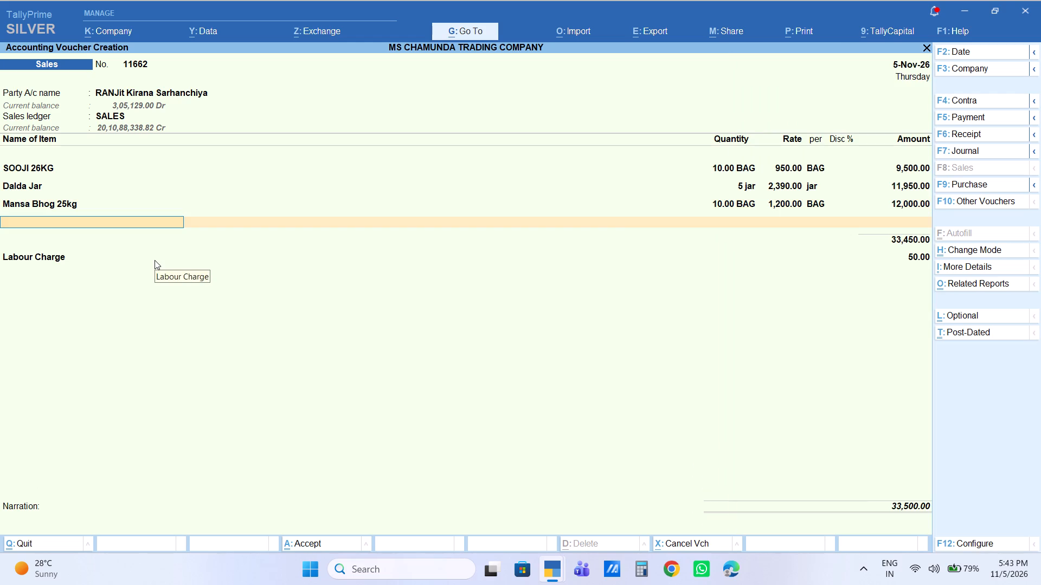
text(aadi)
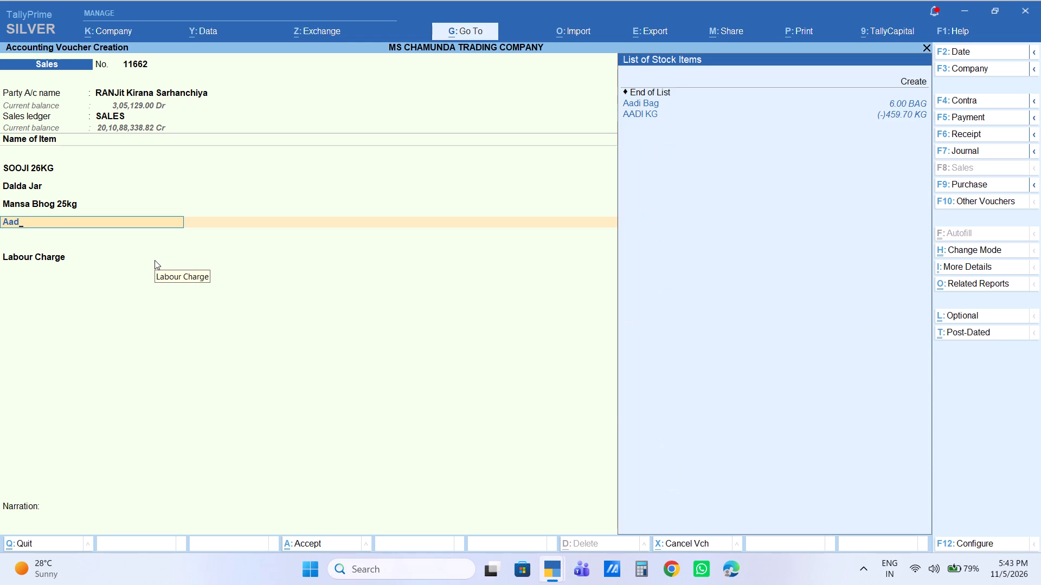
key(Down)
key(Down)
text(10)
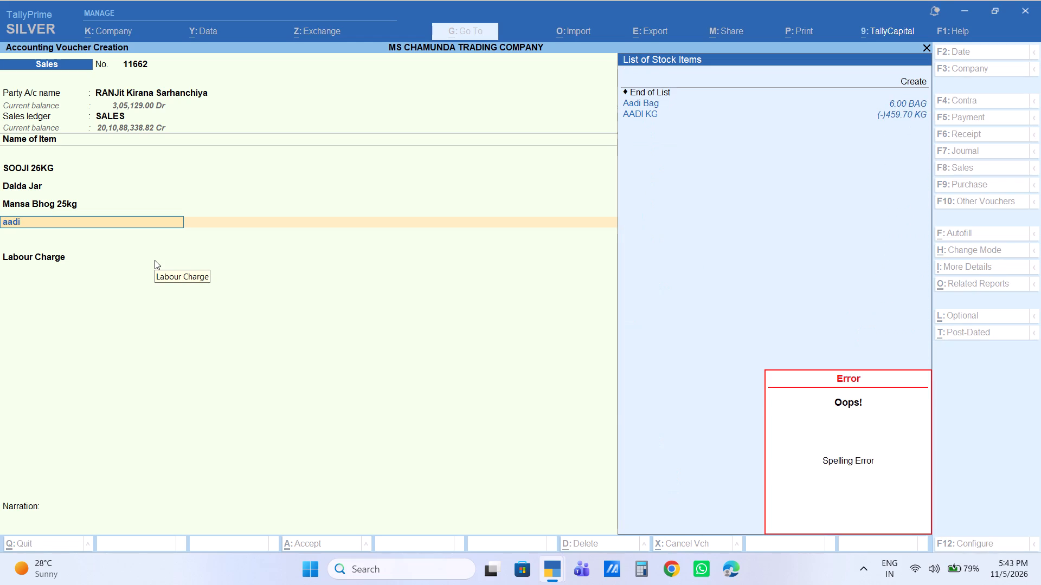
key(Return)
key(Return)
key(Return)
key(Right)
key(Down)
key(Down)
key(Down)
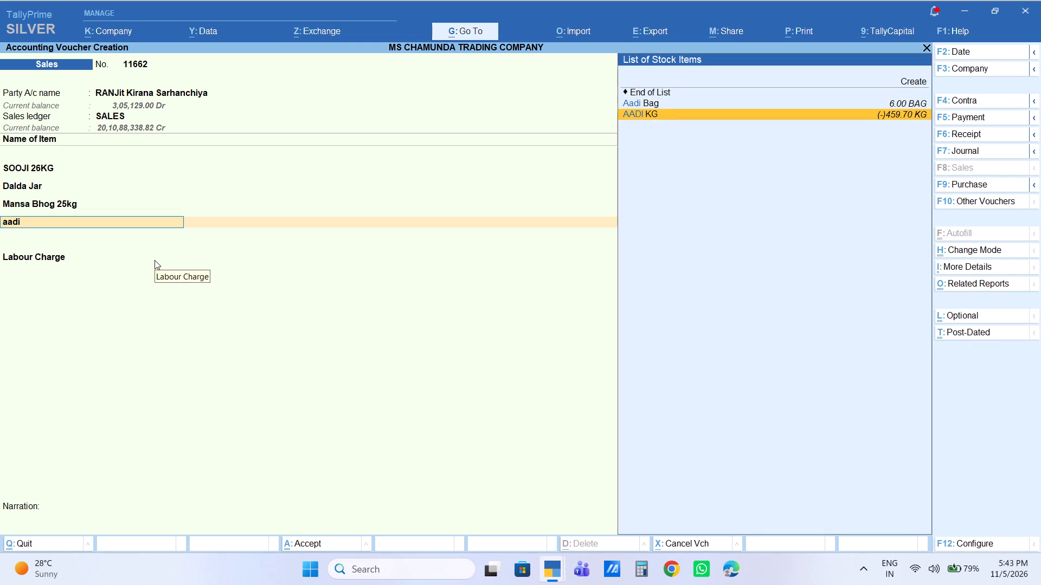
key(Return)
text(10)
key(Return)
key(Return)
key(Return)
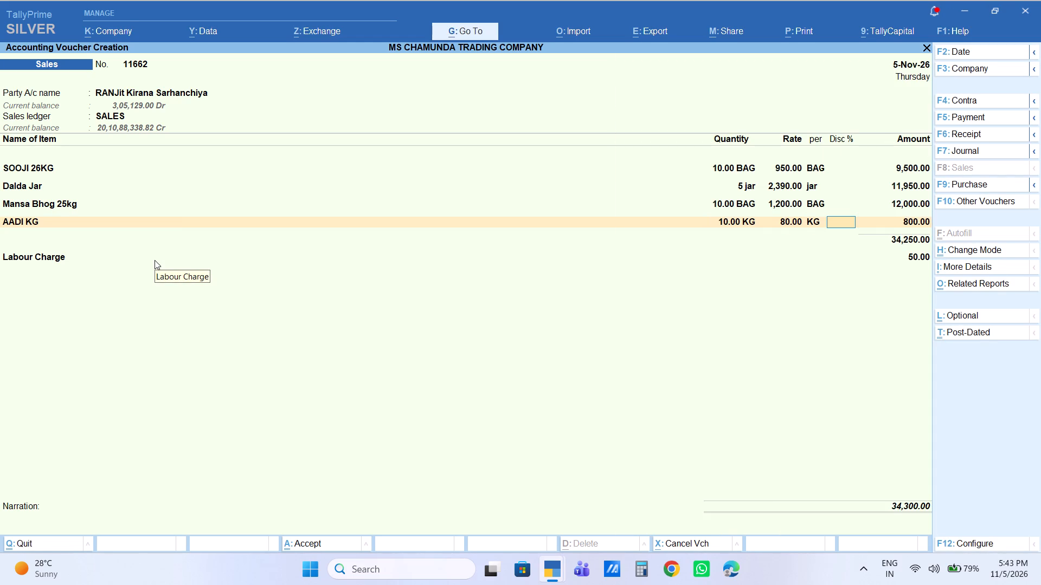
key(Return)
text(700)
key(Return)
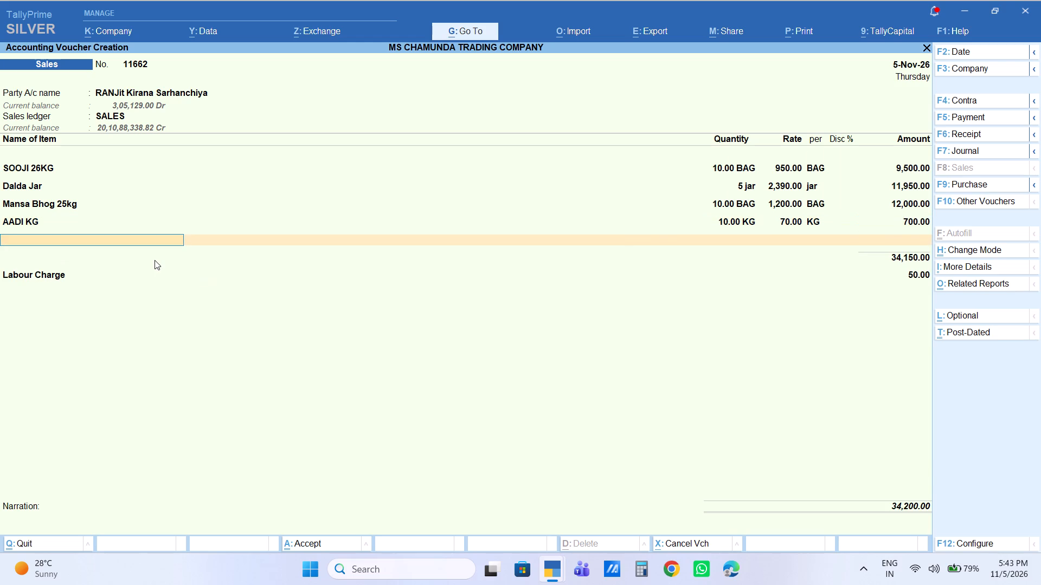
Add IMLI KG to the voucher with quantity 10 KG at a rate of 70.
text(imli)
key(Return)
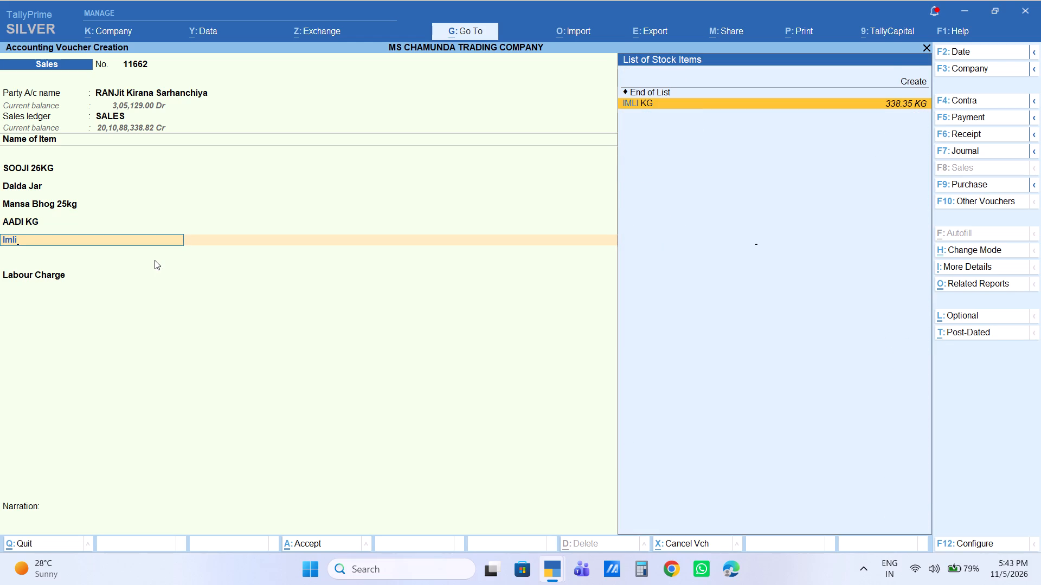
text(10)
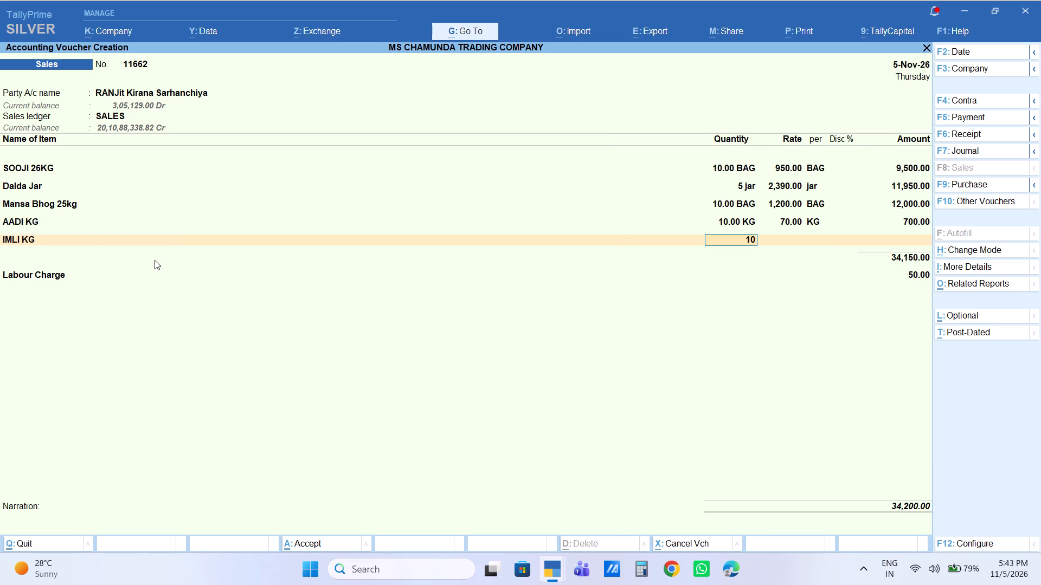
key(Return)
text(70)
key(Return)
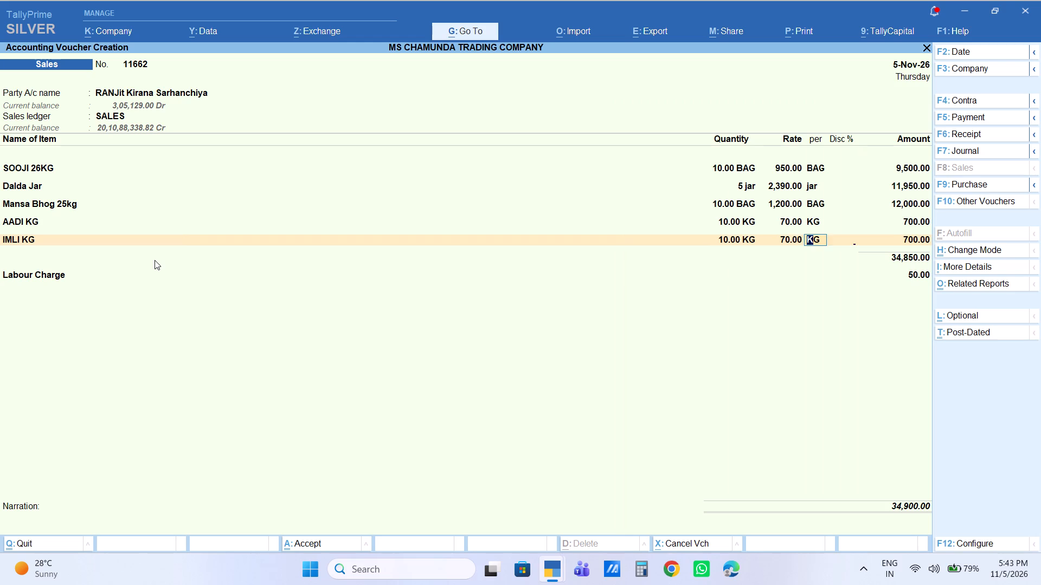
key(Return)
key(Return)
key(Return)
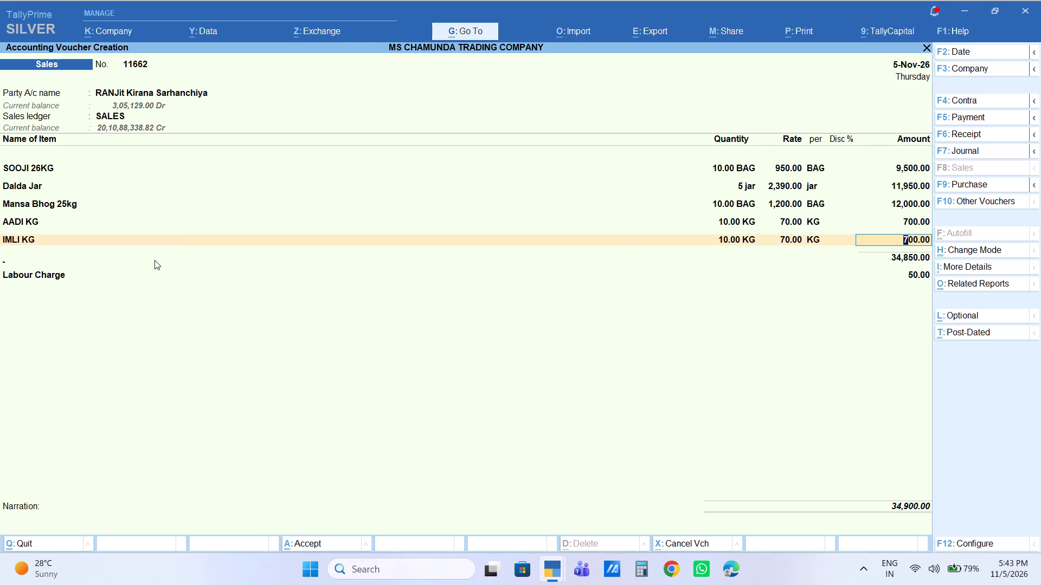
Add TEJPATTA PKT BAG to the voucher with quantity 2 BAG and an amount of 1,250.
text(tejpa)
key(Down)
key(Down)
key(Down)
key(Down)
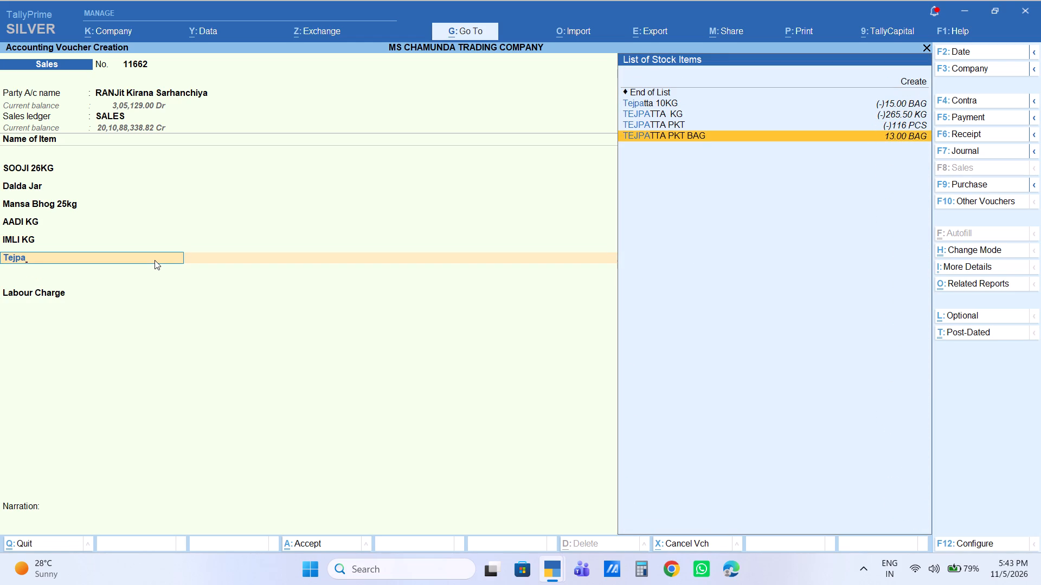
key(Return)
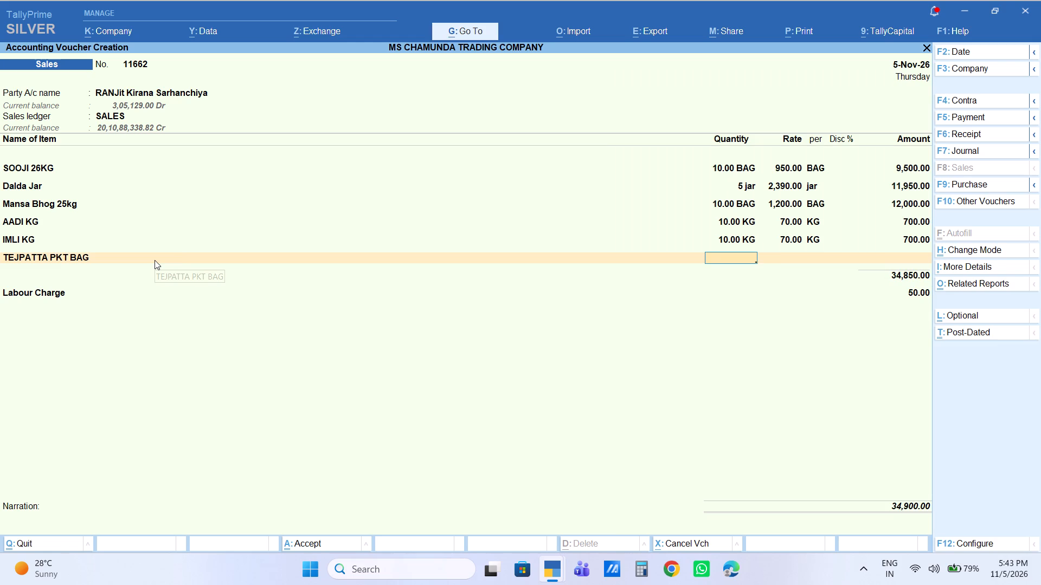
key(2)
key(Return)
key(Return)
key(Return)
key(Return)
text(1250)
key(Return)
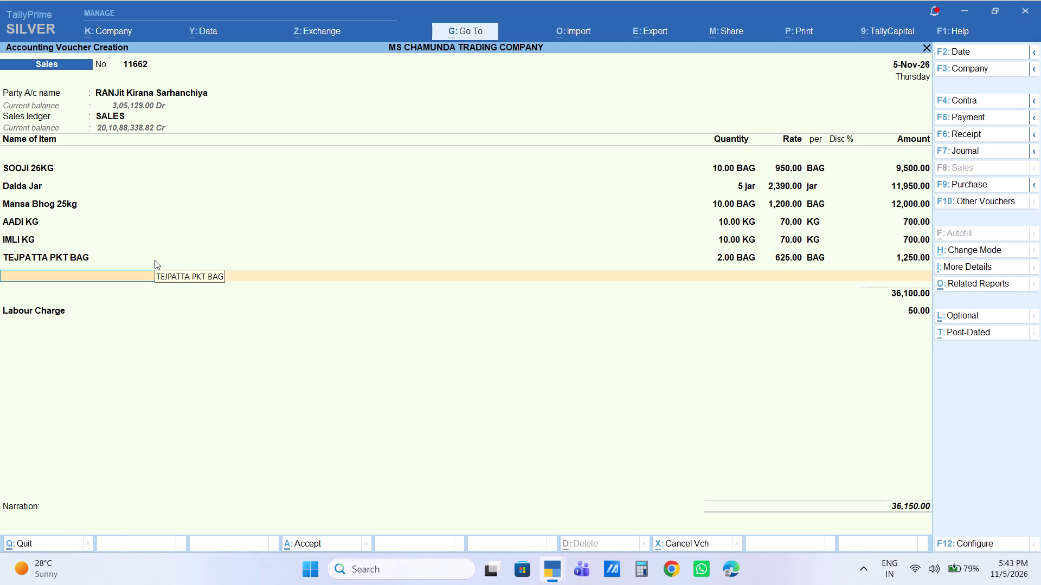
Go back to the IMLI KG line and set its quantity to 15 KG, keeping the rate of 70.
key(BackSpace)
key(BackSpace)
key(BackSpace)
key(BackSpace)
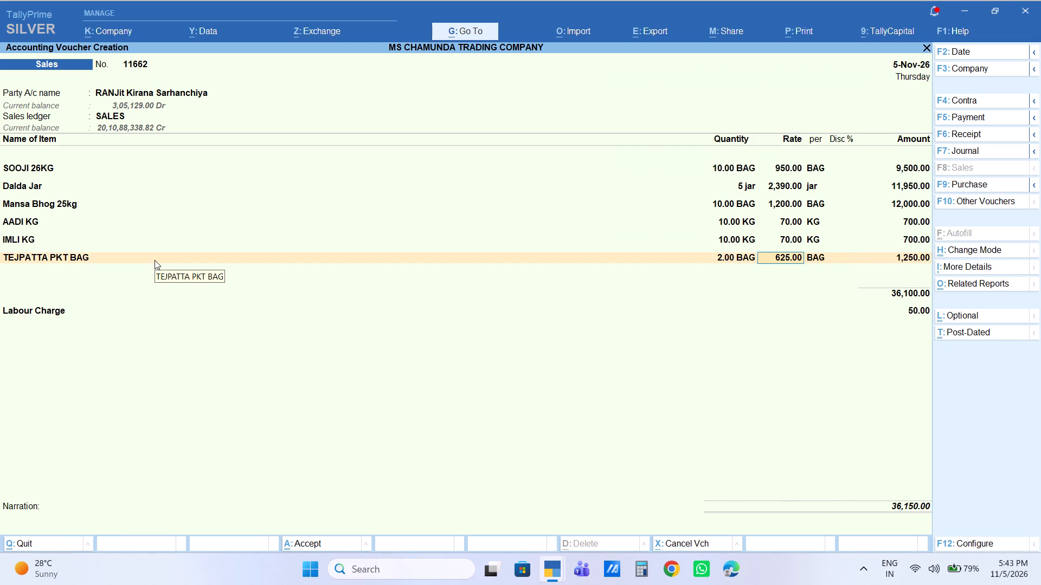
key(BackSpace)
key(BackSpace)
key(BackSpace)
key(BackSpace)
key(BackSpace)
key(BackSpace)
key(BackSpace)
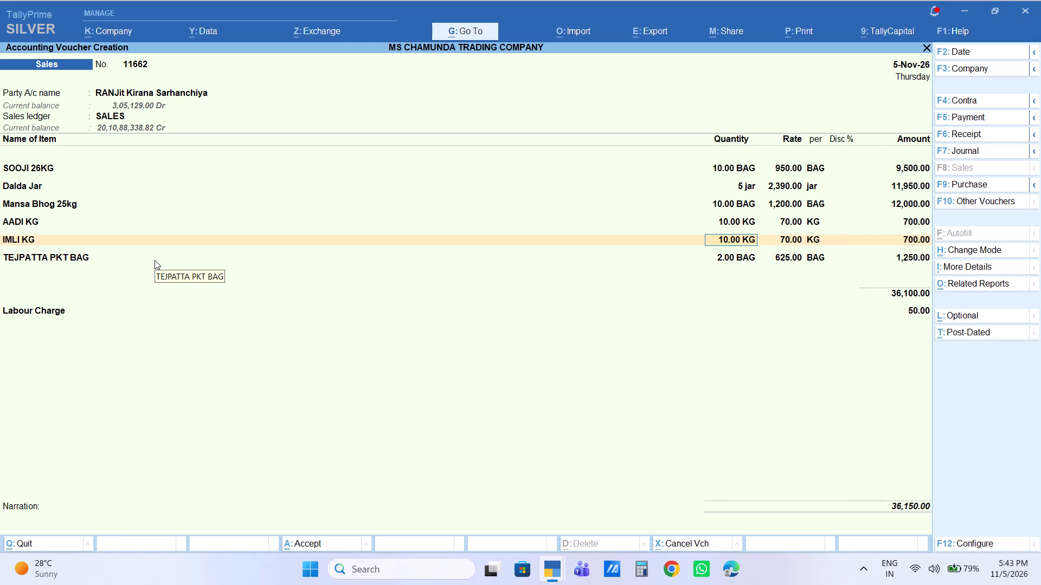
text(15)
key(Return)
key(Return)
key(Return)
key(Return)
key(Return)
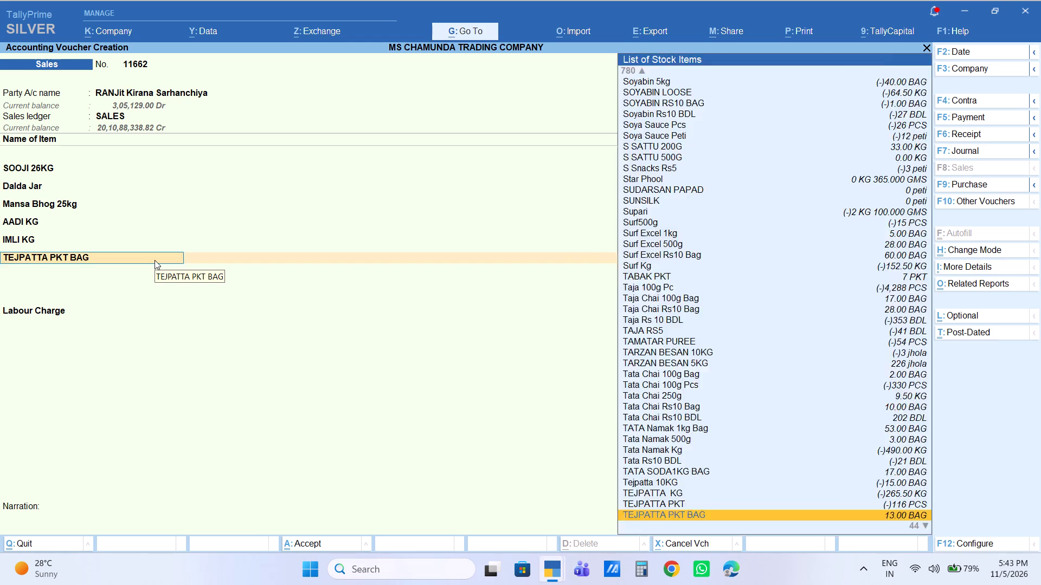
key(Return)
key(Return)
key(Return)
key(Return)
key(Return)
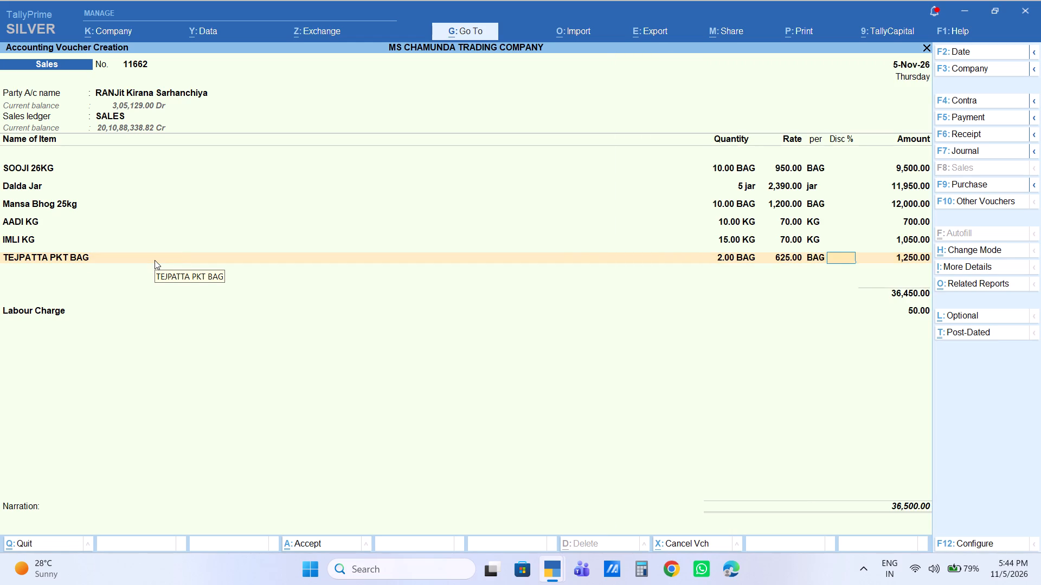
Finish the item list after TEJPATTA PKT BAG and end the ledger entries, keeping the Labour Charge of 50.
key(Return)
key(Return)
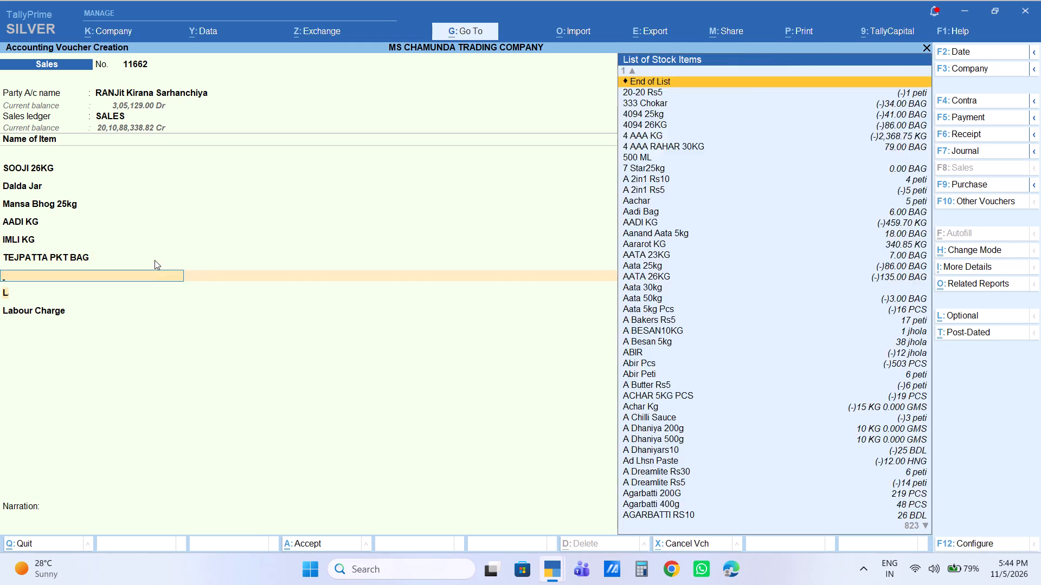
key(Return)
key(Return)
key(Return)
key(Return)
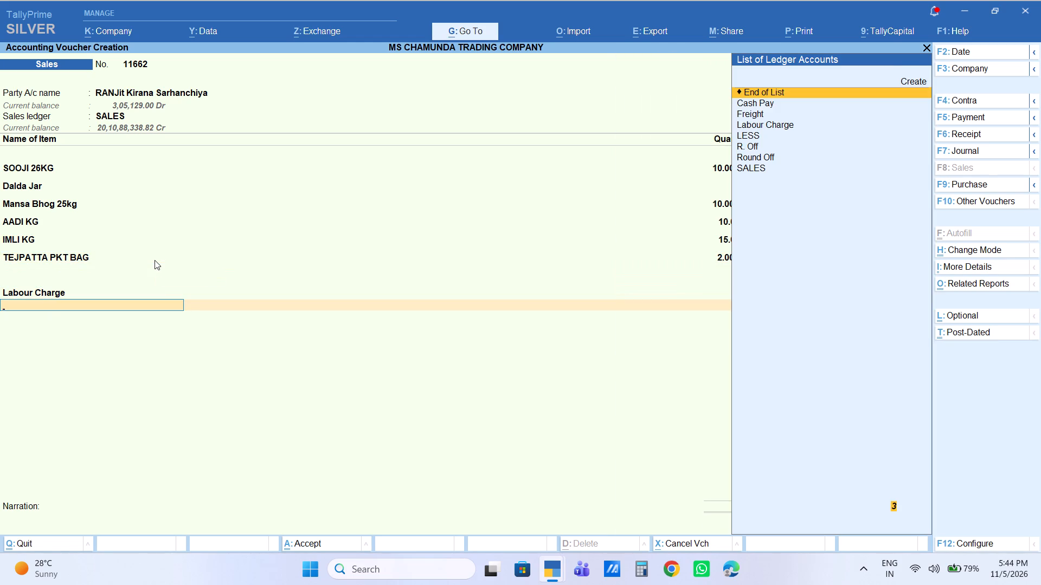
key(Return)
key(Return)
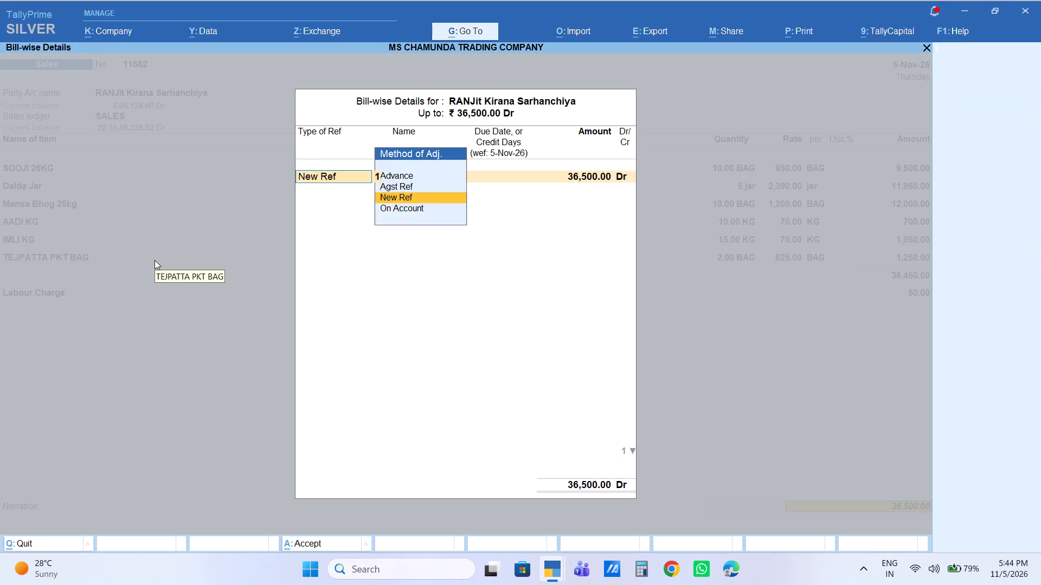
Allocate the full voucher amount to the party as a New Ref bill and save sales voucher 11662.
key(Return)
key(Return)
key(Return)
key(Return)
key(Return)
key(Return)
key(Return)
Leave the blank new sales voucher and open saved sales voucher 11662 from the Day Book.
key(Escape)
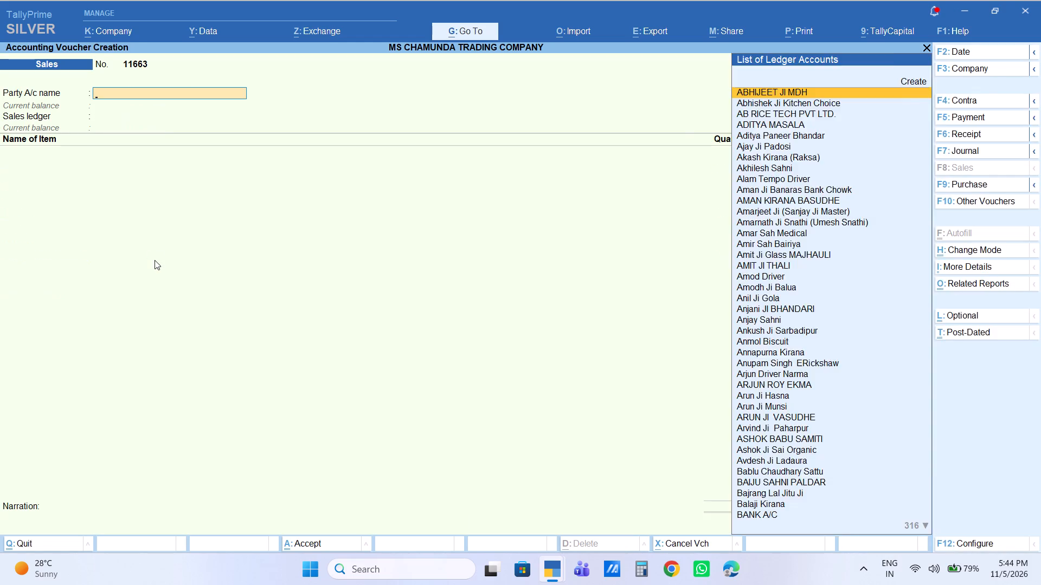
key(Escape)
key(Down)
key(Return)
key(Down)
key(Down)
key(Down)
key(Down)
key(Down)
key(Down)
key(Down)
key(Down)
key(Down)
key(Down)
key(Down)
key(Down)
key(Down)
key(Down)
key(Down)
key(Down)
key(Down)
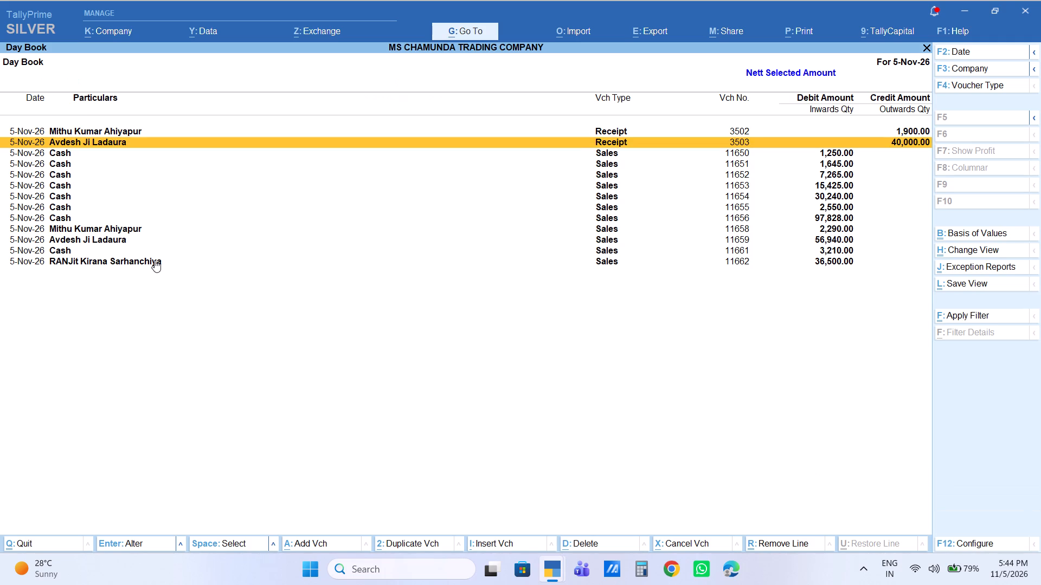
key(Return)
Print sales voucher 11662.
key(ctrl+p)
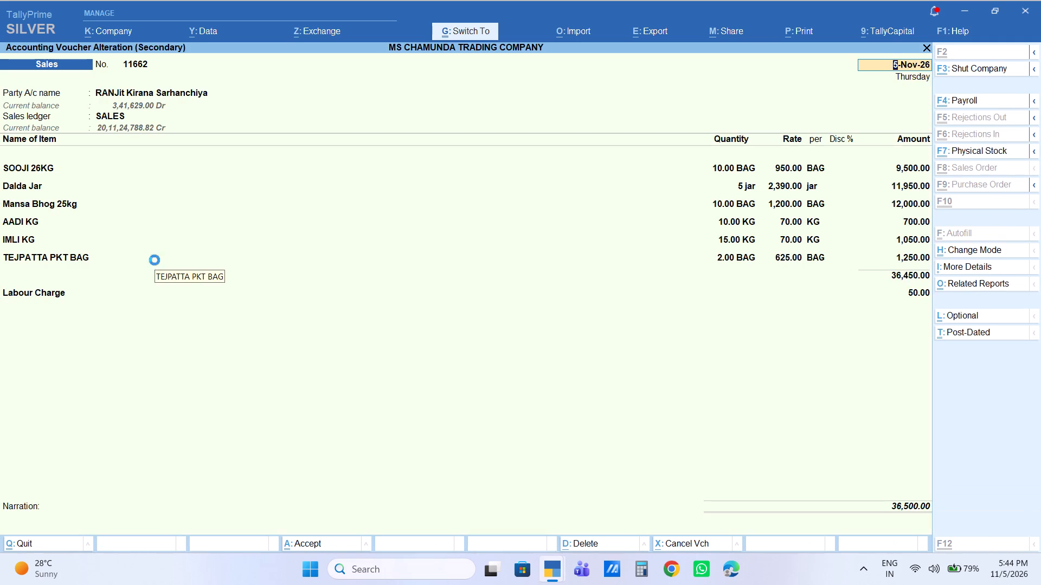
key(Right)
key(Return)
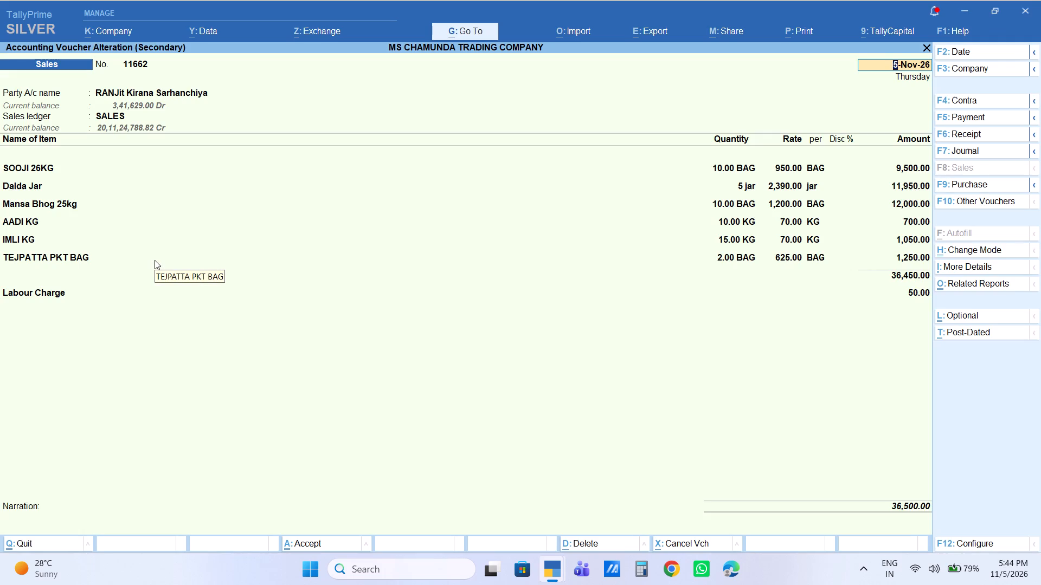
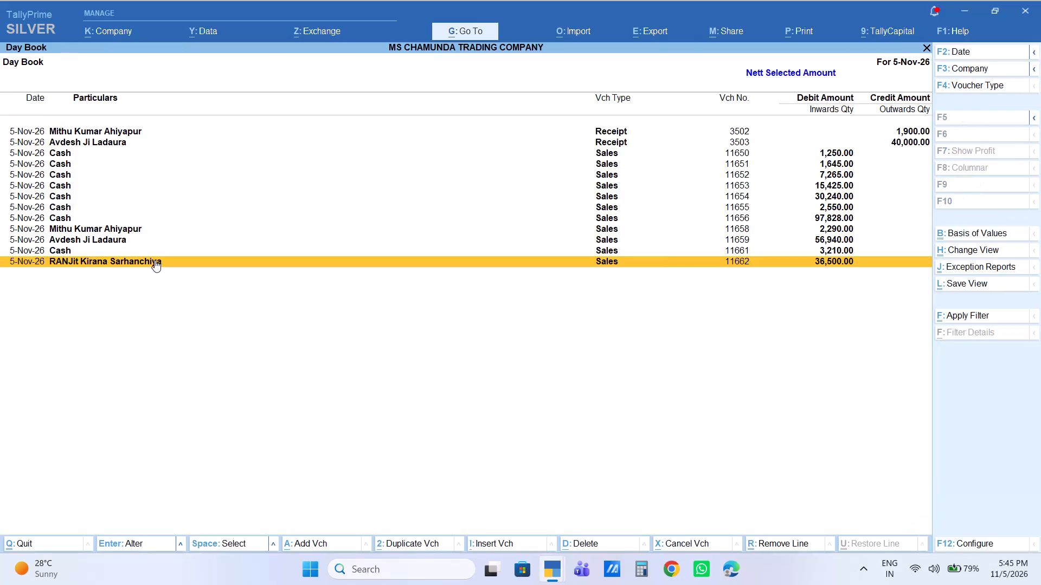
Close the Day Book and return to the Gateway of Tally.
key(Escape)
key(Escape)
key(Escape)
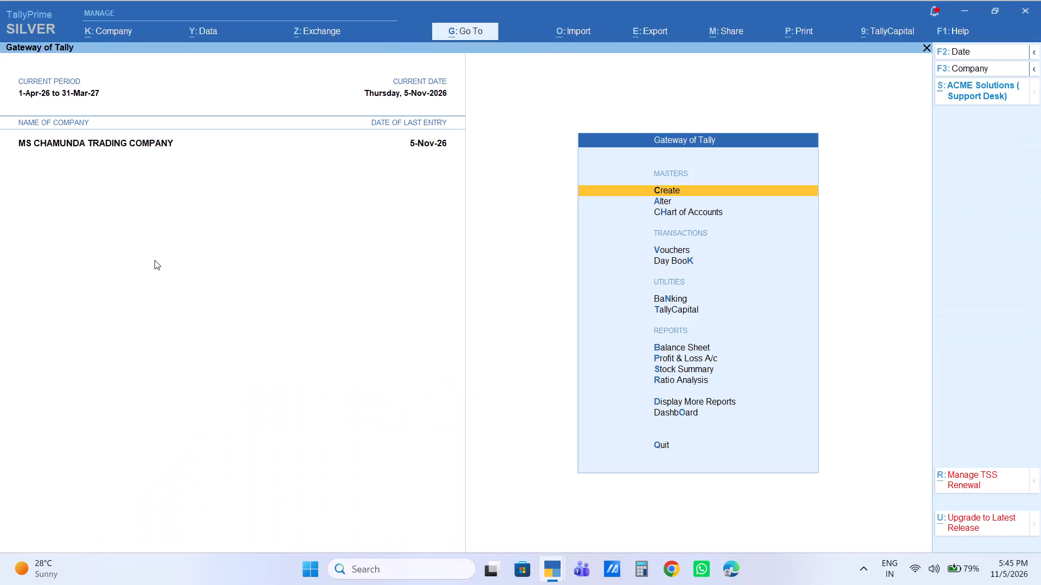
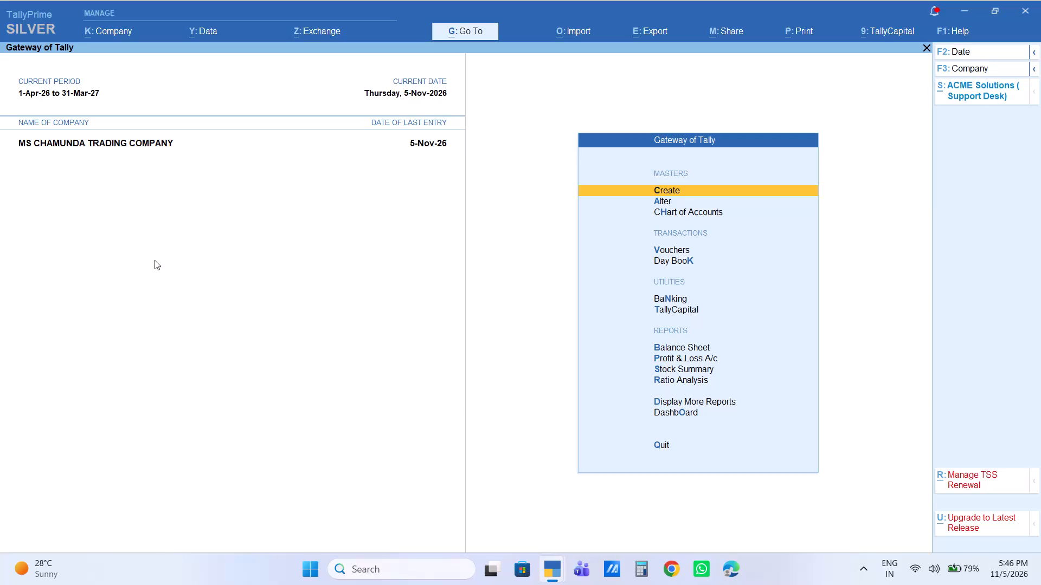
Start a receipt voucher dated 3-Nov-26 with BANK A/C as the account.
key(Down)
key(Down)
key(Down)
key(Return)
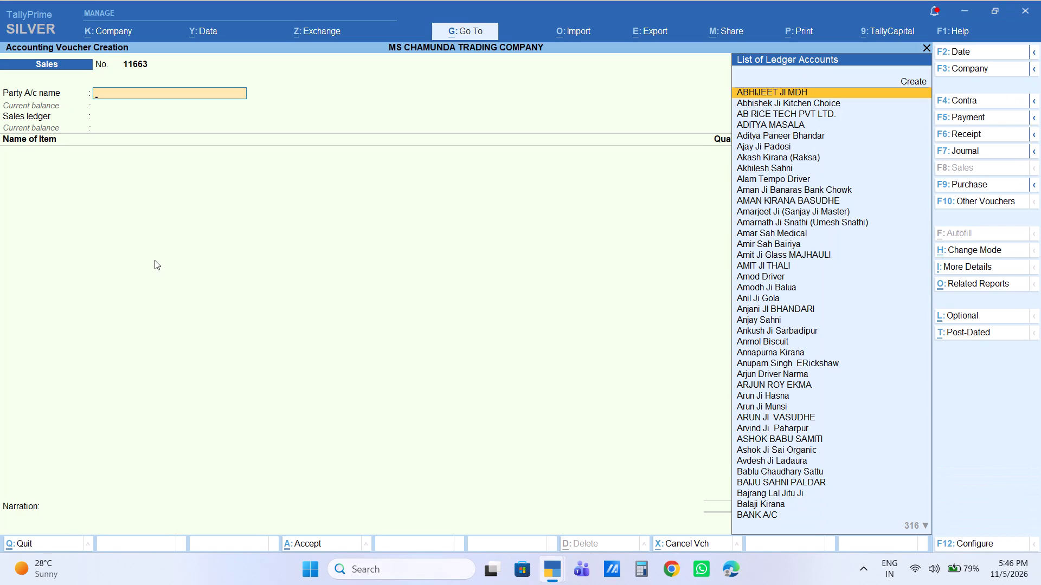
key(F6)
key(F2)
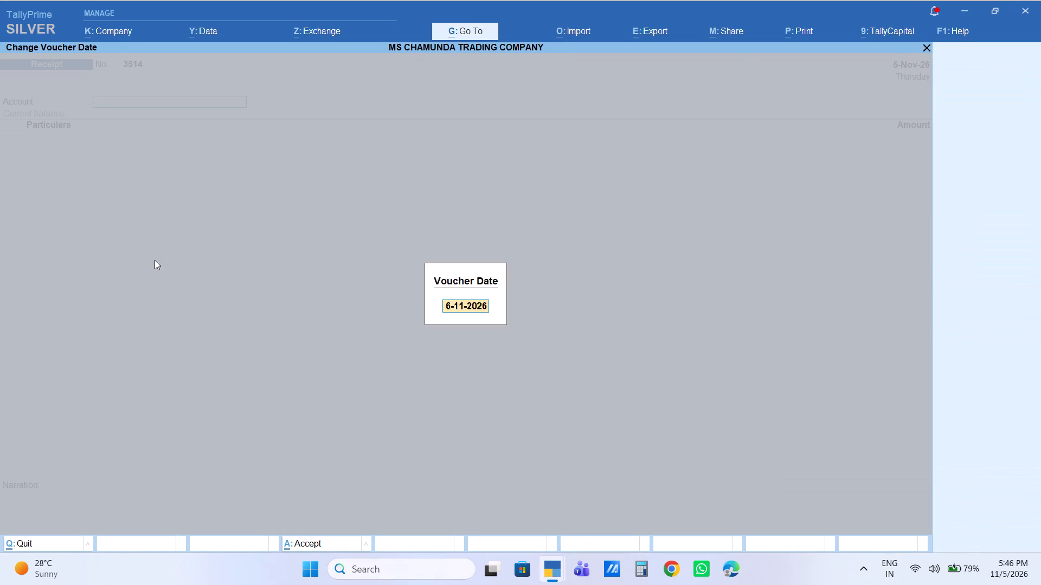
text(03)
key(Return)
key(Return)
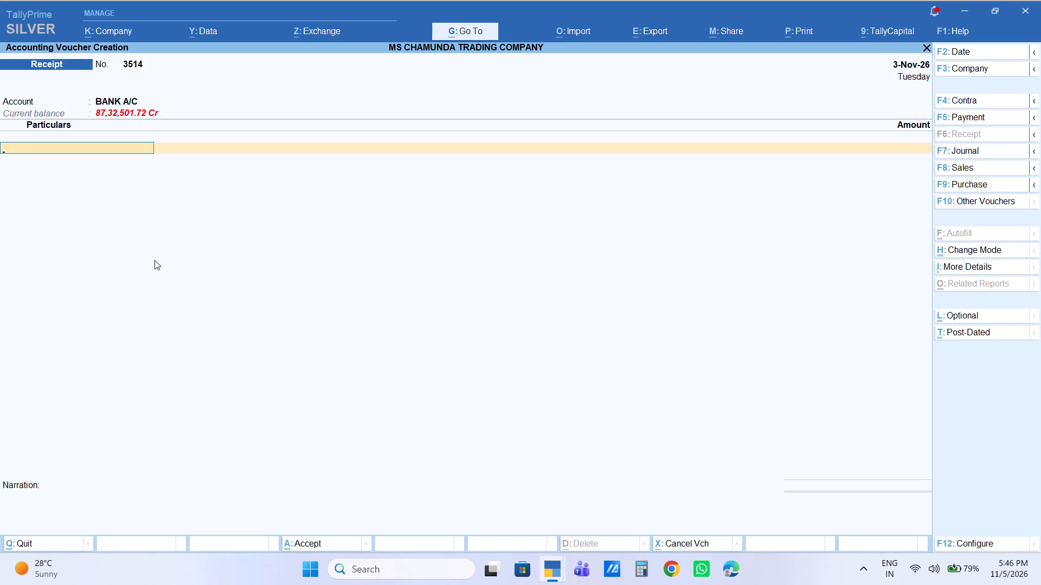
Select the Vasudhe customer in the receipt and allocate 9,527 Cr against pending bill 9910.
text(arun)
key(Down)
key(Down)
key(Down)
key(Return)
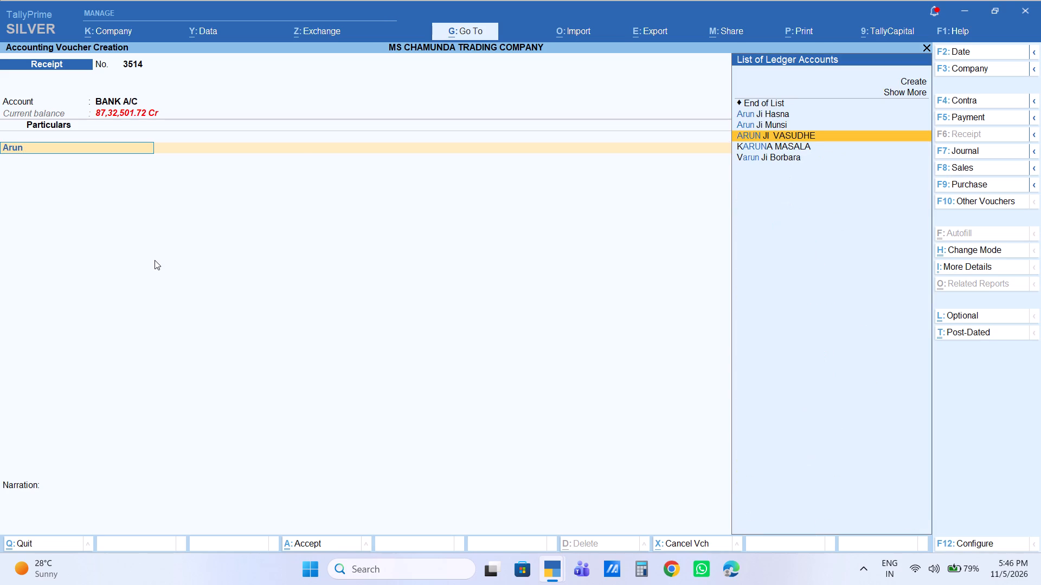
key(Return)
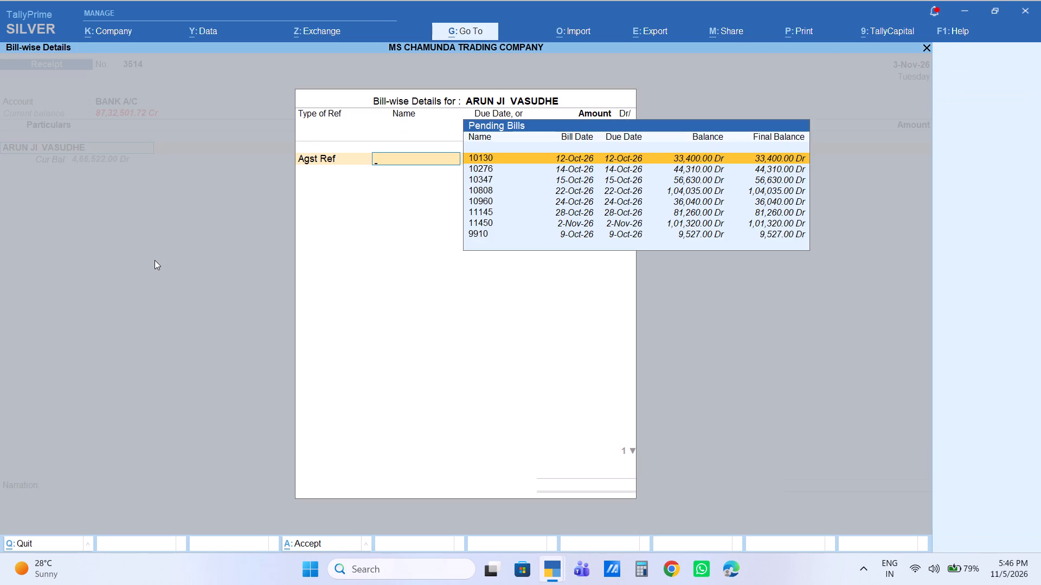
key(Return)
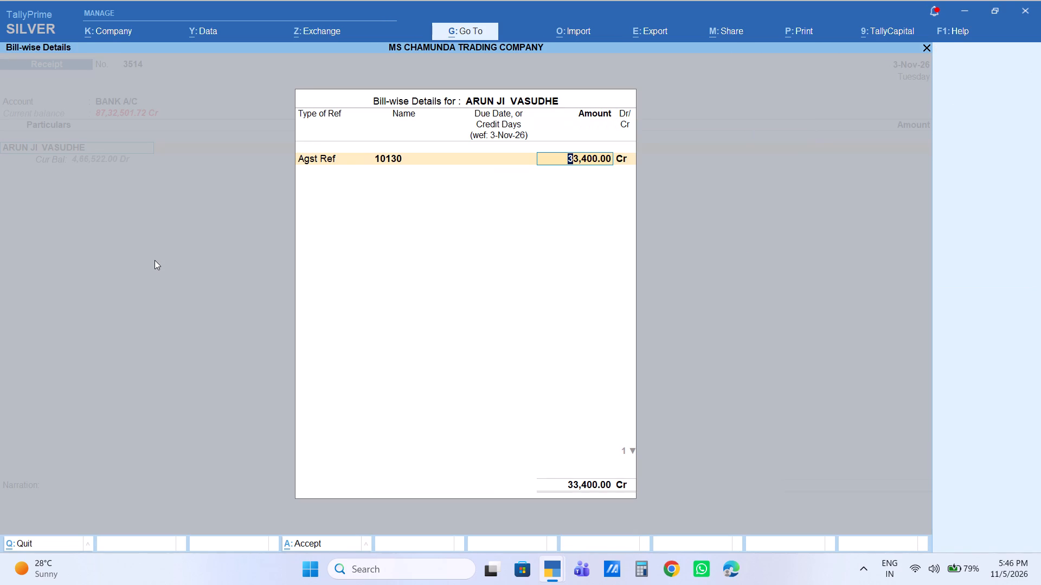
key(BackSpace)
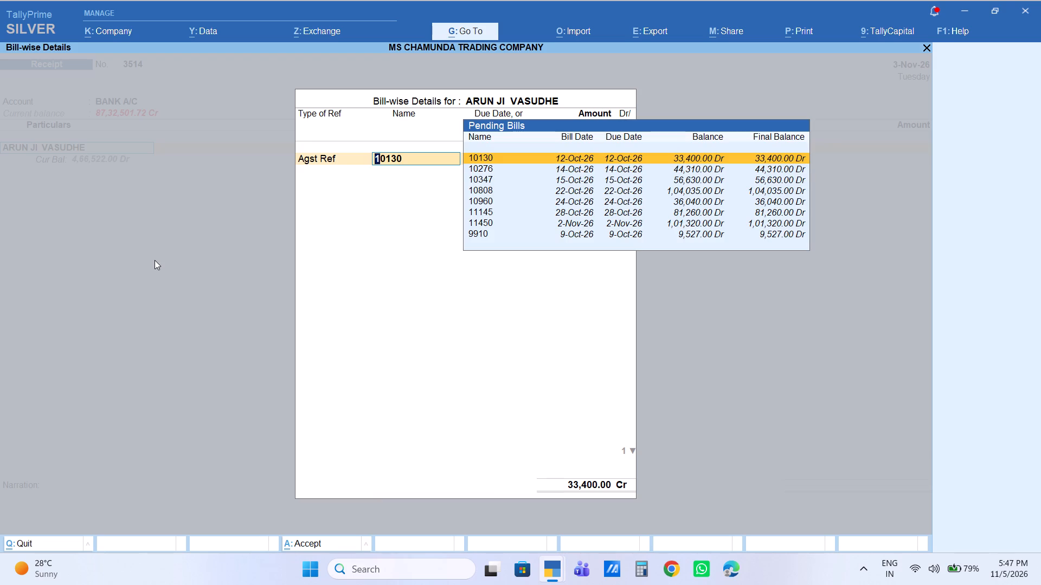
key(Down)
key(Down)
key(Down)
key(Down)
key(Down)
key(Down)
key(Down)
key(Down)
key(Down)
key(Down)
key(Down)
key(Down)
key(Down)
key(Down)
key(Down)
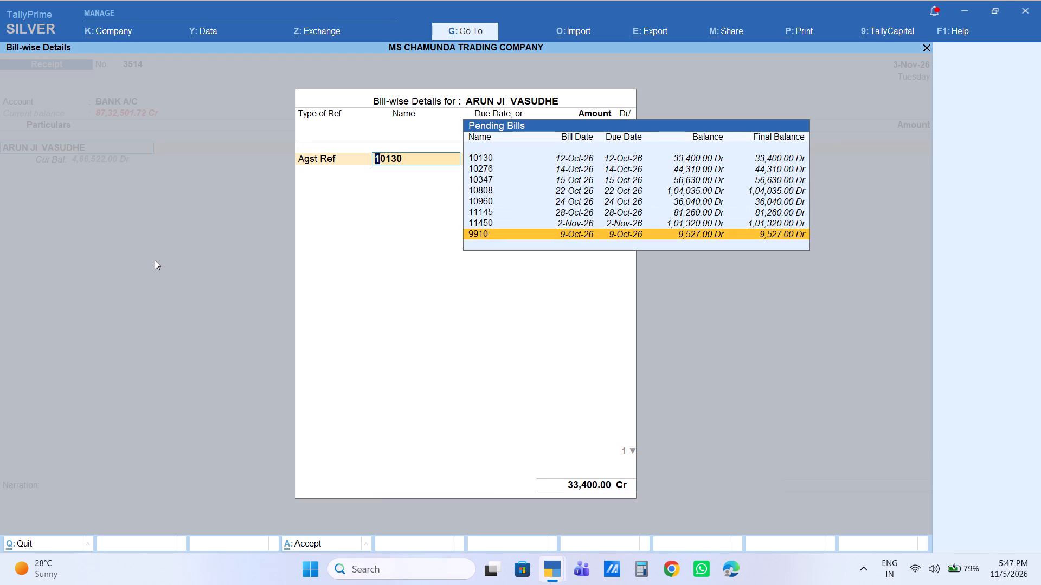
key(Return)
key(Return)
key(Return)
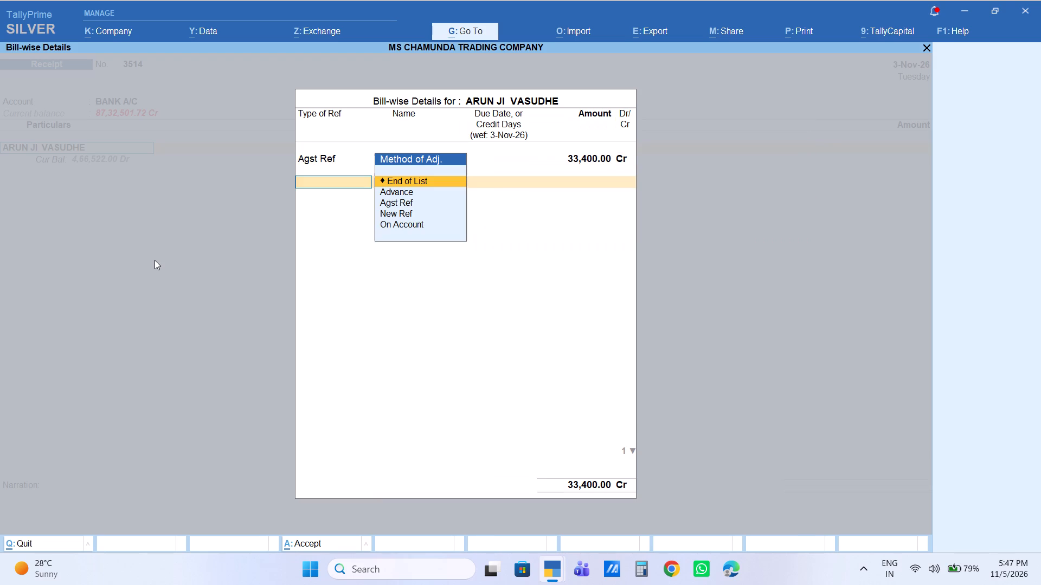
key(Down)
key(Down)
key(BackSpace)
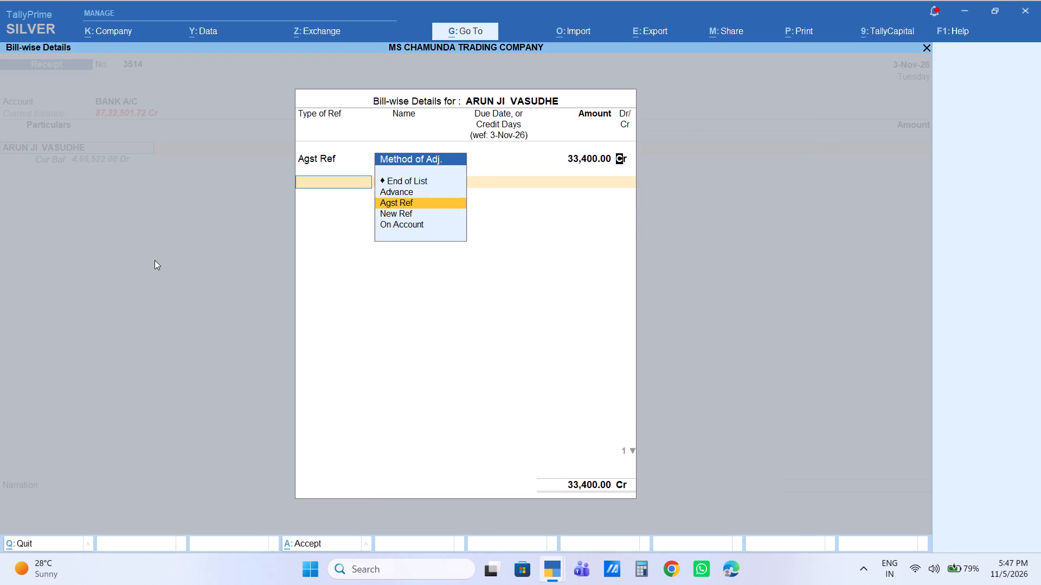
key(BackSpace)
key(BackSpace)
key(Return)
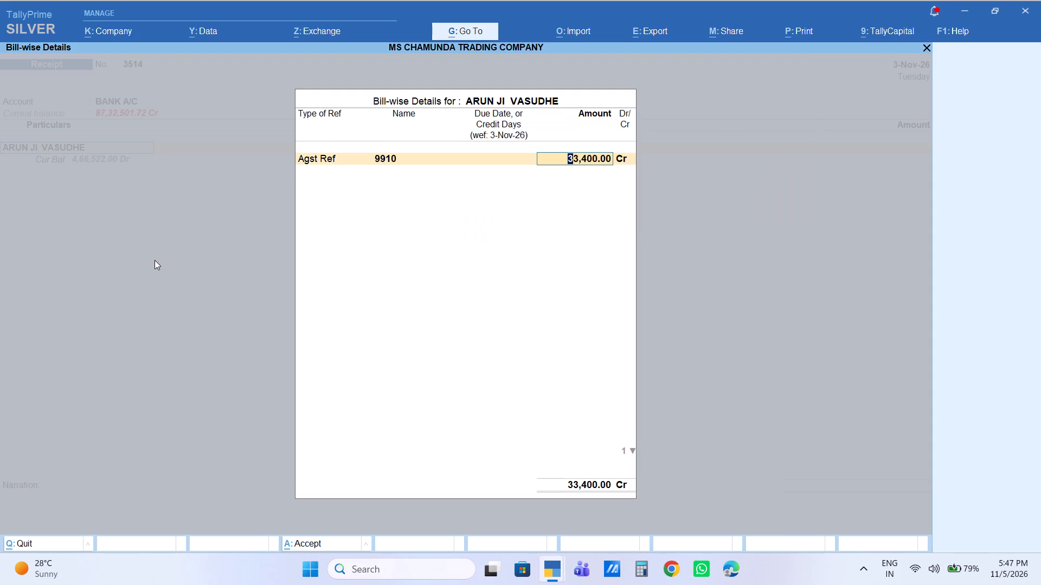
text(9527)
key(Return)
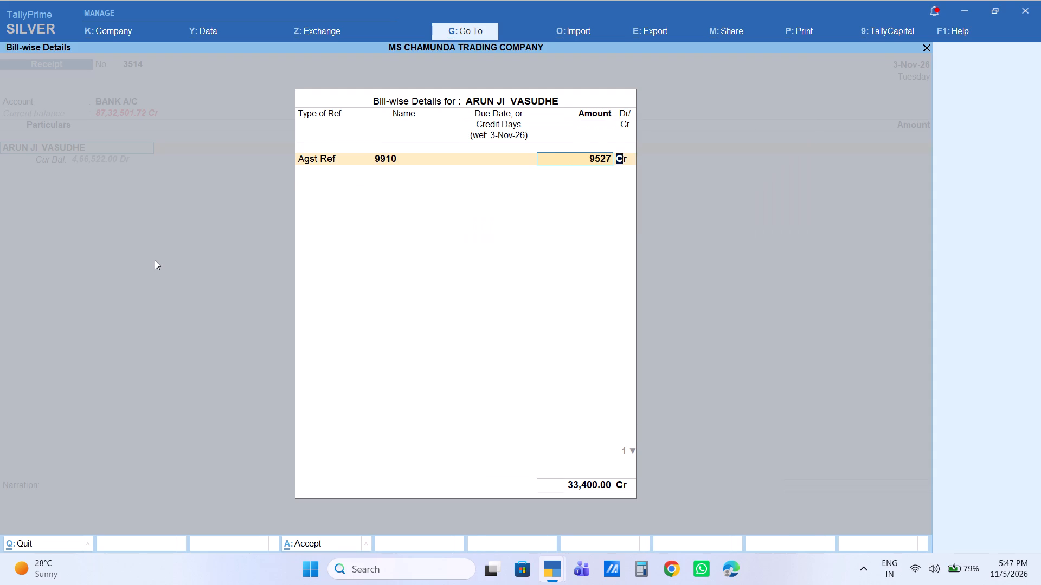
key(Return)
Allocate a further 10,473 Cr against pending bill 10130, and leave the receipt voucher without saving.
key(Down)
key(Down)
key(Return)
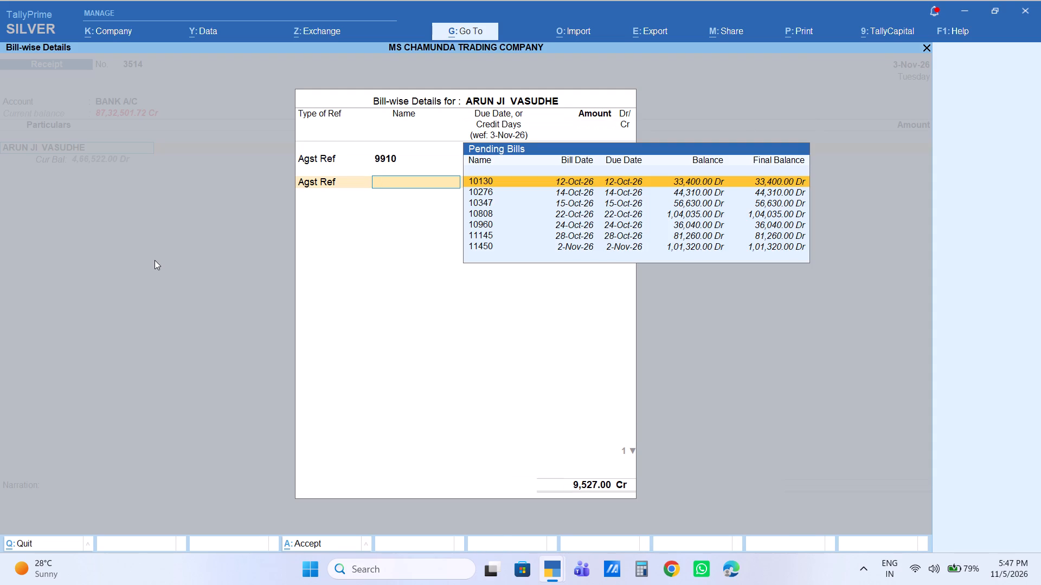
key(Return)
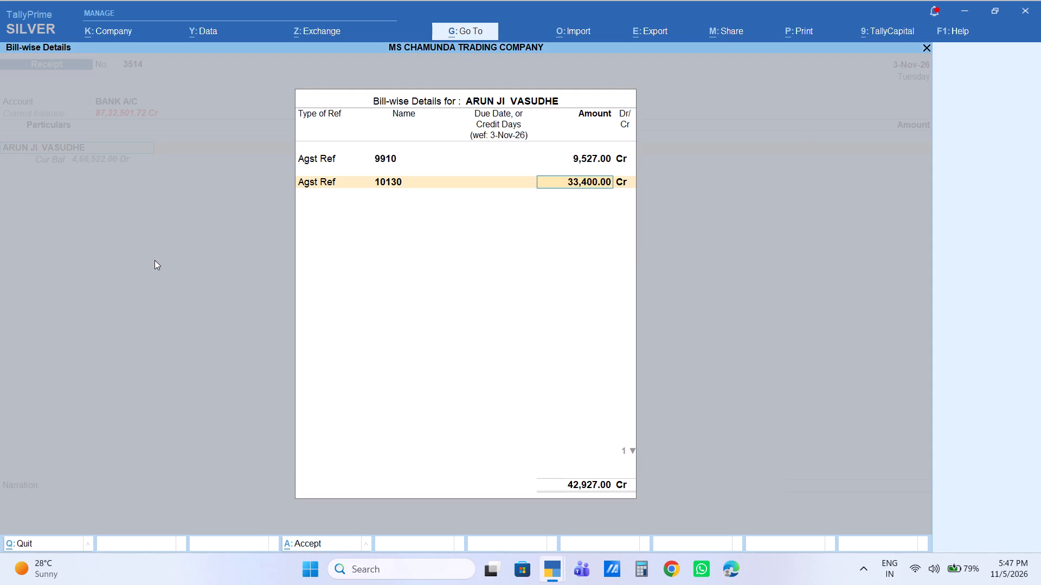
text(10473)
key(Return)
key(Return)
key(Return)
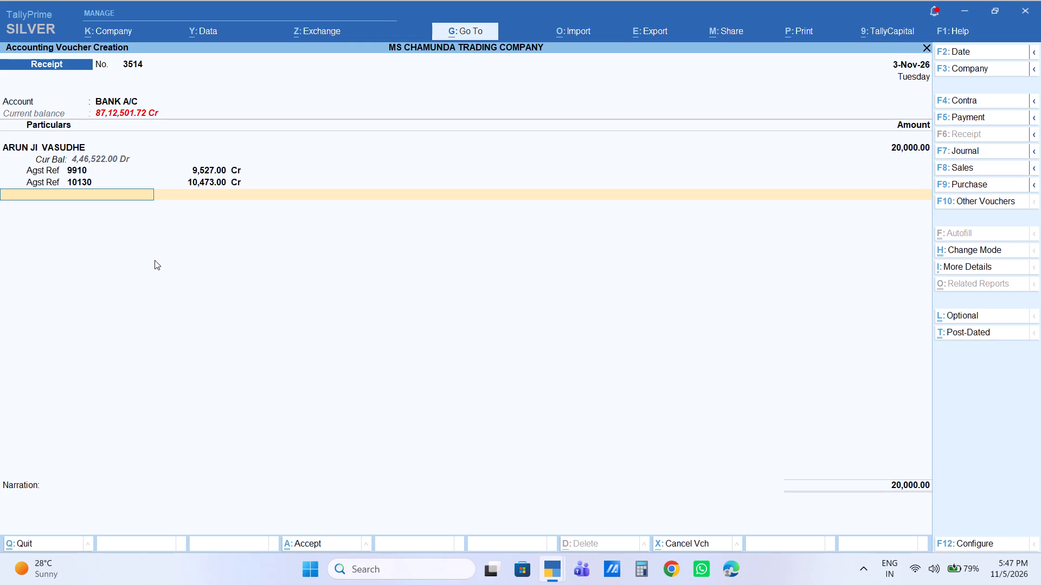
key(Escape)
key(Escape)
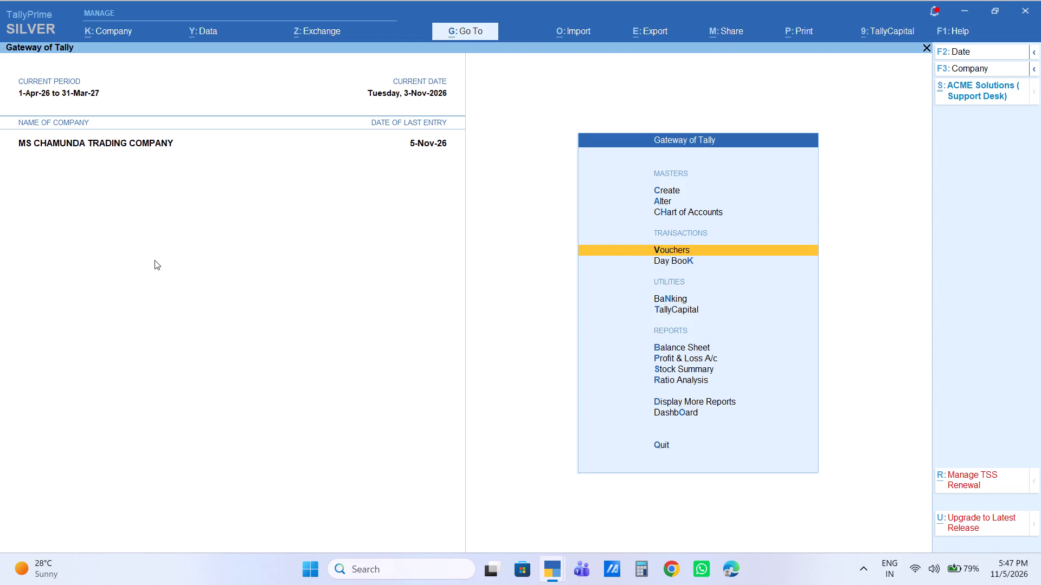
Examine the Vasudhe customer's ledger vouchers for bank receipts already entered, and return to the Gateway of Tally.
text(dal)
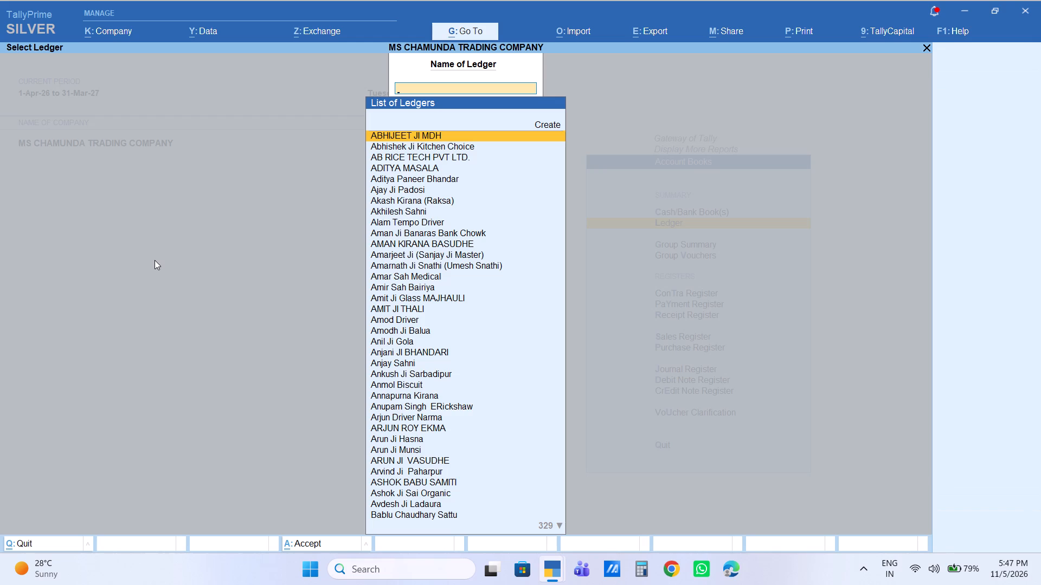
text(arun)
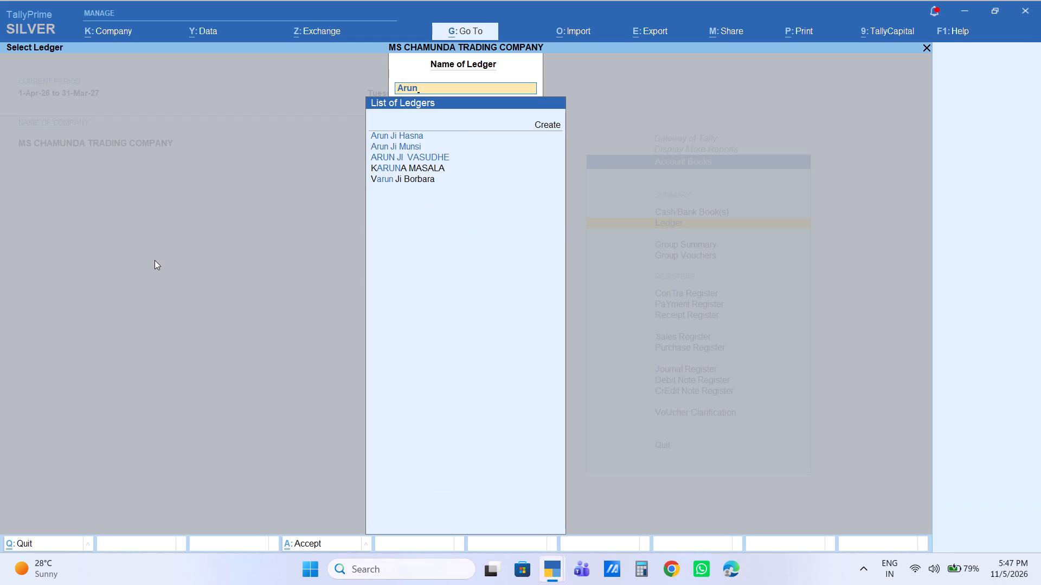
key(Down)
key(Down)
key(Down)
key(Return)
key(Down)
key(Down)
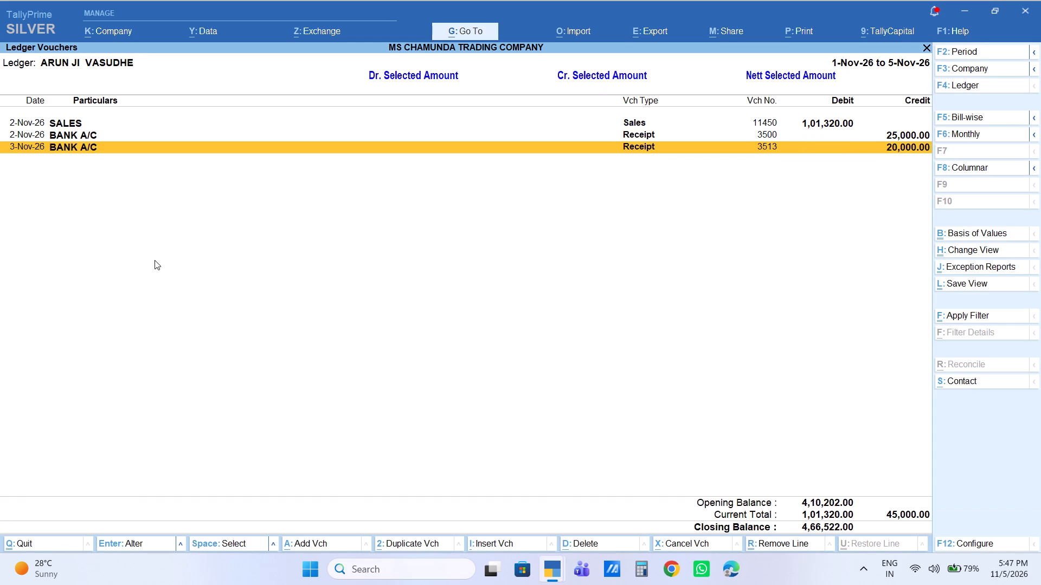
key(Down)
key(Escape)
key(Escape)
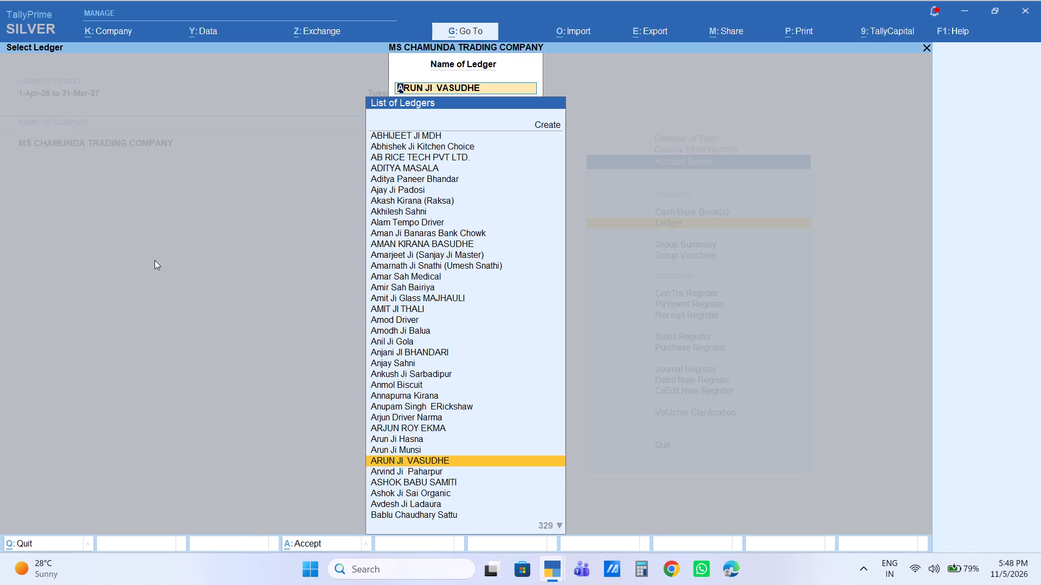
key(Escape)
key(Escape)
key(Escape)
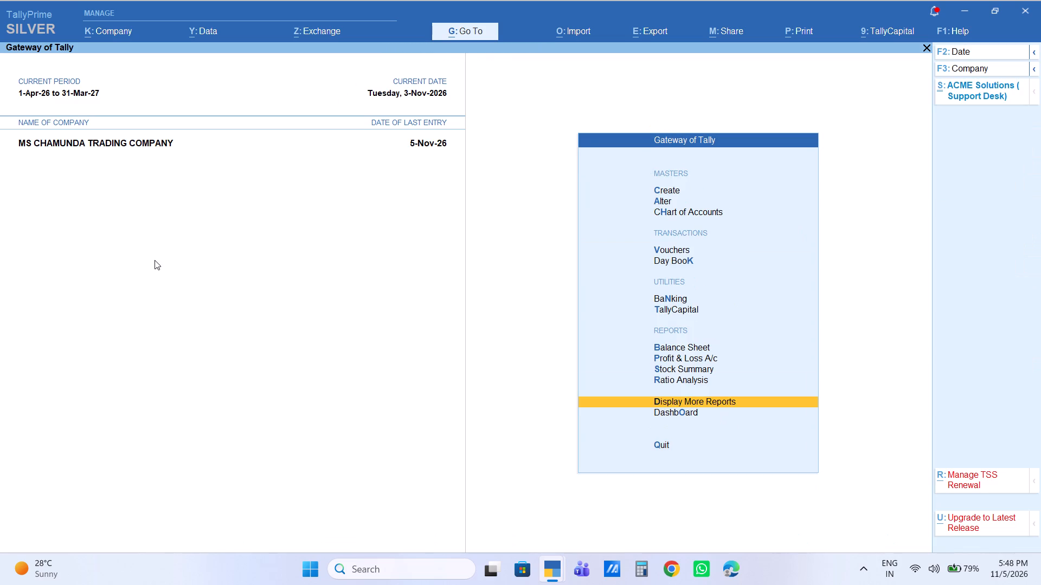
Start a receipt voucher dated 4-Nov-26 with BANK A/C as the account.
key(Up)
key(Up)
key(Up)
key(Up)
key(Up)
key(Up)
key(Up)
key(Up)
key(Return)
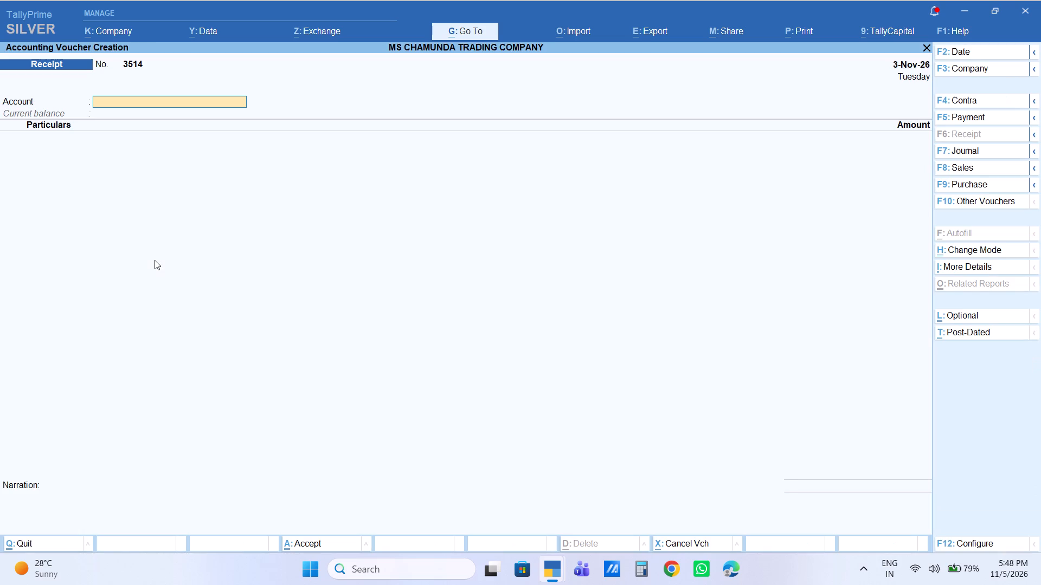
key(F2)
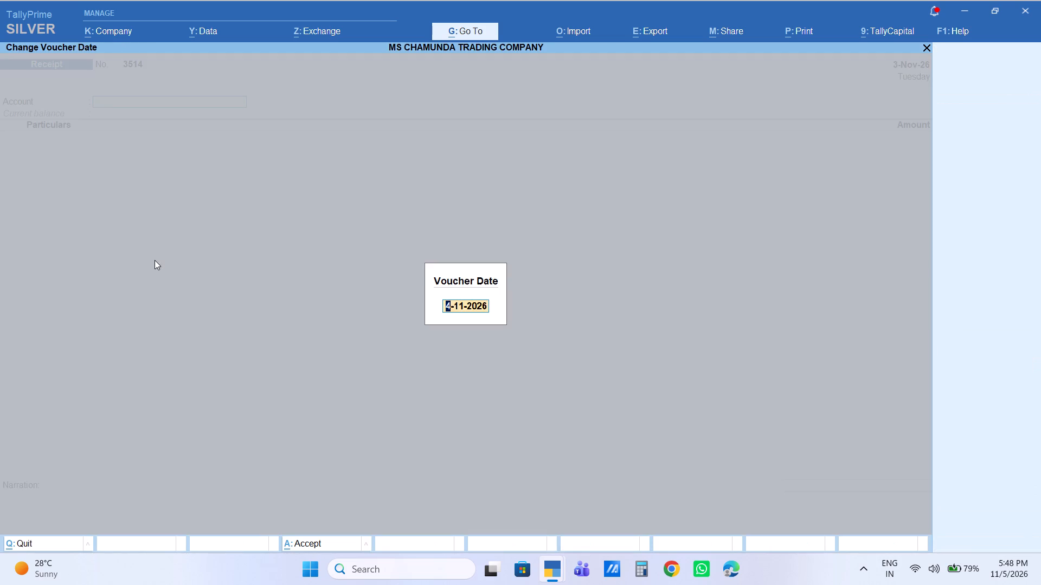
key(Return)
key(Return)
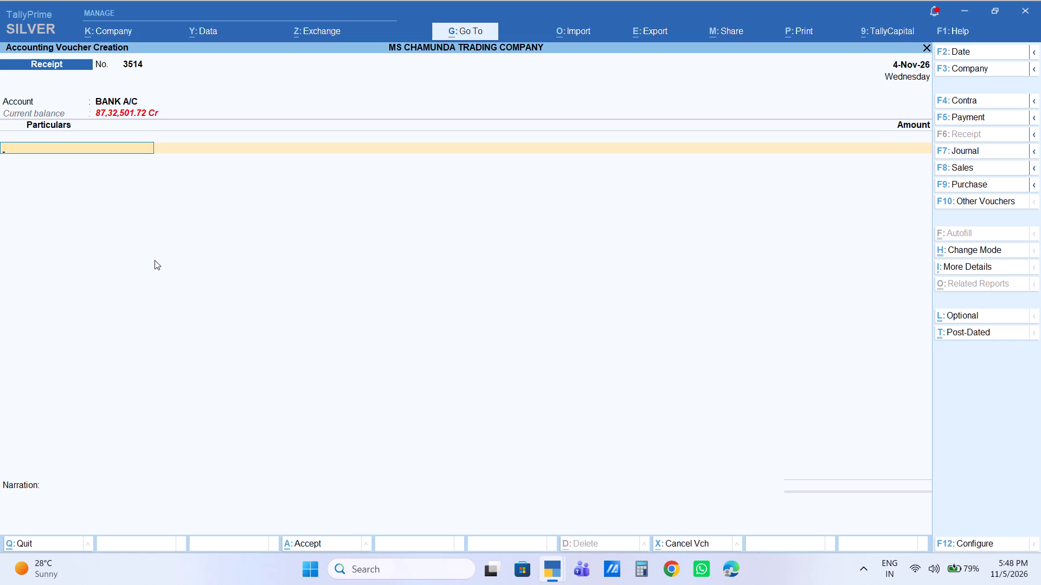
text(rajes)
key(Down)
key(Down)
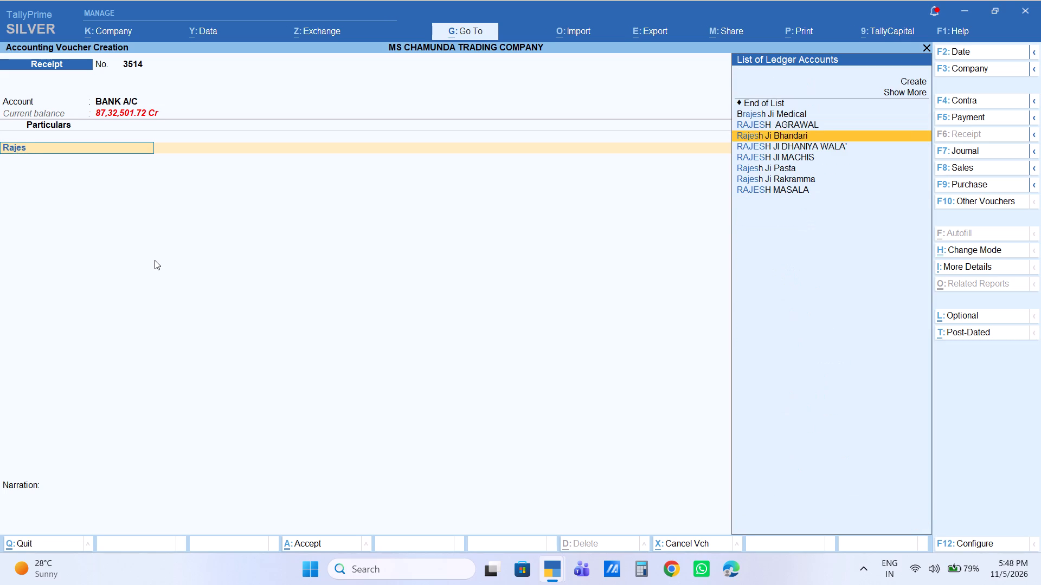
key(Up)
key(Return)
key(Return)
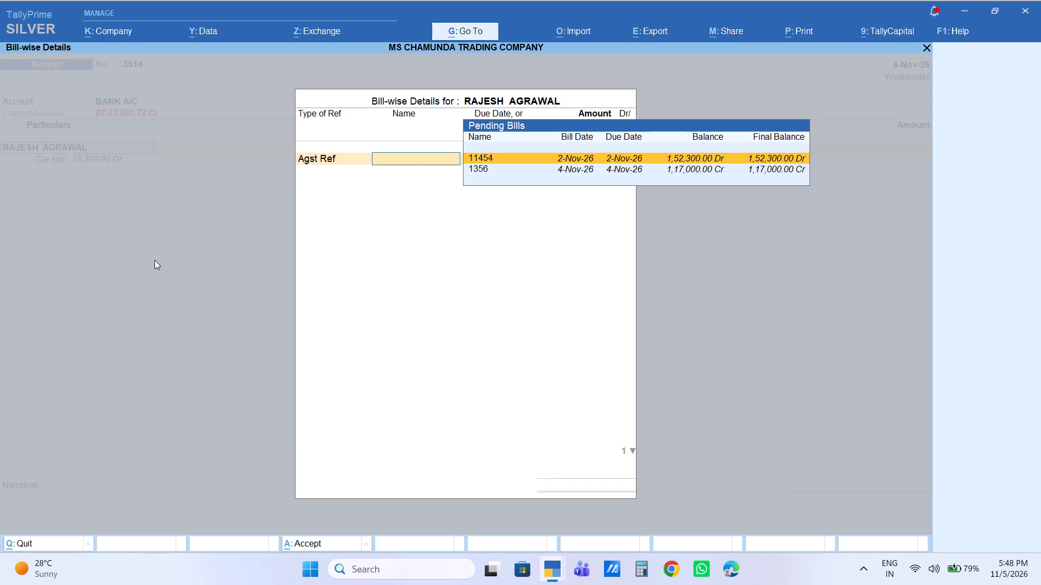
key(Return)
key(Return)
key(Return)
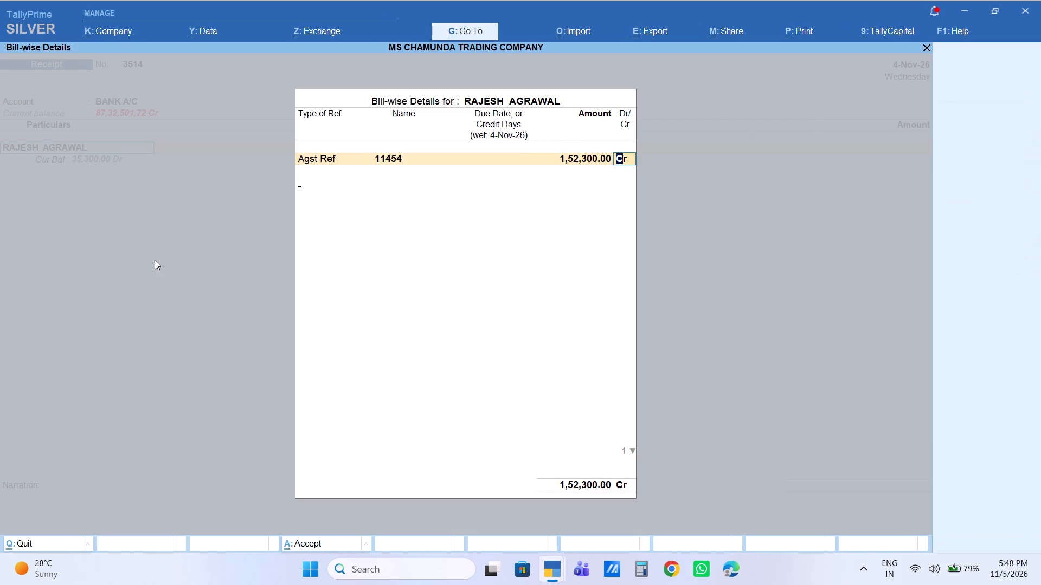
key(Down)
key(Down)
key(Return)
key(Return)
key(Return)
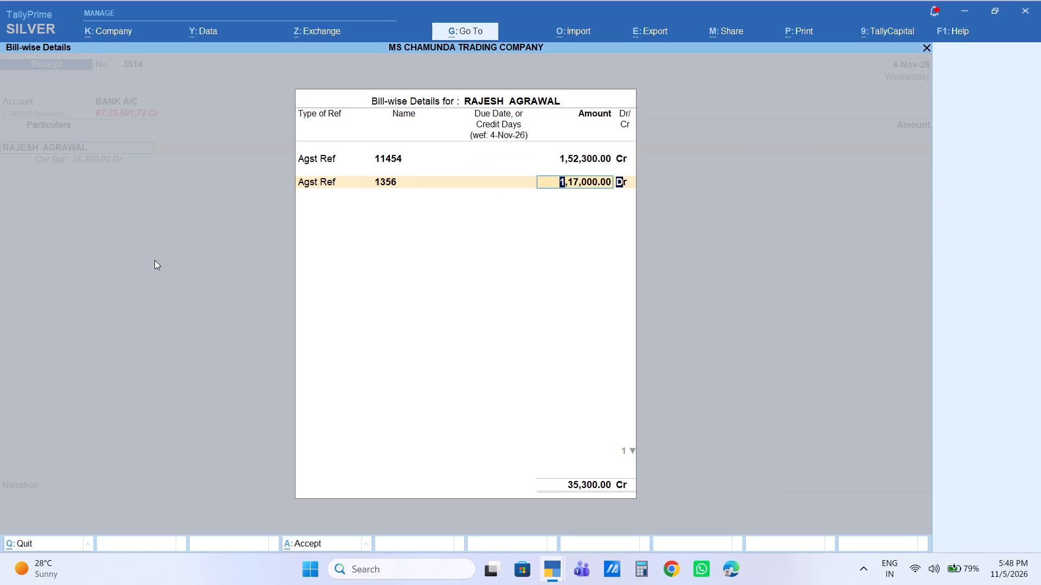
key(Return)
key(Return)
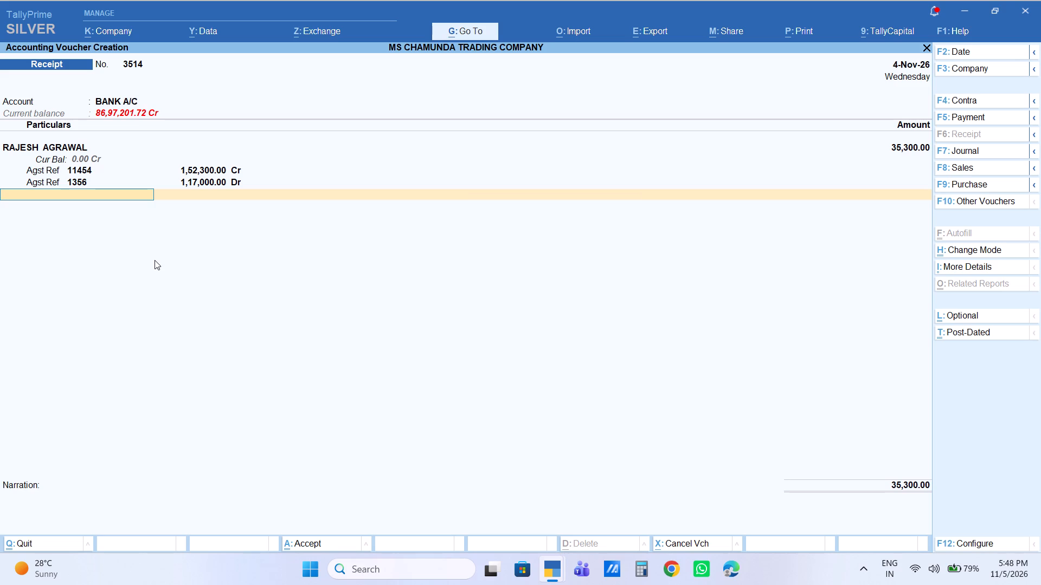
Allocate the 35,300 bank amount as Cheque/DD, add the narration "no dues" and save the receipt voucher.
key(Return)
key(Return)
key(Return)
key(Return)
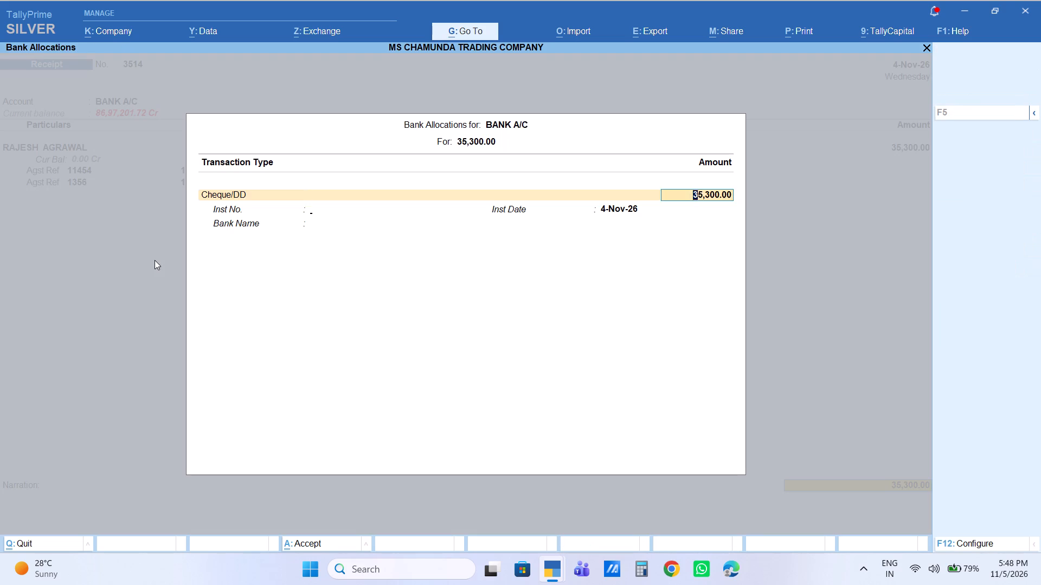
key(Return)
key(Return)
key(Return)
text(no dues)
key(Return)
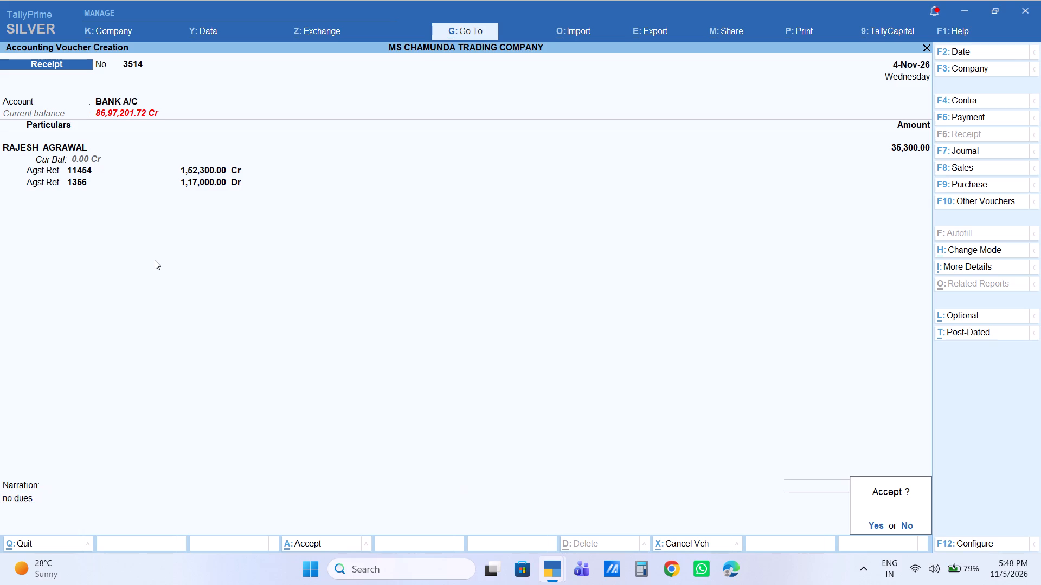
key(Return)
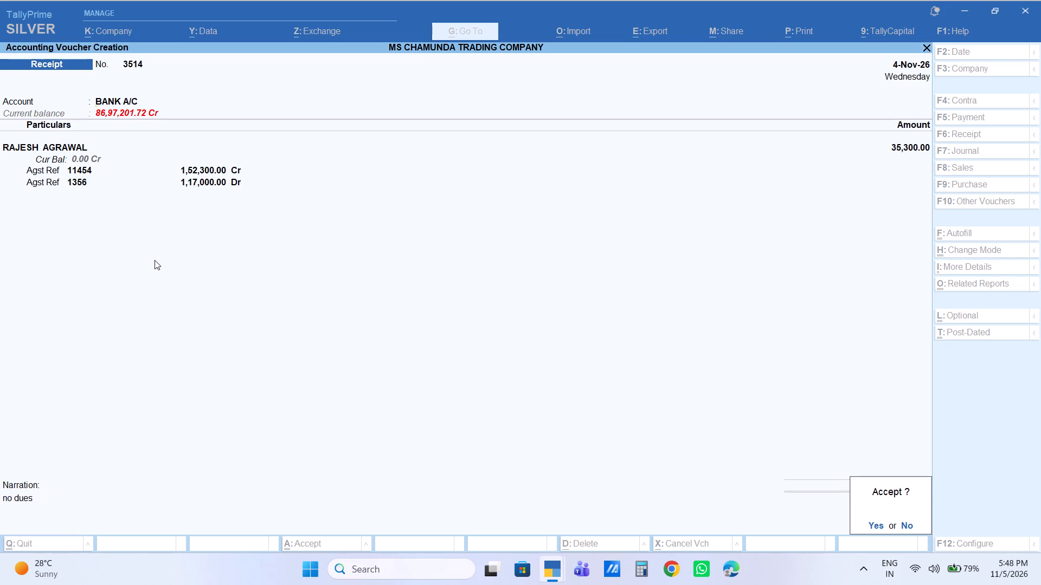
Accept the Agrawal customer's receipt voucher to save it.
key(Return)
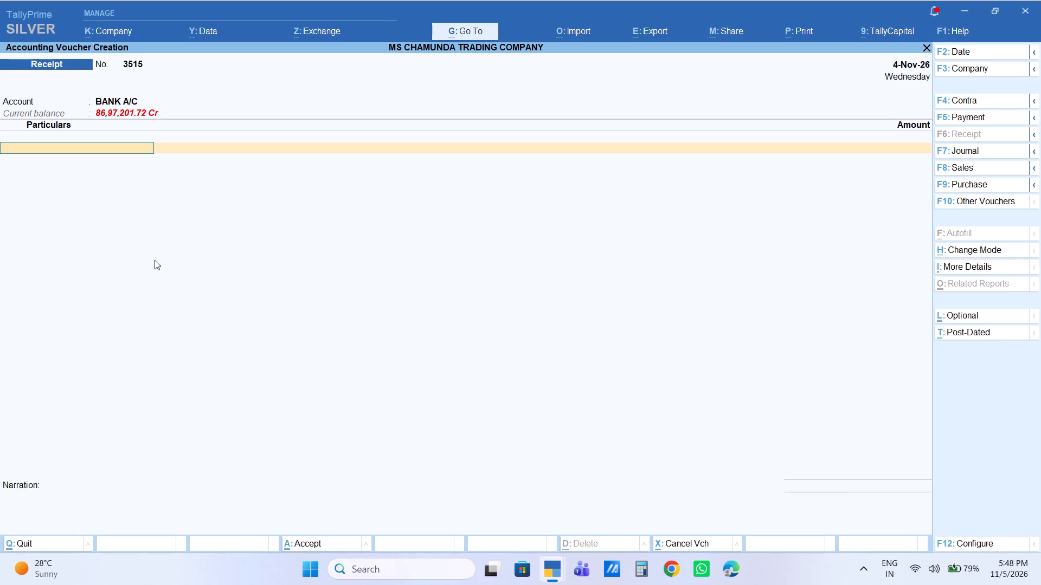
text(lalb)
key(Right)
key(Down)
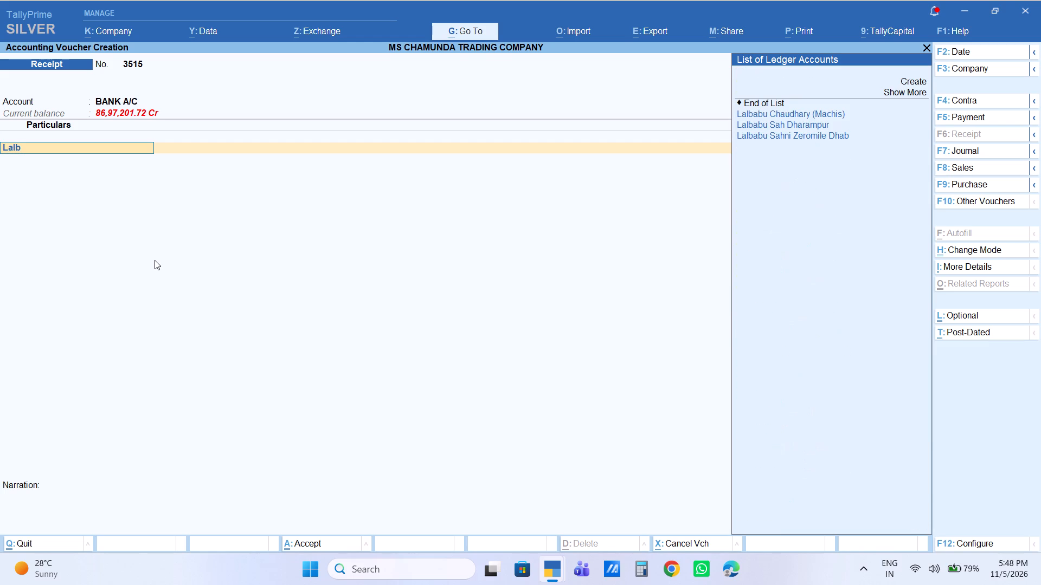
key(Down)
key(Down)
key(Up)
key(Return)
key(Return)
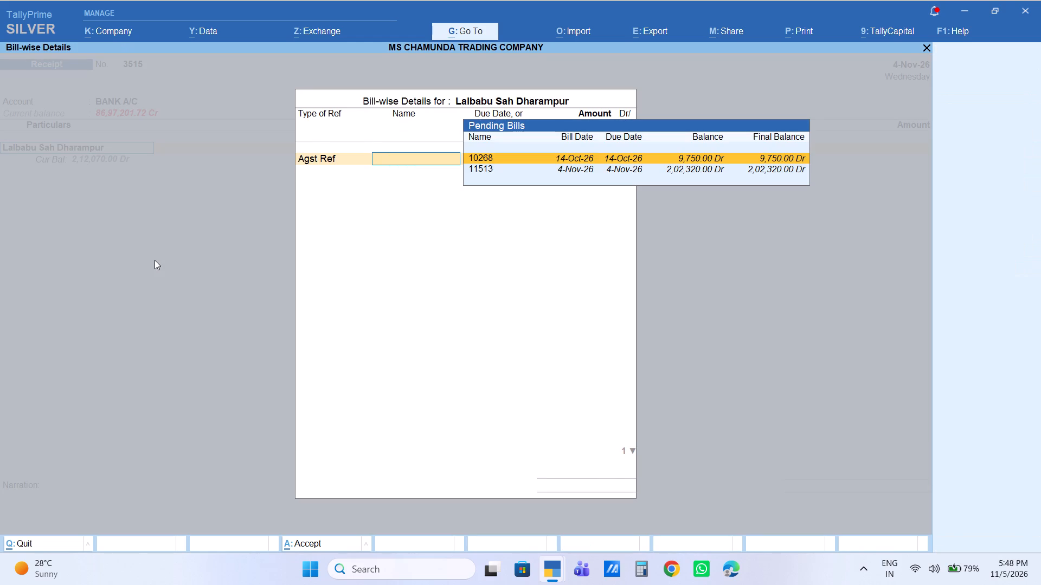
key(Return)
key(Return)
key(Return)
key(Return)
Complete the bank allocation for the 9,750 receipt and save the voucher without a narration.
key(Return)
key(Return)
key(Return)
key(Return)
key(Return)
key(Return)
key(Return)
key(Return)
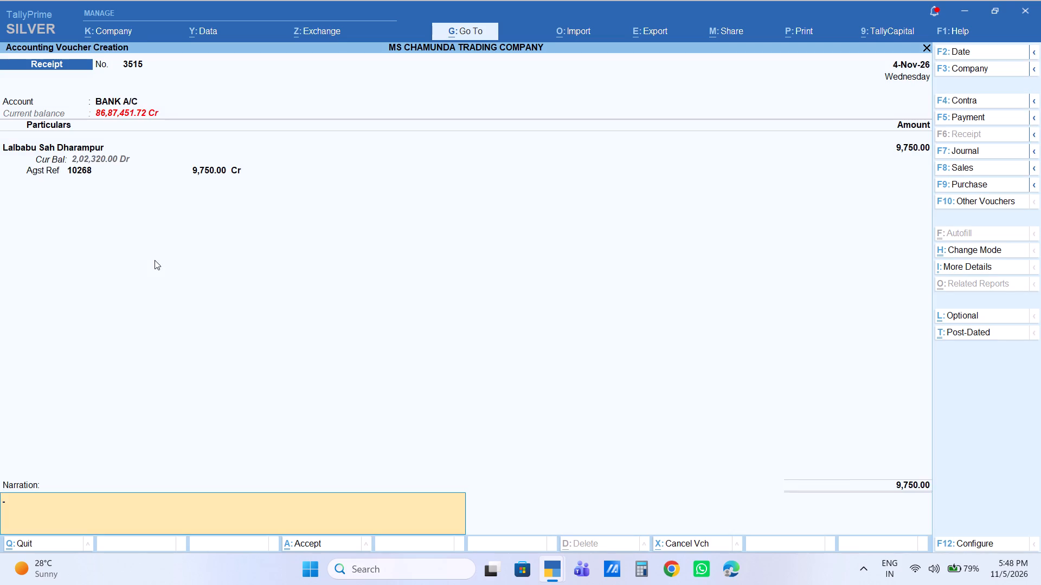
key(Return)
key(Return)
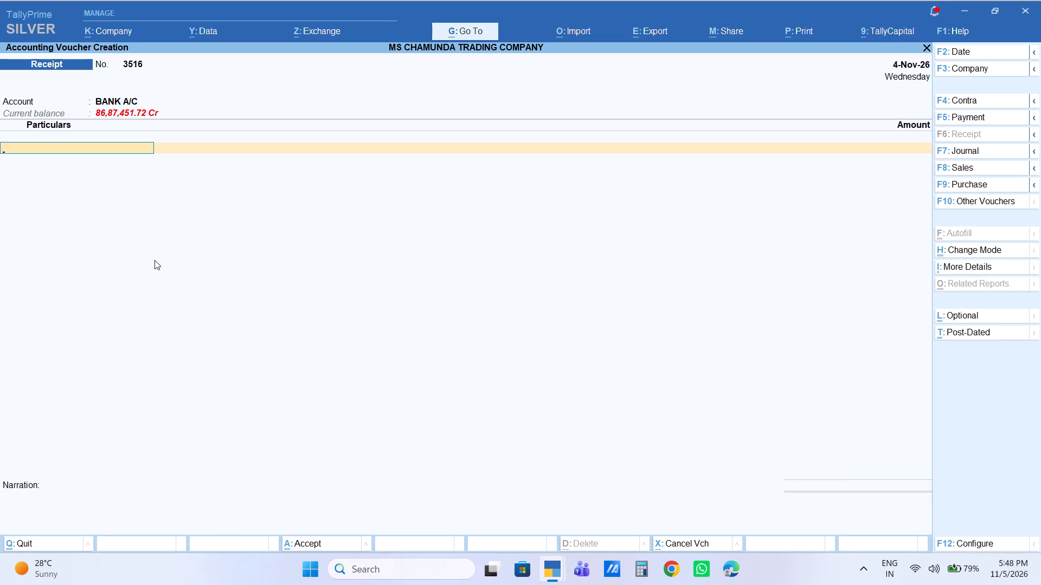
key(Return)
key(BackSpace)
text(nage)
key(Down)
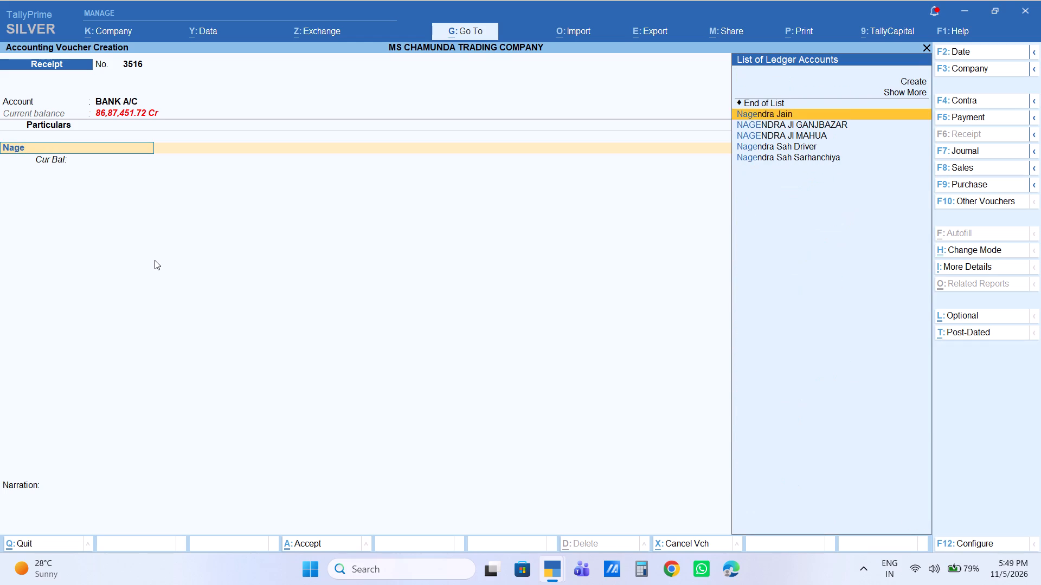
key(Down)
key(Return)
key(Return)
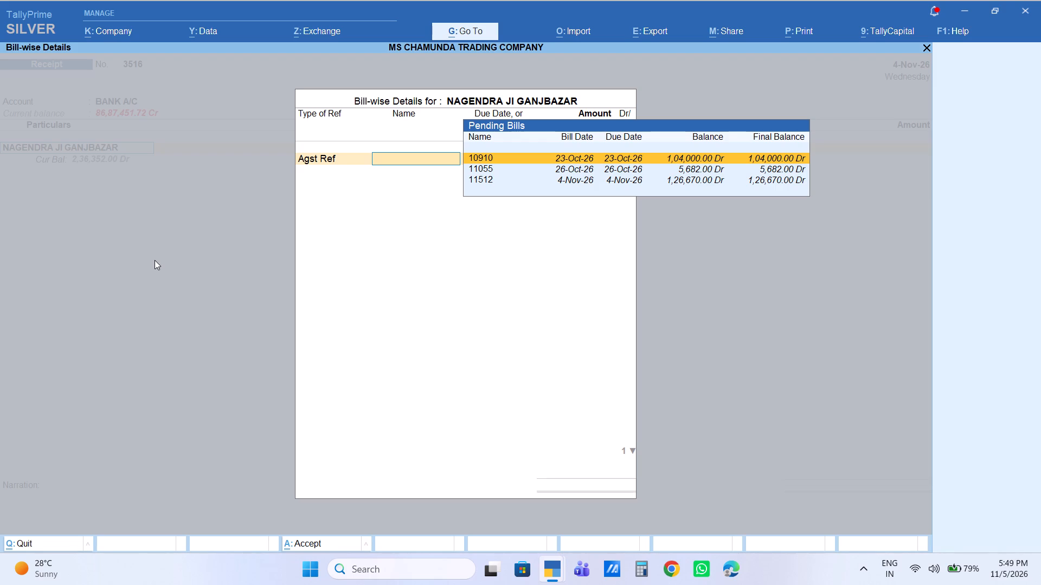
key(Return)
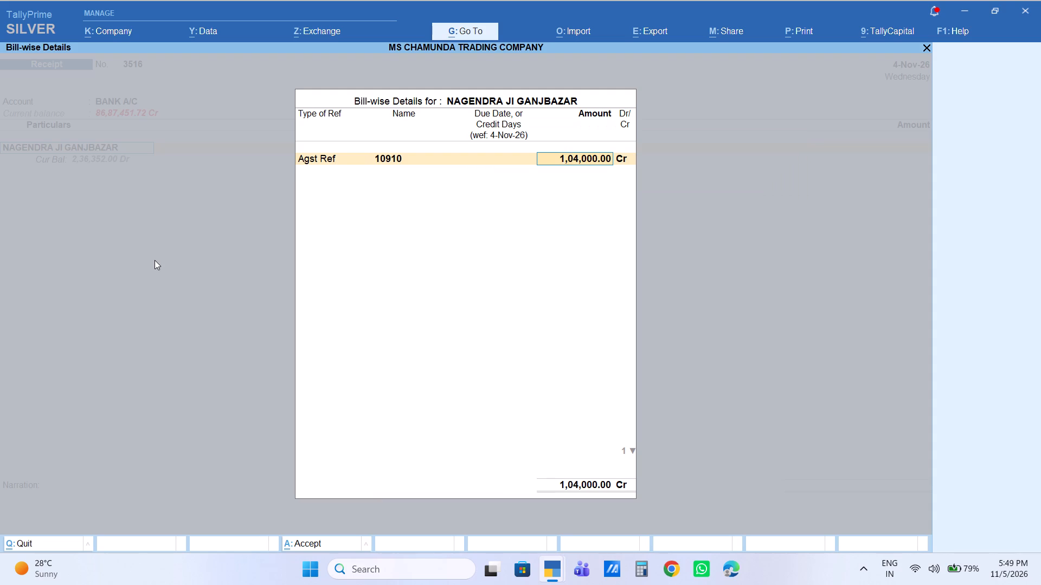
key(Return)
key(Return)
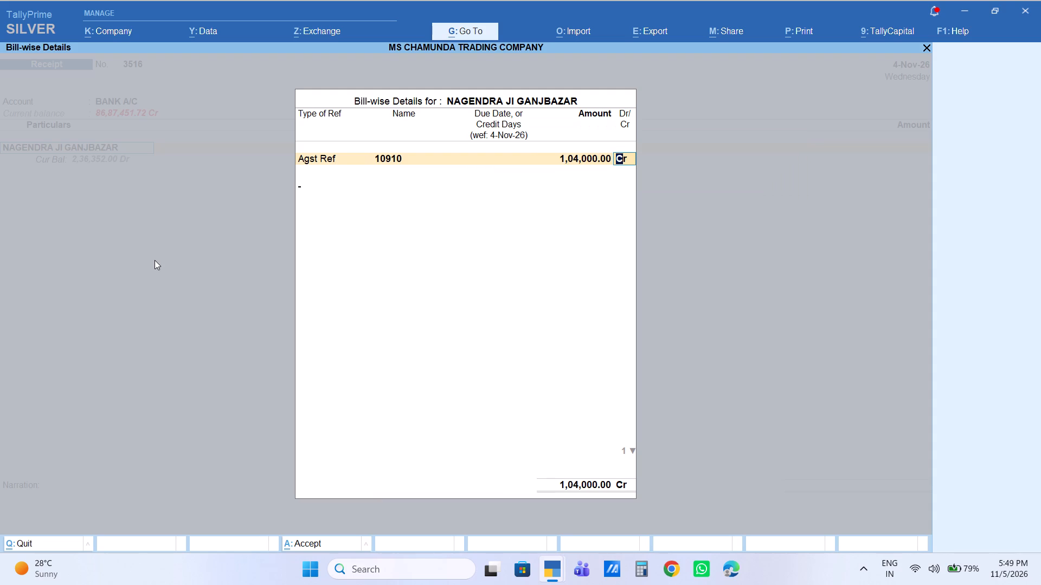
Add an Agst Ref allocation of 5,500 Cr against bill 11055 for the Ganjbazar customer and recheck its entry.
key(Down)
key(Down)
key(Return)
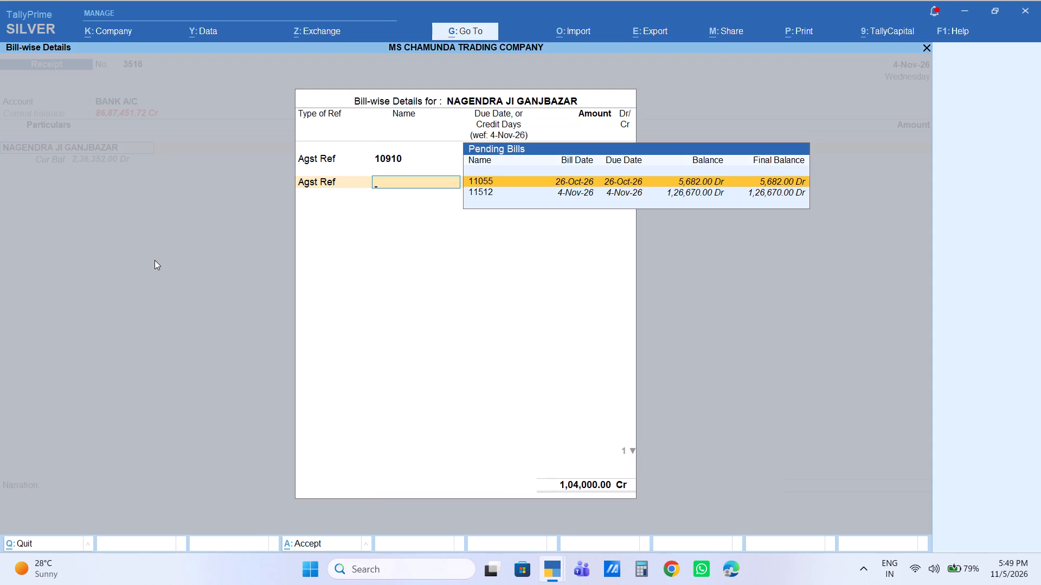
key(Return)
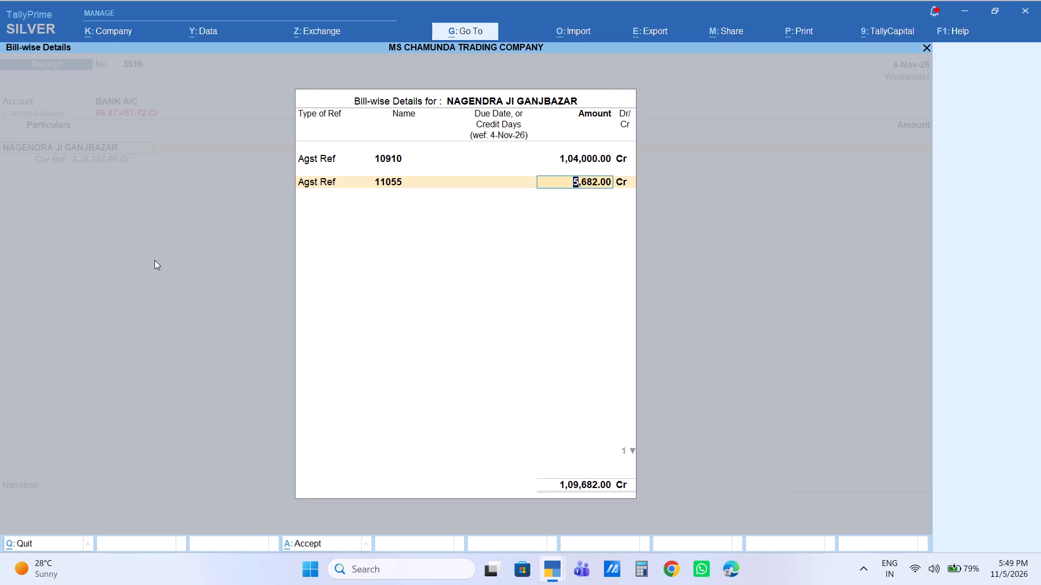
text(5500)
key(Return)
key(Return)
key(Return)
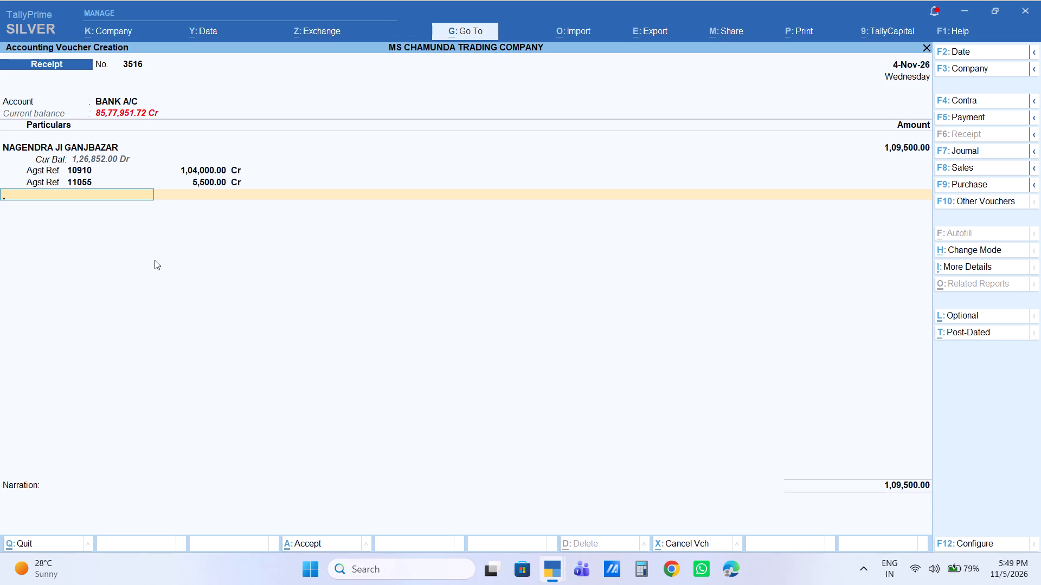
key(BackSpace)
key(BackSpace)
key(BackSpace)
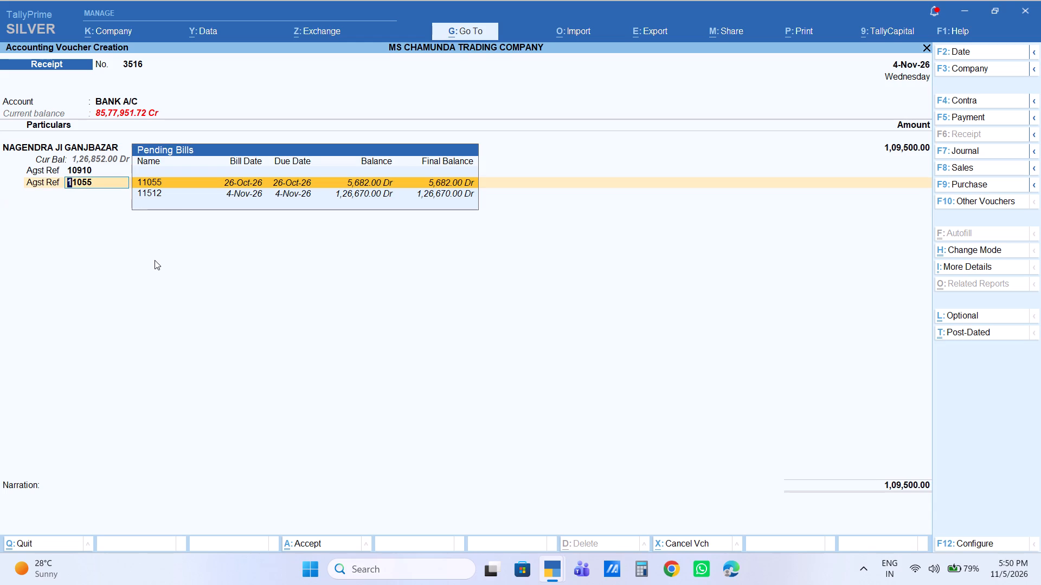
key(Return)
key(Return)
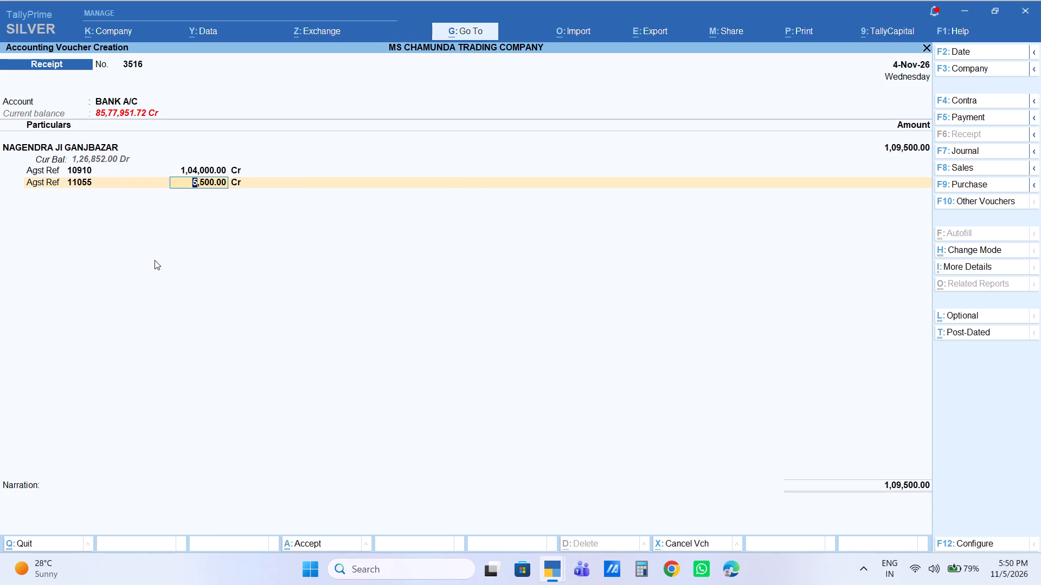
key(Return)
key(Return)
Complete the bank allocation for the 1,09,500 receipt and save the voucher.
key(Return)
key(Return)
key(Return)
key(Return)
key(Return)
key(Return)
key(Return)
key(Return)
key(Return)
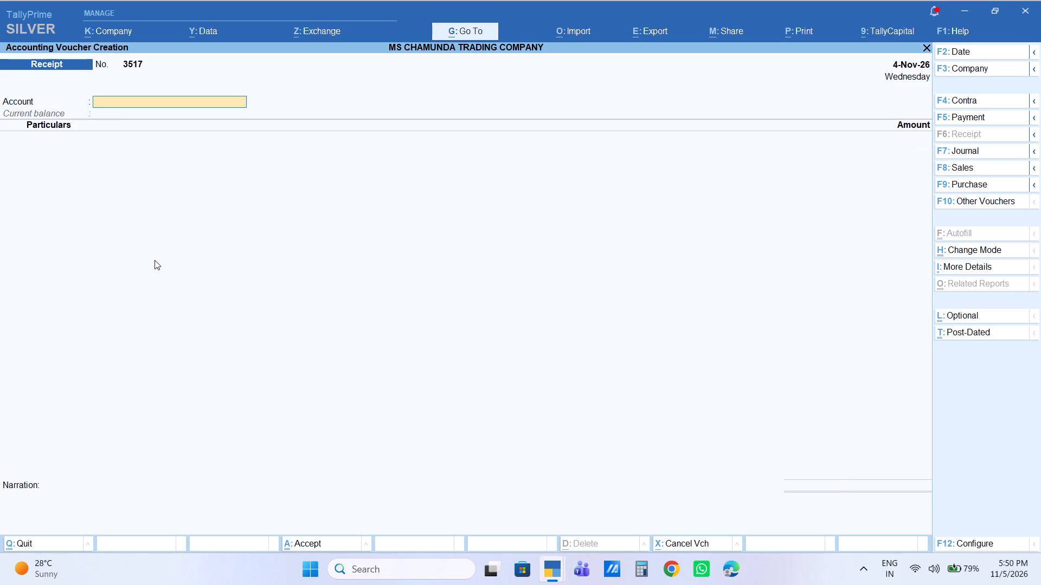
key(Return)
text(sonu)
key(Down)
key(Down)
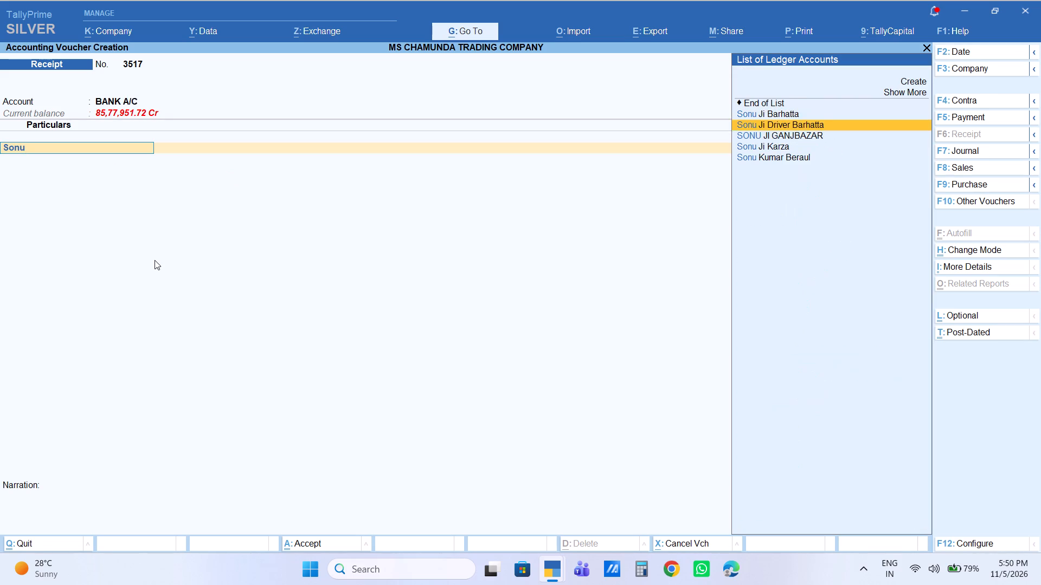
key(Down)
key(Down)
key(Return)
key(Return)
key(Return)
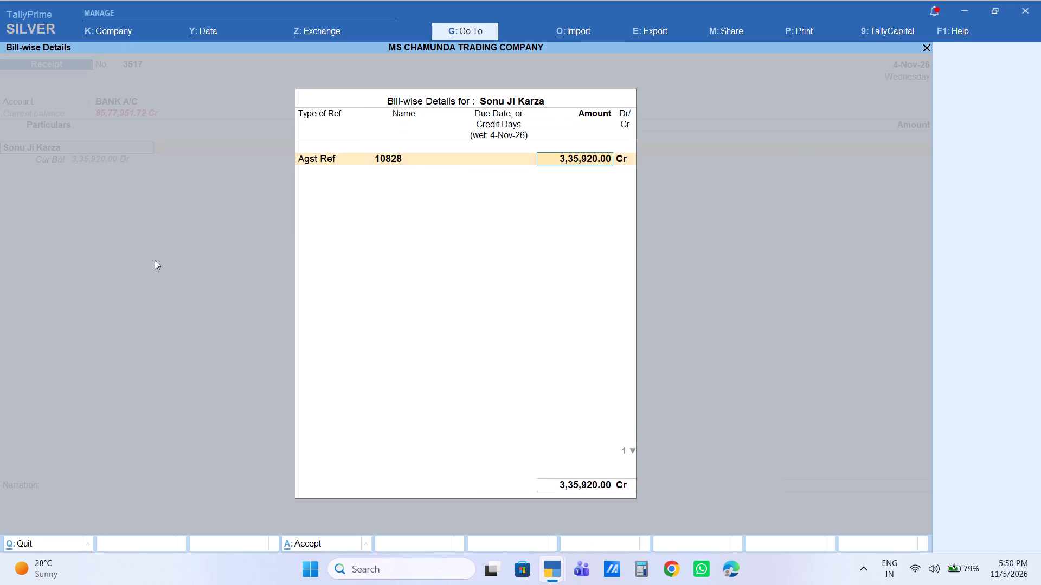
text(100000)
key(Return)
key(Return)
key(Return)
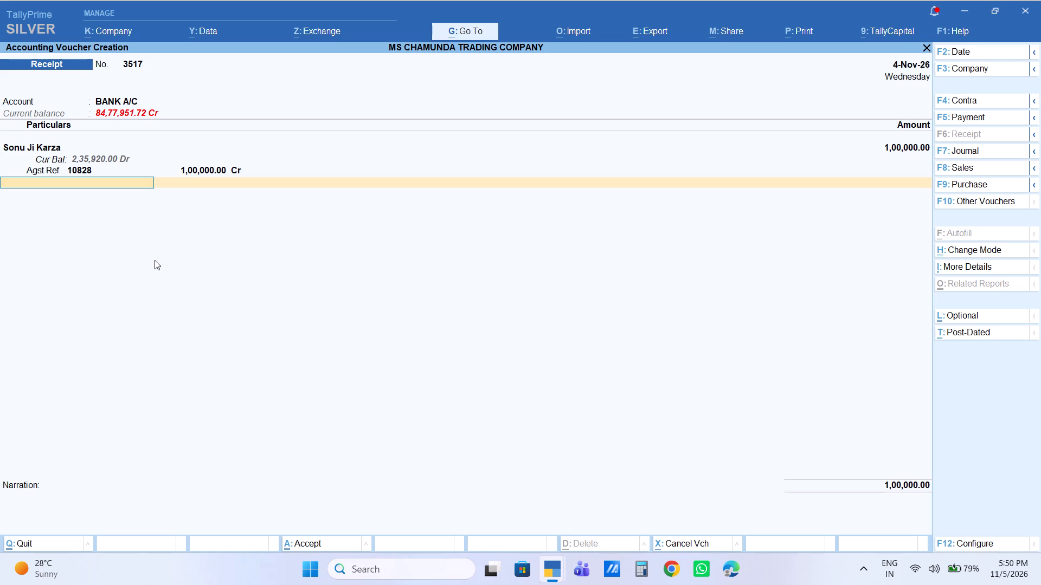
Allocate the 1,00,000 bank amount as Cheque/DD with instrument date 4-Nov-26 and save the receipt voucher.
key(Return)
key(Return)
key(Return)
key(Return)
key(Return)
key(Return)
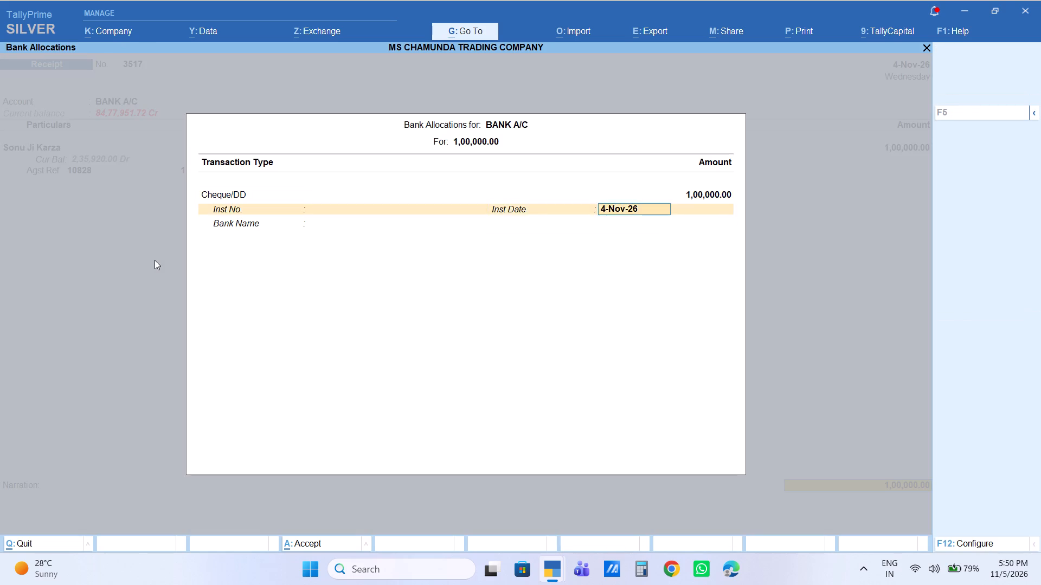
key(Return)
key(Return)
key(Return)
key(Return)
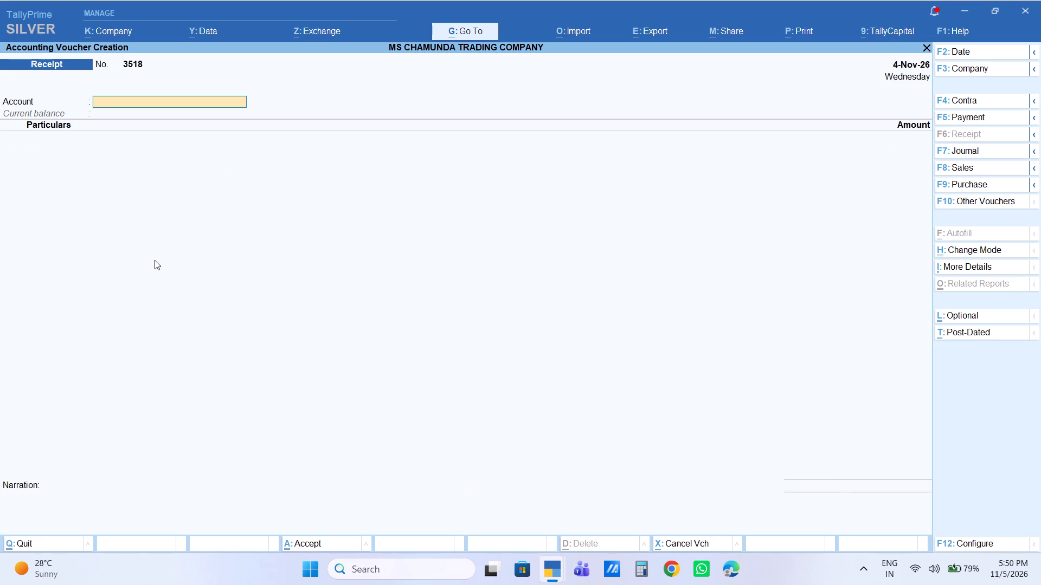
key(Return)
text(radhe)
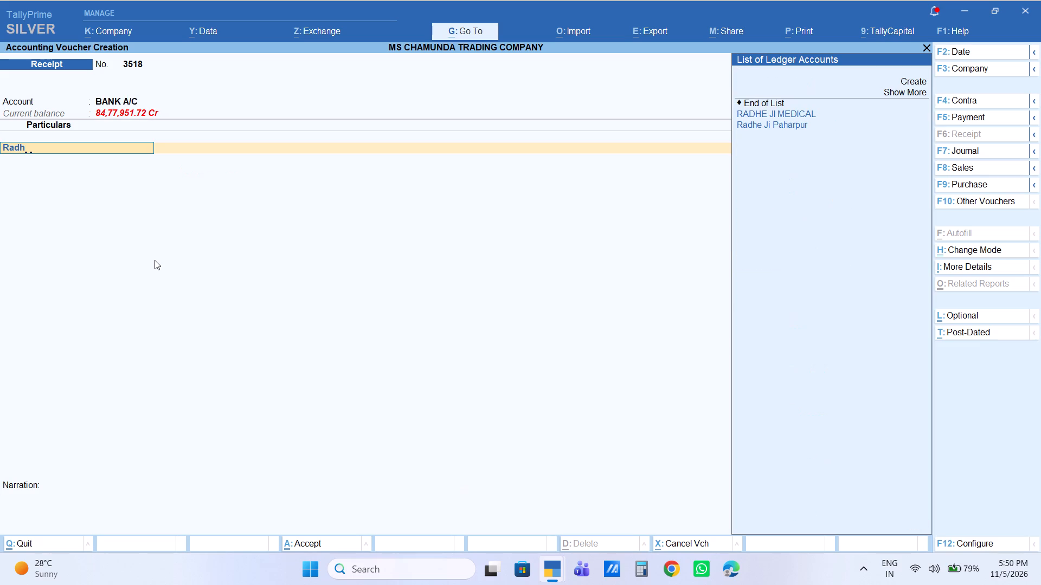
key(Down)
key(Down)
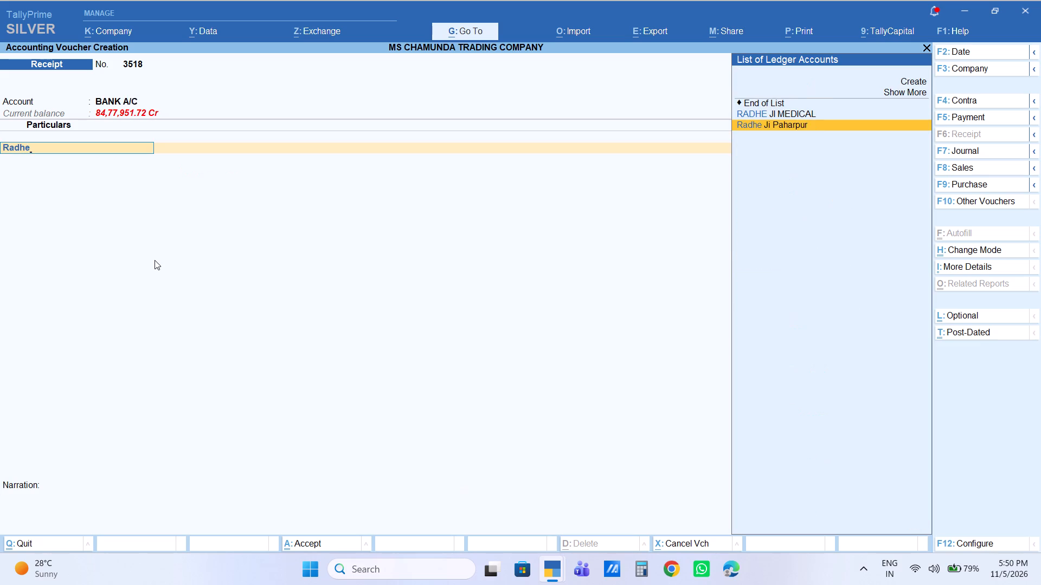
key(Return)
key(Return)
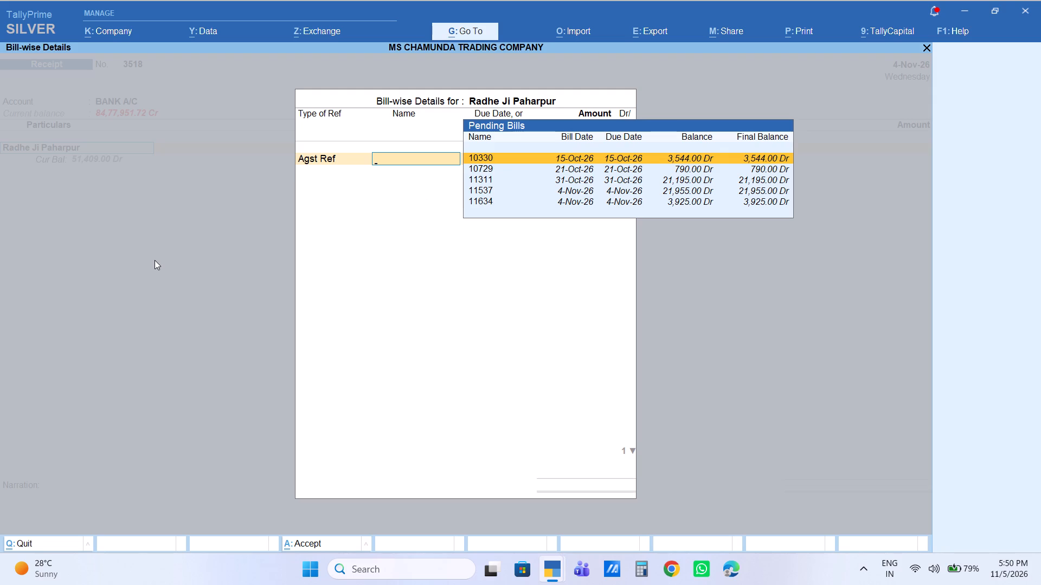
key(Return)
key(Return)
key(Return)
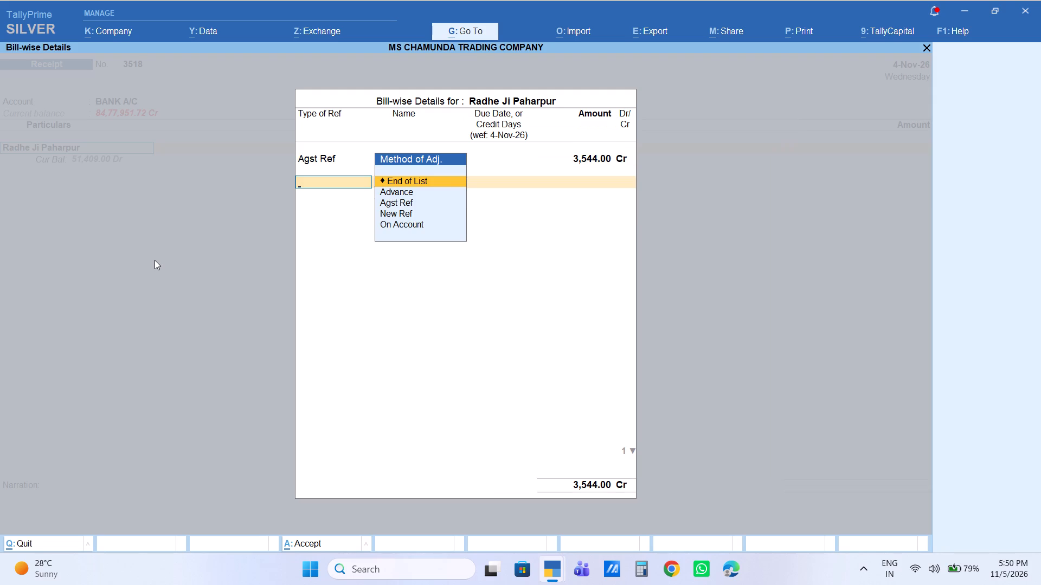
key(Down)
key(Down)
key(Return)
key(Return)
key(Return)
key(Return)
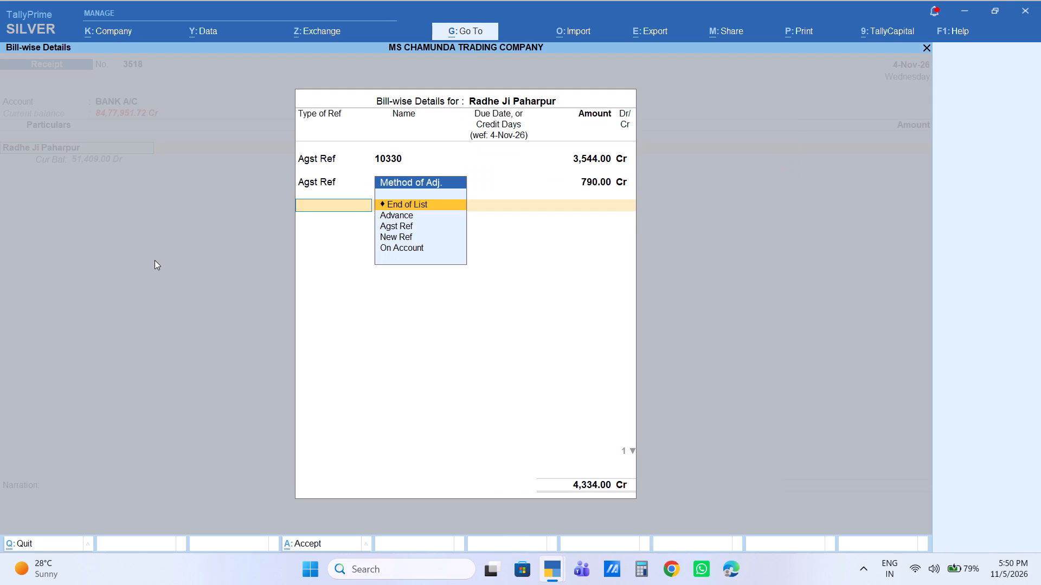
Add an Agst Ref allocation of 5,666 Cr against bill 11311 and finish the Paharpur customer's bill-wise details.
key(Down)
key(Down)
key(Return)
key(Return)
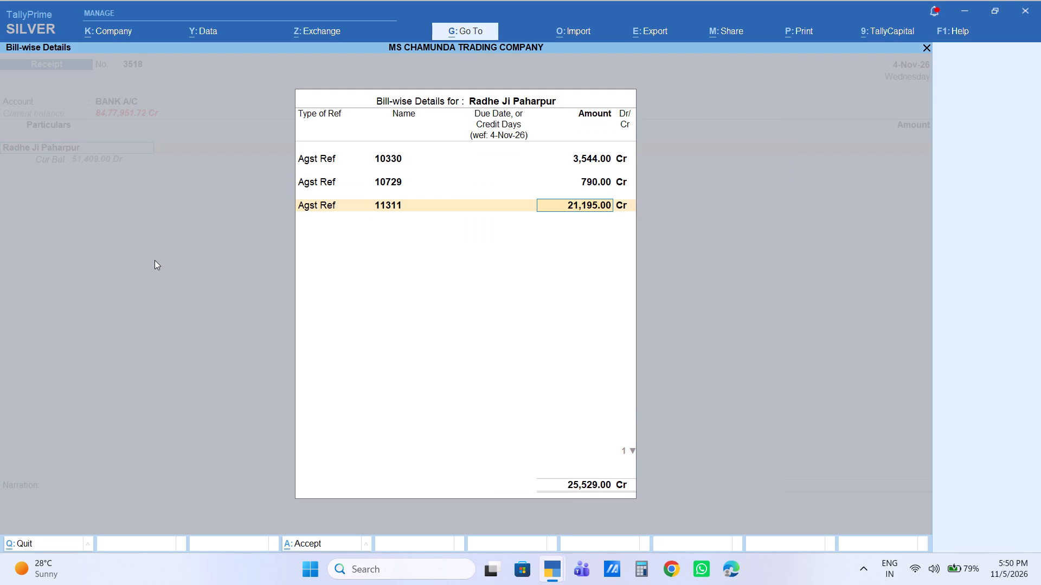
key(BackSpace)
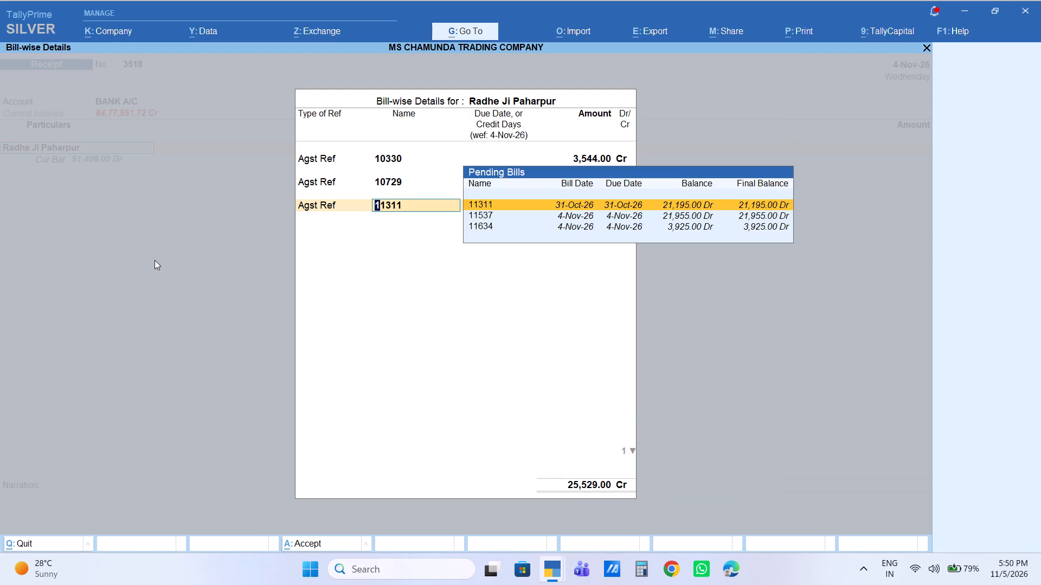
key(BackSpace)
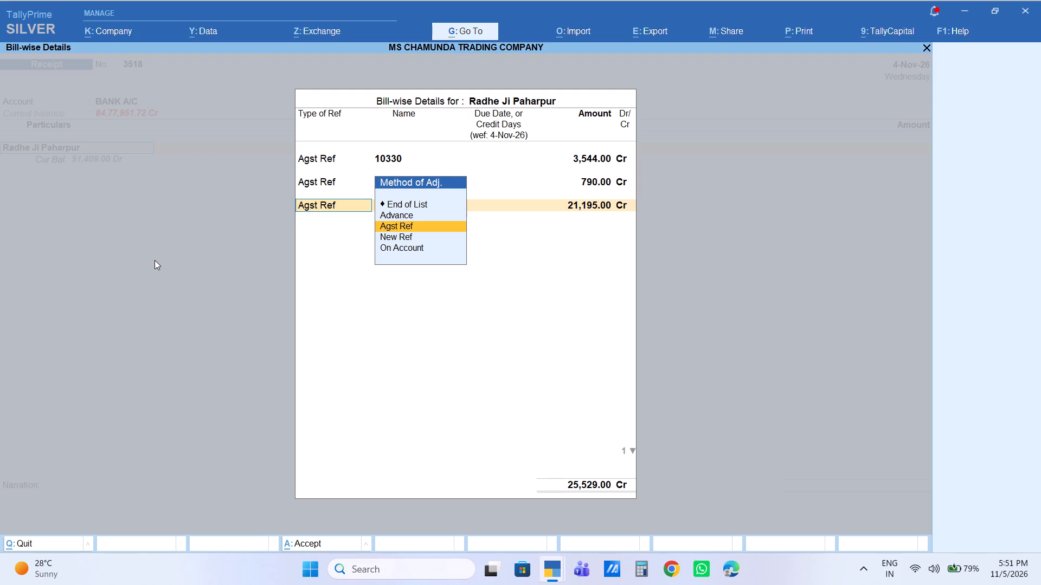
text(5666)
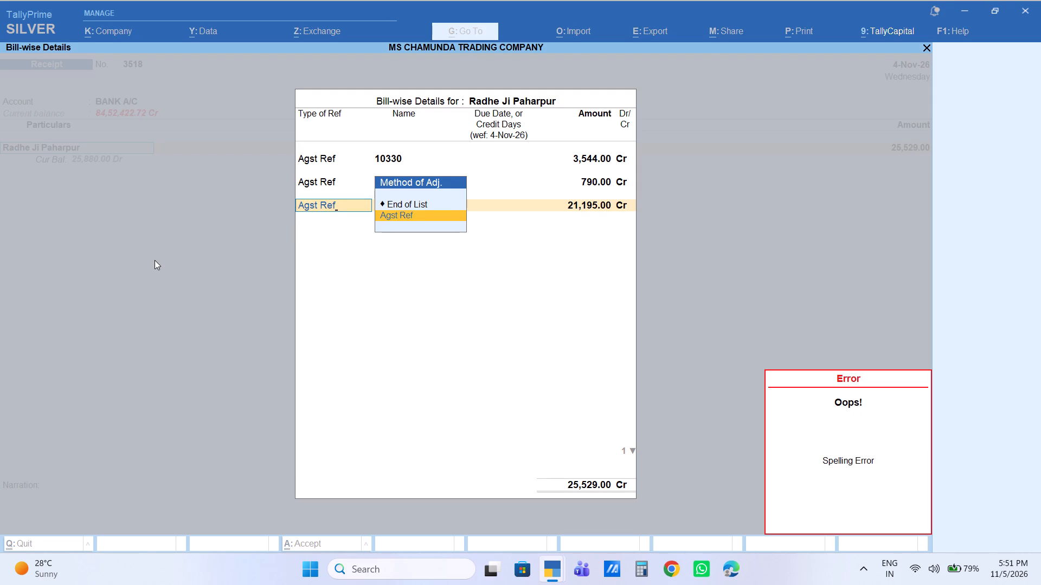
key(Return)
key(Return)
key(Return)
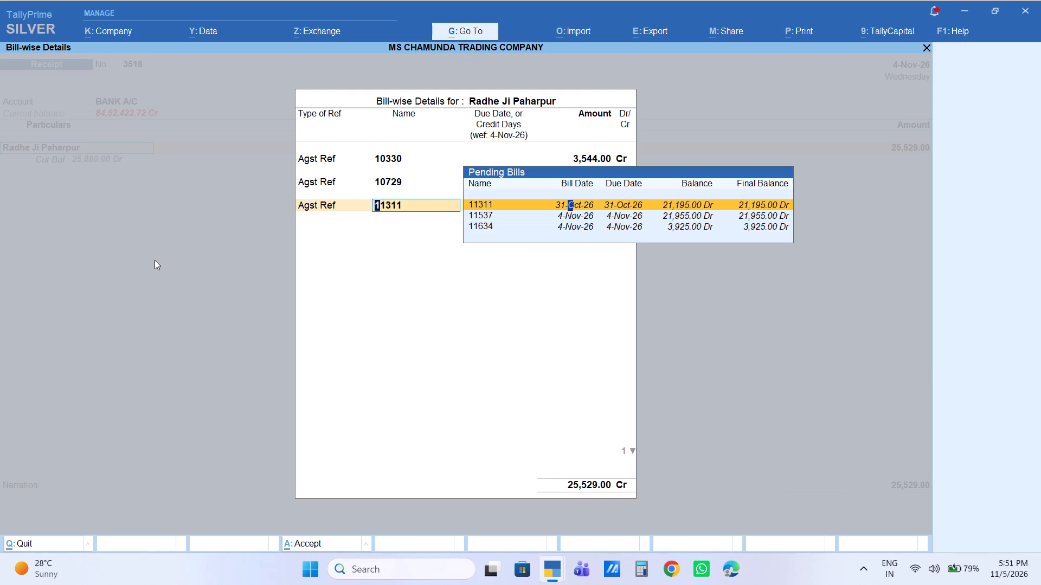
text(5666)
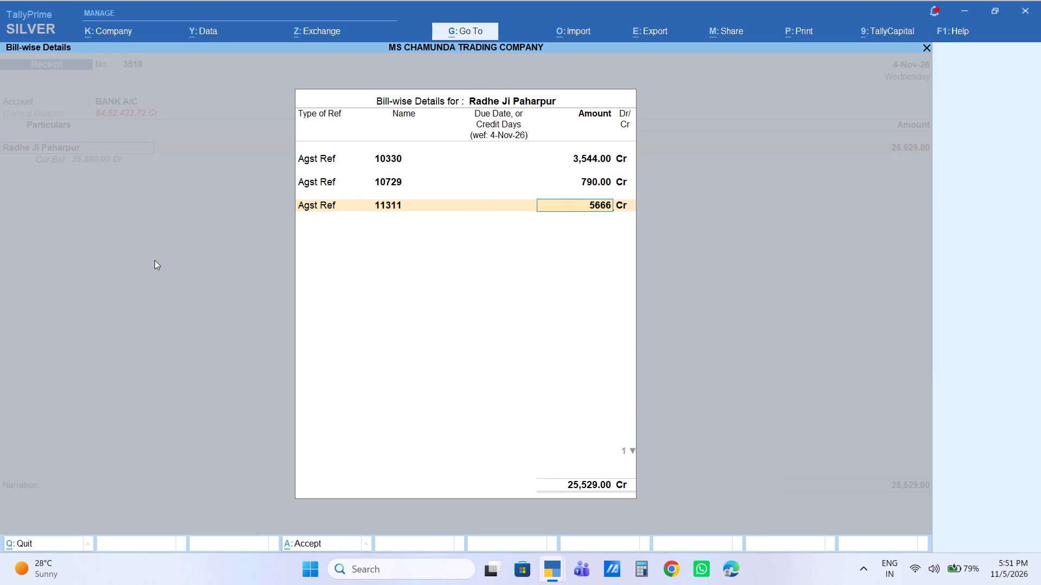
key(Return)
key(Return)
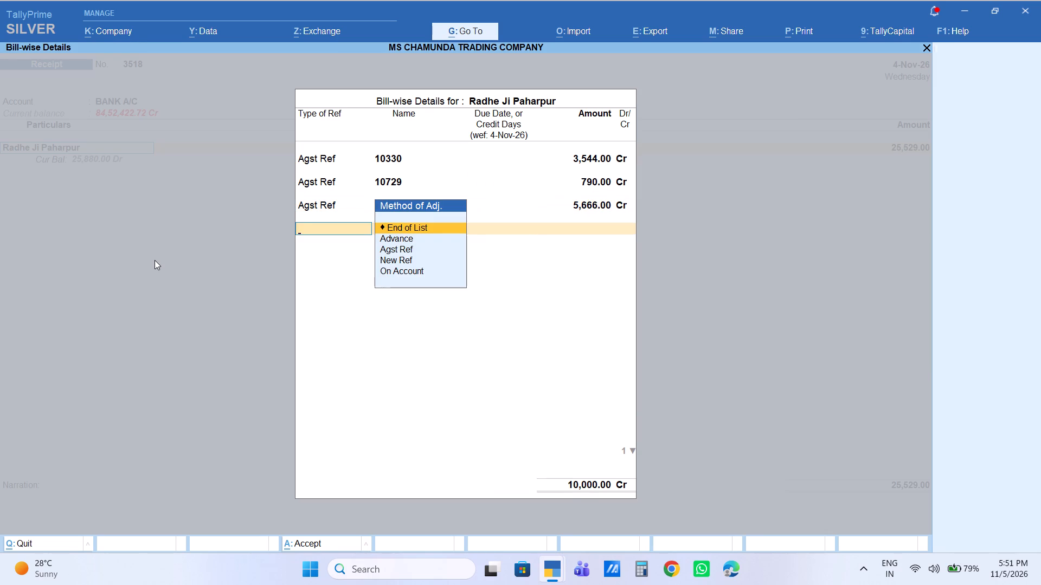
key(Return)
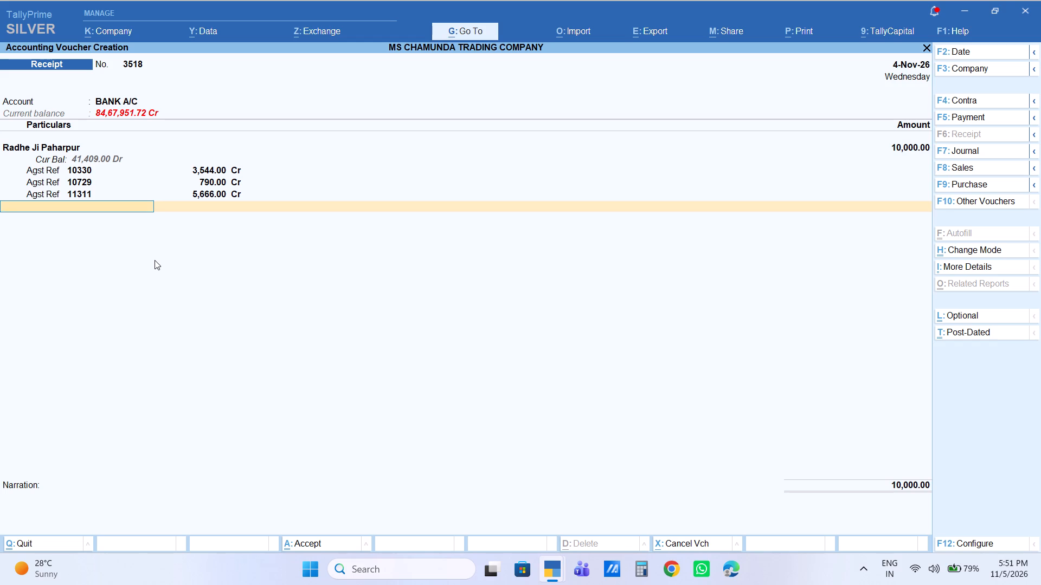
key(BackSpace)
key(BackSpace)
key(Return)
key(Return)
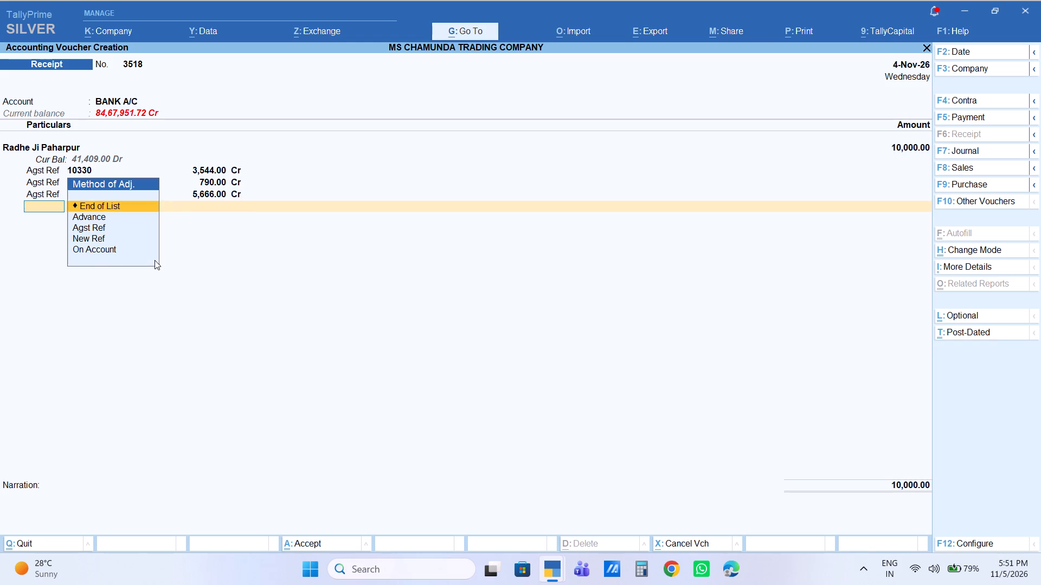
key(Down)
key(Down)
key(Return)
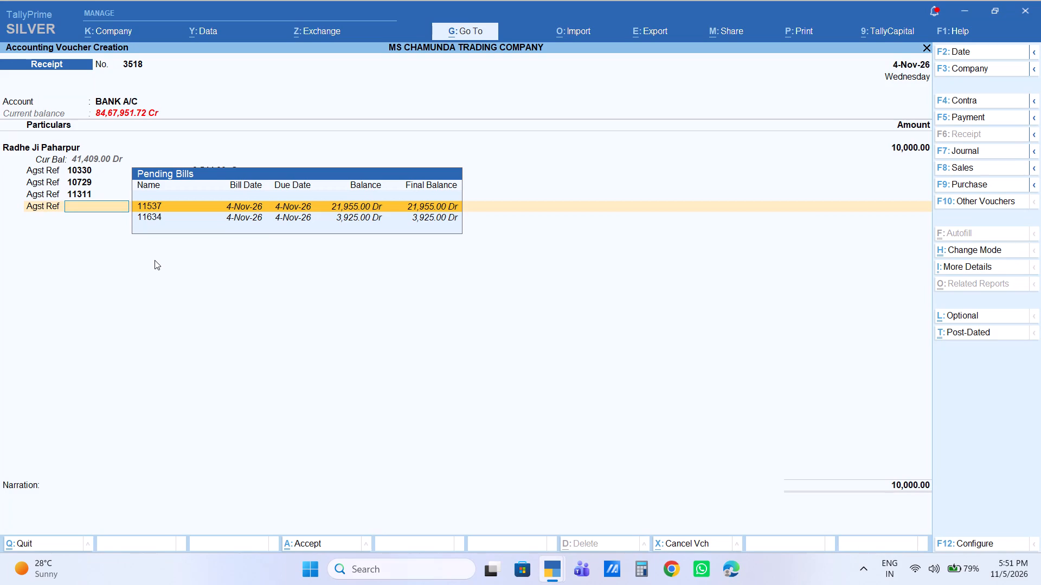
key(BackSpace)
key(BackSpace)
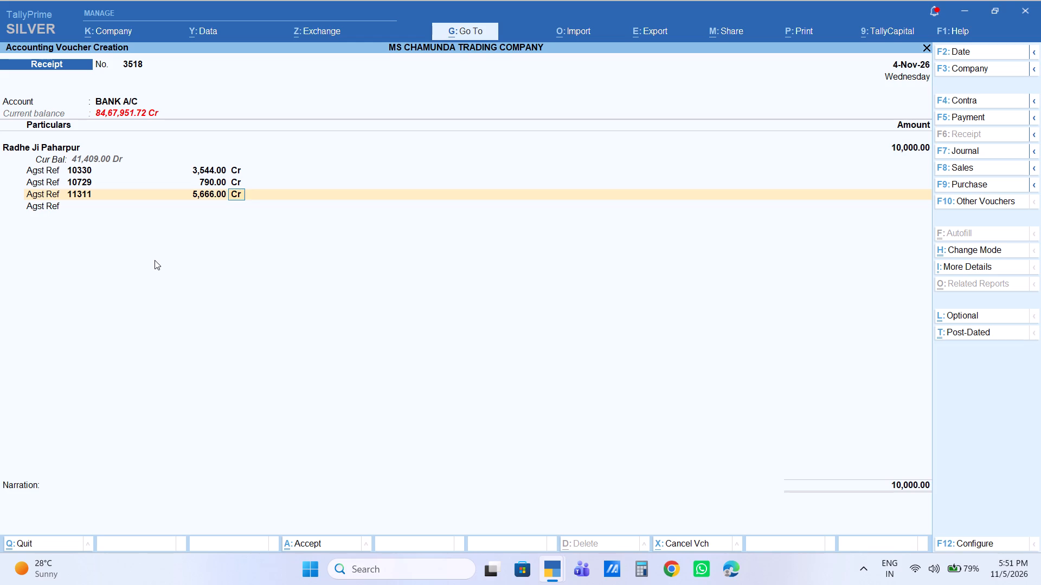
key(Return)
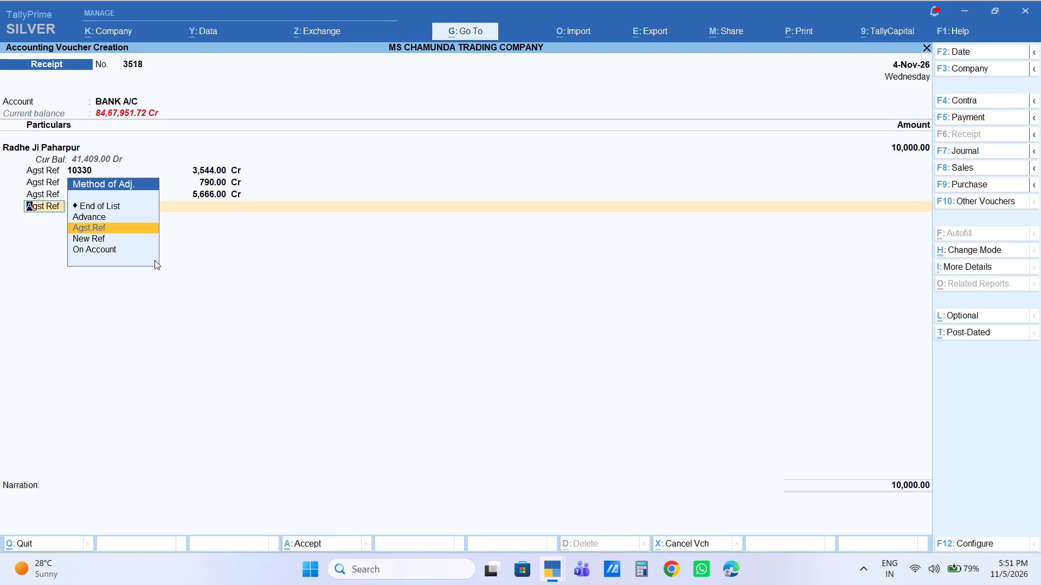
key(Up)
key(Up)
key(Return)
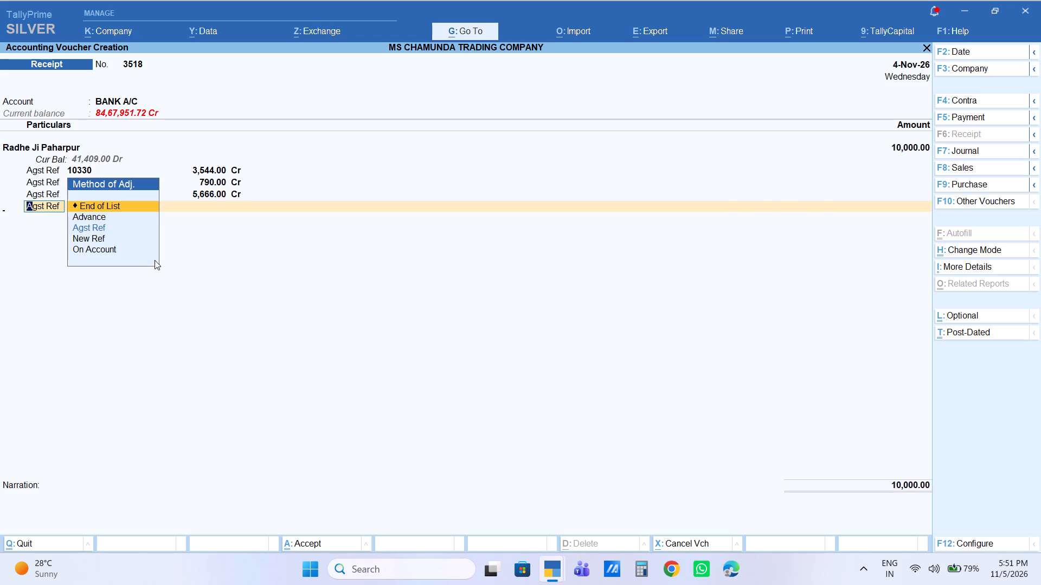
Accept the 10,000 bank allocation with no narration and save the Paharpur customer's receipt voucher.
key(Return)
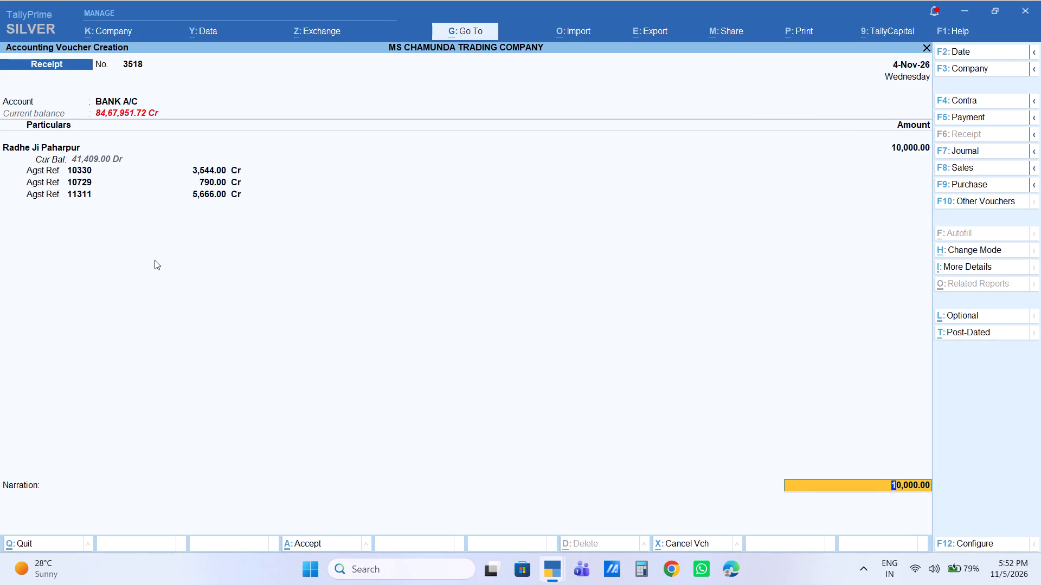
key(Return)
key(Return)
key(Return)
key(Return)
key(Return)
key(Return)
key(Return)
key(Return)
key(Return)
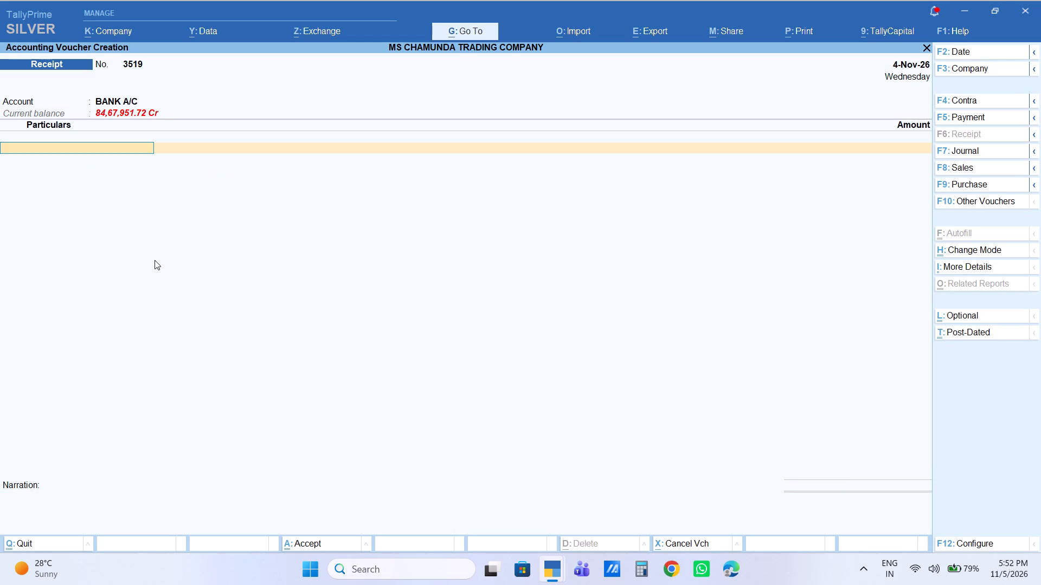
text(ra)
text(jiv)
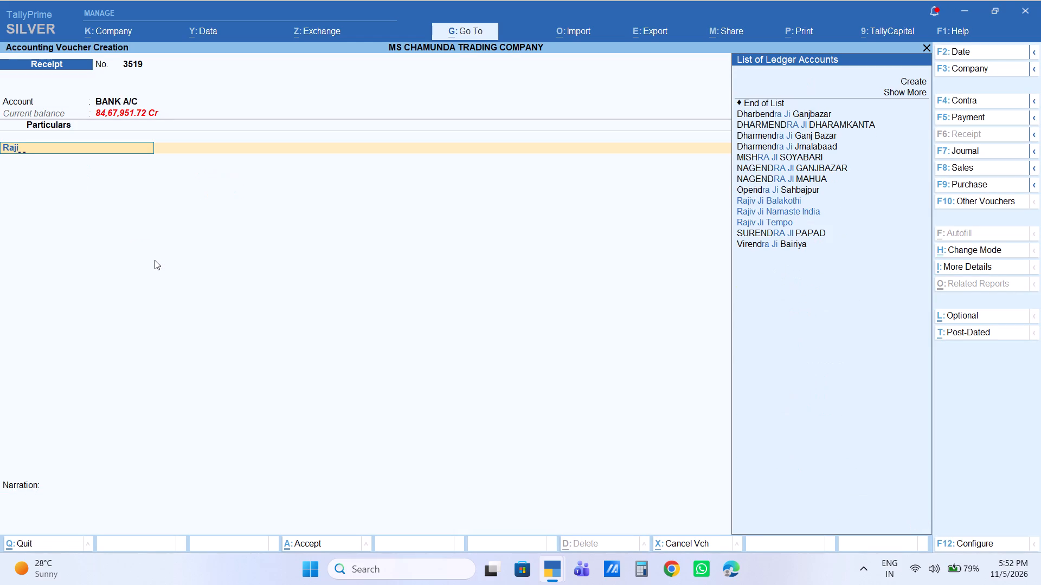
key(Down)
key(Return)
key(Return)
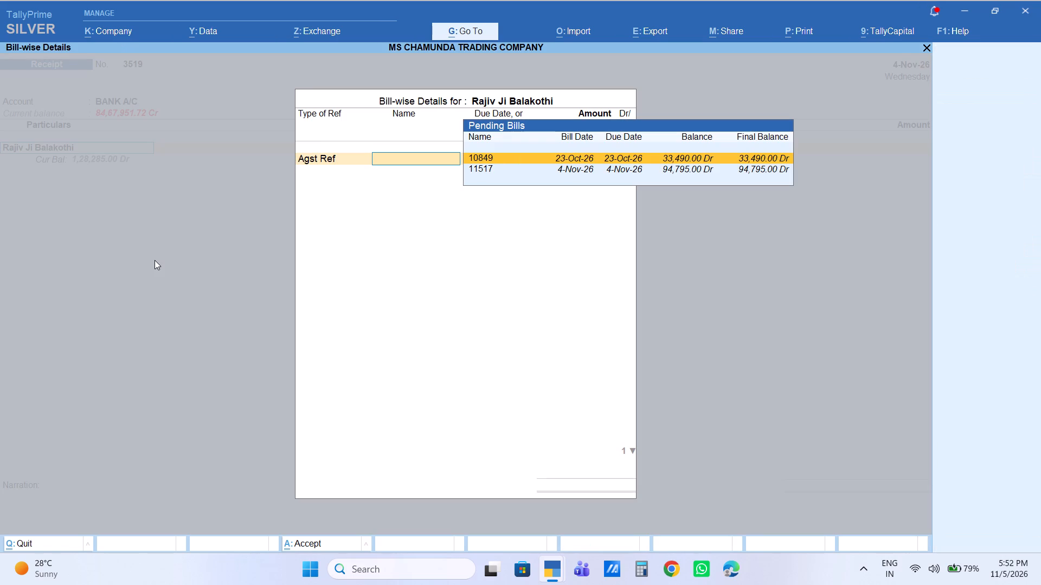
key(Return)
key(Return)
key(Return)
key(Return)
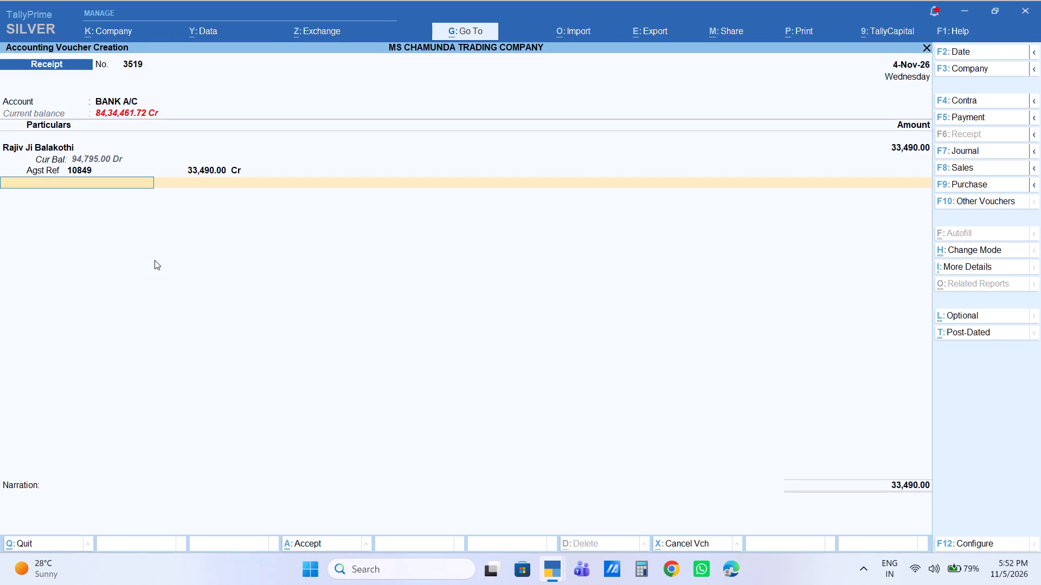
Accept the 33,490 bank allocation with no narration and save the Balakothi customer's receipt voucher.
key(Return)
key(Return)
key(Return)
key(Return)
key(Return)
key(Return)
key(Return)
key(Return)
key(Return)
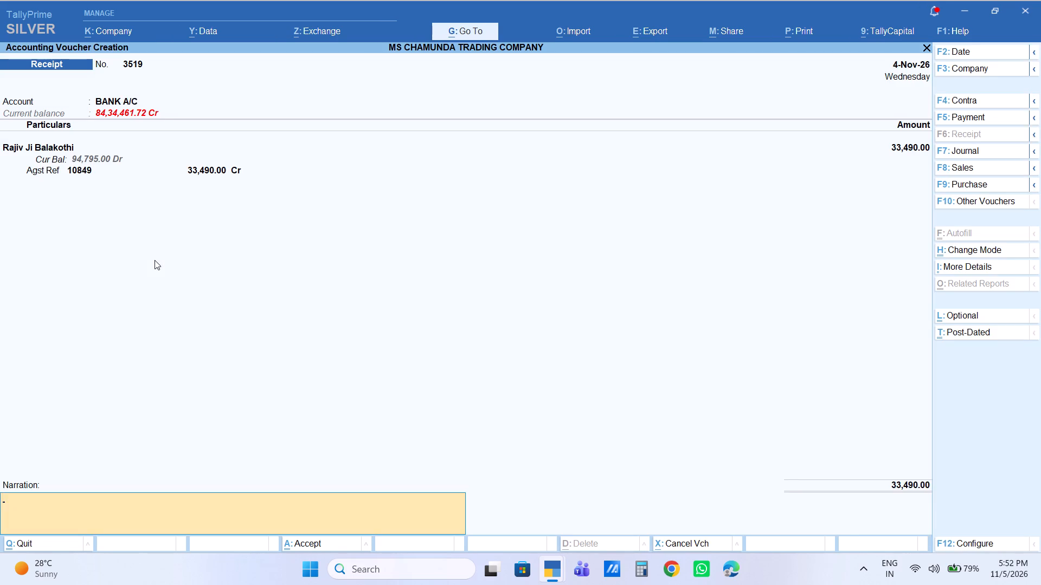
key(Return)
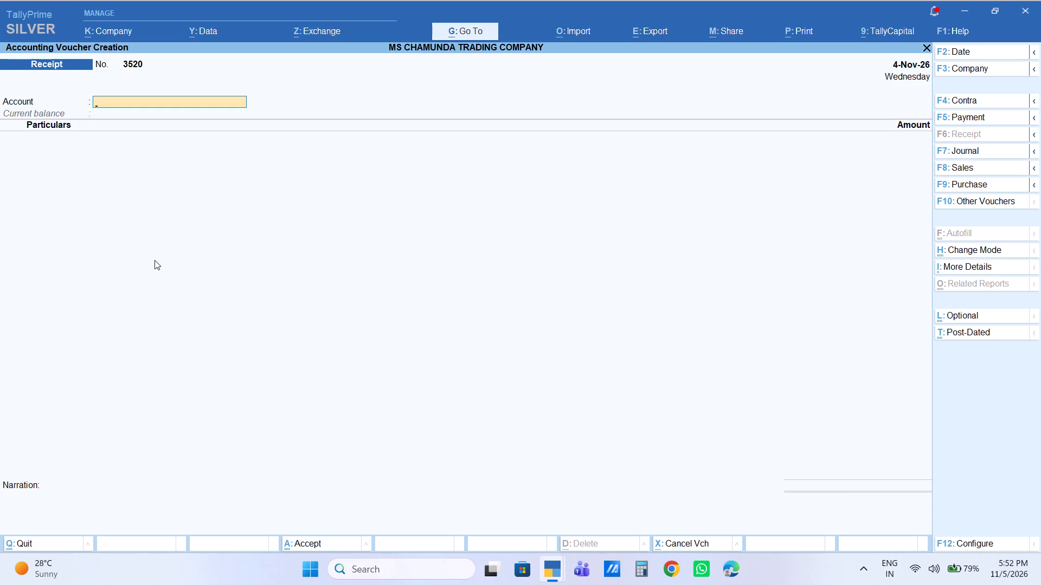
key(Return)
text(rama)
key(Return)
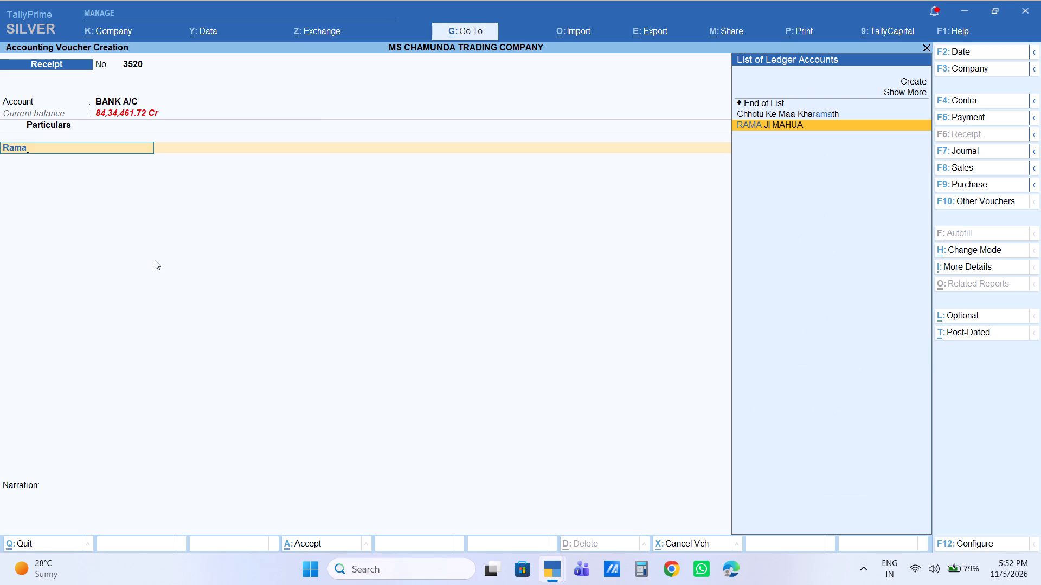
key(Return)
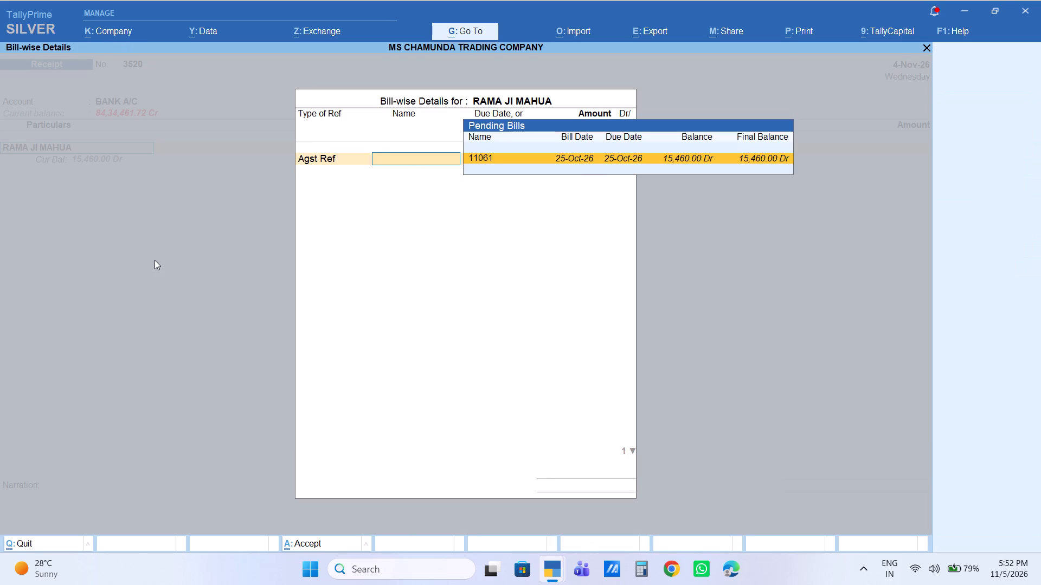
key(Return)
key(Return)
key(Return)
key(Return)
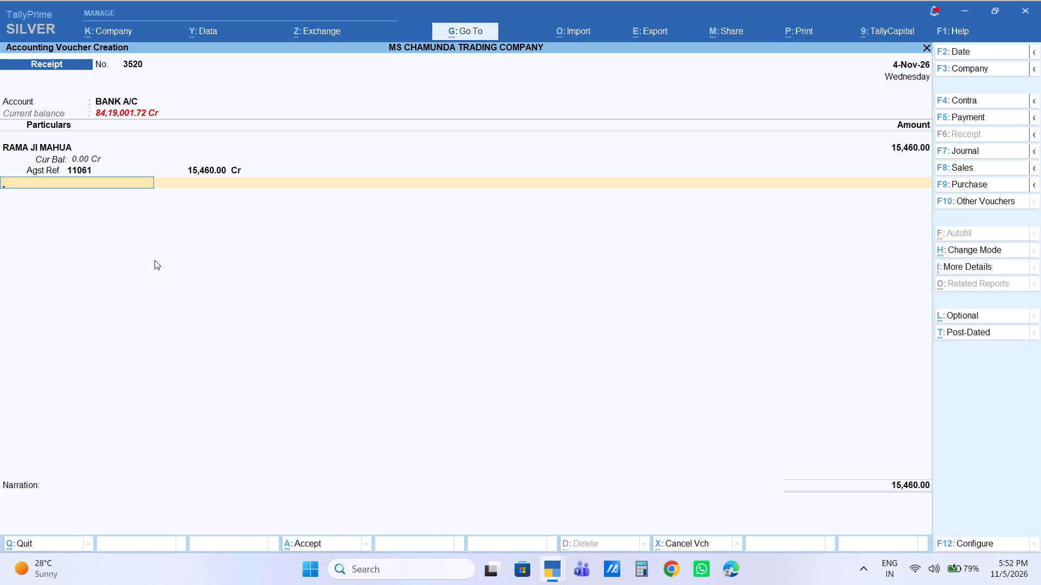
Accept the 15,460 bank allocation with no narration and save the Mahua customer's receipt voucher.
key(Return)
key(Return)
key(Return)
key(Return)
key(Return)
key(Return)
key(Return)
key(Return)
key(Return)
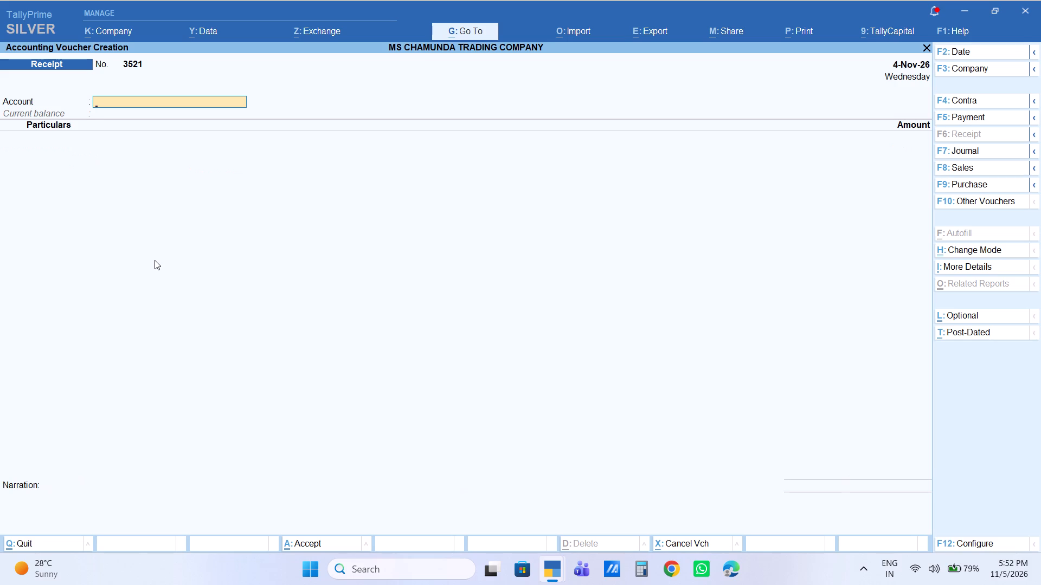
key(Return)
text(arju)
key(Down)
key(Down)
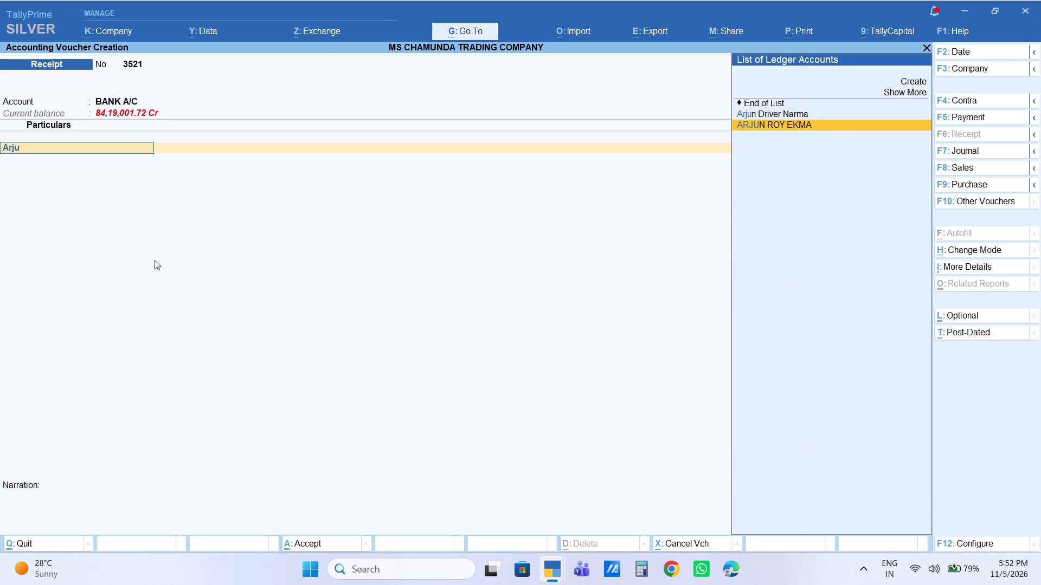
key(Return)
key(Return)
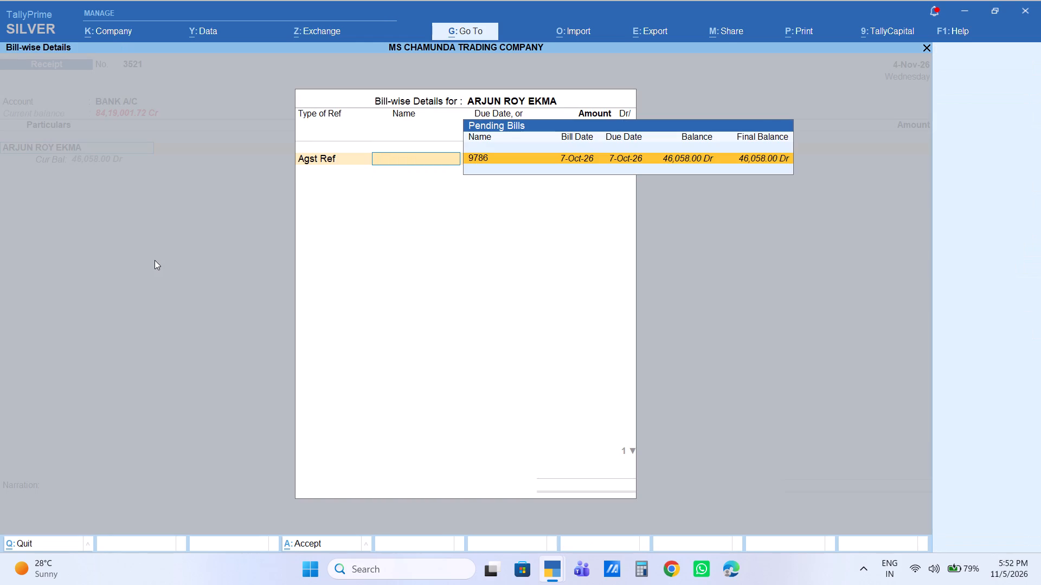
key(Return)
text(46050)
key(Return)
key(Return)
key(Return)
Allocate the 46,050 bank amount as Cheque/DD with instrument date 4-Nov-26 and save the receipt voucher.
key(Return)
key(Return)
key(Return)
key(Return)
key(Return)
key(Return)
key(Return)
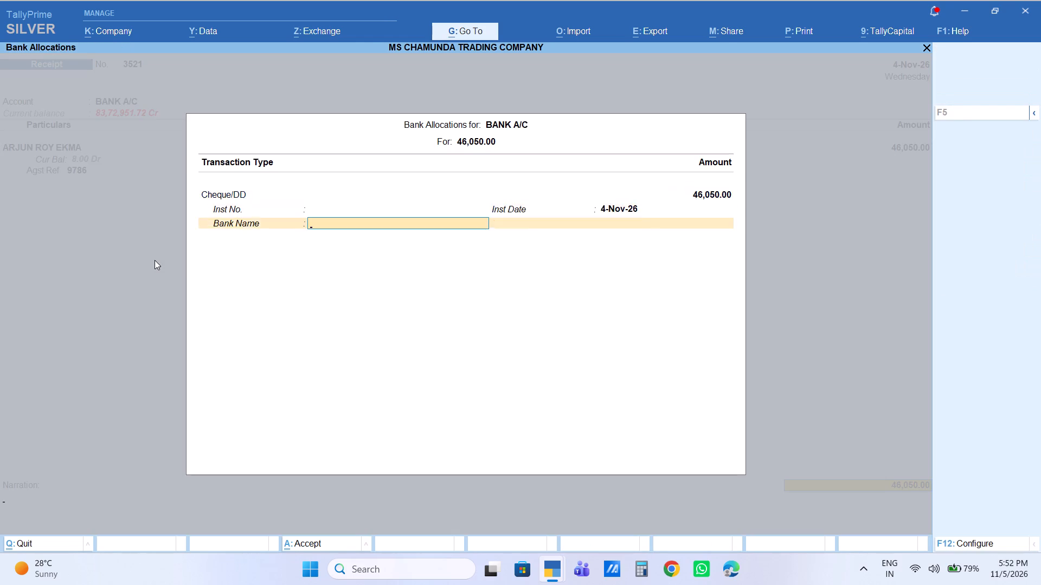
key(Return)
key(Return)
key(Return)
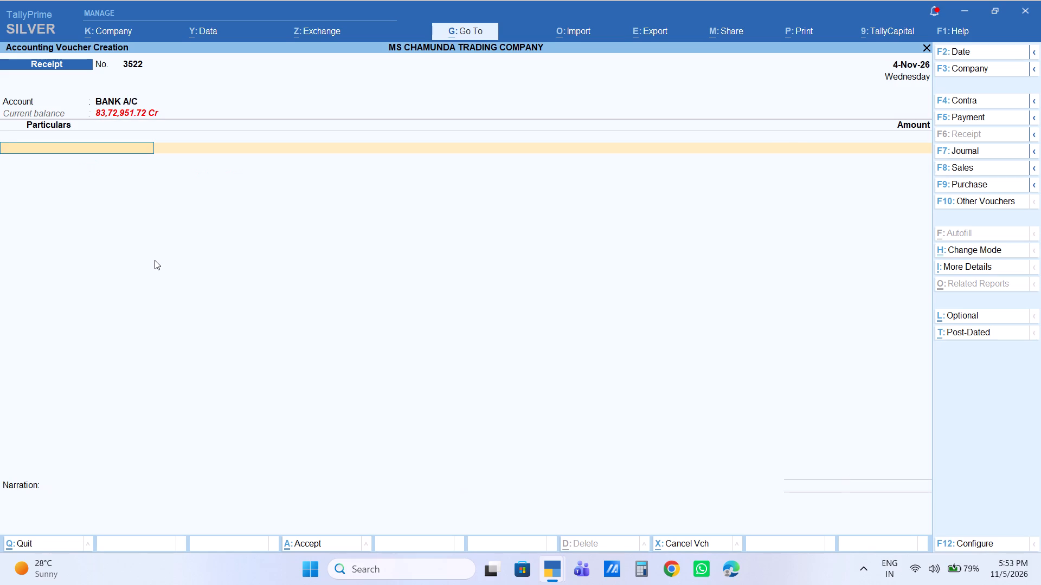
text(raus)
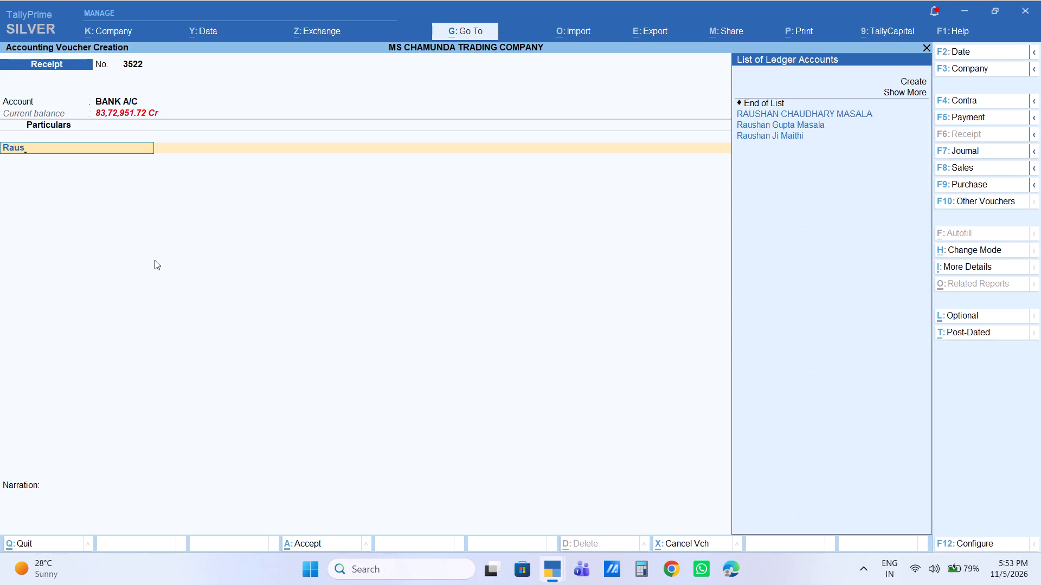
key(Down)
key(Down)
key(Down)
key(Return)
key(Return)
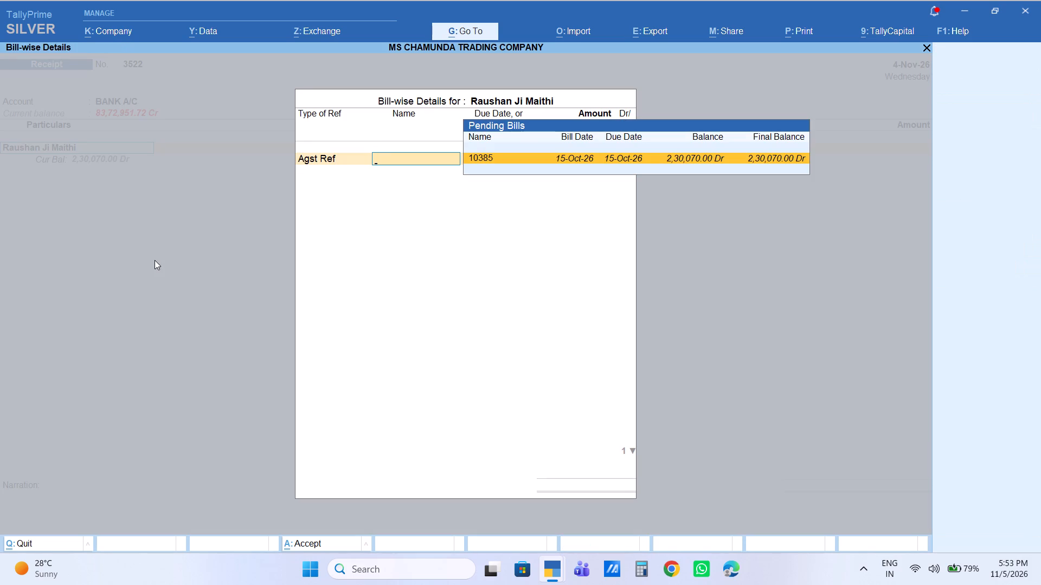
key(Return)
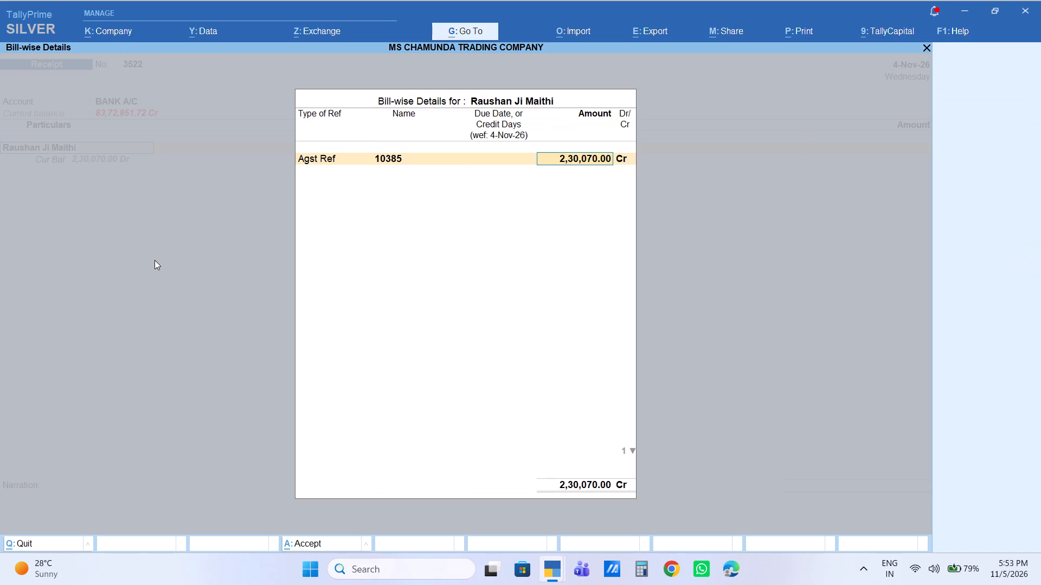
text(75000)
key(Return)
key(Return)
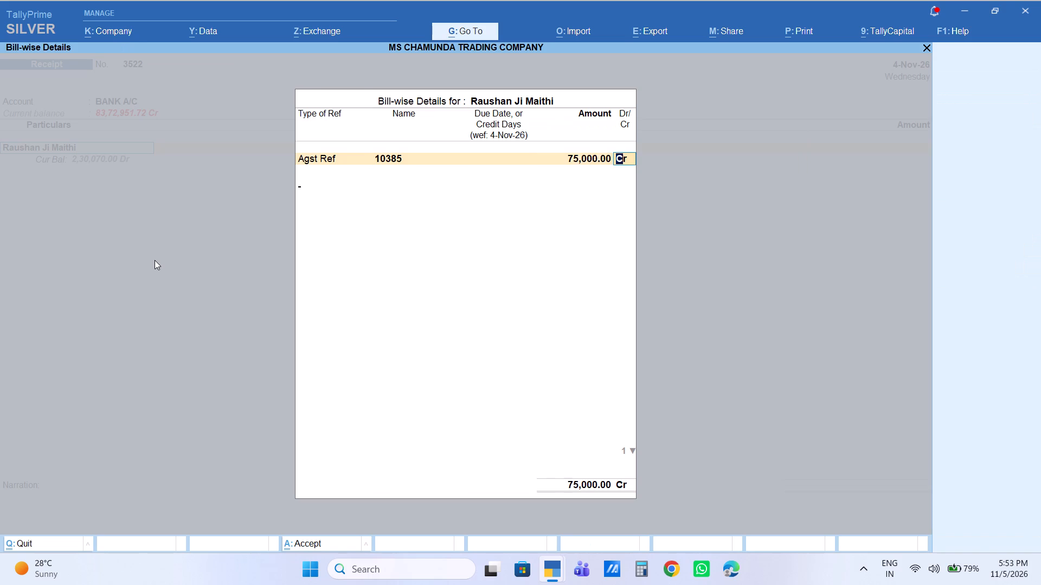
key(Return)
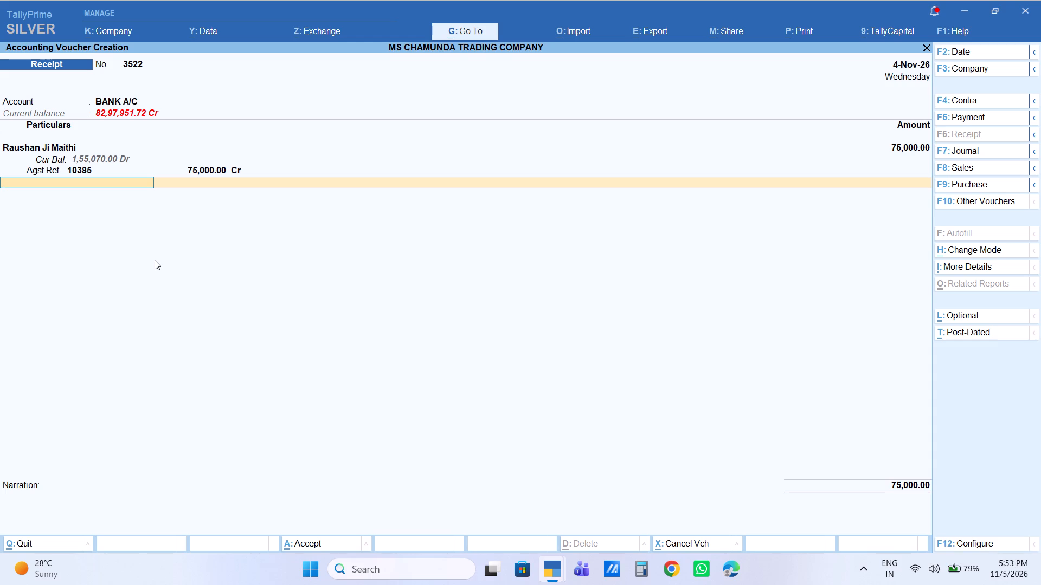
Accept the 75,000 bank allocation with no narration and save the Maithi customer's receipt voucher.
key(Return)
key(Return)
key(Return)
key(Return)
key(Return)
key(Return)
key(Return)
key(Return)
key(Return)
key(Return)
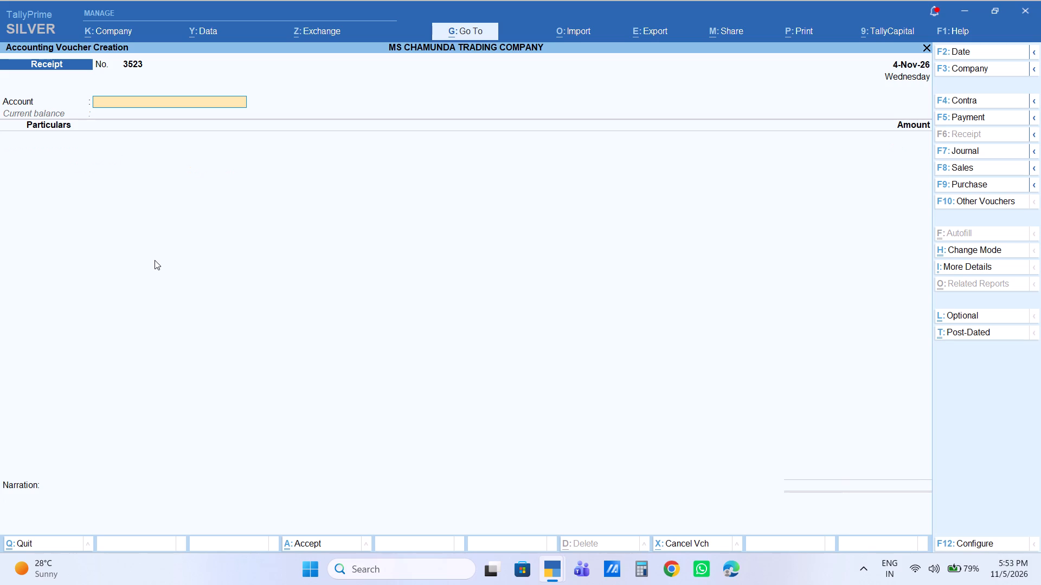
key(Return)
text(sahindr)
key(Return)
key(Return)
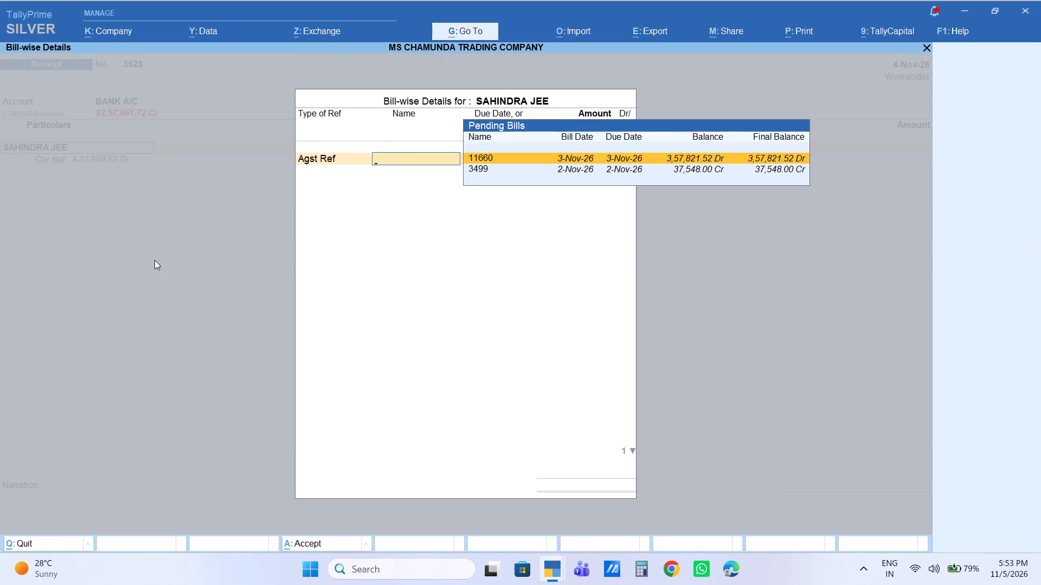
key(Down)
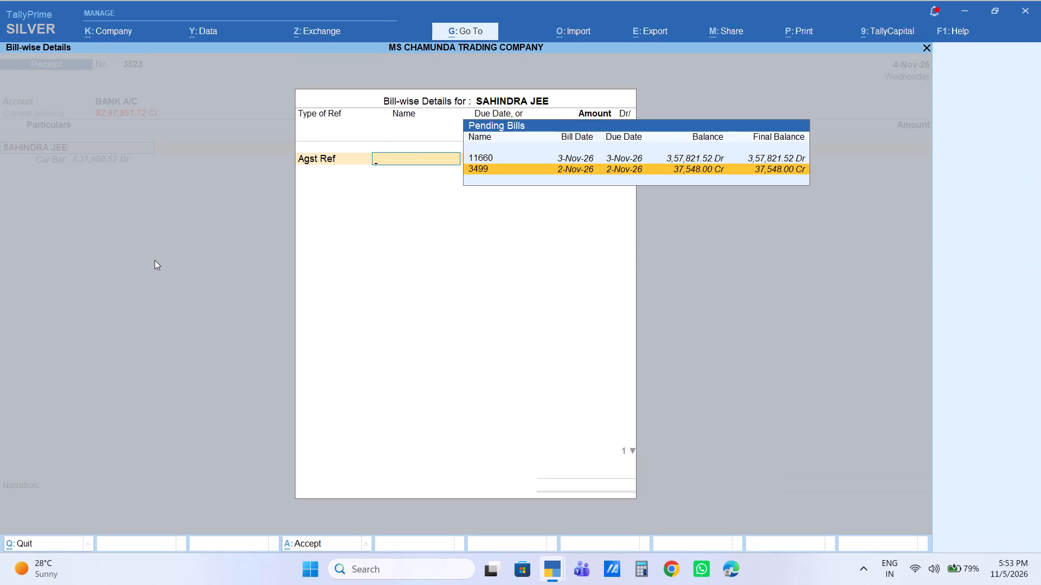
key(Return)
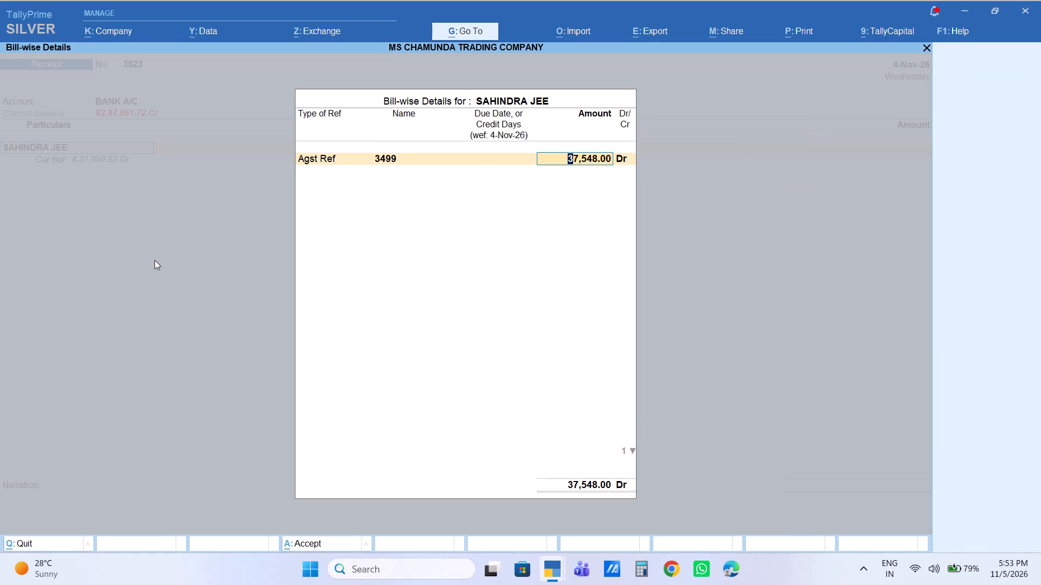
text(30000)
key(Return)
key(Return)
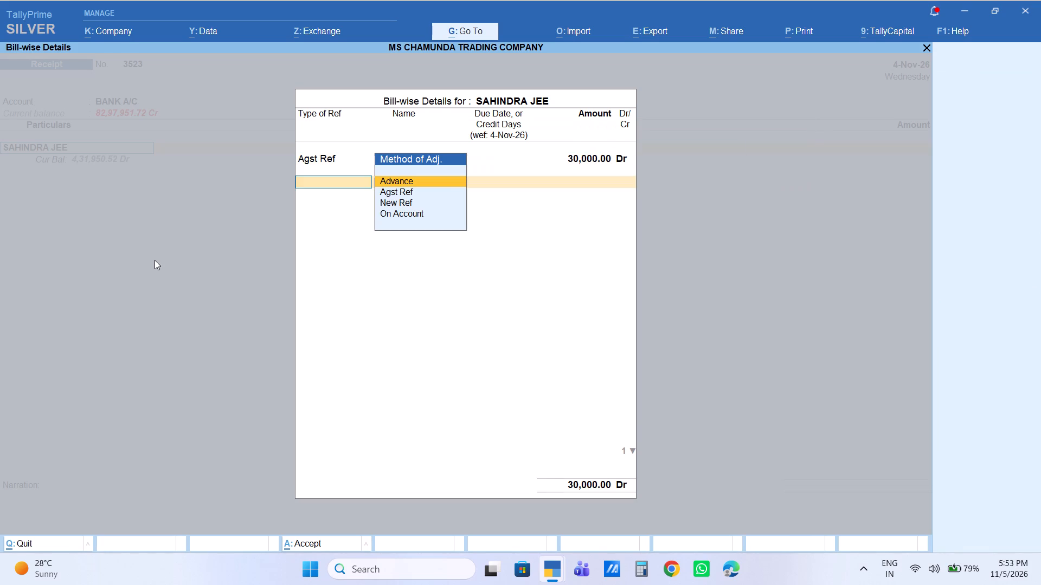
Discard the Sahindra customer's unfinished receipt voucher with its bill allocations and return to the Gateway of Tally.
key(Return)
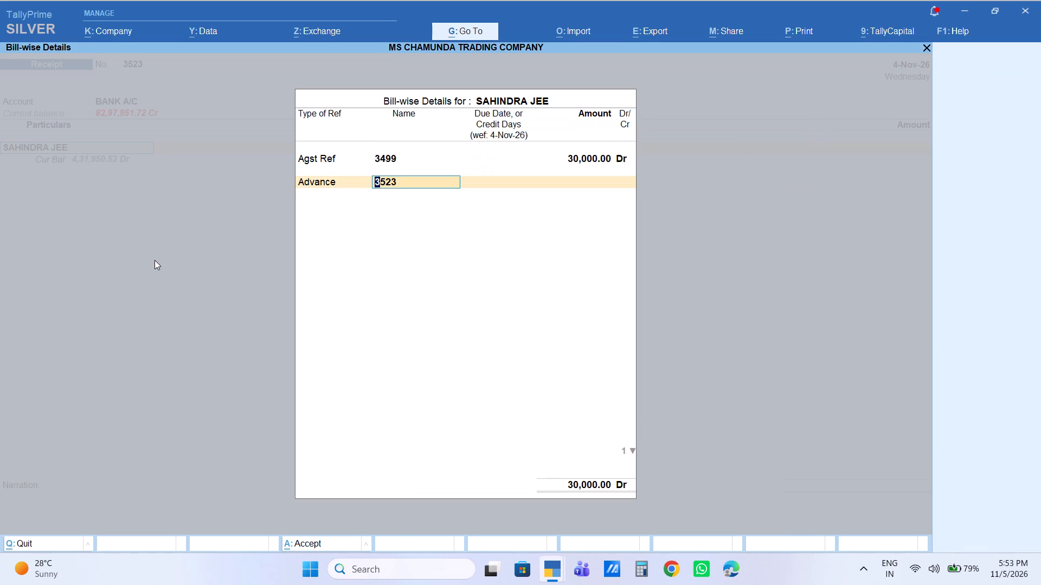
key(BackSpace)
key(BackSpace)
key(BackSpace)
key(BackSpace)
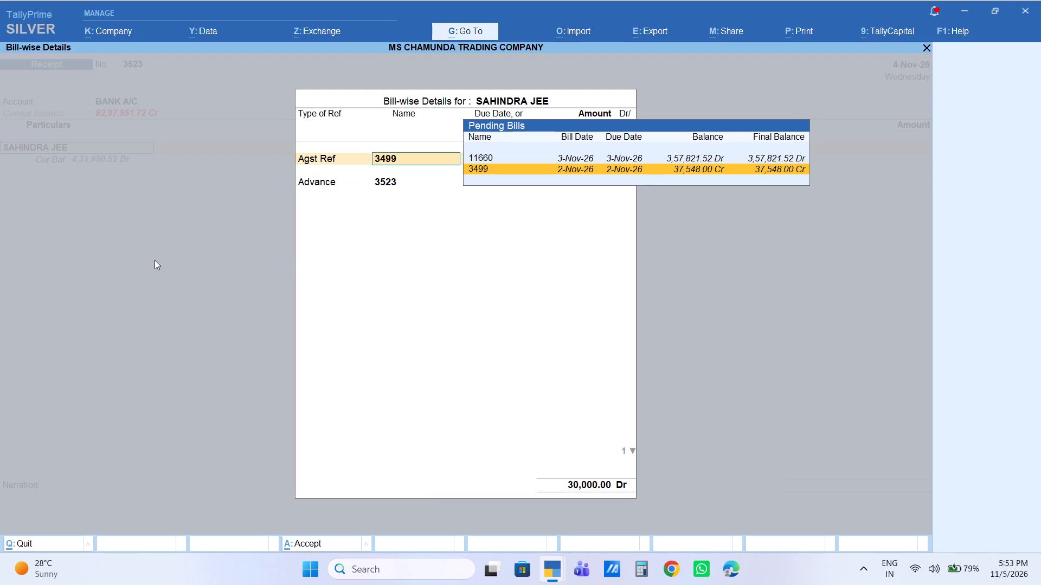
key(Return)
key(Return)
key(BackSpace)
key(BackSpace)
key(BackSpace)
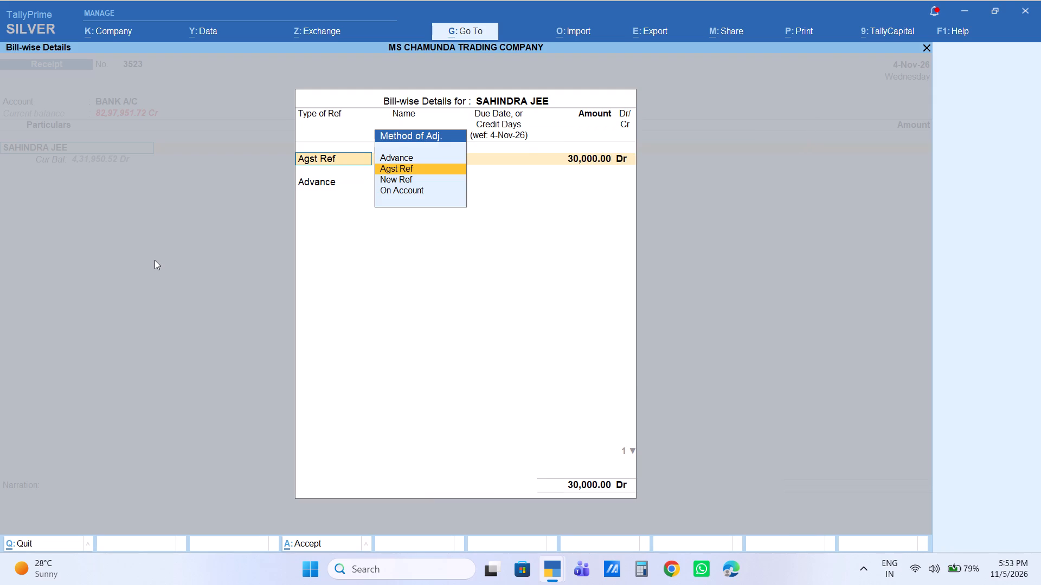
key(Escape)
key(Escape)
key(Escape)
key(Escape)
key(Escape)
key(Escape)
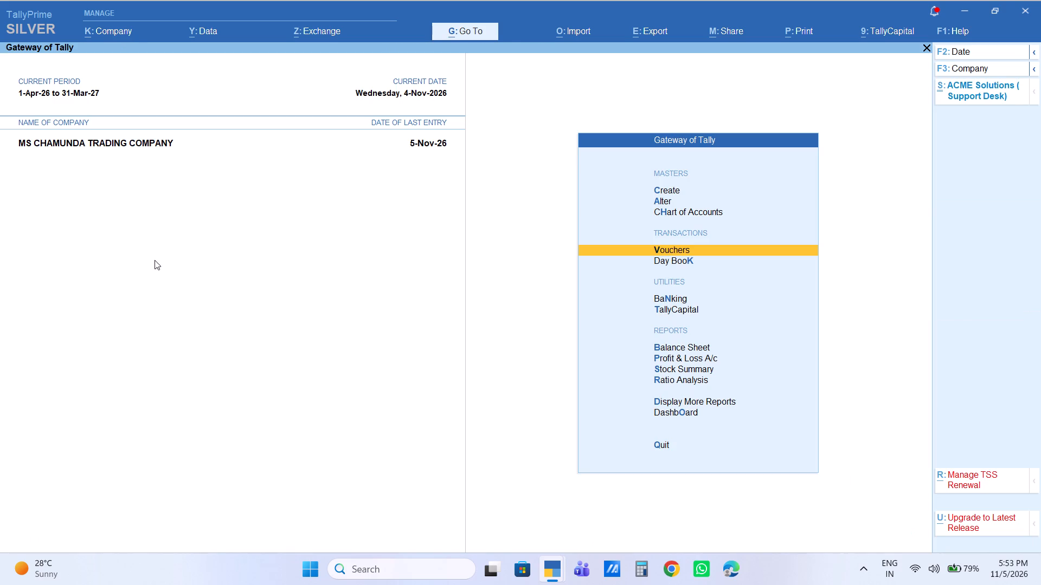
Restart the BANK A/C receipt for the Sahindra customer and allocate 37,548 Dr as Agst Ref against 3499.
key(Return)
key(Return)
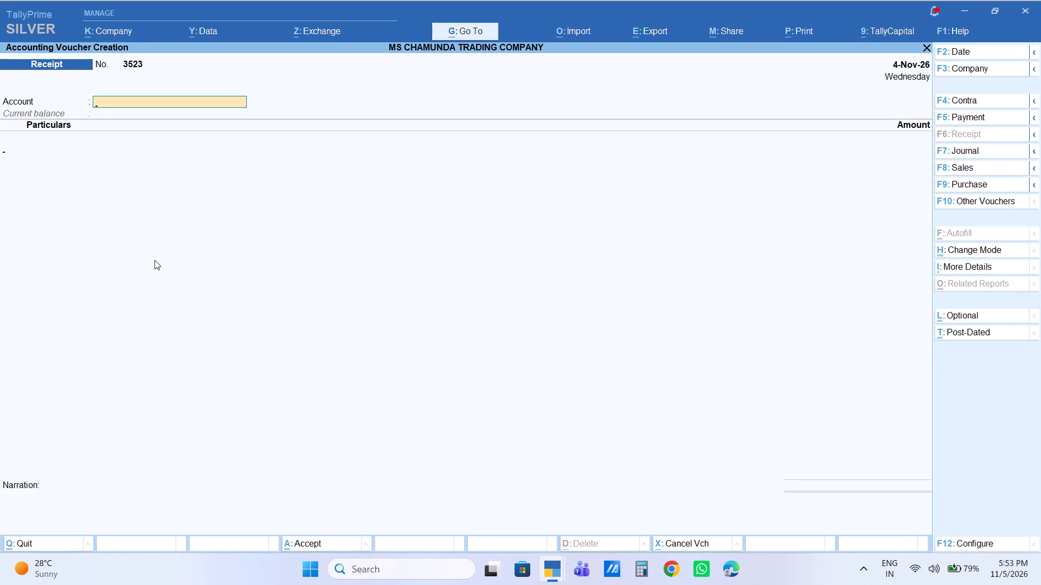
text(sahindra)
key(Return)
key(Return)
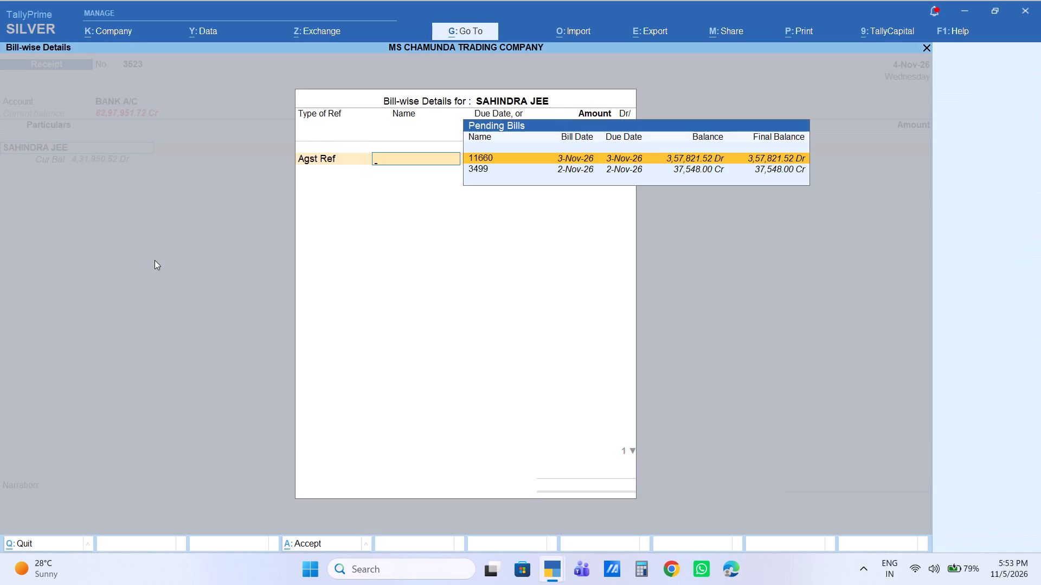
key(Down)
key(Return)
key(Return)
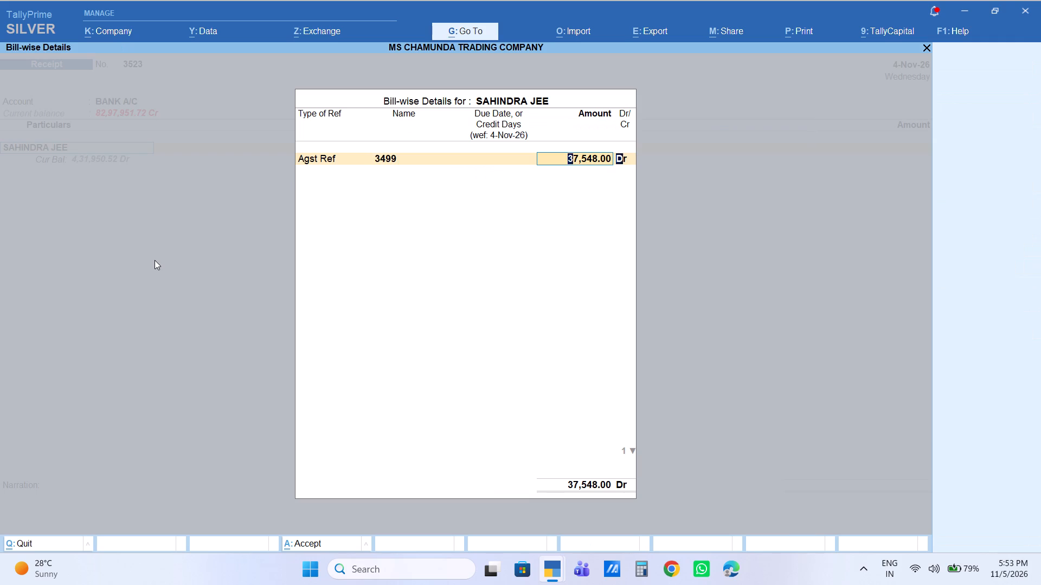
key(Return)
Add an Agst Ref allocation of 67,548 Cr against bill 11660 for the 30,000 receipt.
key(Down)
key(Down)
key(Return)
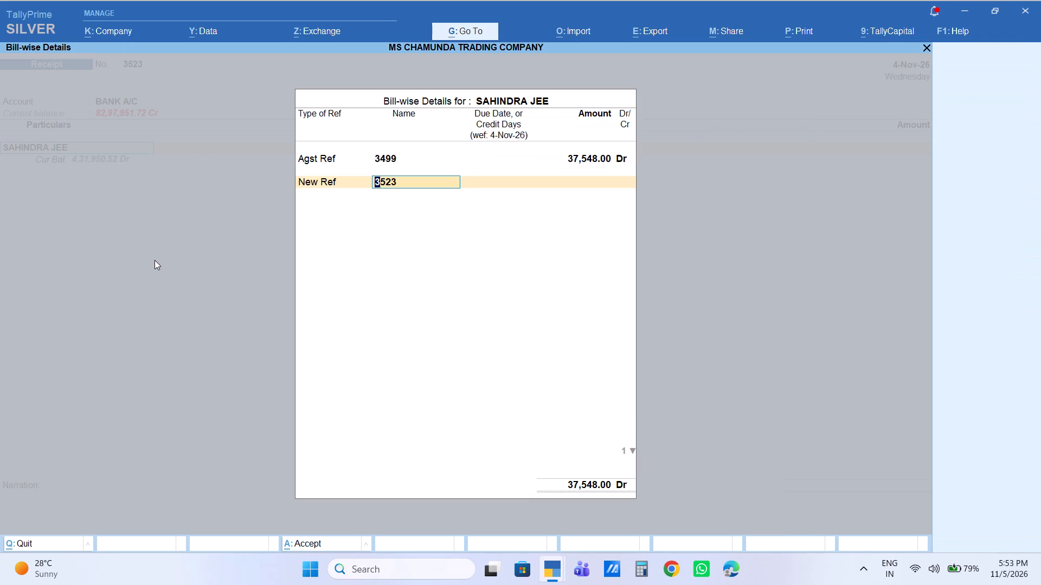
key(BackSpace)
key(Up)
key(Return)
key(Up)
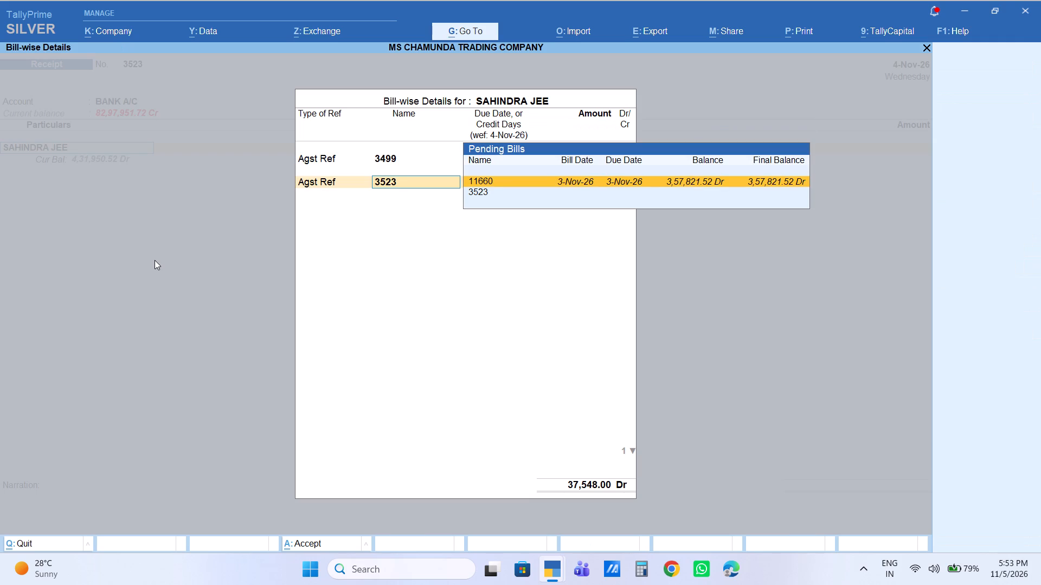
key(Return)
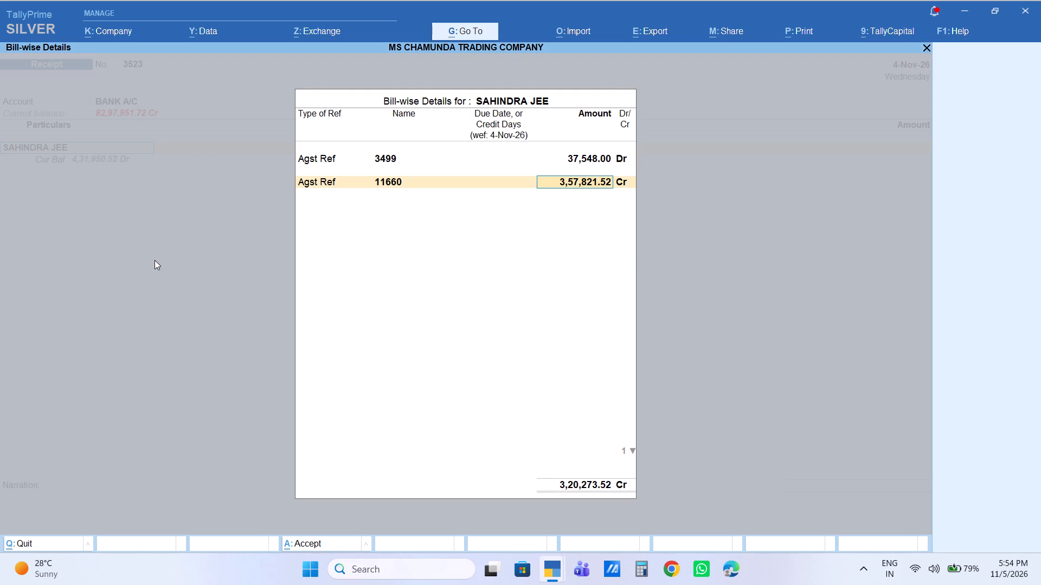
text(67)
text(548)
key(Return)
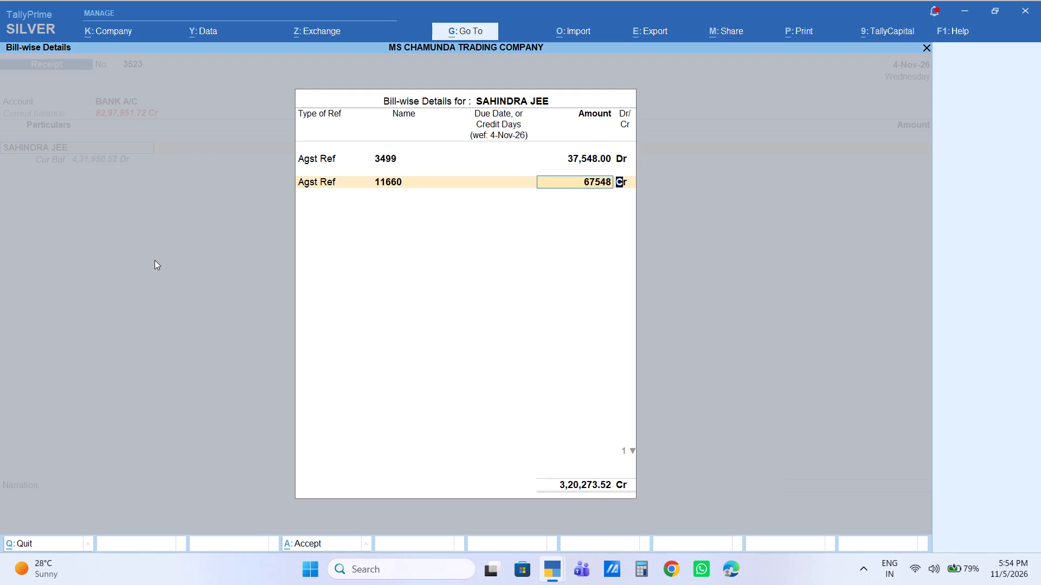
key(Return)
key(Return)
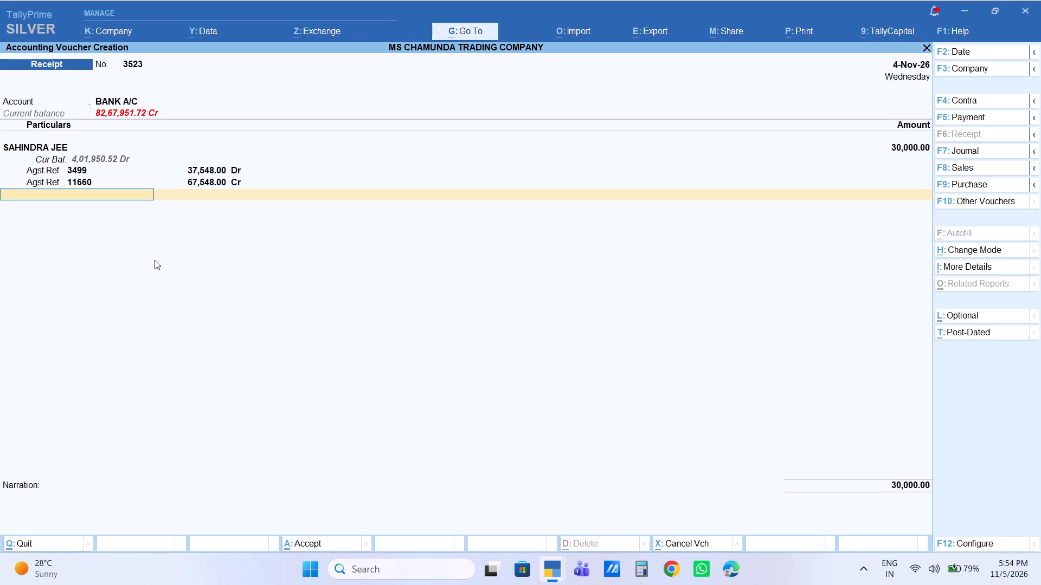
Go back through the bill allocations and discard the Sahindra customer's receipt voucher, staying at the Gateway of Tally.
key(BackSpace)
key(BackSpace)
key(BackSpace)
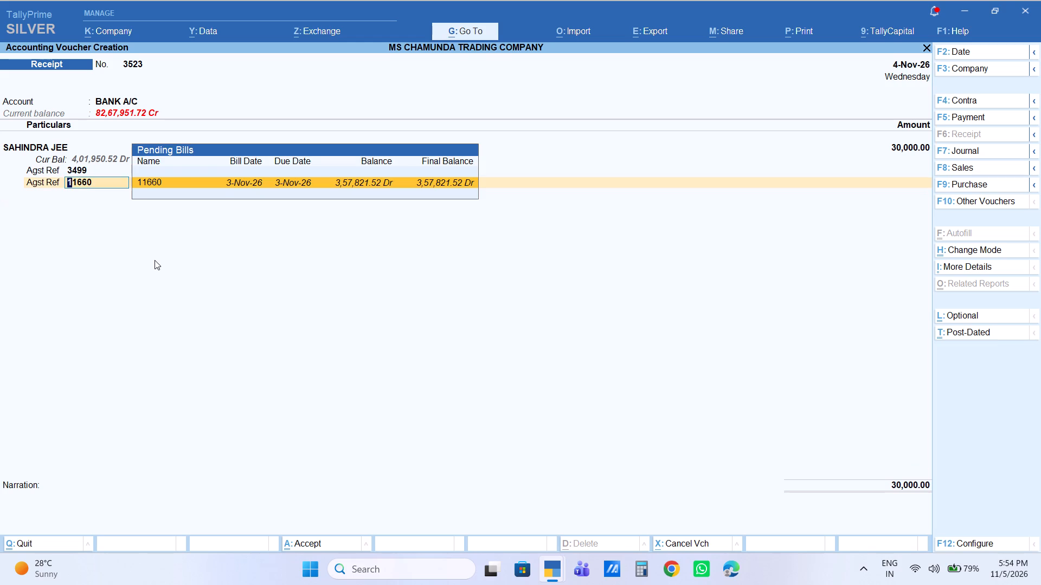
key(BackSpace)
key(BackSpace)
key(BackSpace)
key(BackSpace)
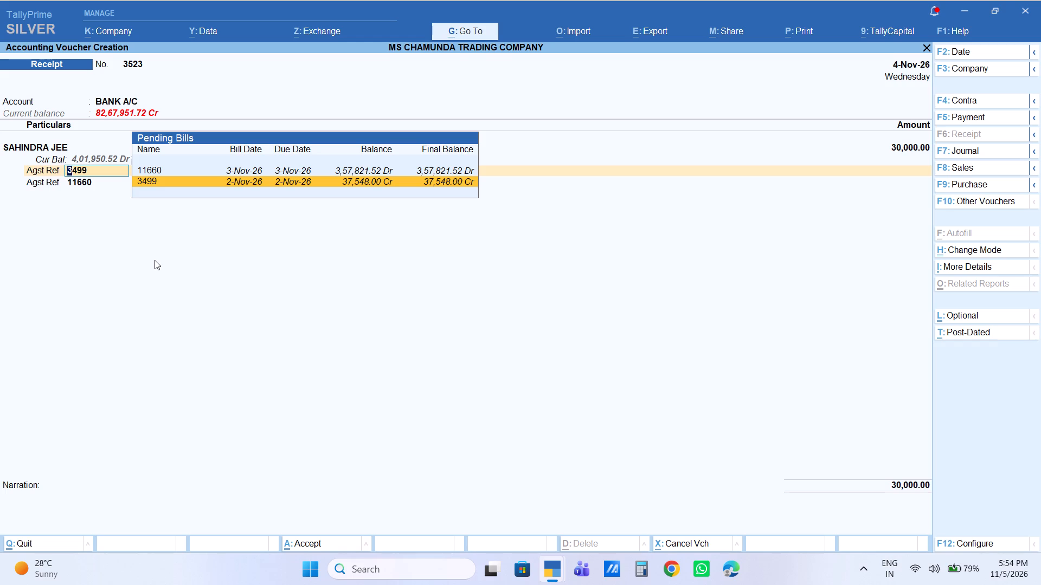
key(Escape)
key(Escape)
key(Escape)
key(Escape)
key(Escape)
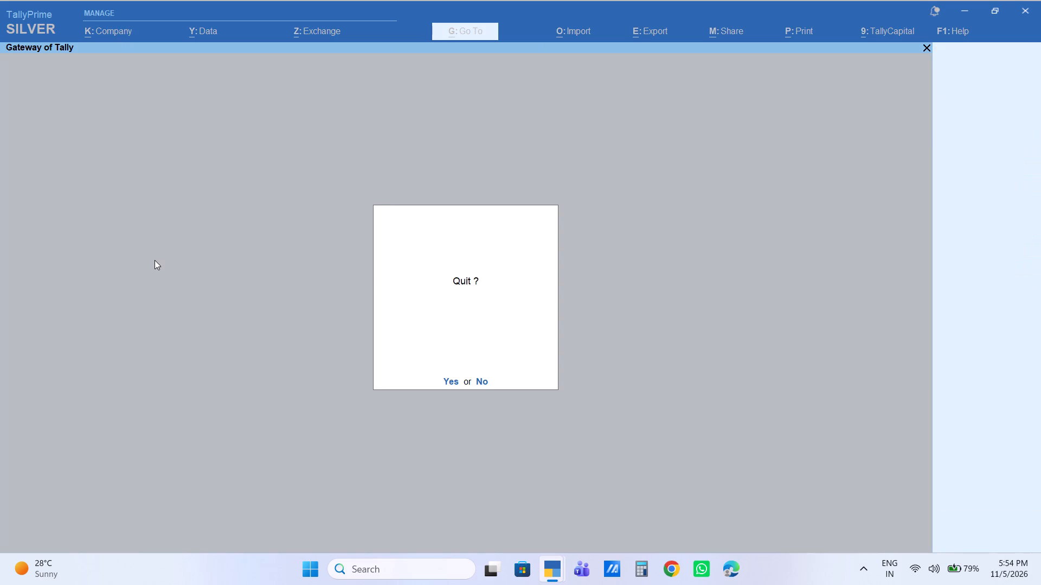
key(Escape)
Open the Sahindra customer's ledger vouchers from the account books.
text(da)
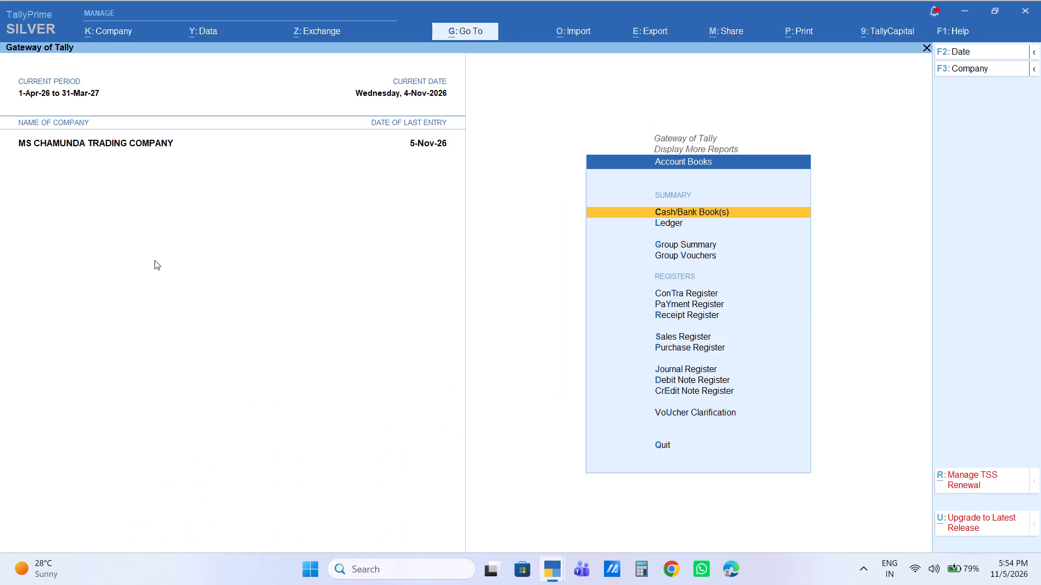
key(l)
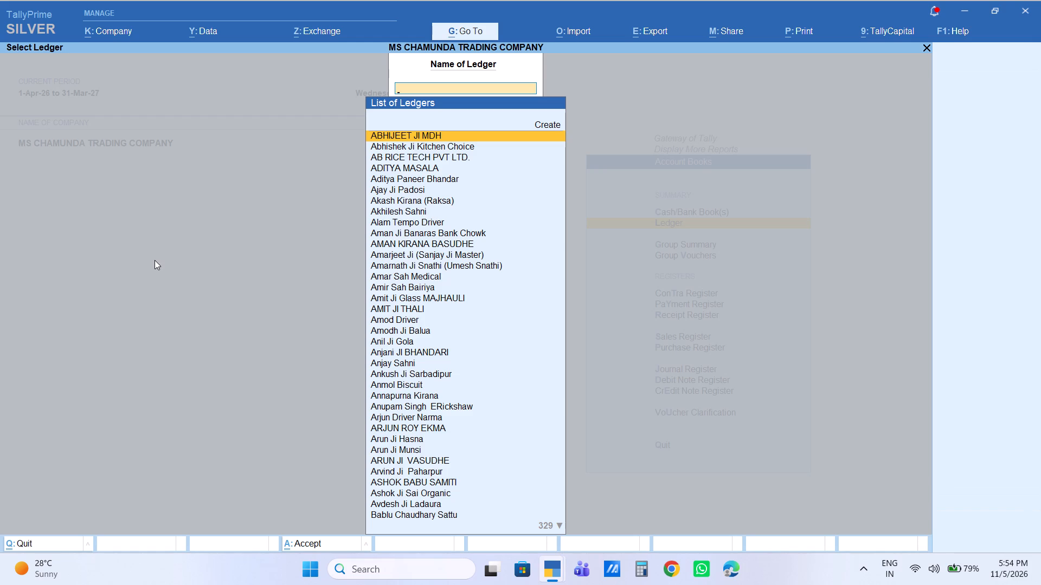
text(sahi)
key(Down)
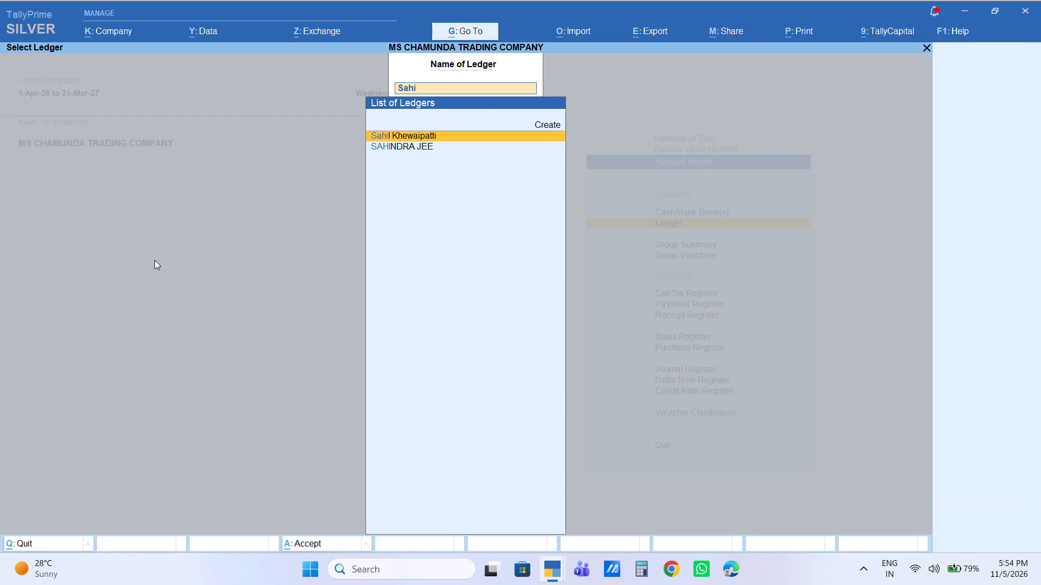
key(Down)
key(Return)
key(Down)
key(Down)
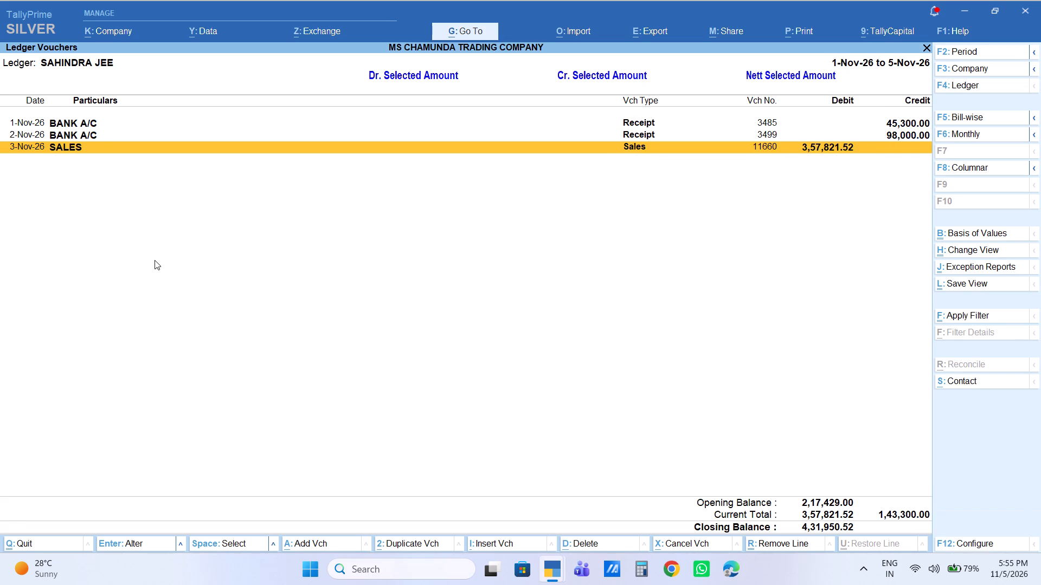
Widen the ledger period to 1-Apr-26 through 5-Nov-26.
key(F2)
key(space)
key(Return)
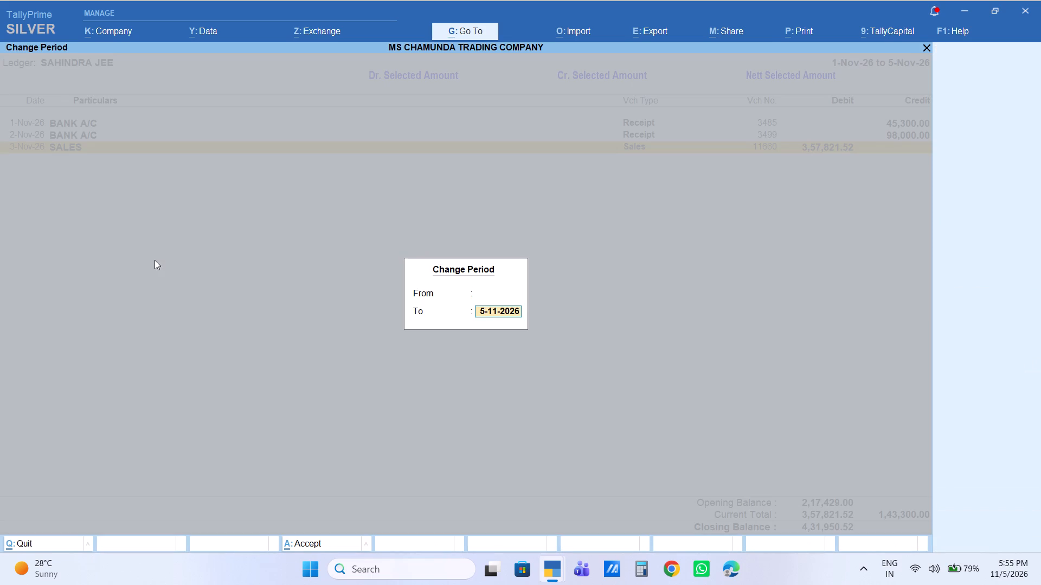
key(Return)
Look through the Sahindra customer's sales and receipt entries from April to the latest November voucher.
key(Down)
key(Down)
key(Down)
key(Down)
key(Down)
key(Down)
key(Down)
key(Down)
key(Down)
key(Down)
key(Down)
key(Down)
key(Down)
key(Down)
key(Down)
key(Down)
key(Down)
key(Down)
key(Down)
key(Down)
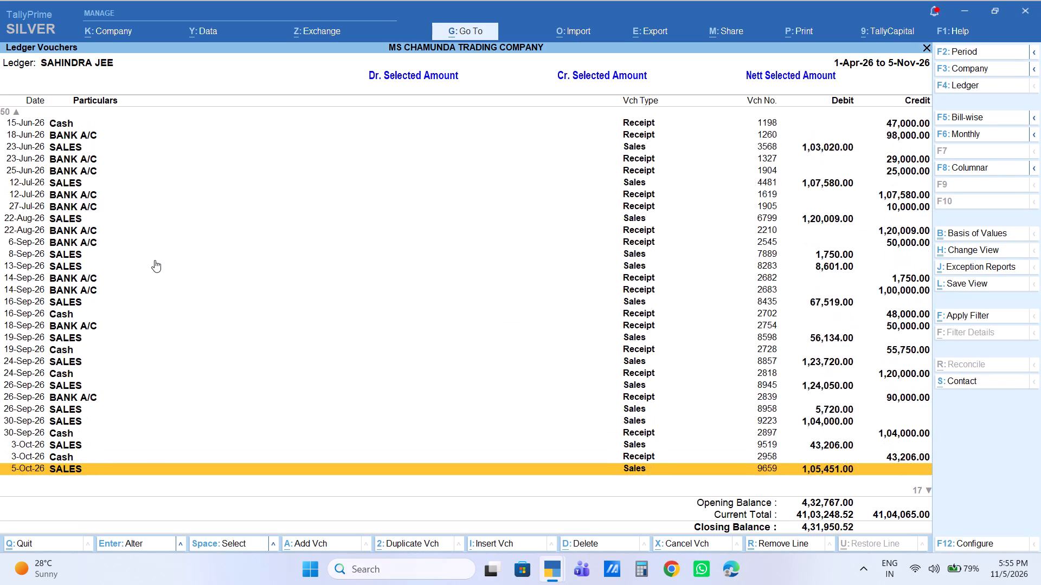
key(Up)
key(Up)
key(Up)
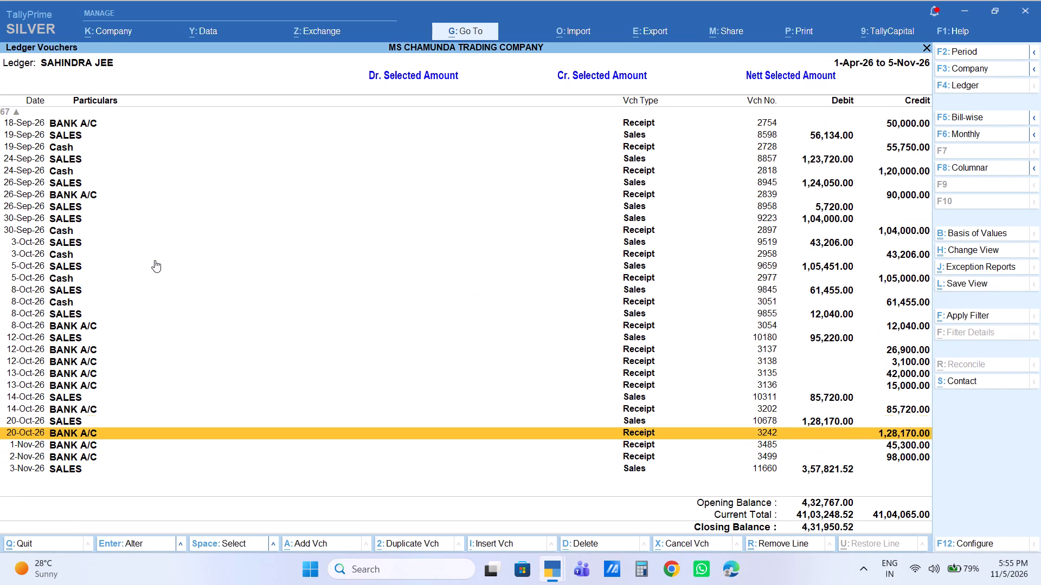
key(Up)
key(Up)
key(Up)
key(Up)
key(Up)
key(Up)
key(Up)
key(Up)
key(Up)
key(Up)
key(Up)
key(Up)
key(Up)
key(Up)
key(Up)
key(Up)
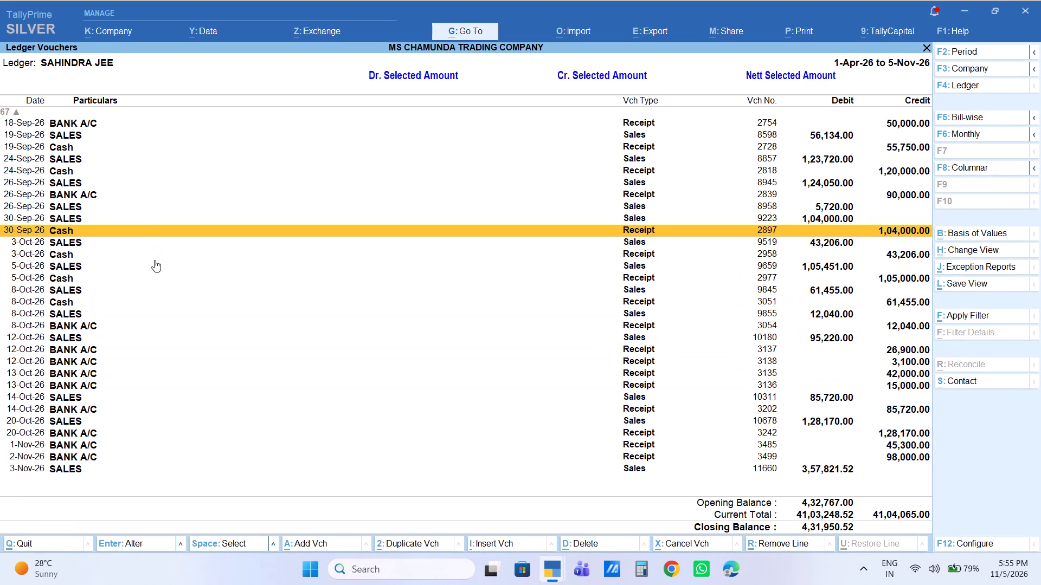
key(Up)
key(Down)
key(Down)
key(Down)
key(Down)
key(Down)
key(Down)
key(Down)
key(Down)
key(Down)
key(Down)
key(Down)
key(Down)
key(Down)
key(Down)
key(Down)
key(Down)
key(Down)
key(Down)
key(Down)
key(Down)
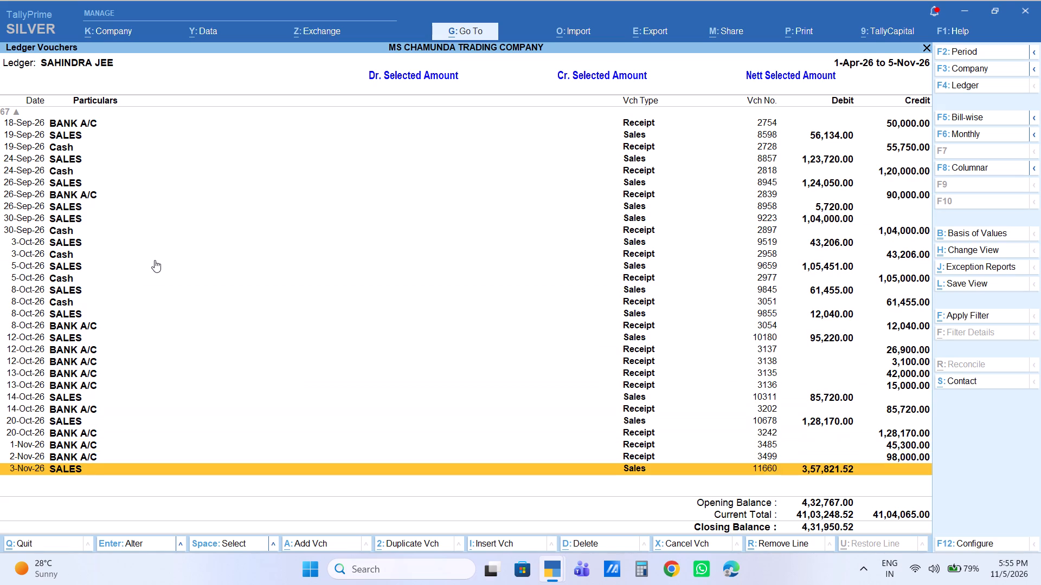
Compare the customer's bank and cash receipts with the sales bills entry by entry, from November back to early October.
key(Up)
key(Up)
key(Up)
key(Up)
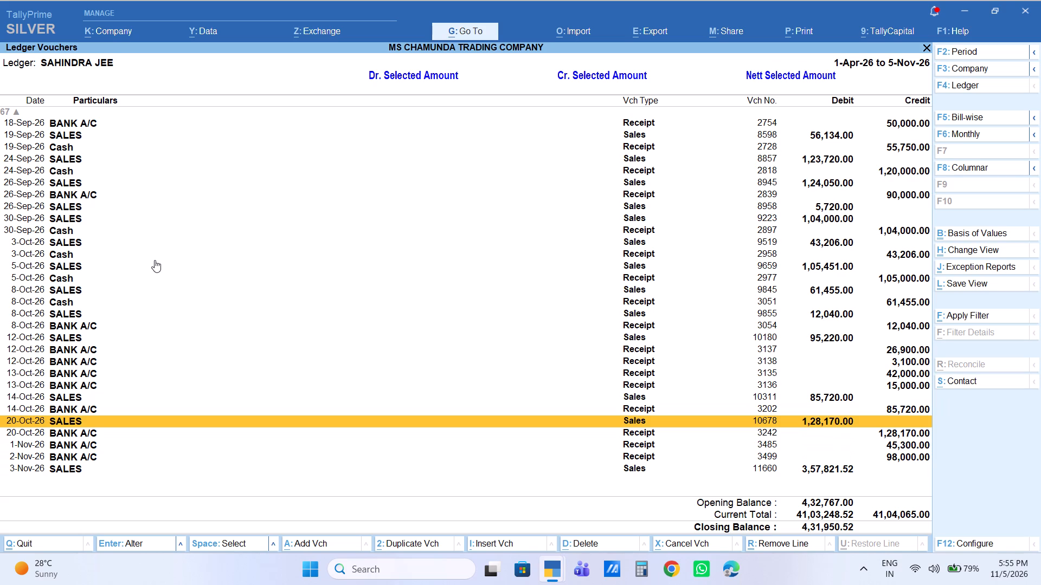
key(Down)
key(Down)
key(Down)
key(Down)
key(Down)
key(Down)
key(Down)
key(Down)
key(Down)
key(Down)
key(Down)
key(Down)
key(Down)
key(Down)
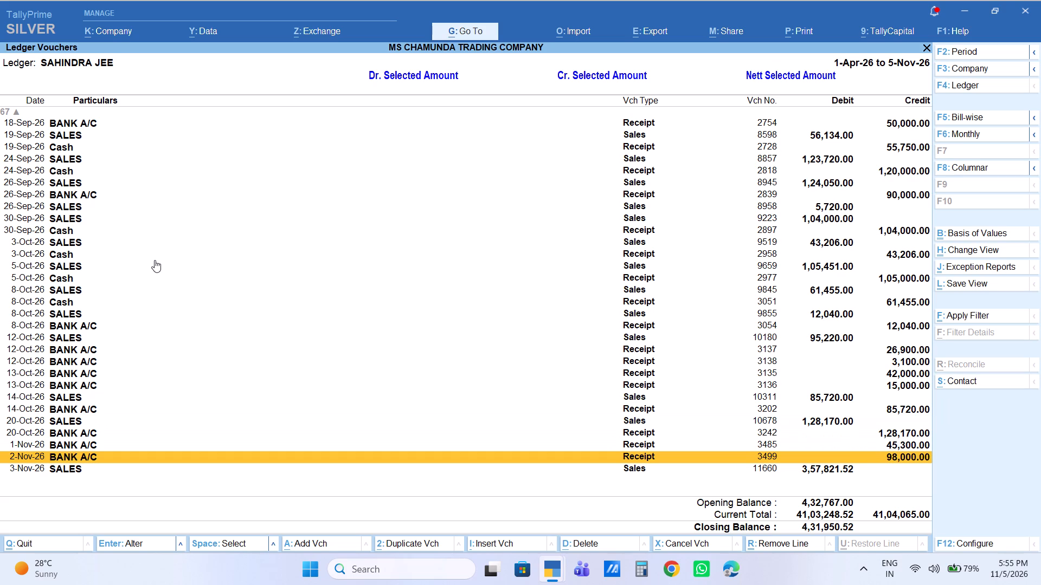
key(Up)
key(Up)
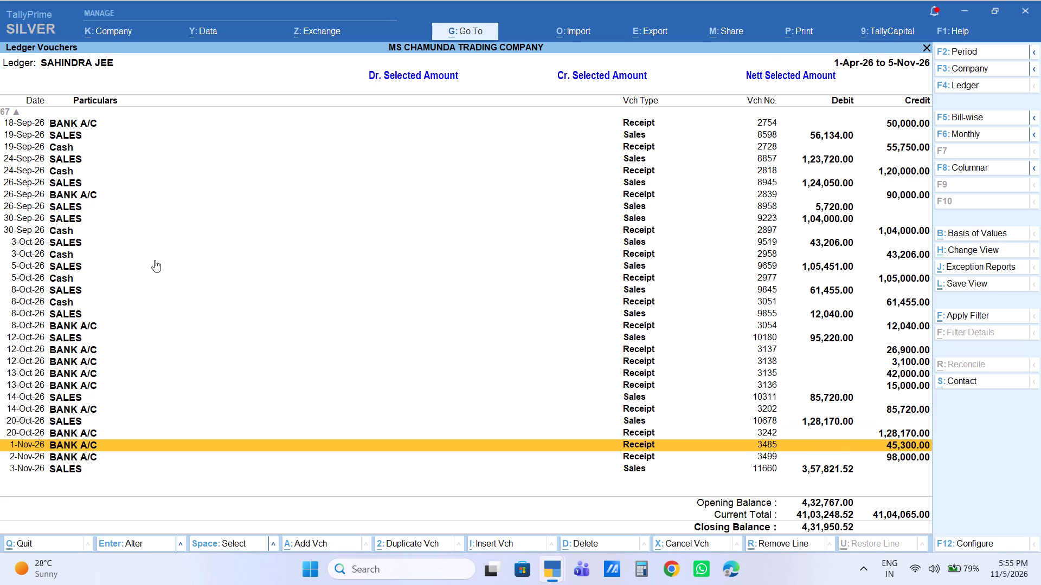
key(Up)
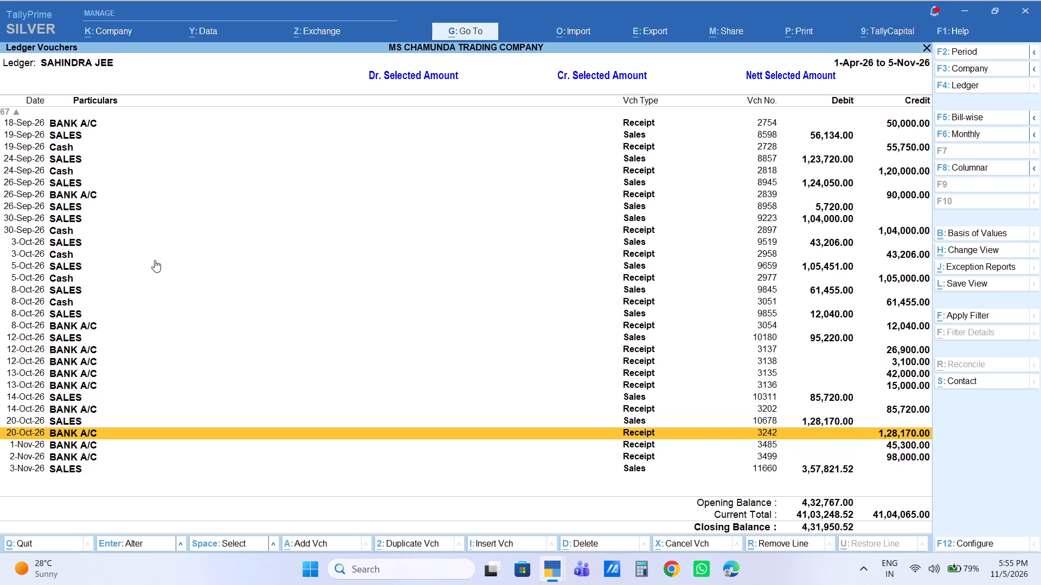
key(Up)
key(Up)
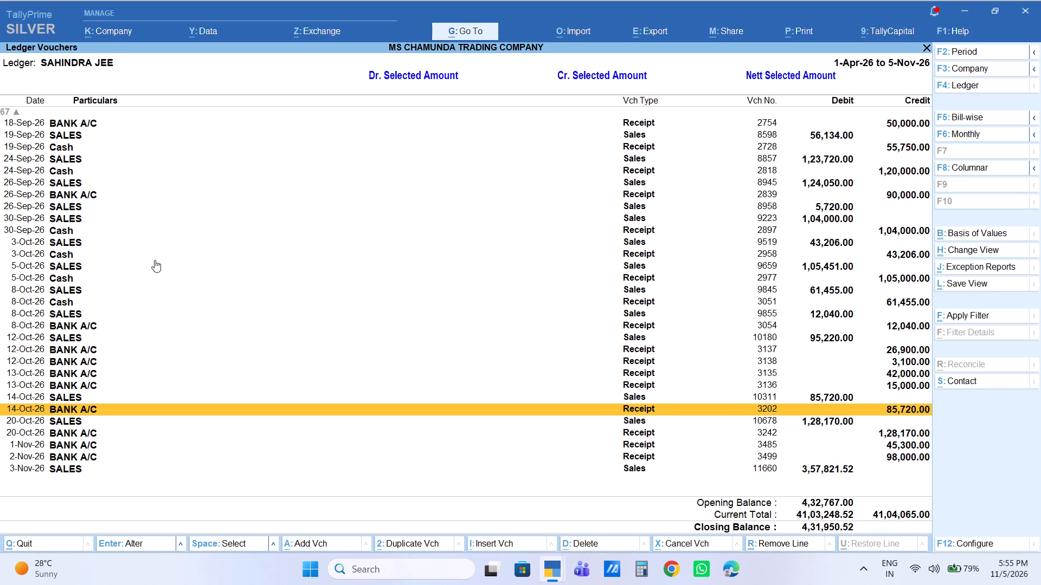
key(Up)
key(Up)
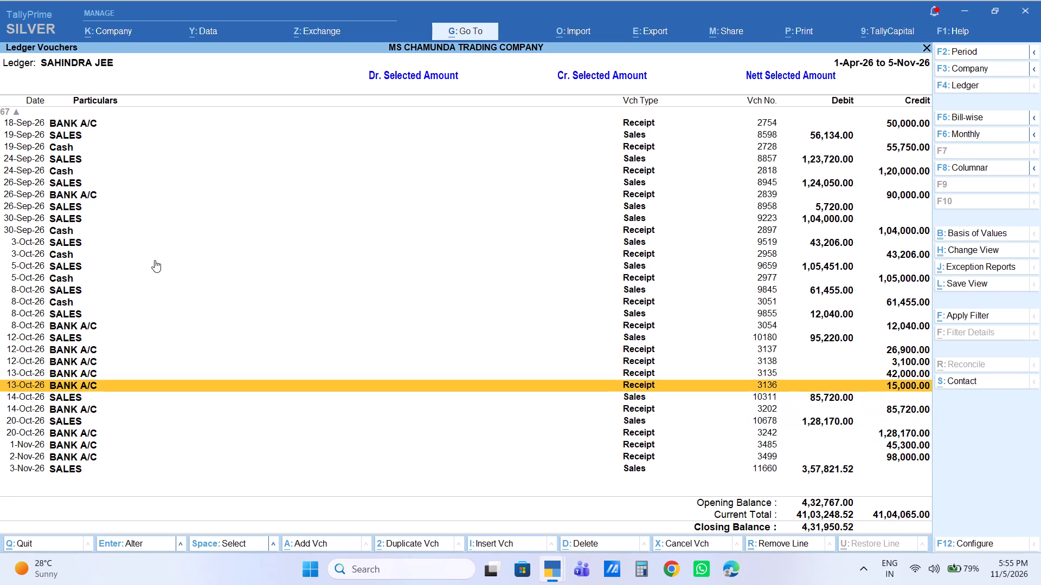
key(Up)
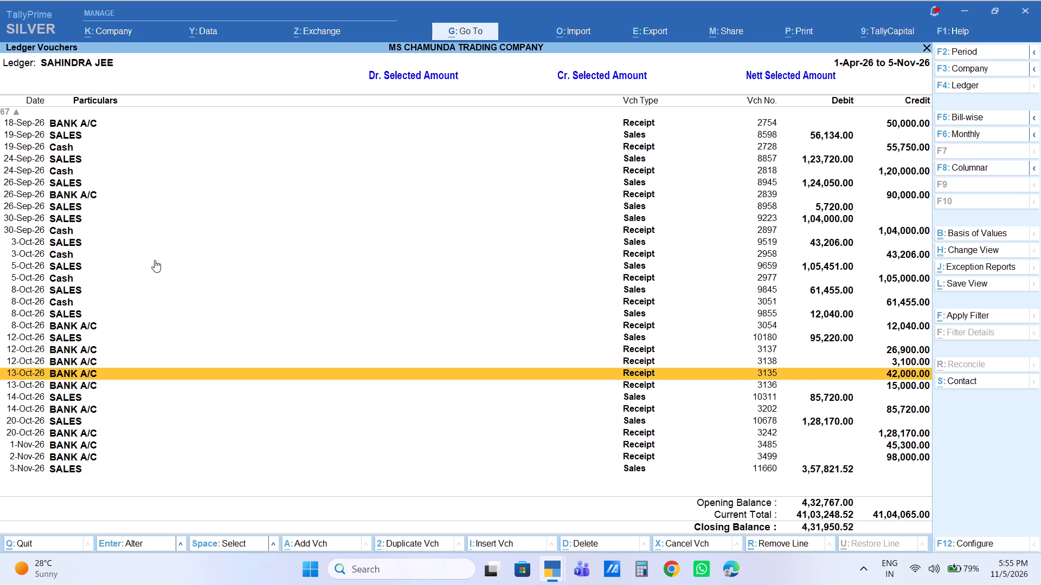
key(Up)
key(Up)
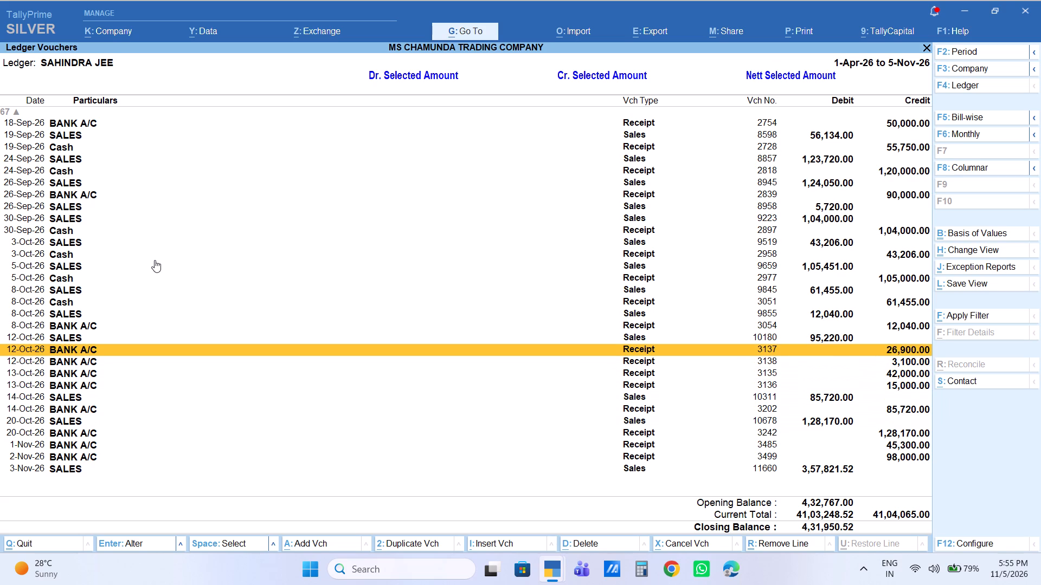
key(Up)
key(Up)
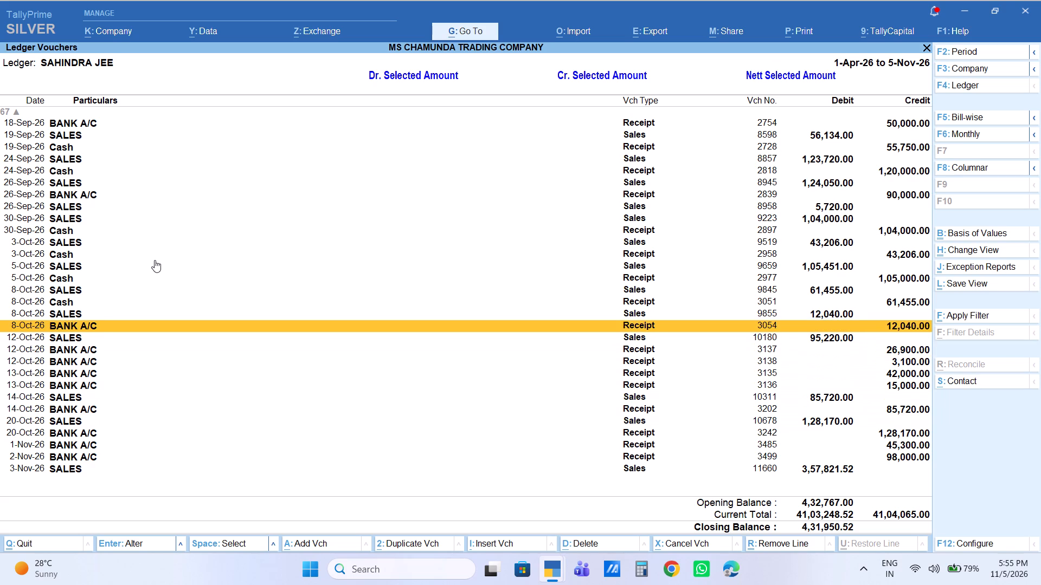
key(Up)
key(Up)
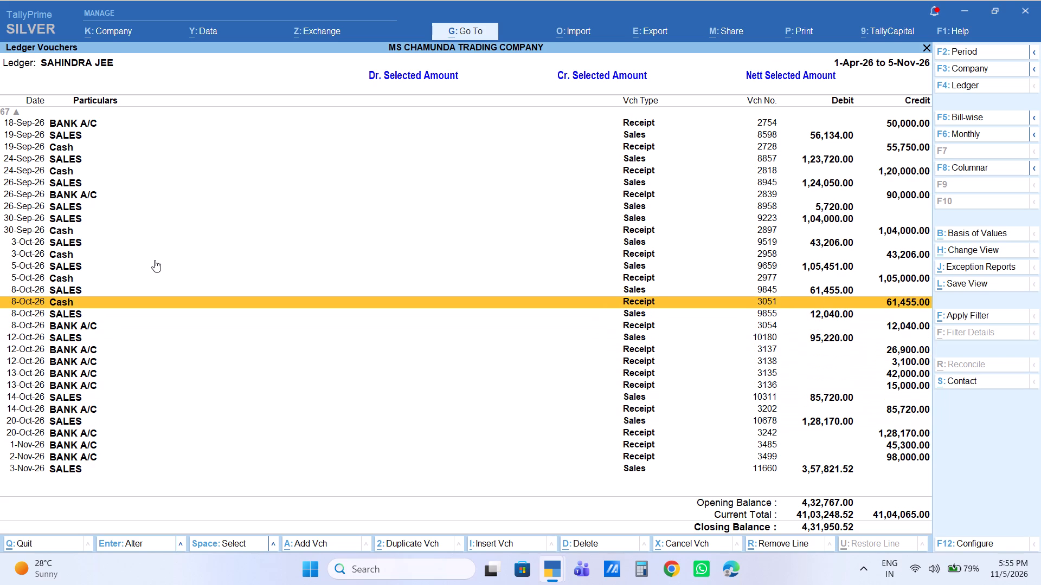
key(Up)
key(Up)
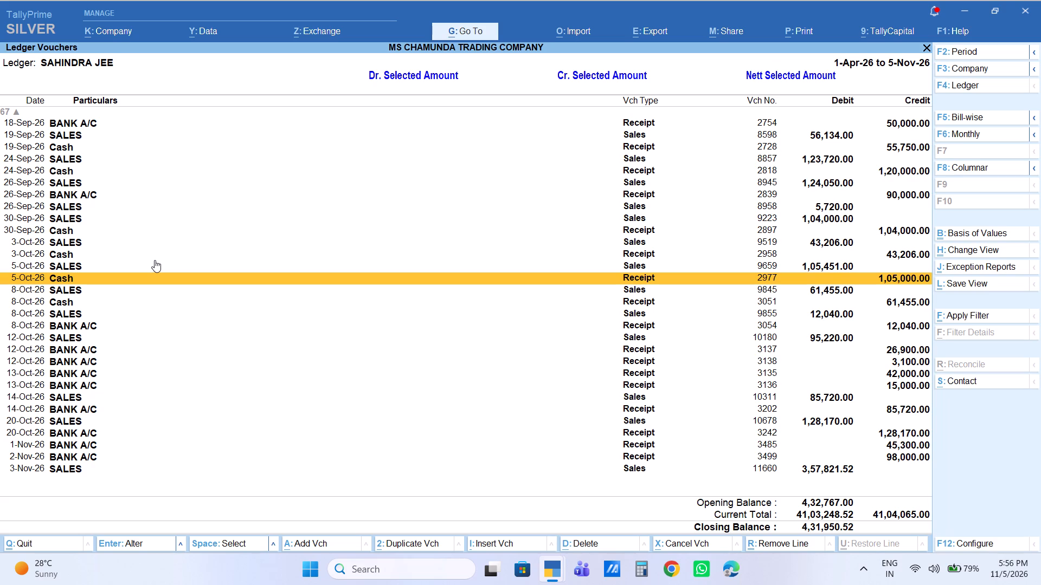
key(Up)
key(Up)
Recheck the customer's October and November sales bills against their receipts, including bill 11660 and the 1-Nov and 2-Nov bank receipts.
key(Down)
key(Down)
key(Down)
key(Down)
key(Down)
key(Down)
key(Down)
key(Down)
key(Down)
key(Down)
key(Down)
key(Down)
key(Down)
key(Down)
key(Down)
key(Down)
key(Down)
key(Down)
key(Down)
key(Down)
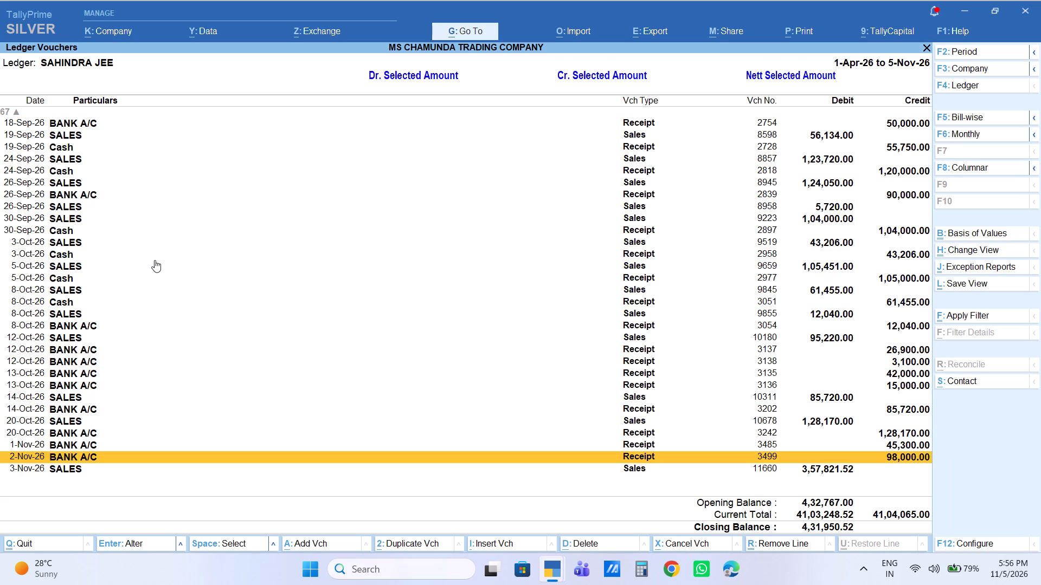
key(Up)
key(Down)
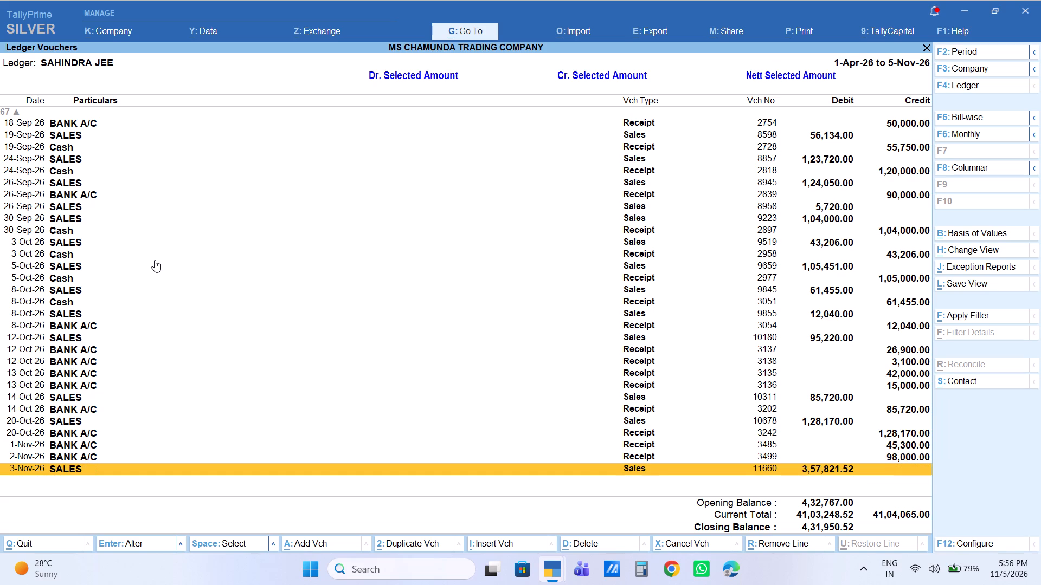
key(Up)
key(Up)
key(Up)
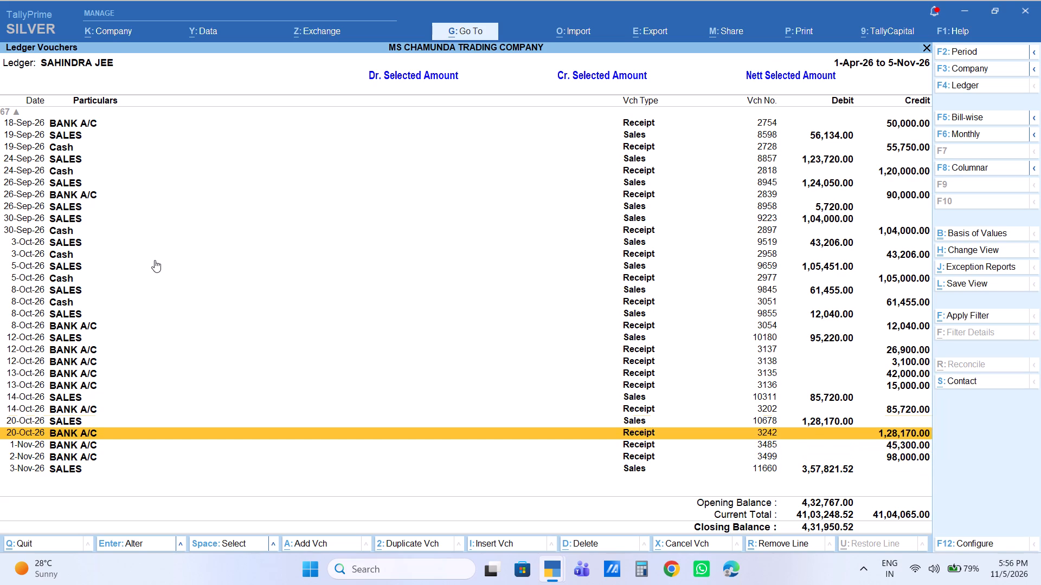
key(Up)
key(Up)
key(Up)
key(Up)
key(Up)
key(Up)
key(Up)
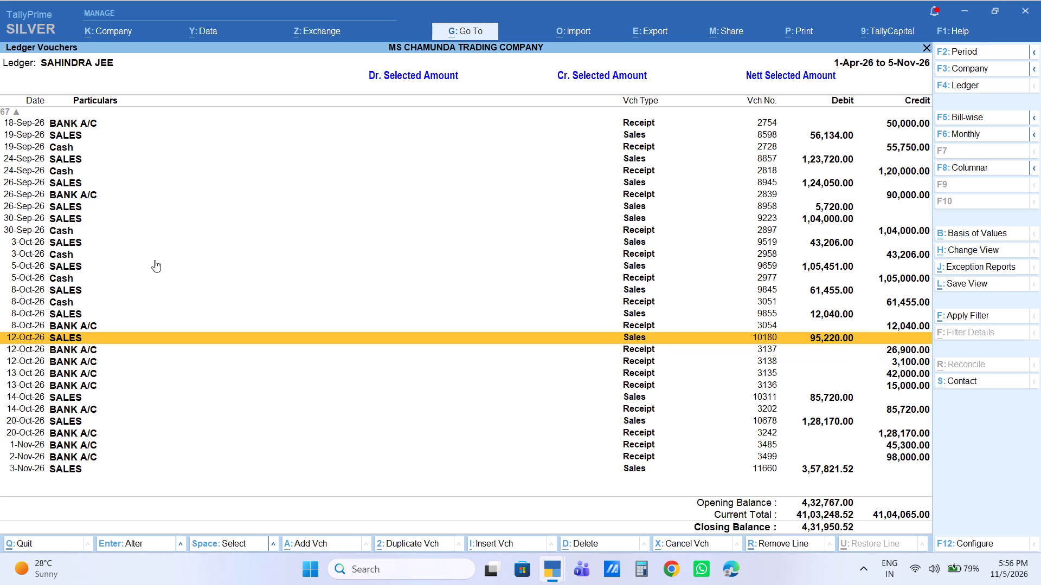
key(Up)
key(Up)
key(Up)
key(Up)
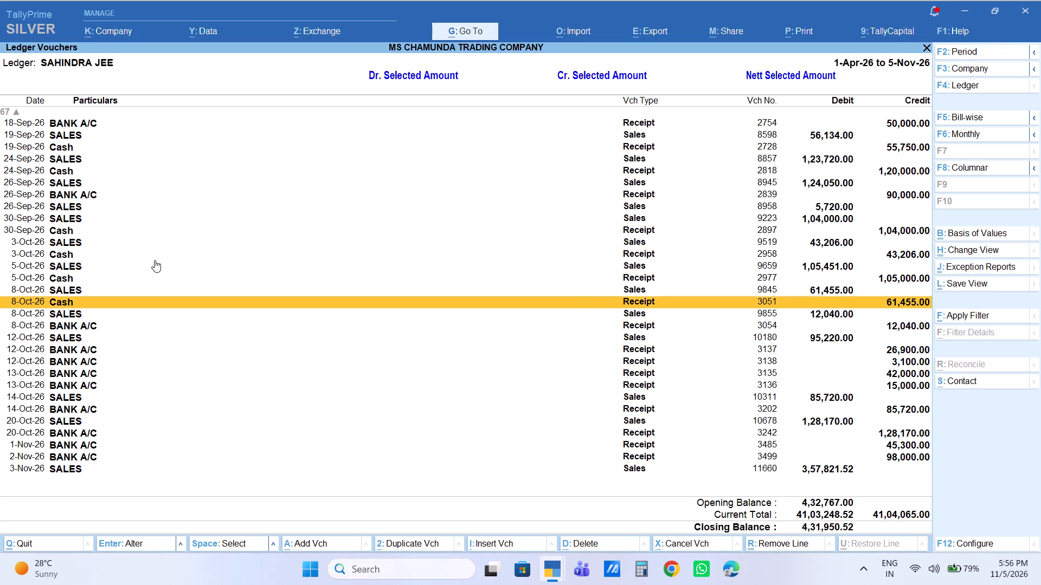
key(Down)
key(Down)
key(Down)
key(Down)
key(Down)
key(Down)
key(Down)
key(Down)
key(Down)
key(Down)
key(Down)
key(Down)
key(Down)
key(Down)
key(Down)
key(Down)
key(Down)
key(Down)
key(Down)
key(Down)
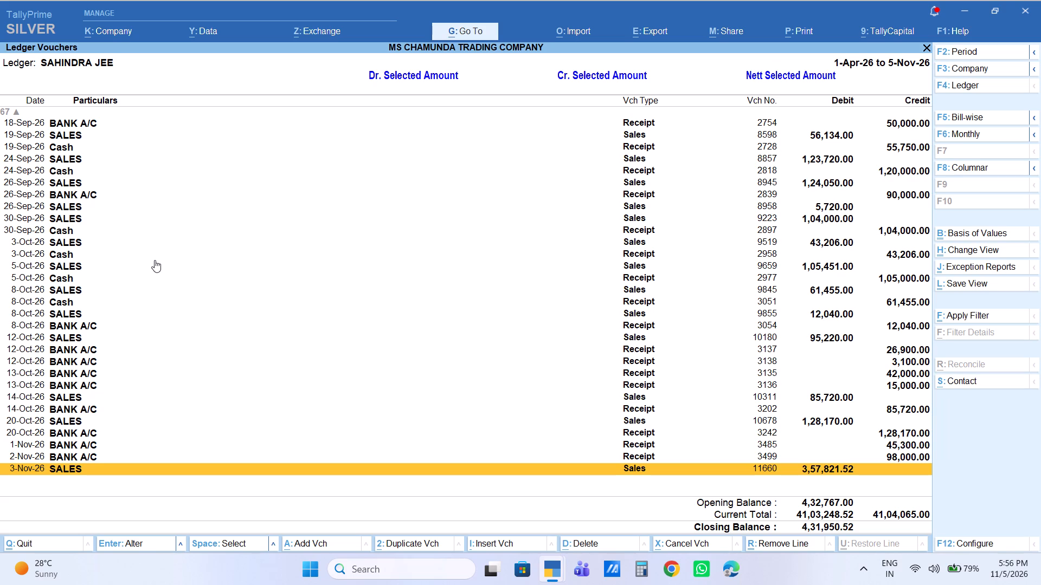
key(Up)
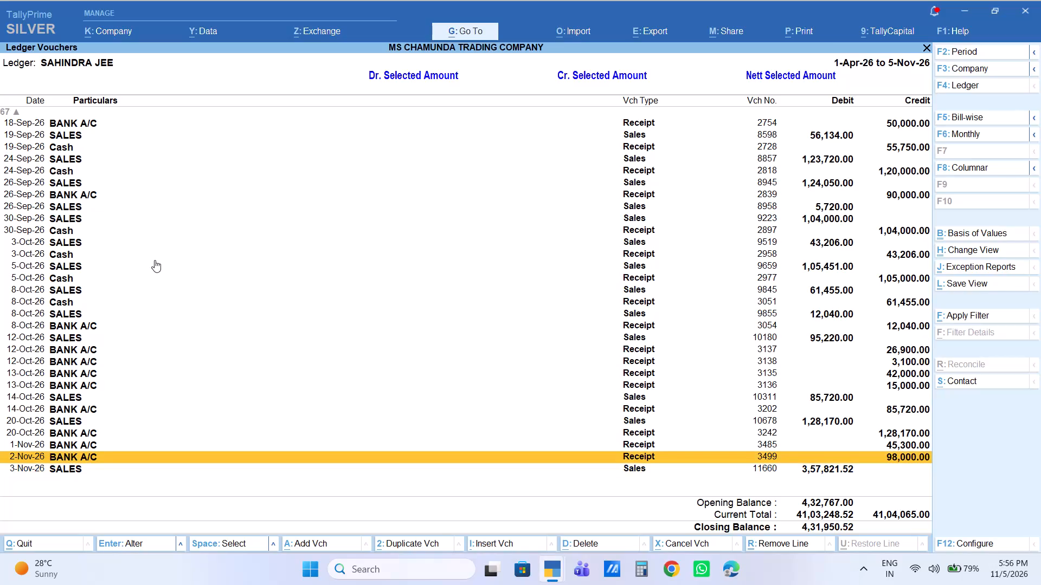
Compare the customer's mid-October to 2-Nov bank receipts with sales bills 10311 and 10678 in the ledger.
key(Up)
key(Up)
key(Up)
key(Up)
key(Up)
key(Up)
key(Down)
key(Down)
key(Down)
key(Down)
key(Down)
key(Down)
key(Down)
key(Down)
key(Down)
key(Down)
key(Down)
key(Down)
key(Down)
key(Down)
key(Down)
key(Down)
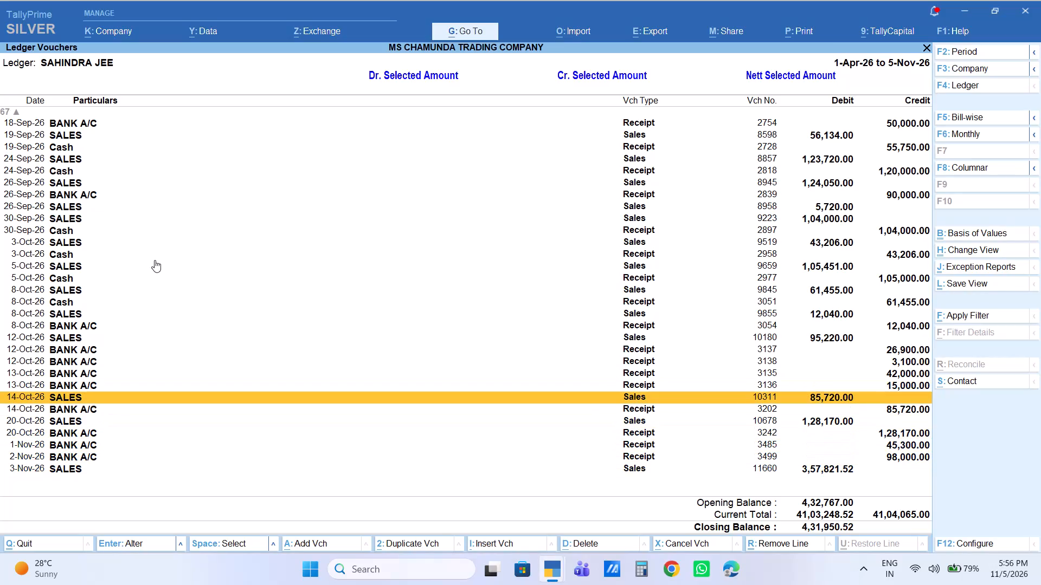
key(Up)
key(Up)
key(Up)
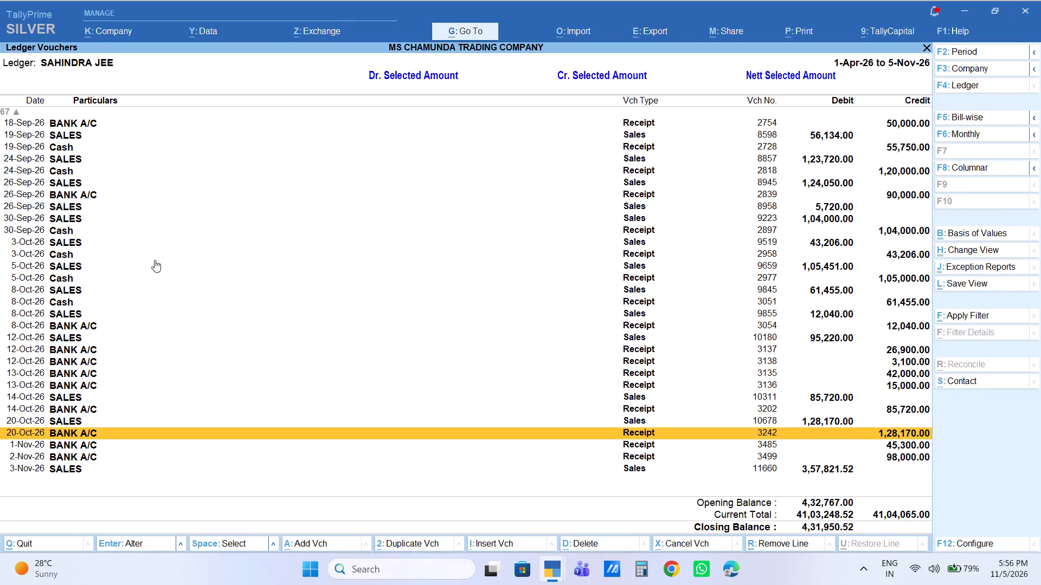
key(Down)
key(Down)
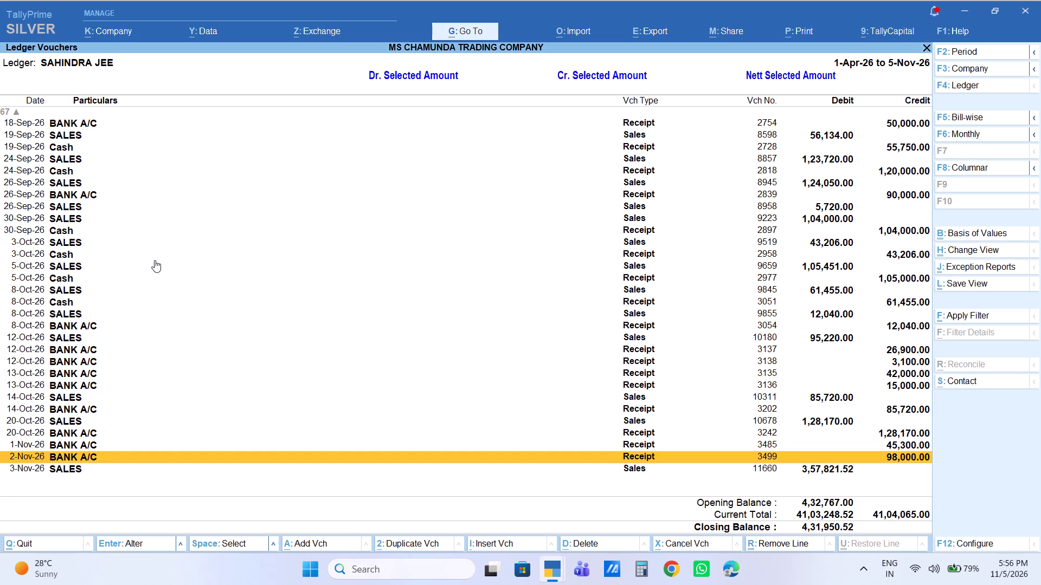
key(Up)
key(Up)
key(Up)
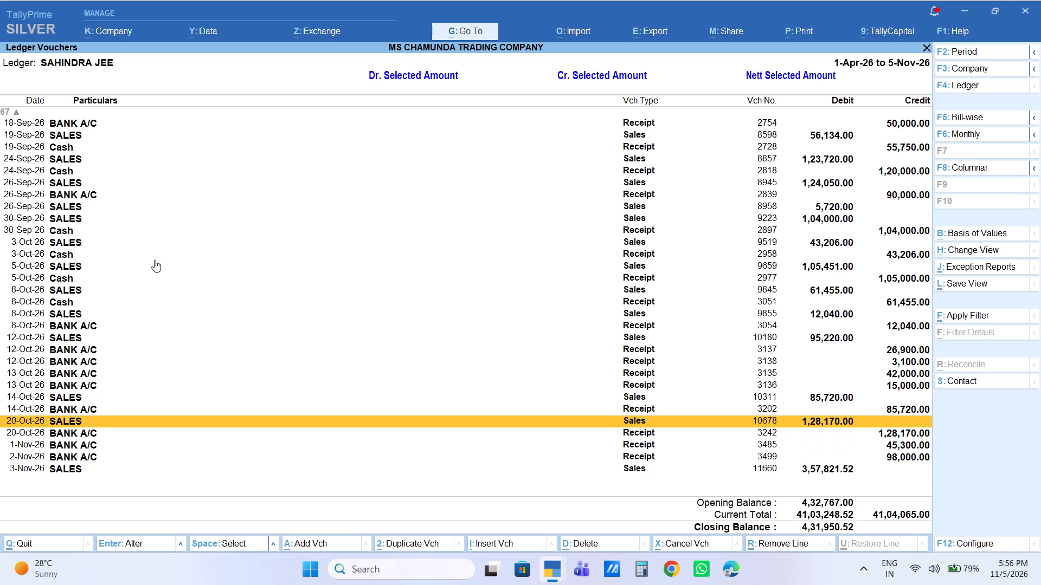
key(Up)
key(Up)
key(Up)
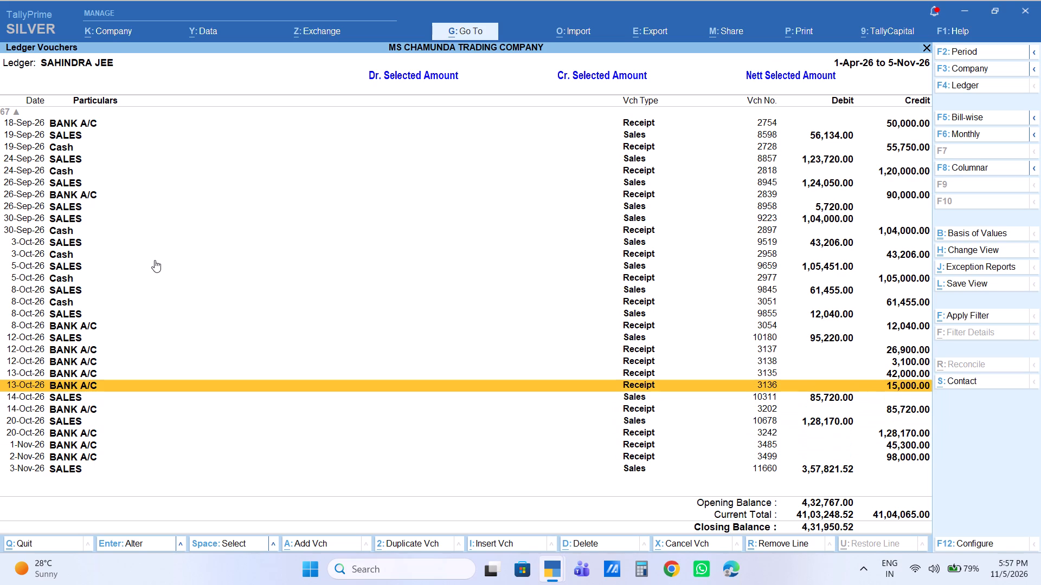
Open the 2-Nov bank receipt 3499 and examine its allocations against bill 10180 and advance, leaving without saving.
key(Down)
key(Down)
key(Down)
key(Down)
key(Down)
key(Down)
key(Down)
key(Down)
key(Down)
key(Down)
key(Down)
key(Down)
key(Down)
key(Down)
key(Down)
key(Down)
key(Down)
key(Up)
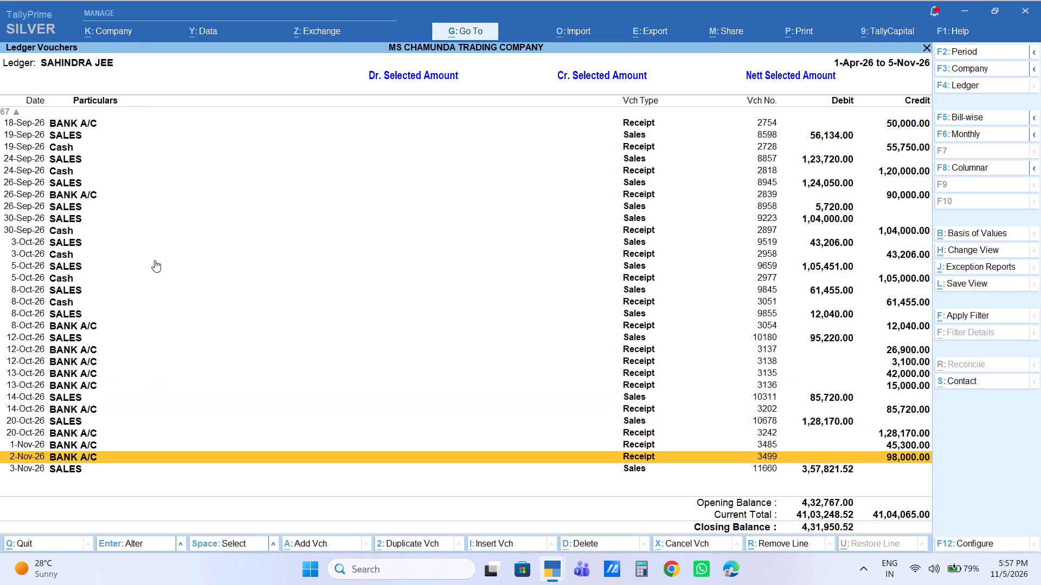
key(Return)
key(Return)
key(Return)
key(Return)
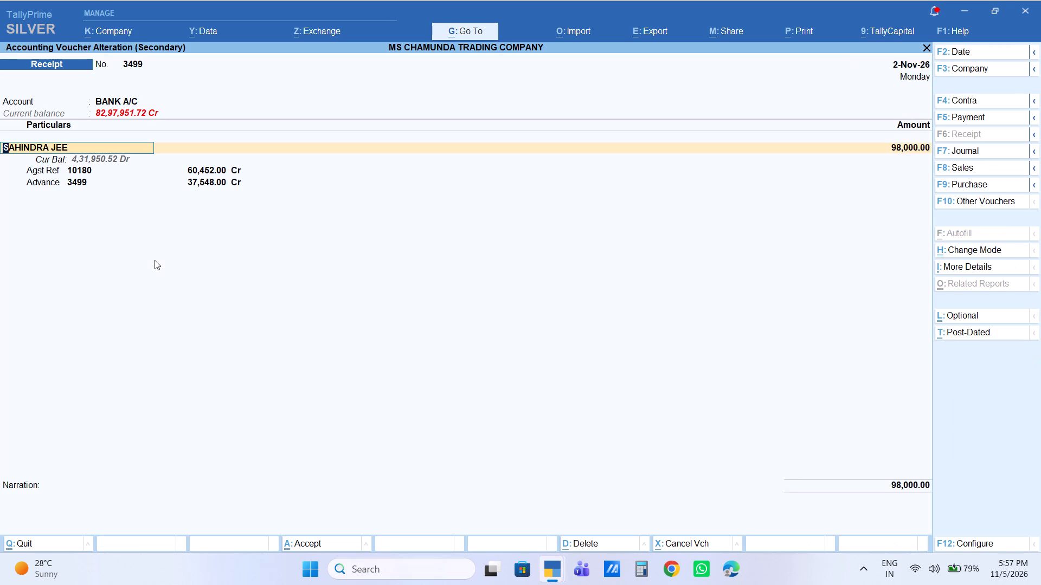
key(Return)
key(Return)
key(Return)
key(Return)
key(Return)
key(Return)
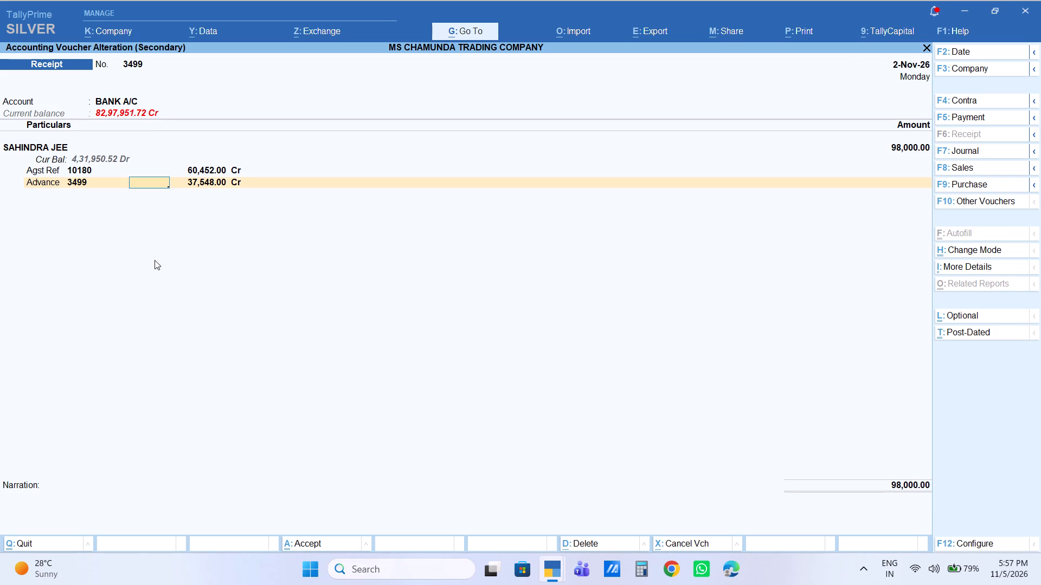
key(BackSpace)
key(BackSpace)
key(BackSpace)
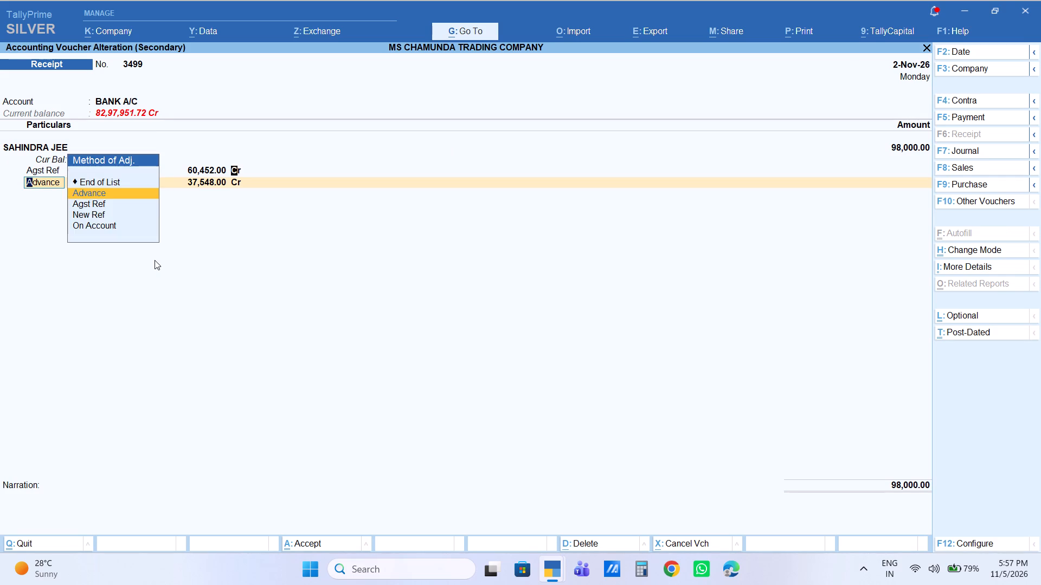
key(BackSpace)
key(Escape)
key(Escape)
key(Escape)
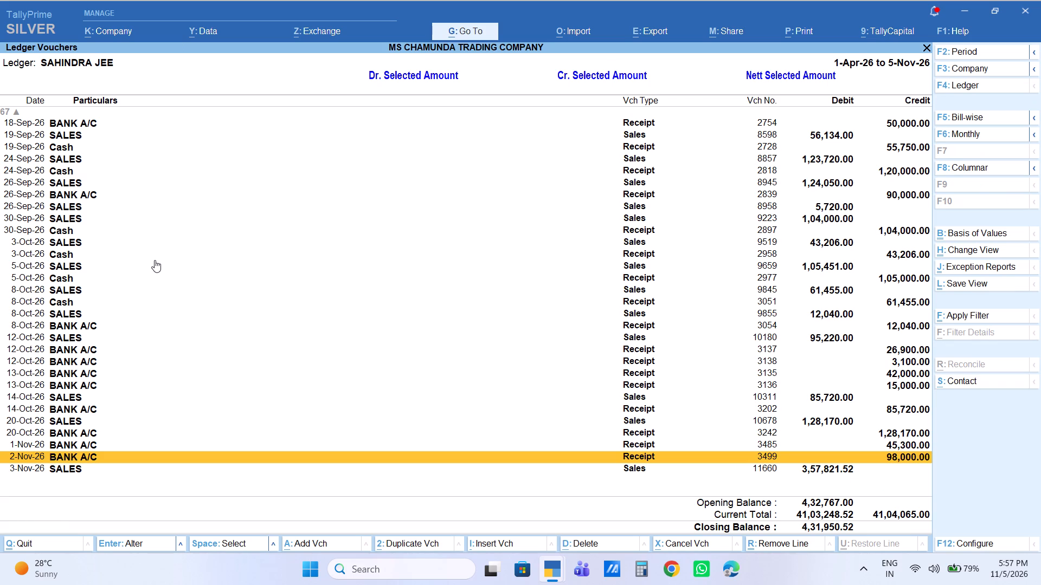
Reopen bank receipt 3499 to recheck its bill-wise allocation, and return to the customer's ledger.
key(Return)
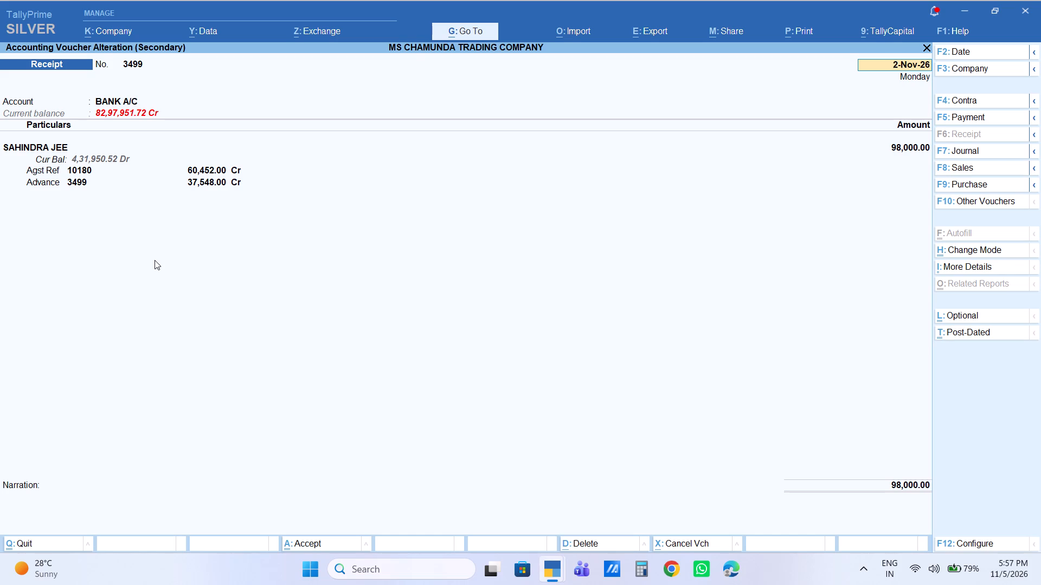
key(Escape)
key(Escape)
key(Escape)
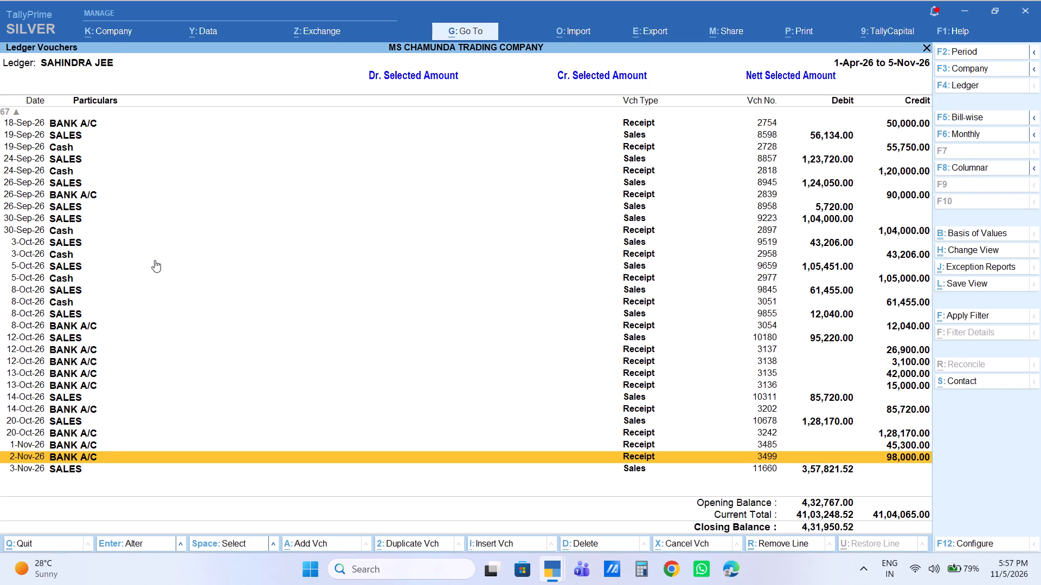
Check the ledger entry by entry from sales bill 11660 back to the 8-Oct bank receipt, matching receipts to bills.
key(Down)
key(Down)
key(Down)
key(Down)
key(Down)
key(Down)
key(Down)
key(Down)
key(Down)
key(Down)
key(Down)
key(Up)
key(Down)
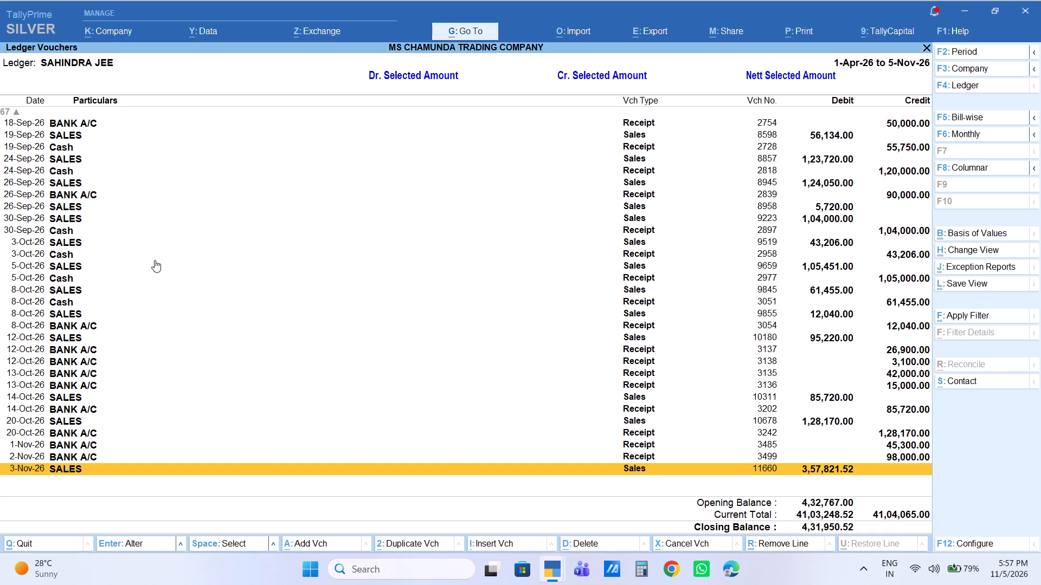
key(Up)
key(Up)
key(Up)
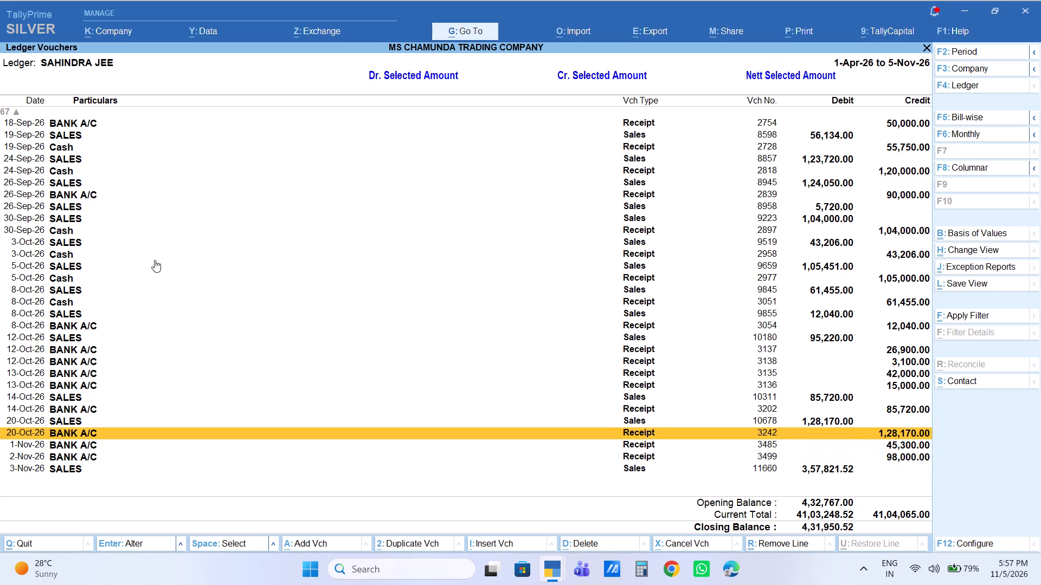
key(Up)
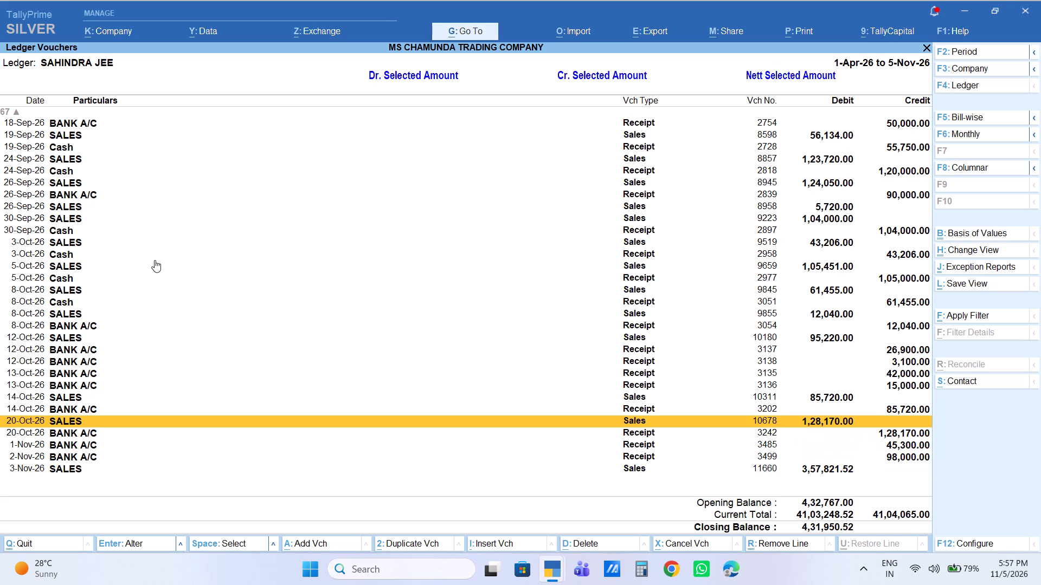
key(Down)
key(Up)
key(Up)
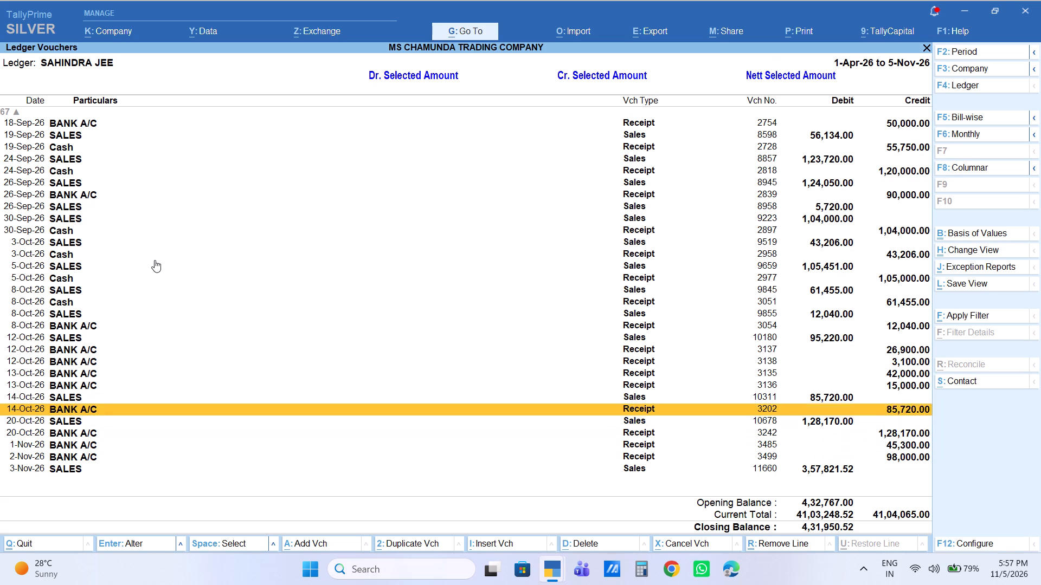
key(Up)
key(Up)
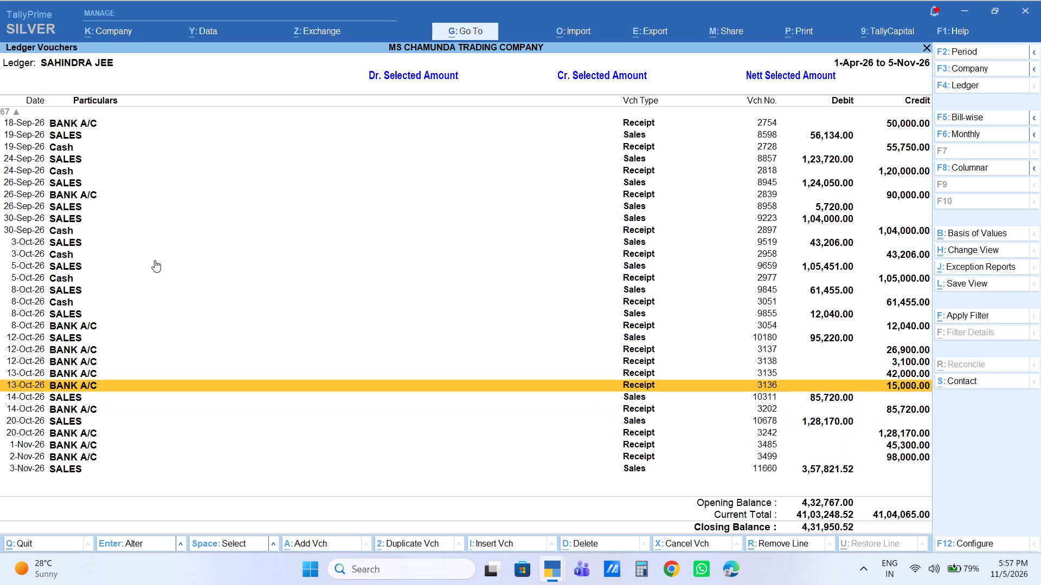
key(Up)
key(Up)
key(Up)
key(Up)
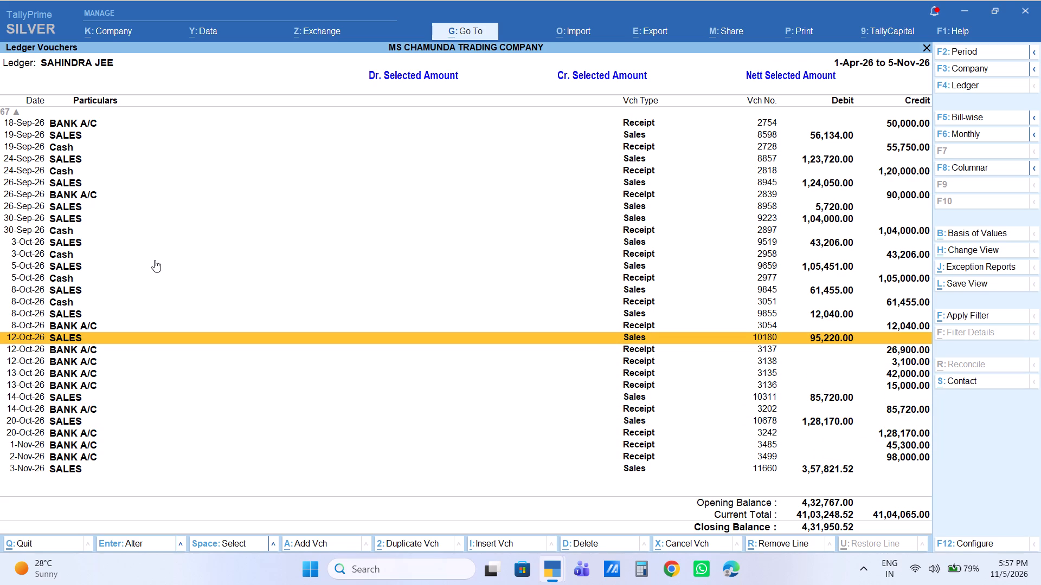
key(Up)
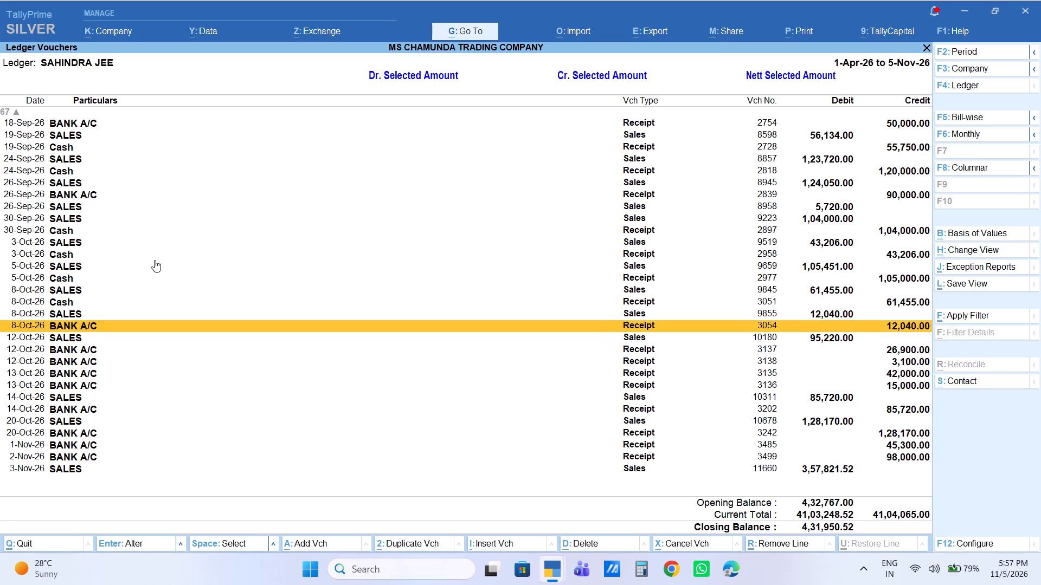
key(Down)
key(Down)
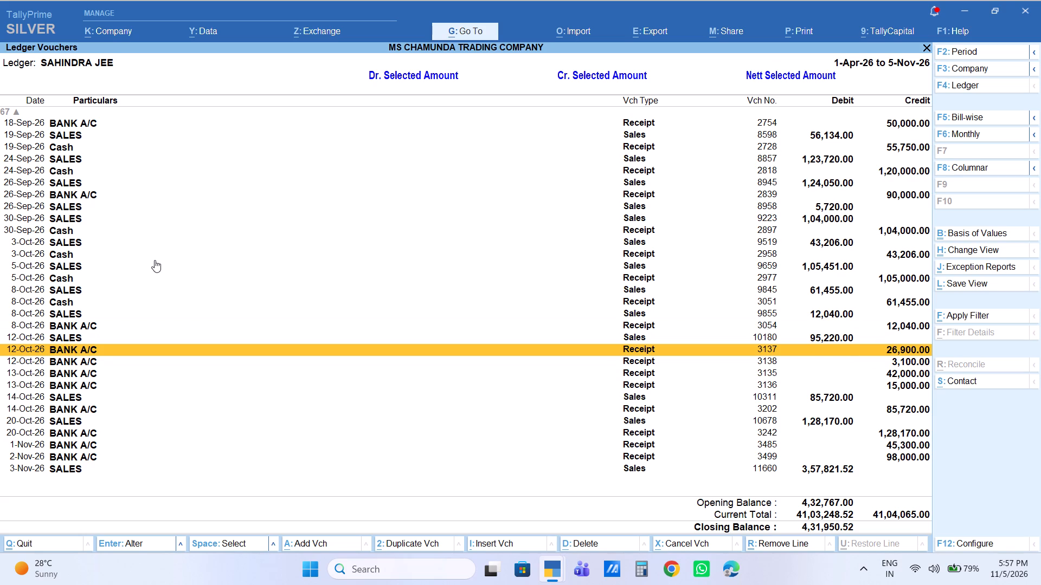
Trace the customer's earlier bills and receipts from 12-Oct back to early September, and leave the ledger for the Gateway.
key(Up)
key(Up)
key(Up)
key(Up)
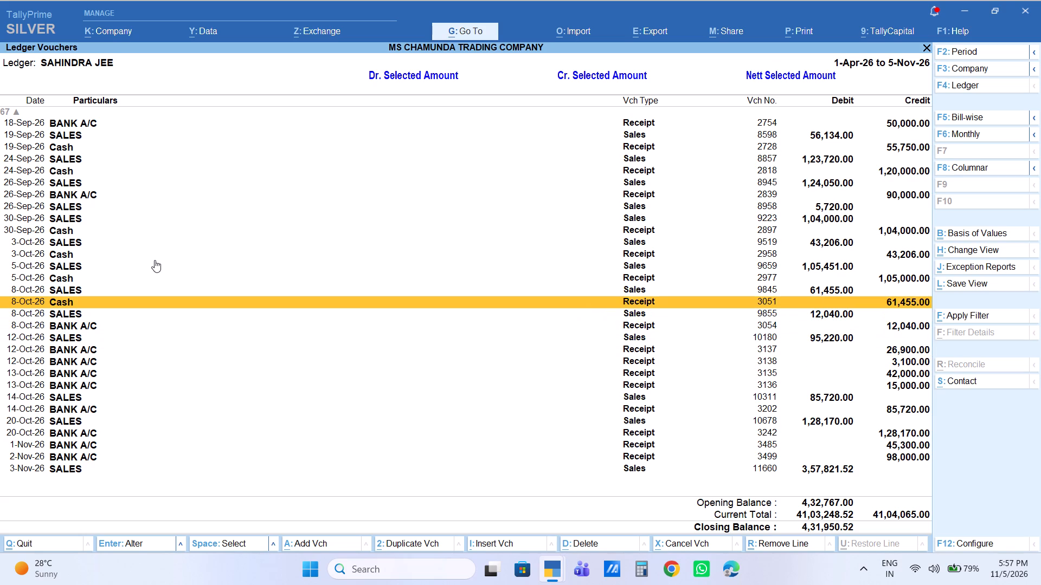
key(Up)
key(Up)
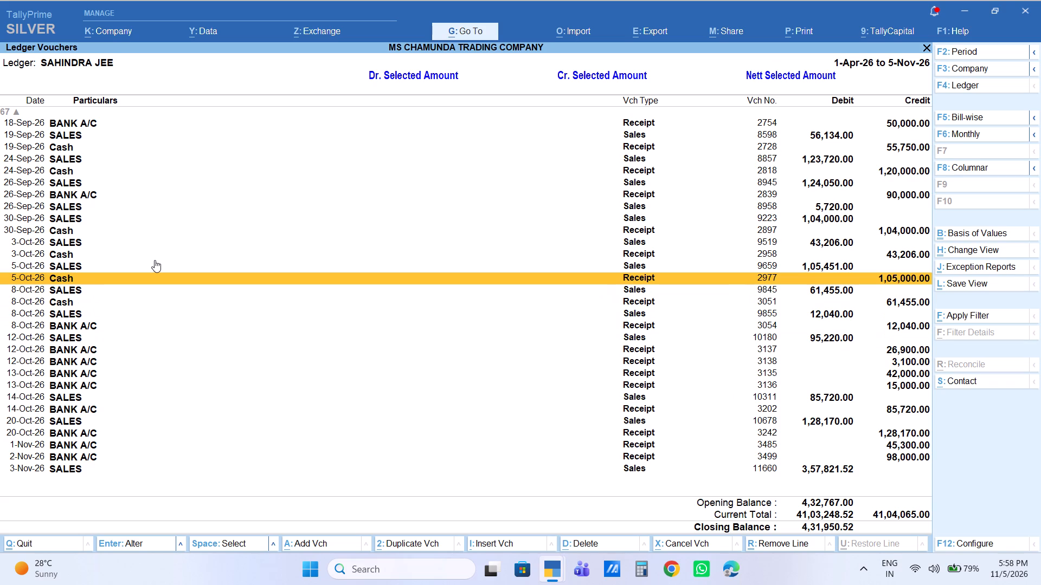
key(Up)
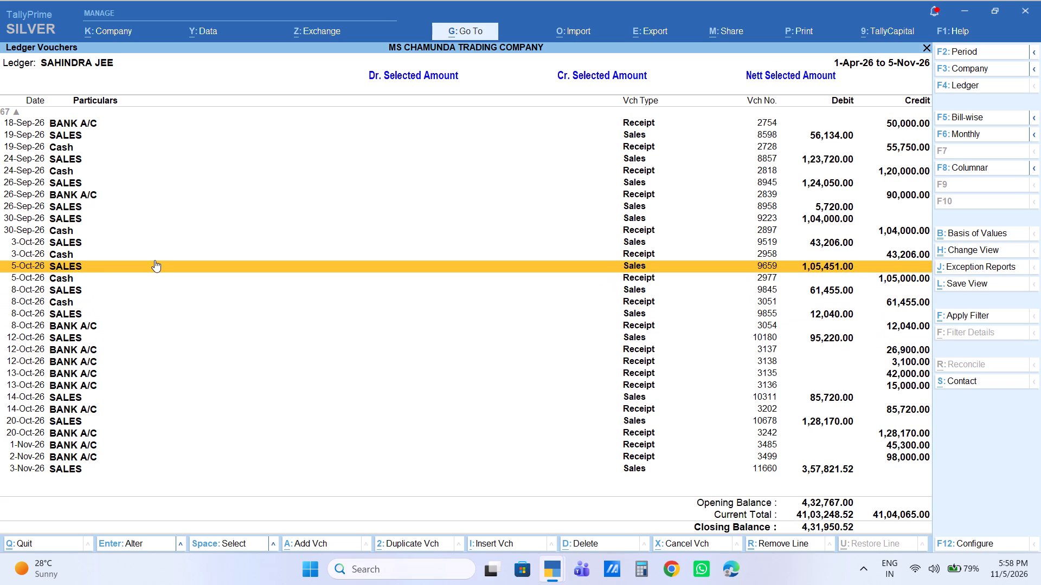
key(Up)
key(Up)
key(Up)
key(Up)
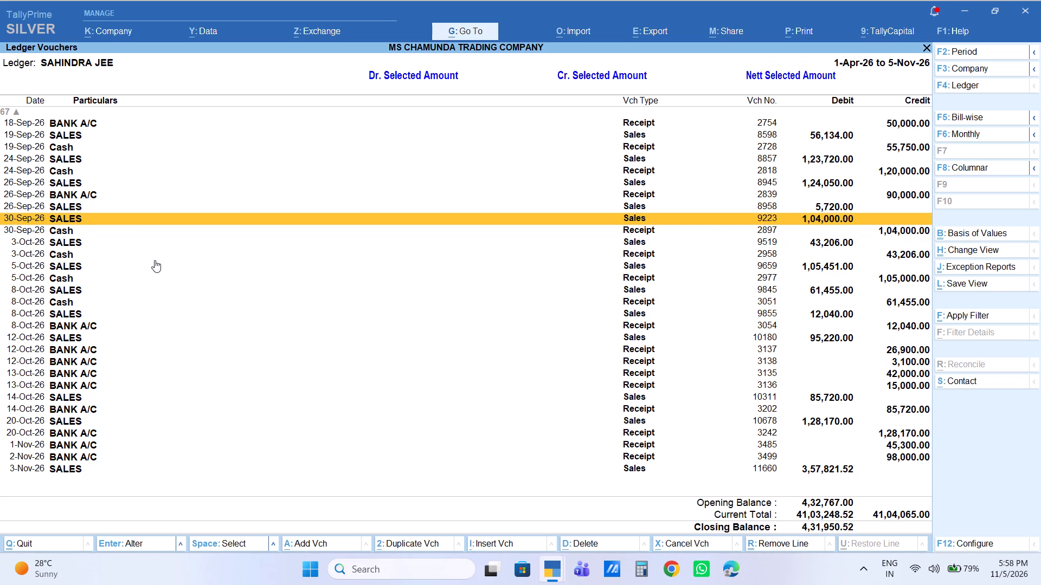
key(Up)
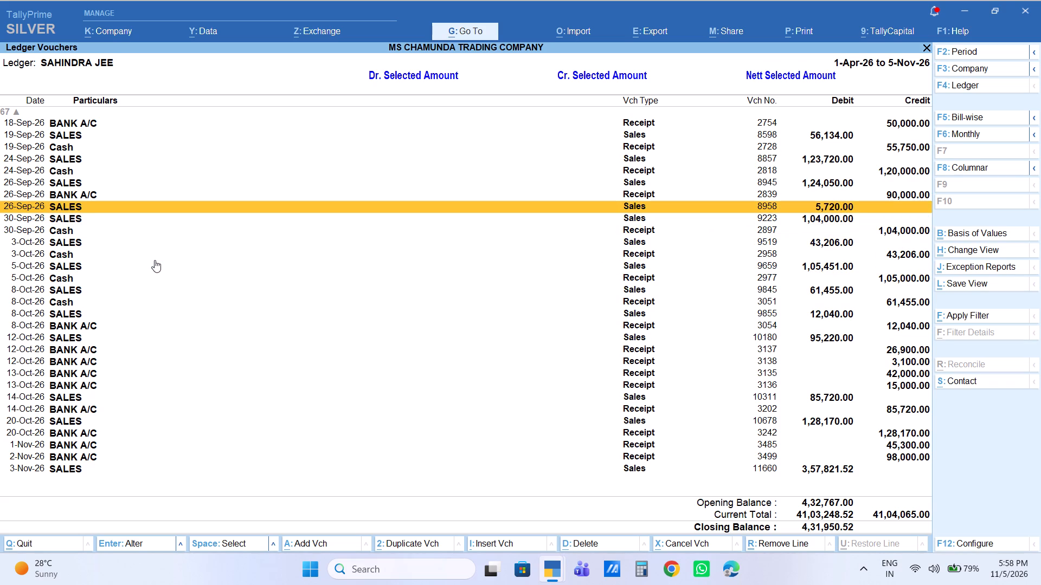
key(Up)
key(Up)
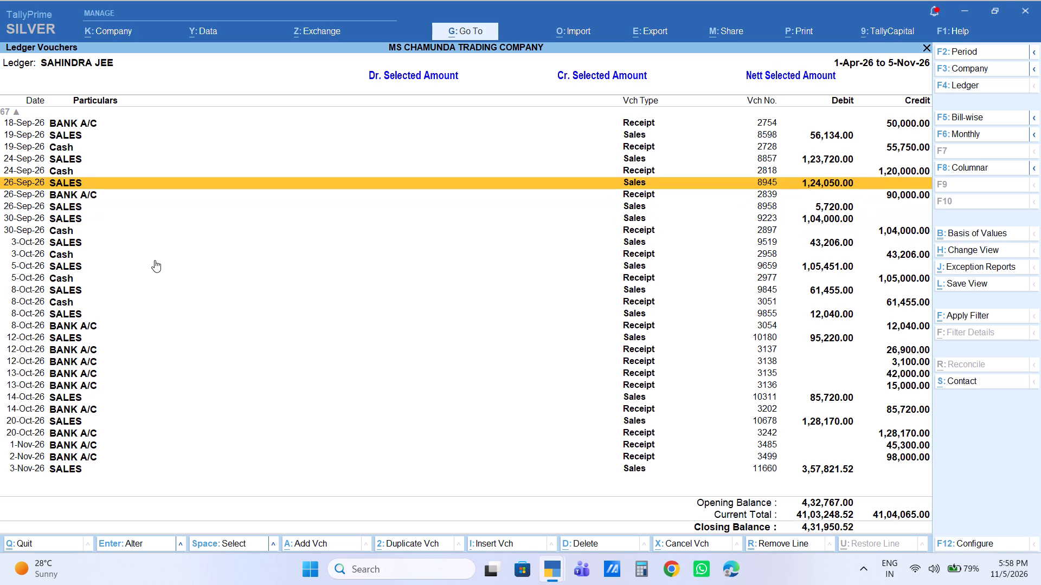
key(Up)
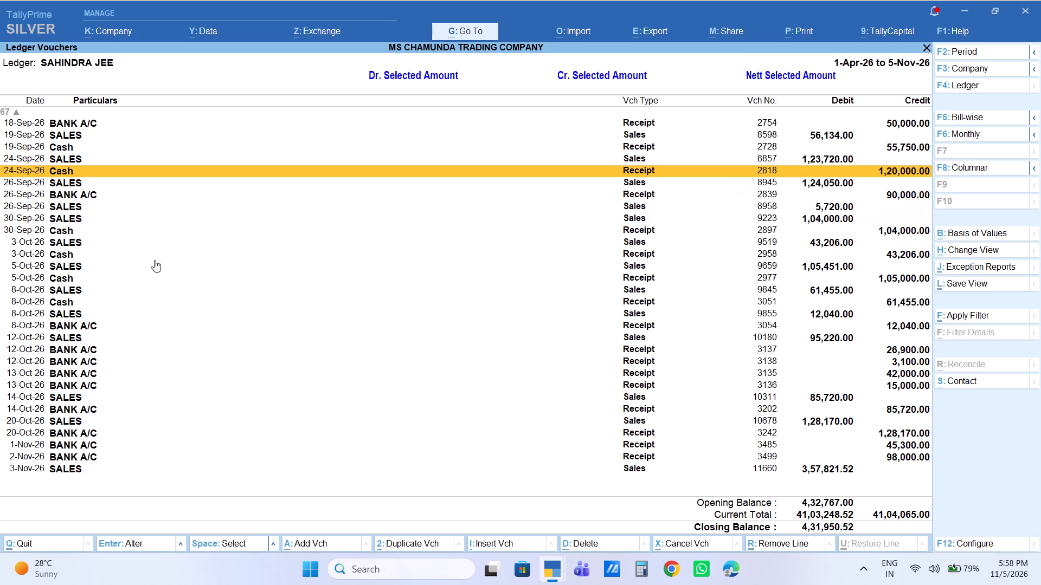
key(Up)
key(Up)
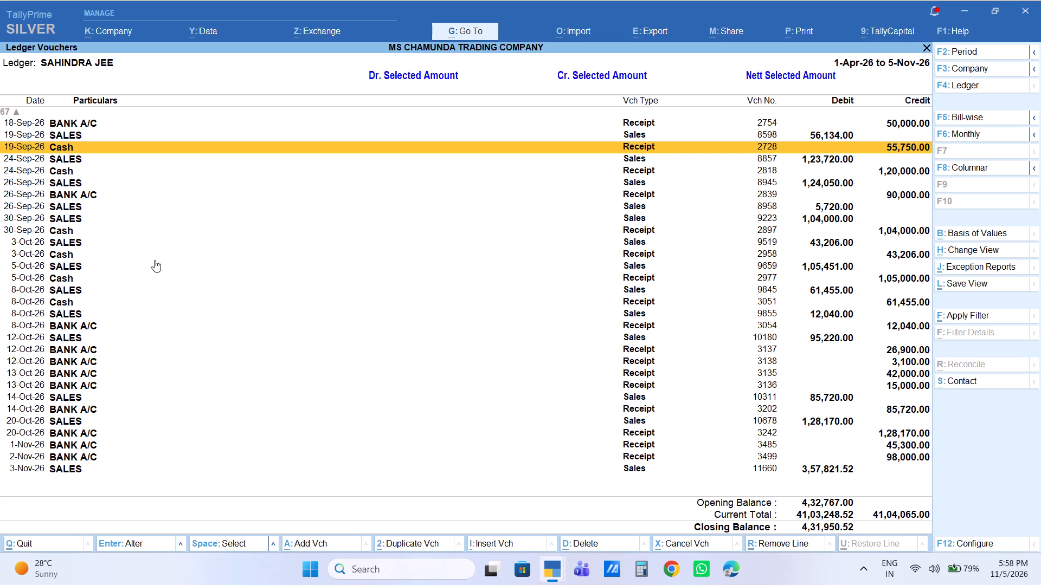
key(Up)
key(Up)
key(Up)
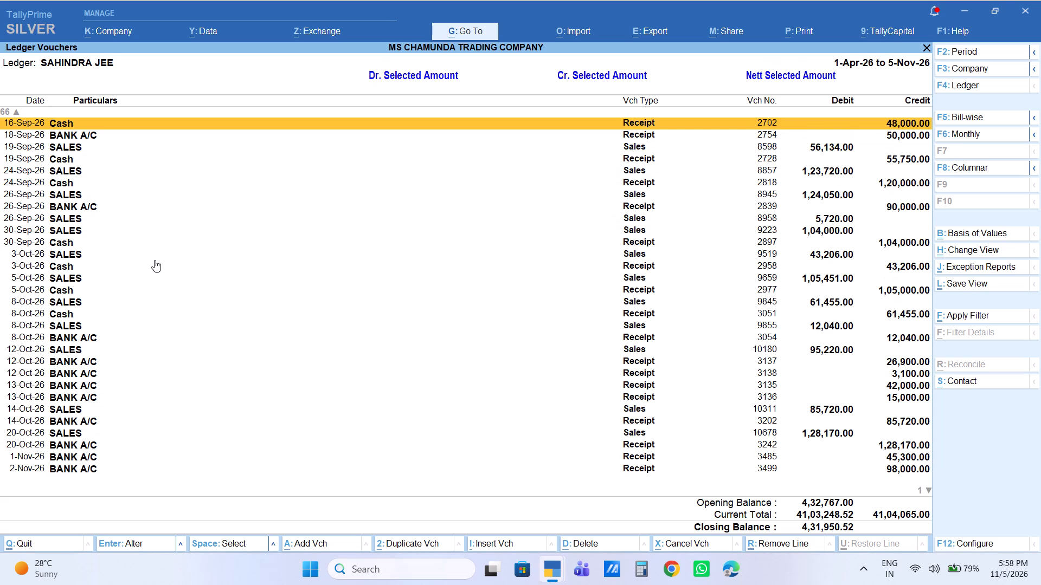
key(Up)
key(Up)
key(Down)
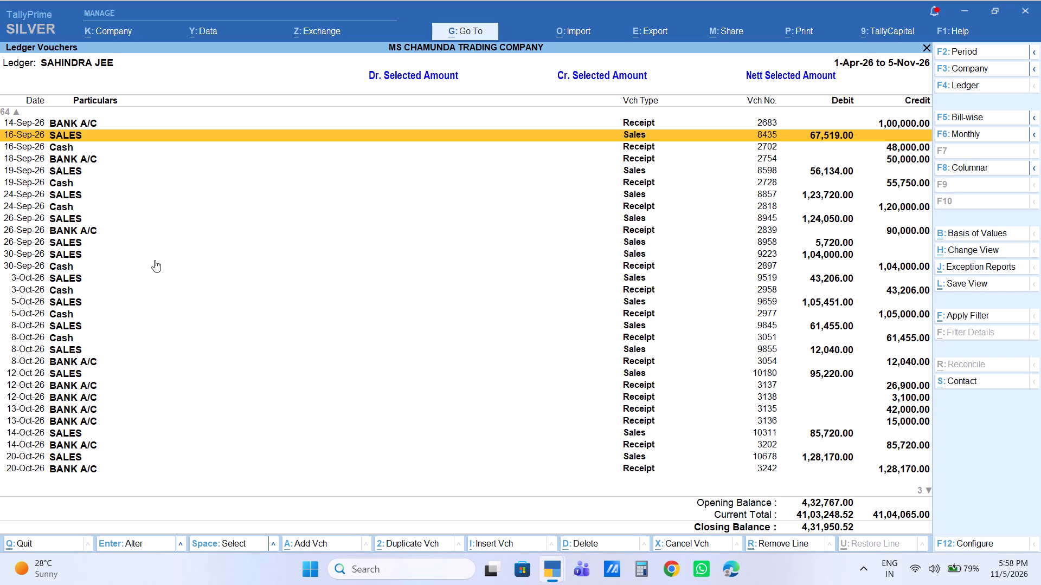
key(Up)
key(Up)
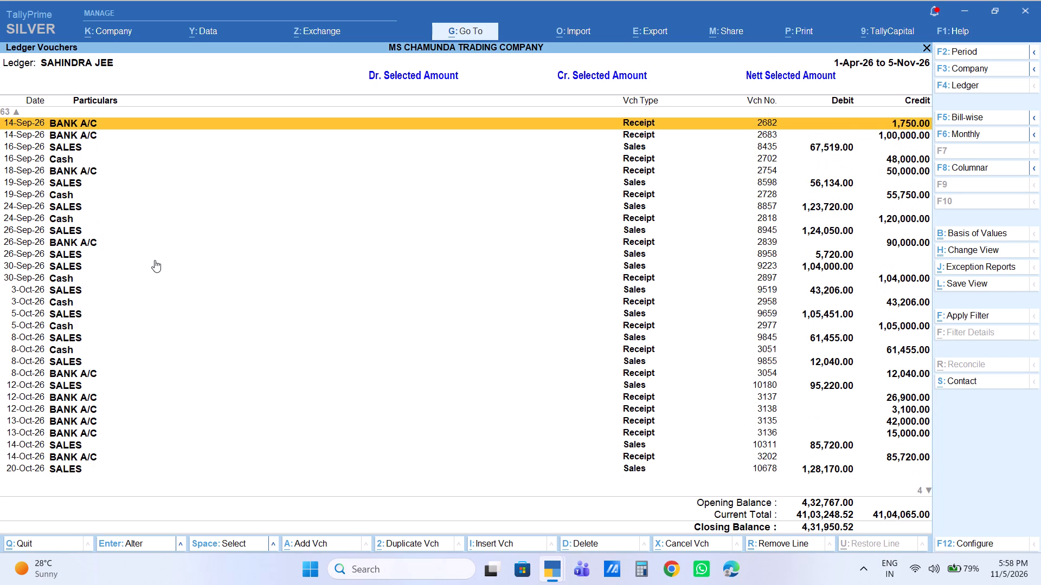
key(Up)
key(Up)
key(Down)
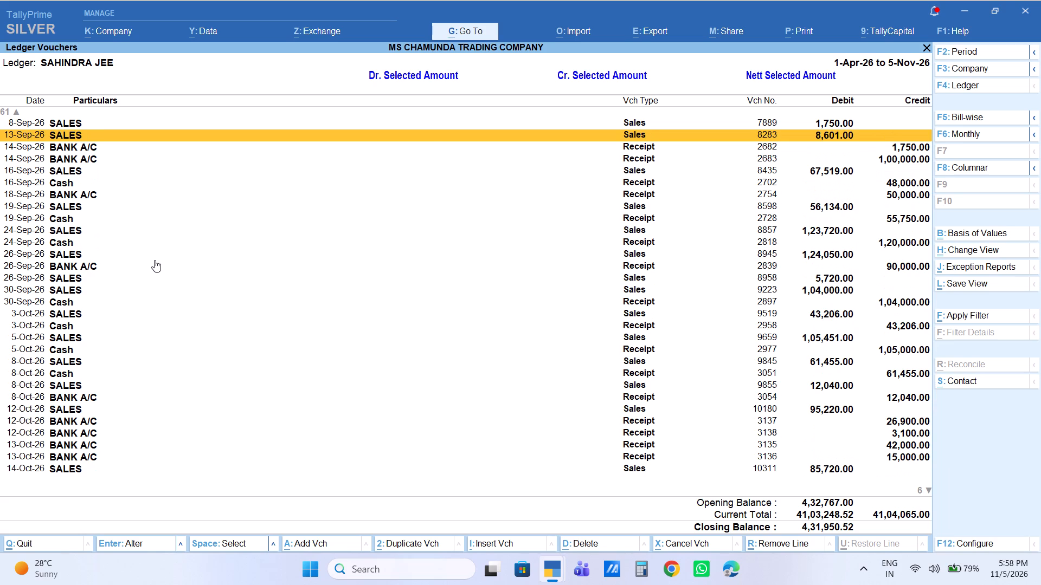
key(Escape)
key(Escape)
key(Escape)
key(Escape)
key(Escape)
key(Escape)
key(Escape)
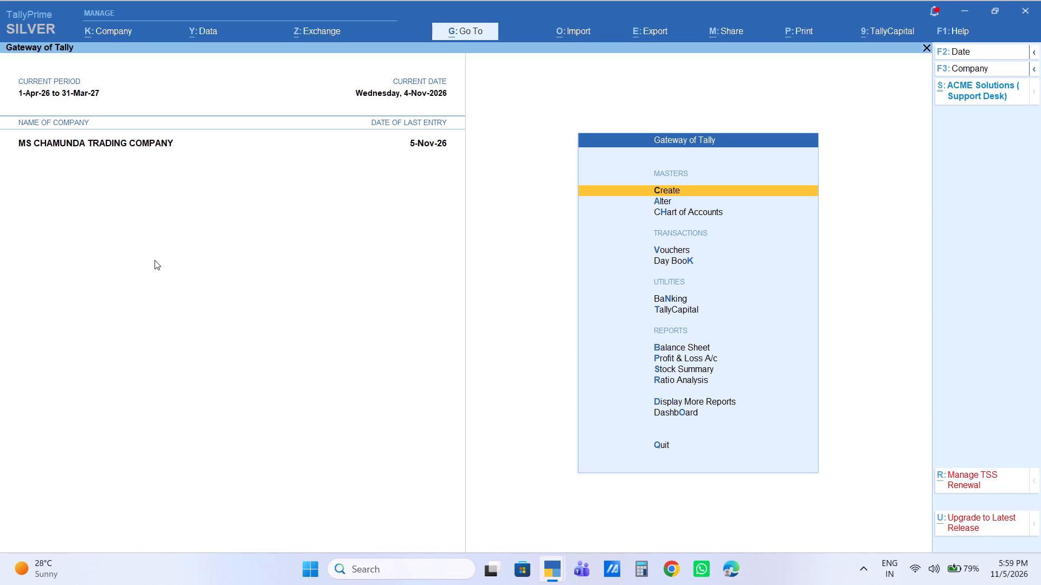
Open the same customer's ledger from the account books and bring up the 3-Nov sales bill 11660 for alteration.
text(da)
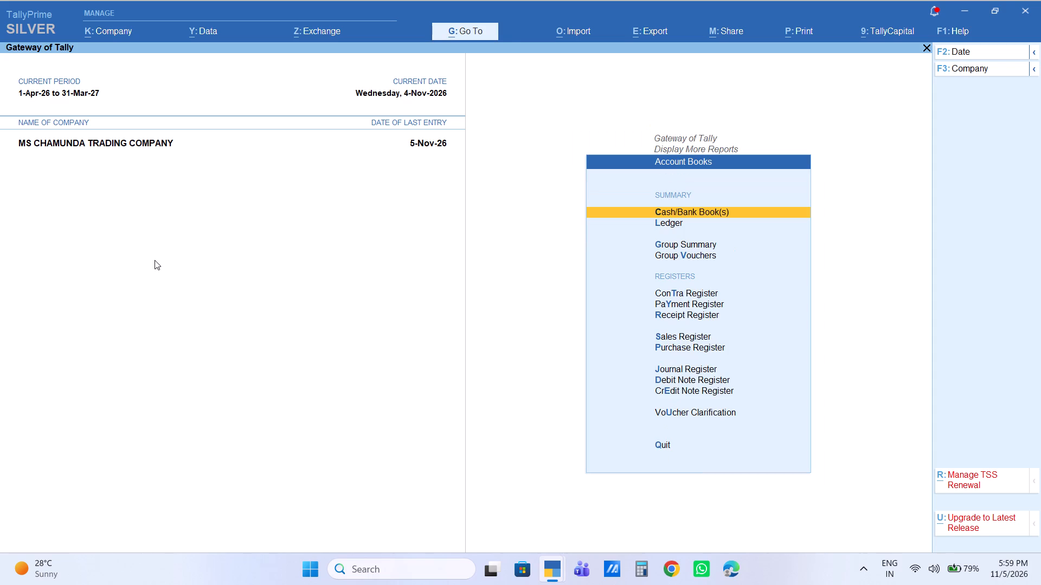
key(l)
text(sahindra)
key(Return)
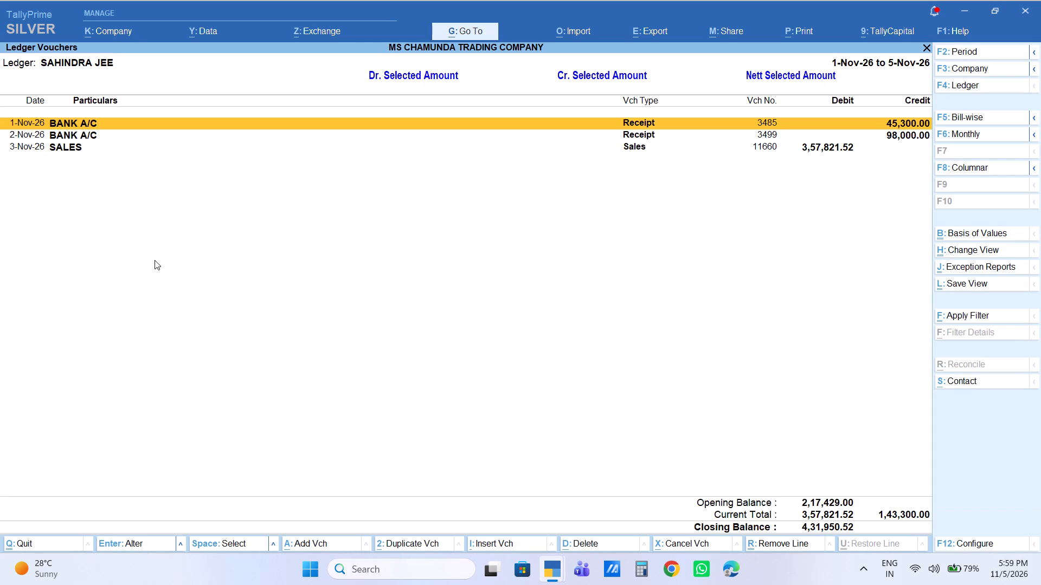
key(Down)
key(Down)
key(Return)
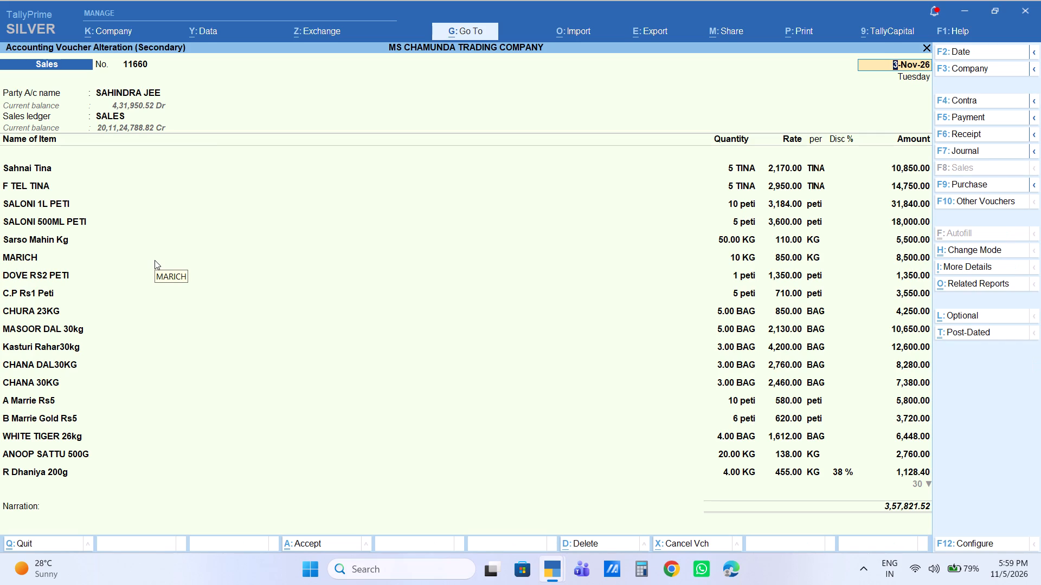
Check the bill's item rates line by line, from Sahnai Tina down to MASOOR DAL 30kg.
key(Return)
key(Return)
key(Return)
key(Return)
key(Return)
key(Return)
key(Return)
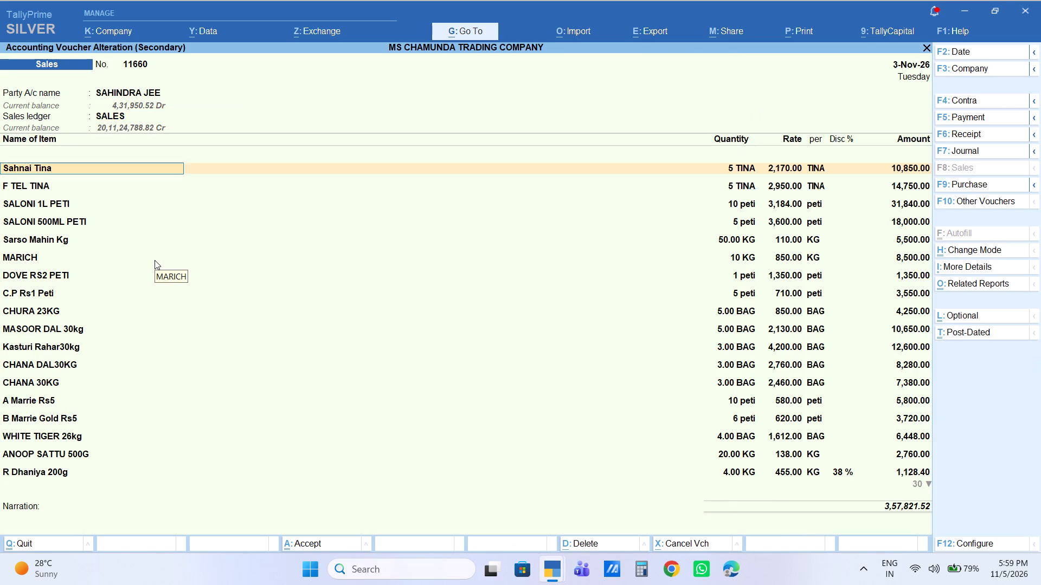
key(Return)
key(Return)
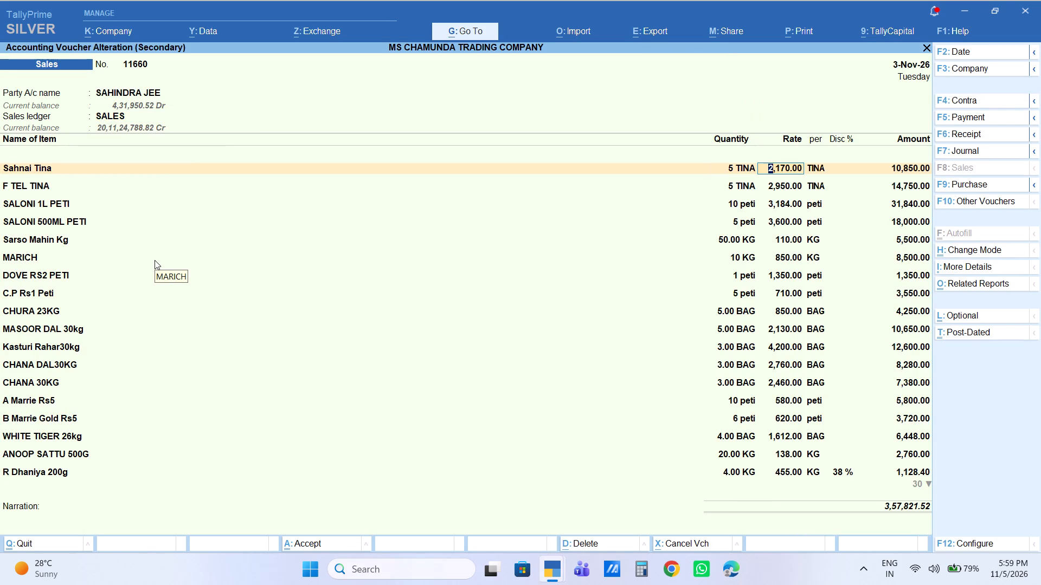
key(Down)
key(Down)
key(Up)
key(Up)
key(Down)
key(Down)
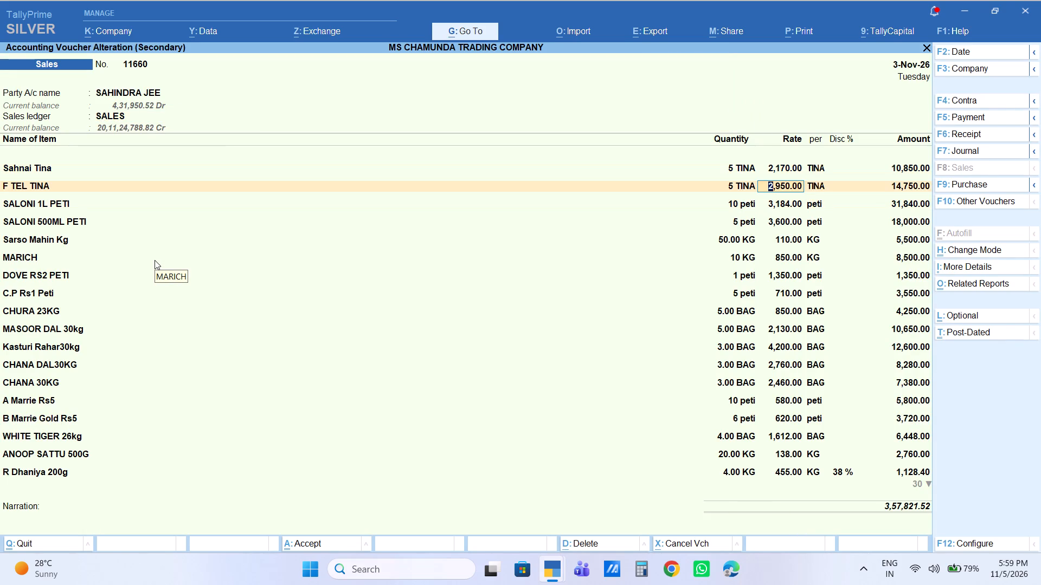
key(Down)
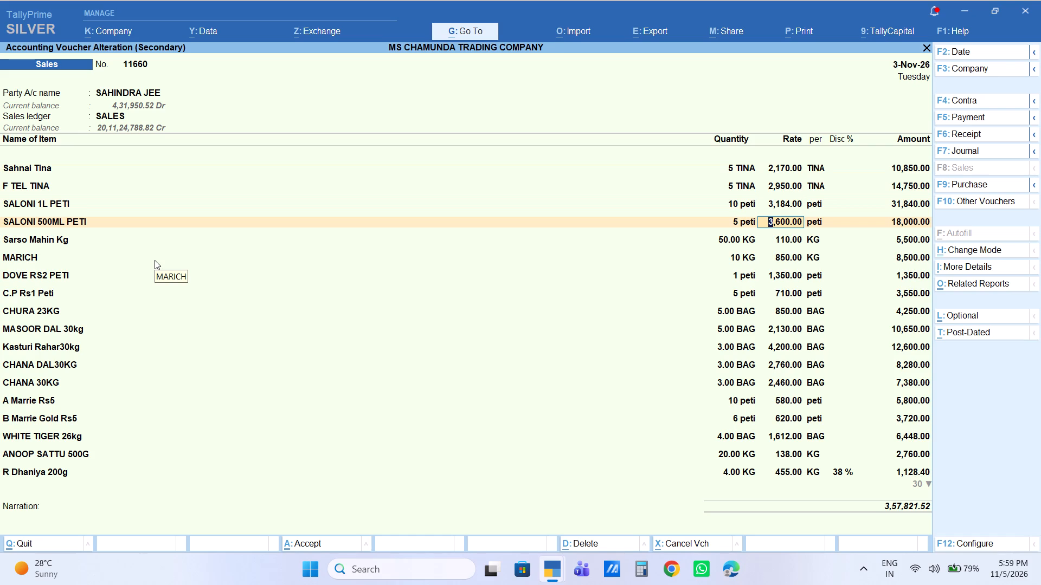
key(Down)
key(Down)
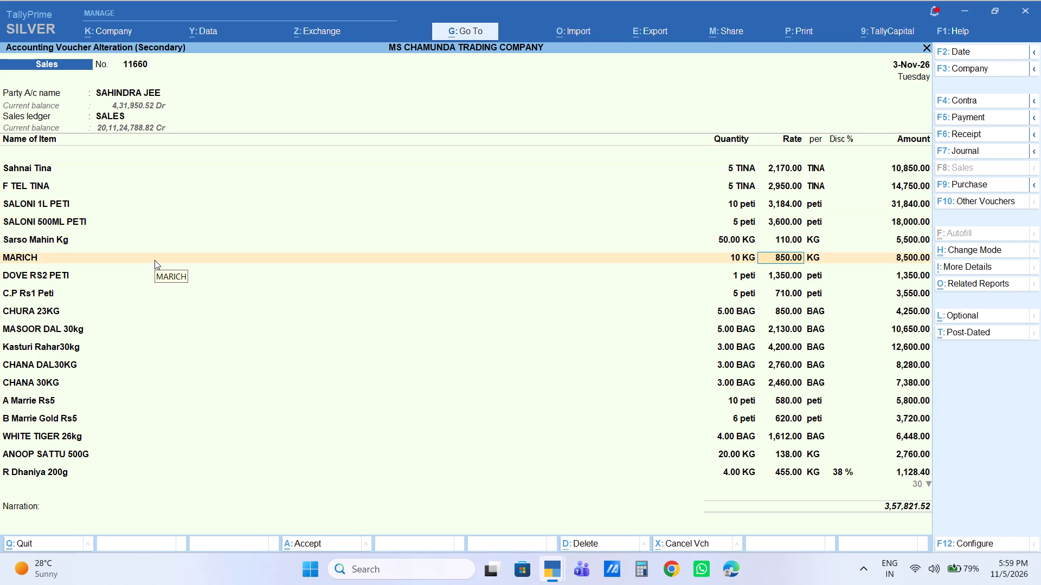
key(Down)
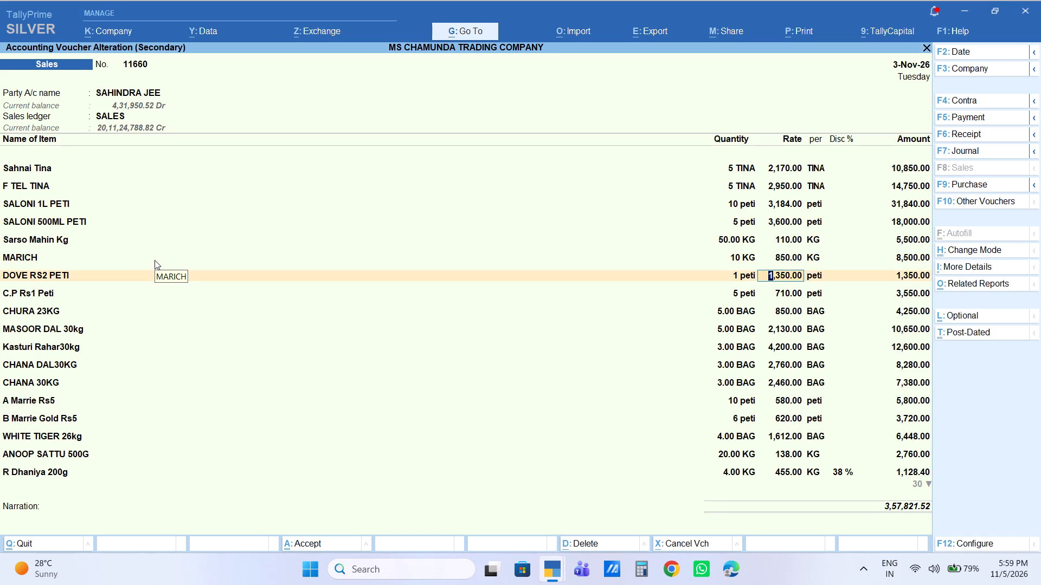
key(Down)
key(Down)
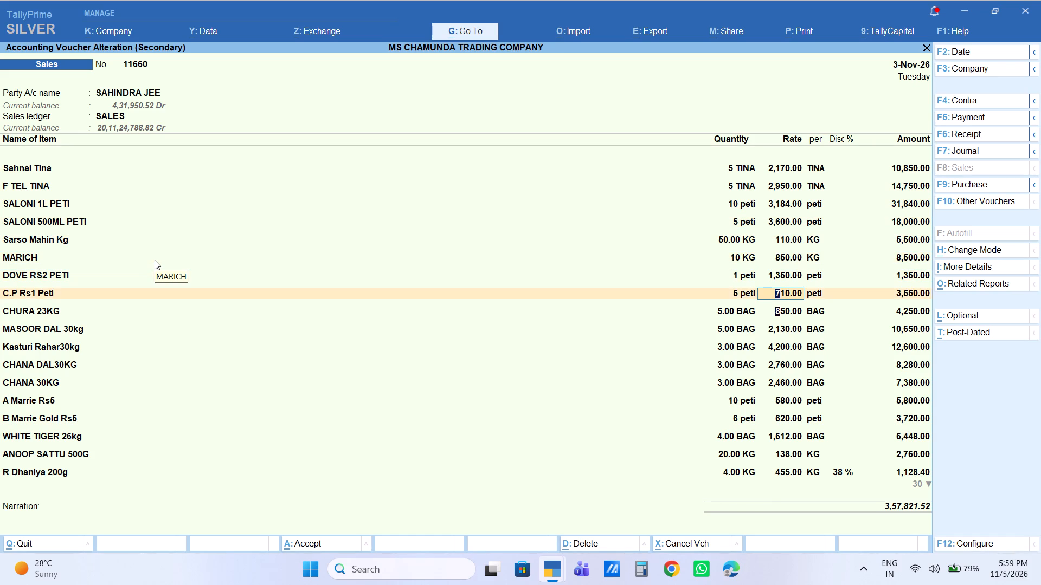
key(Down)
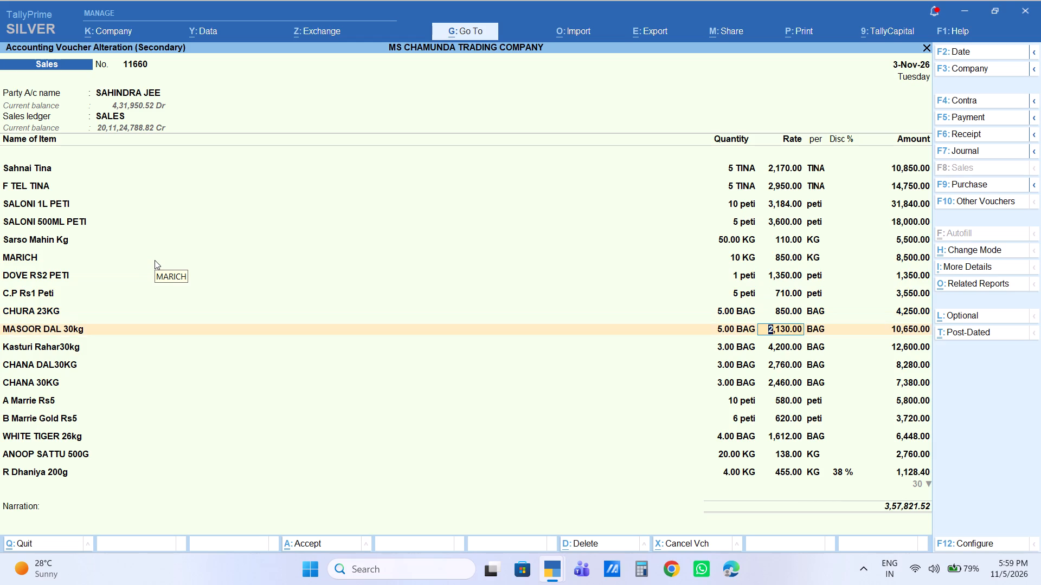
Set the Labour Charge below the last item of sales bill 11660 to 368.
key(Down)
key(Down)
key(Down)
key(Down)
key(Down)
key(Down)
key(Down)
key(Down)
key(Down)
key(Down)
key(Down)
key(Down)
key(Down)
key(Down)
key(Down)
key(Down)
key(Down)
key(Down)
key(Down)
key(Down)
key(Down)
key(Down)
key(Down)
key(Down)
key(Down)
key(Down)
key(Down)
key(Down)
key(Down)
key(Down)
key(Down)
key(Down)
key(Down)
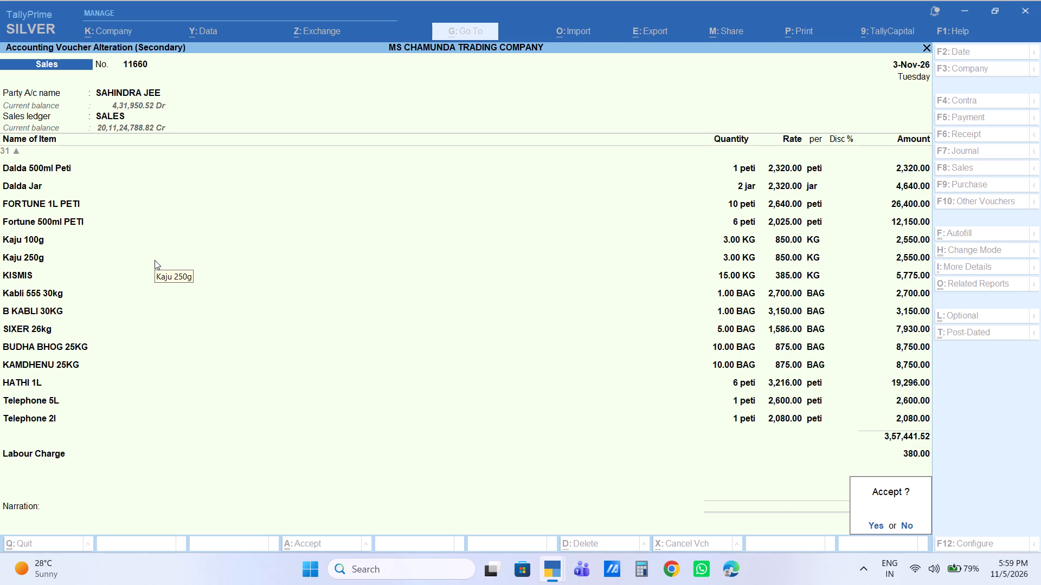
key(BackSpace)
key(Return)
key(BackSpace)
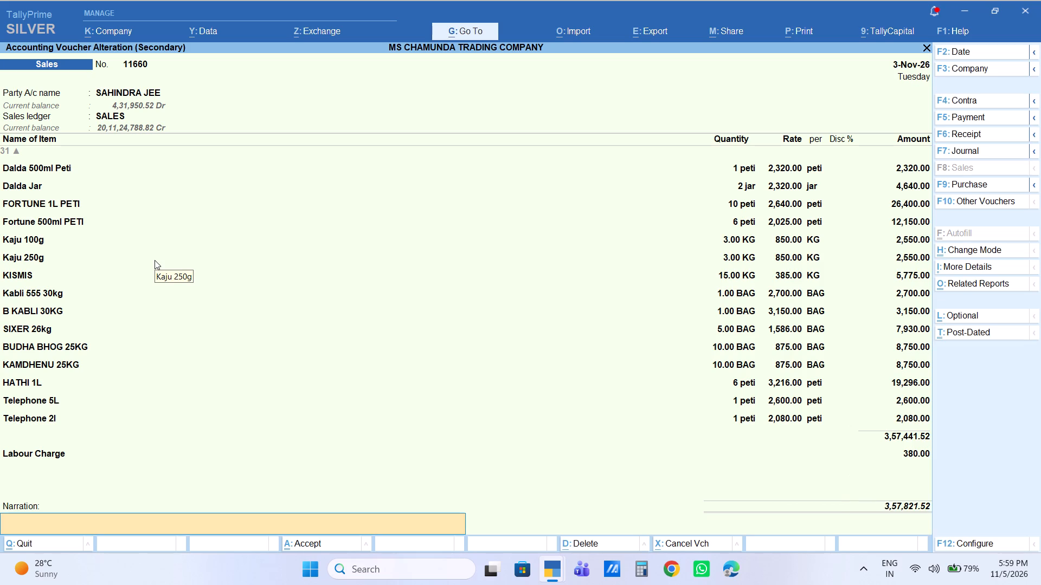
key(BackSpace)
key(BackSpace)
key(BackSpace)
key(Return)
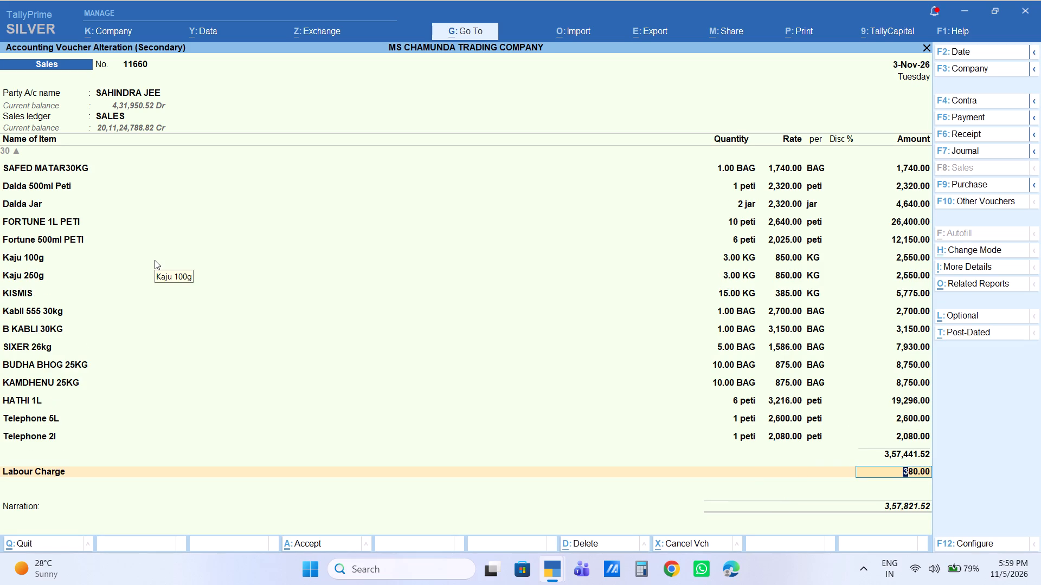
text(368)
key(Return)
Add the R. Off ledger below the Labour Charge with a 0.48 round-off, and save sales bill 11660.
key(r)
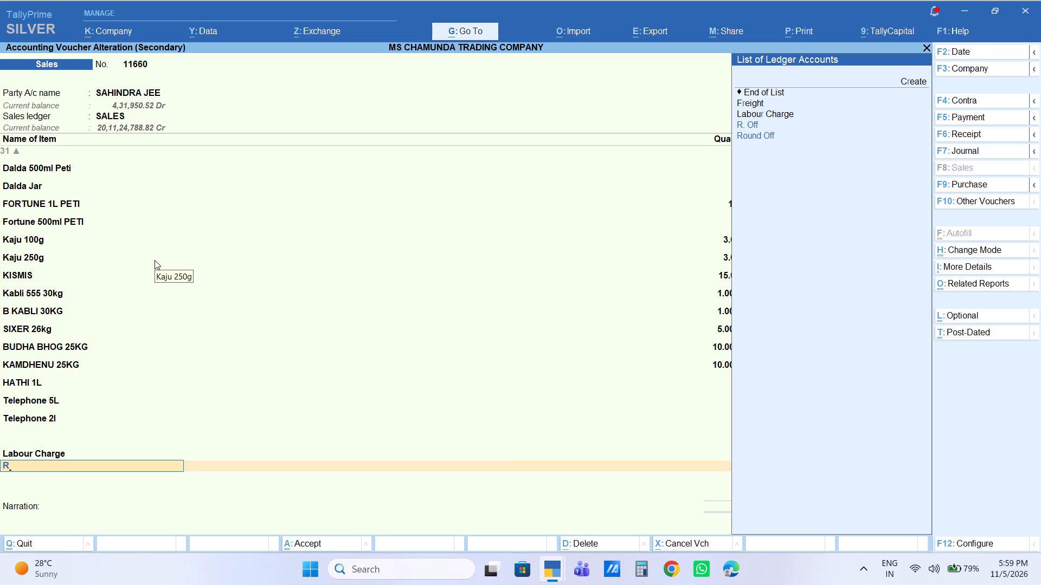
key(Down)
key(Down)
key(Up)
key(Return)
key(Return)
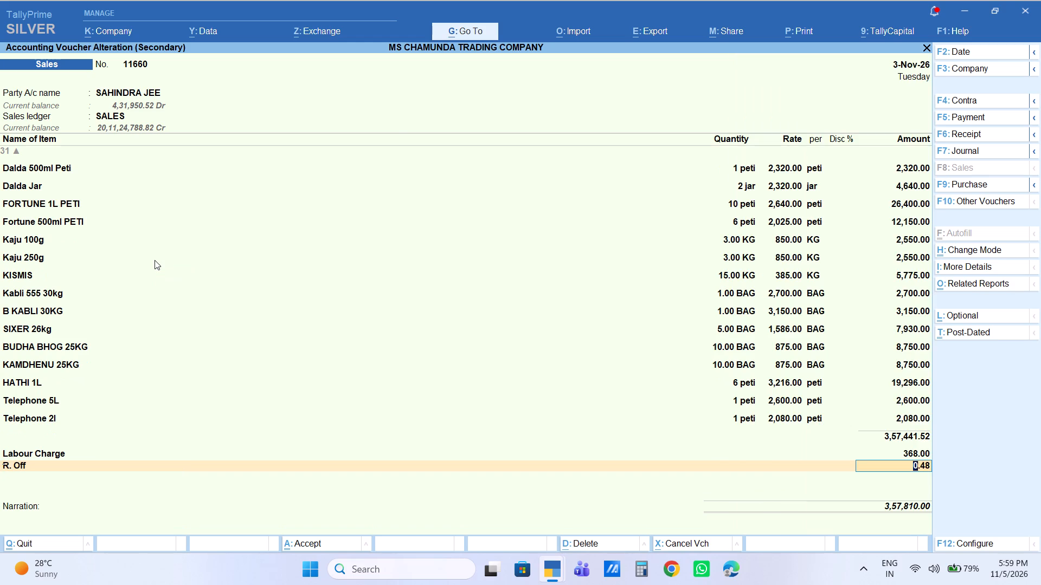
key(Return)
key(Return)
key(Return)
key(Return)
key(Return)
key(Return)
key(Return)
key(Return)
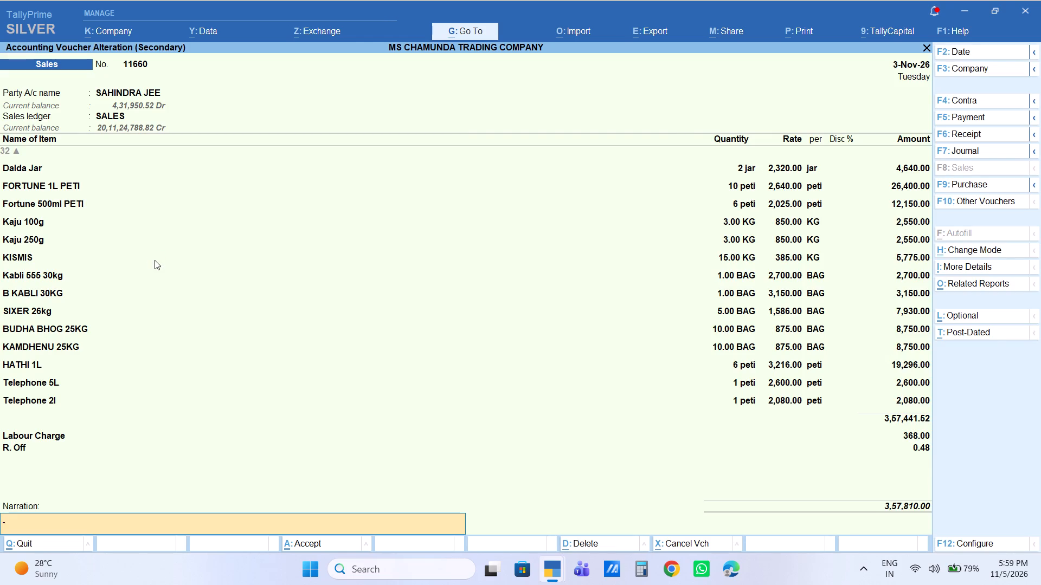
key(Return)
key(Return)
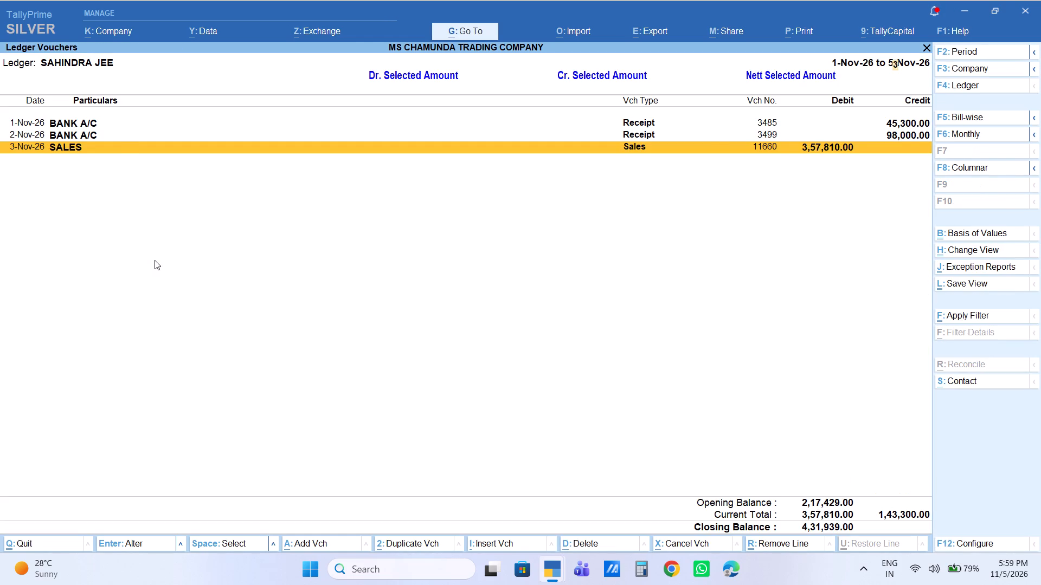
Print one copy of the invoice for sales bill 11660 and return to the customer's ledger vouchers.
key(ctrl+p)
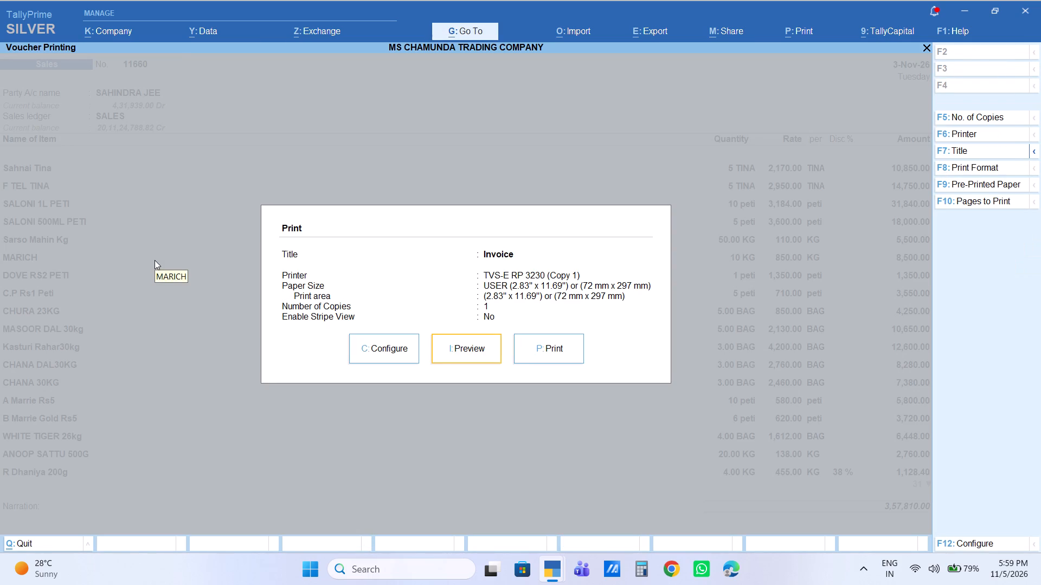
key(Right)
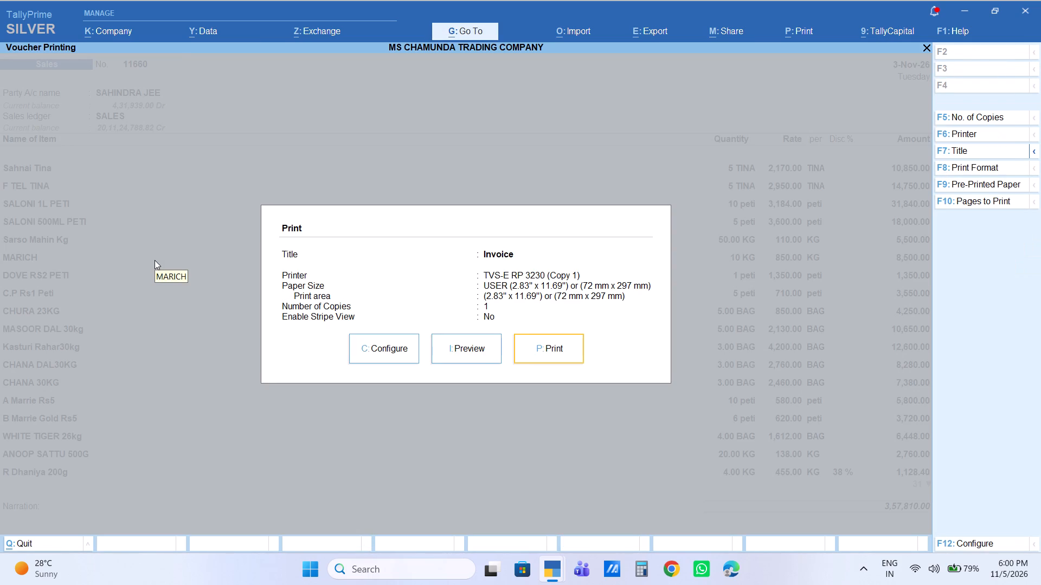
key(Return)
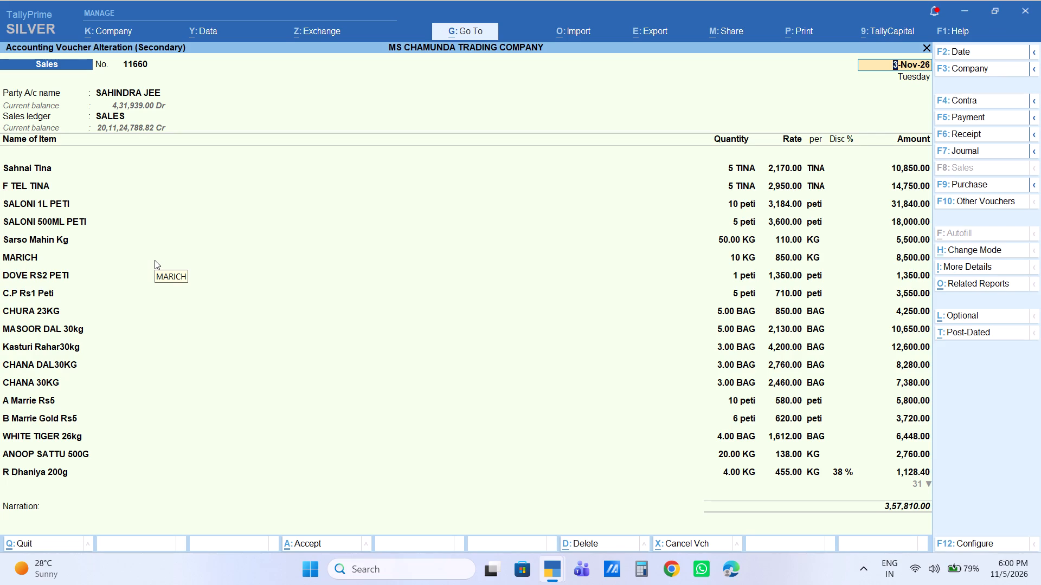
key(Escape)
key(Escape)
key(Escape)
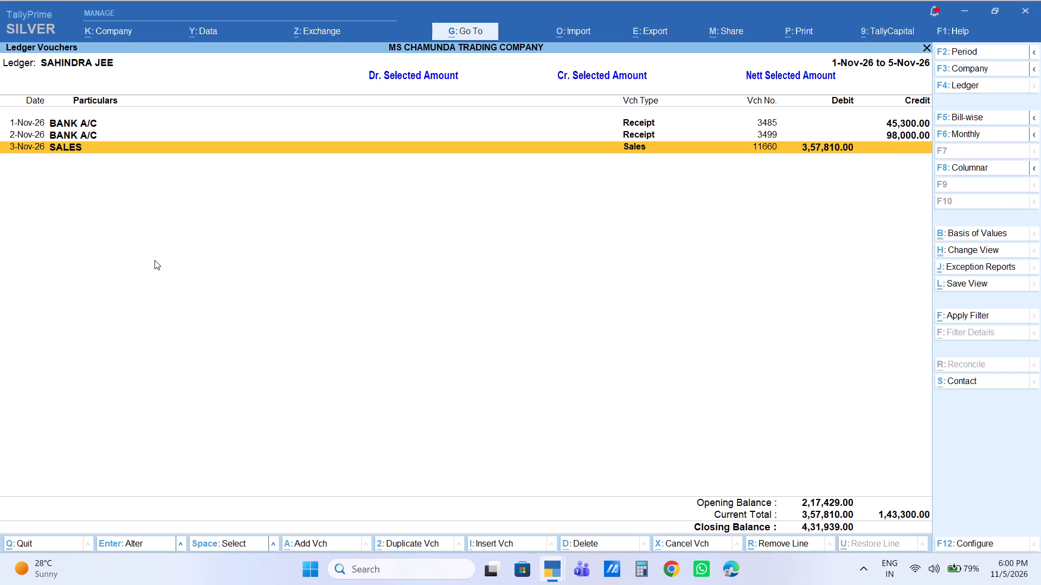